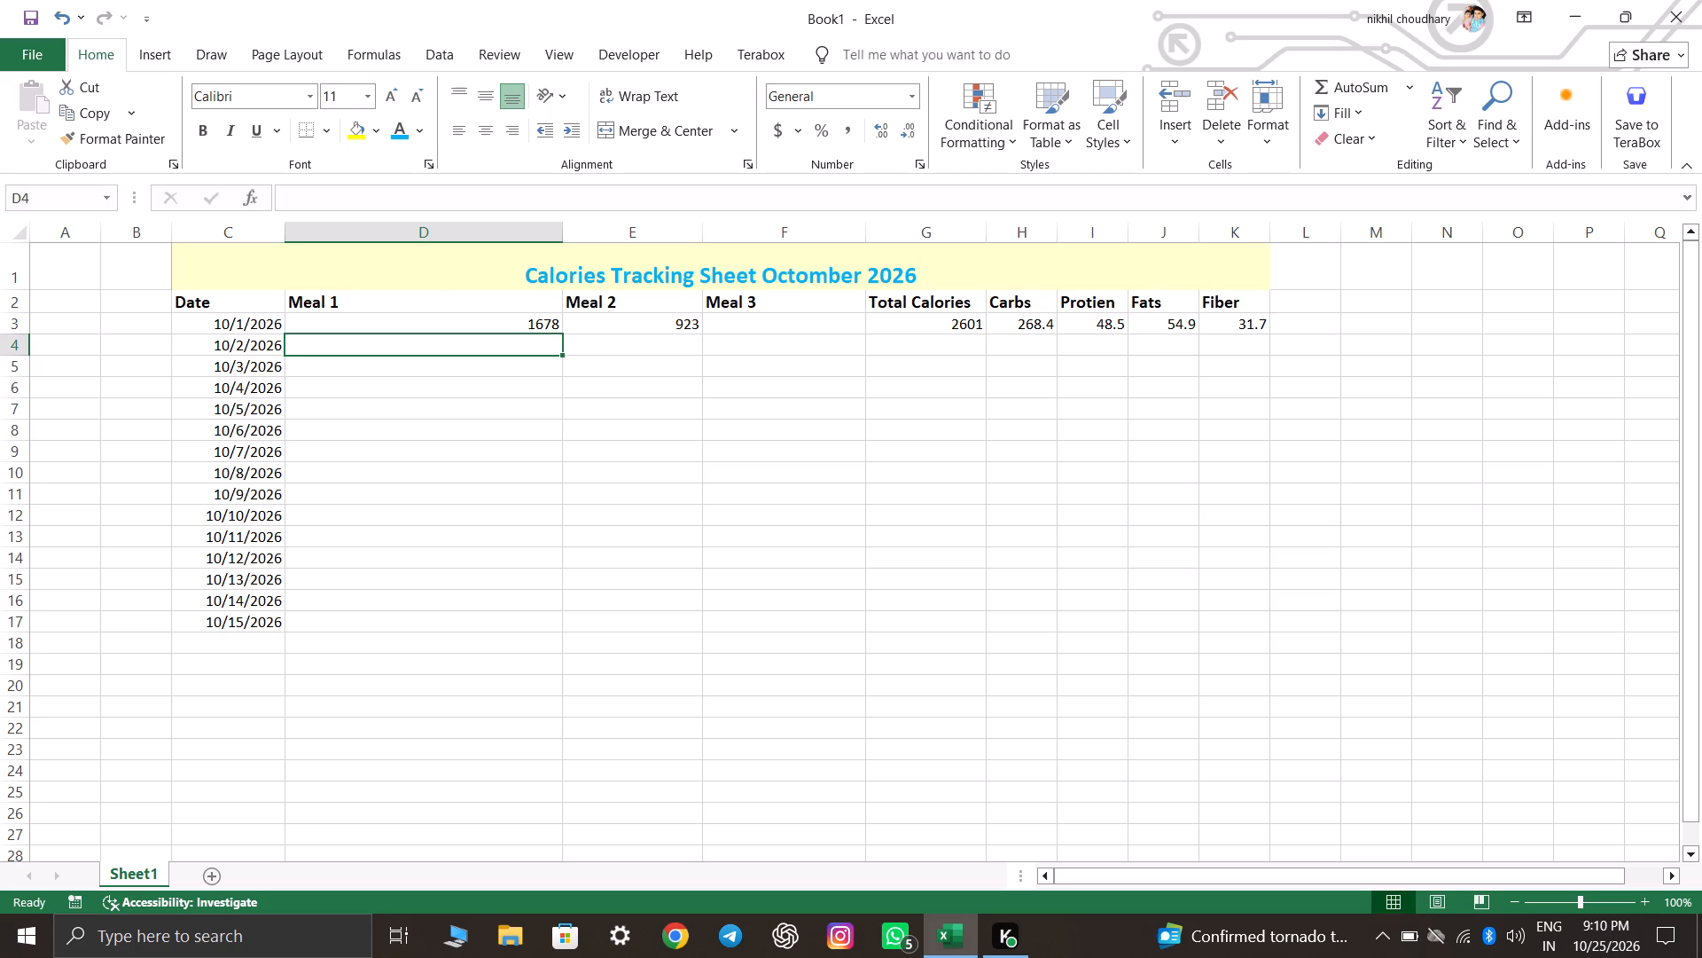
# Extend the Date column series from 10/15/2026 down to 10/26/2026 in row 28.
pyautogui.click(271, 621)
pyautogui.moveTo(285, 628); pyautogui.dragTo(254, 838)
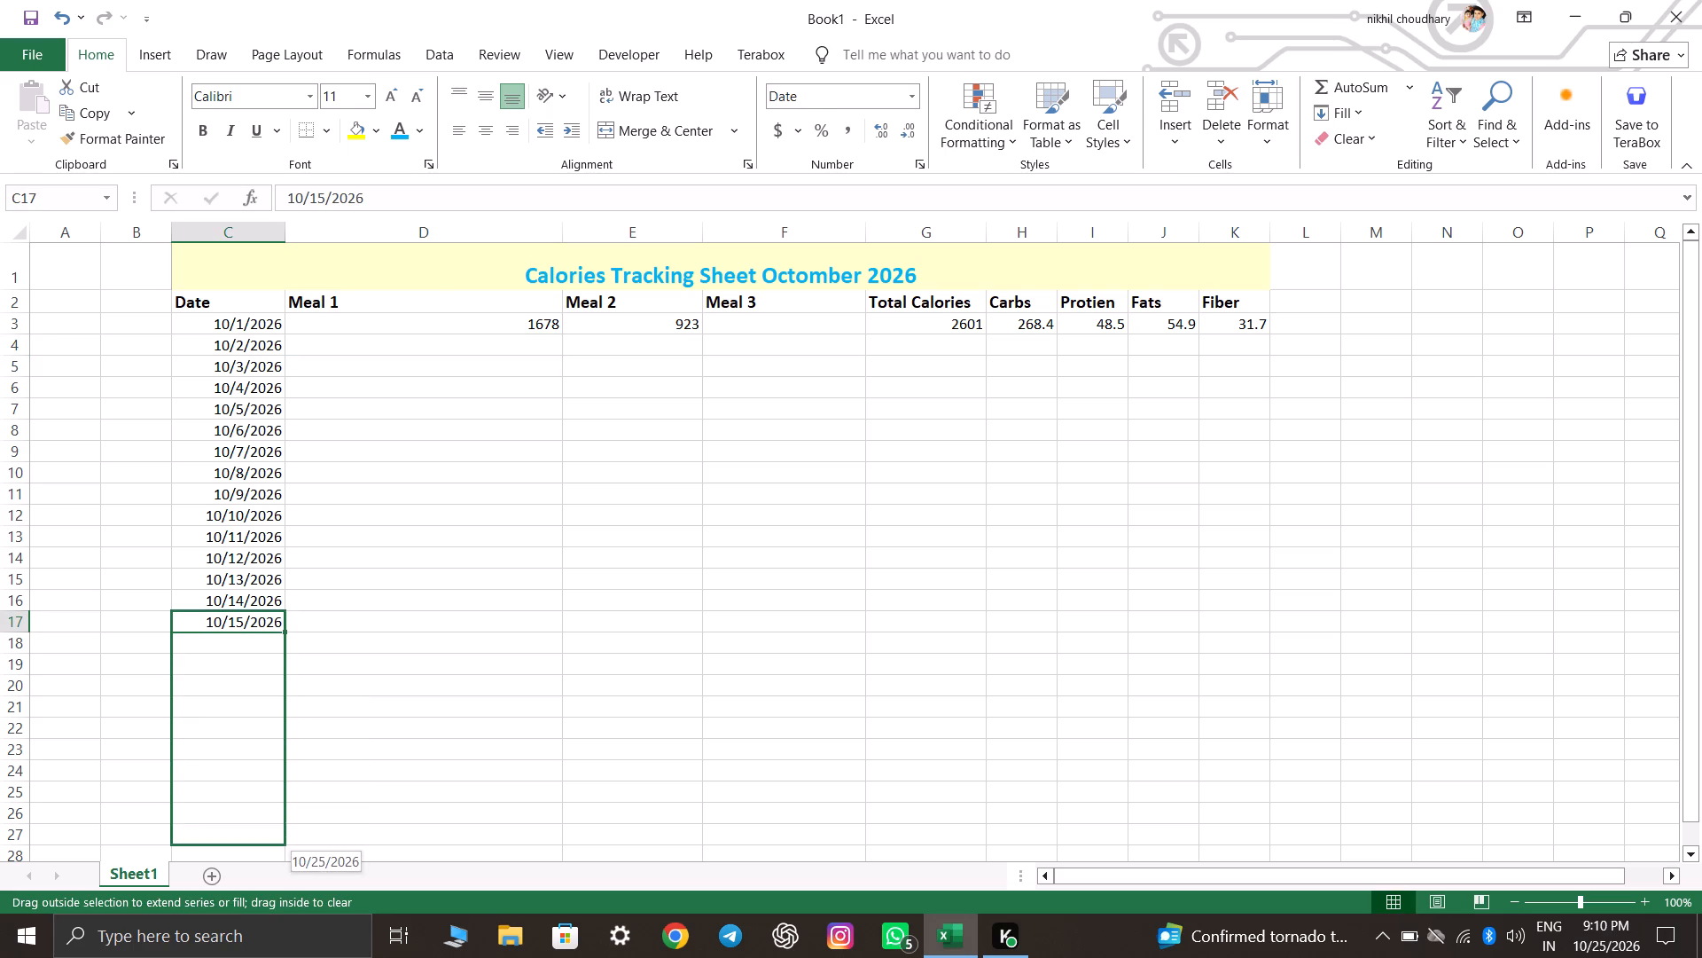
pyautogui.moveTo(254, 838); pyautogui.dragTo(256, 783)
pyautogui.click(371, 650)
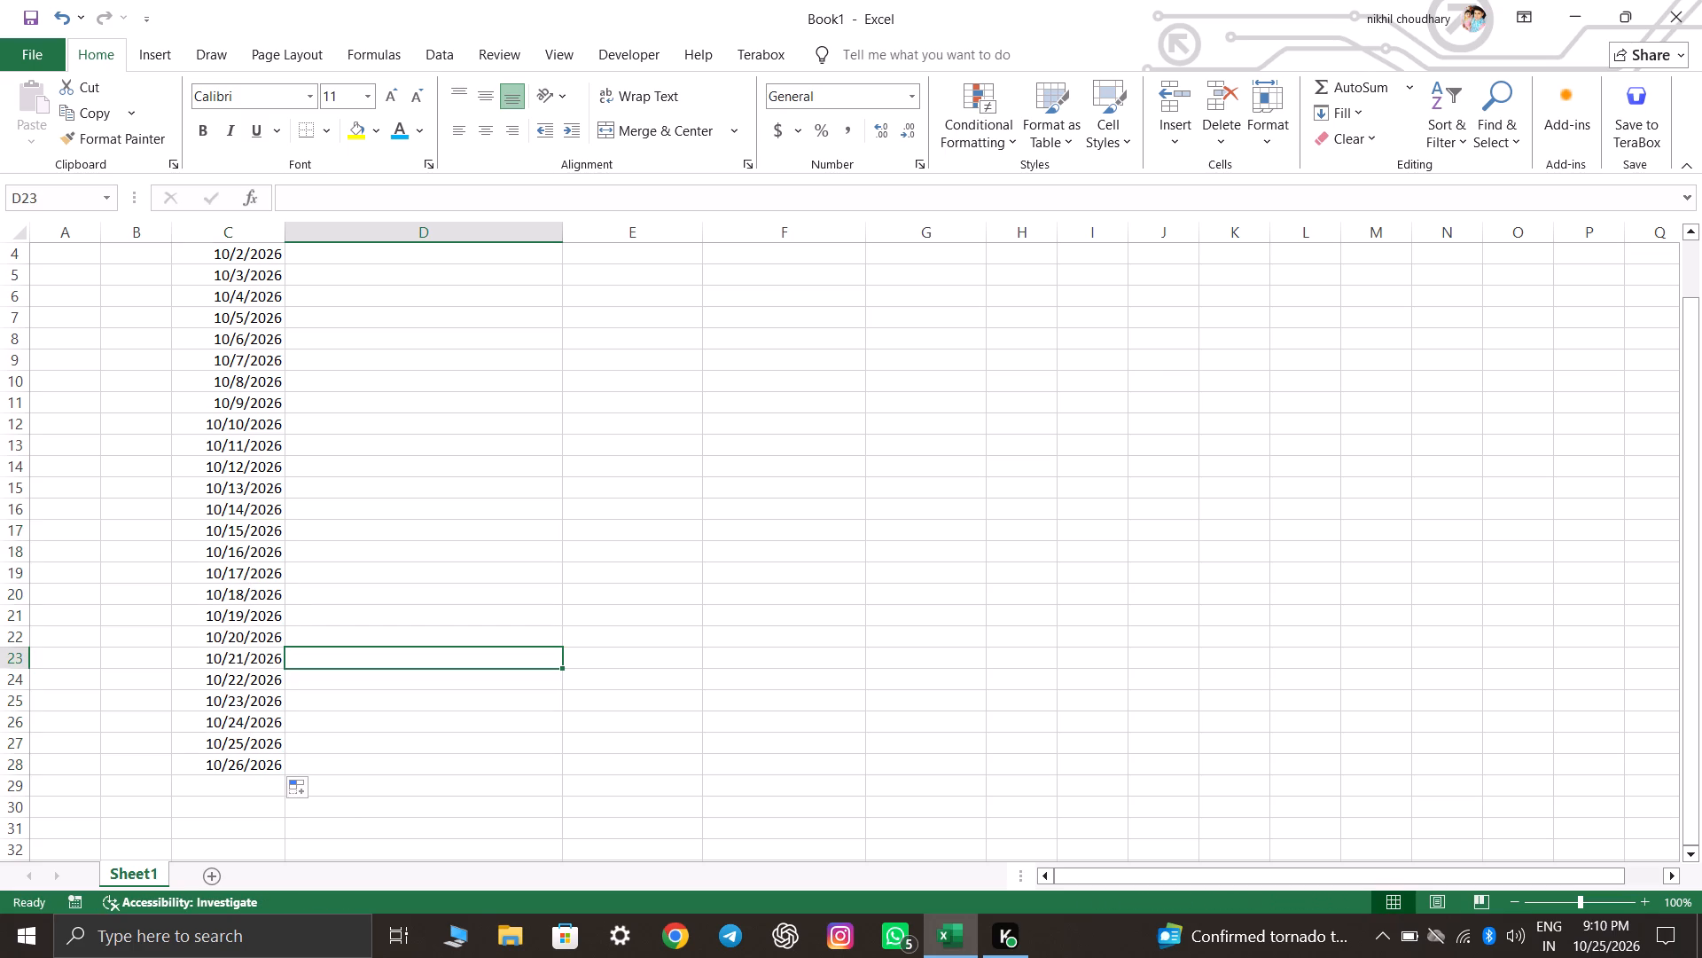
pyautogui.click(394, 742)
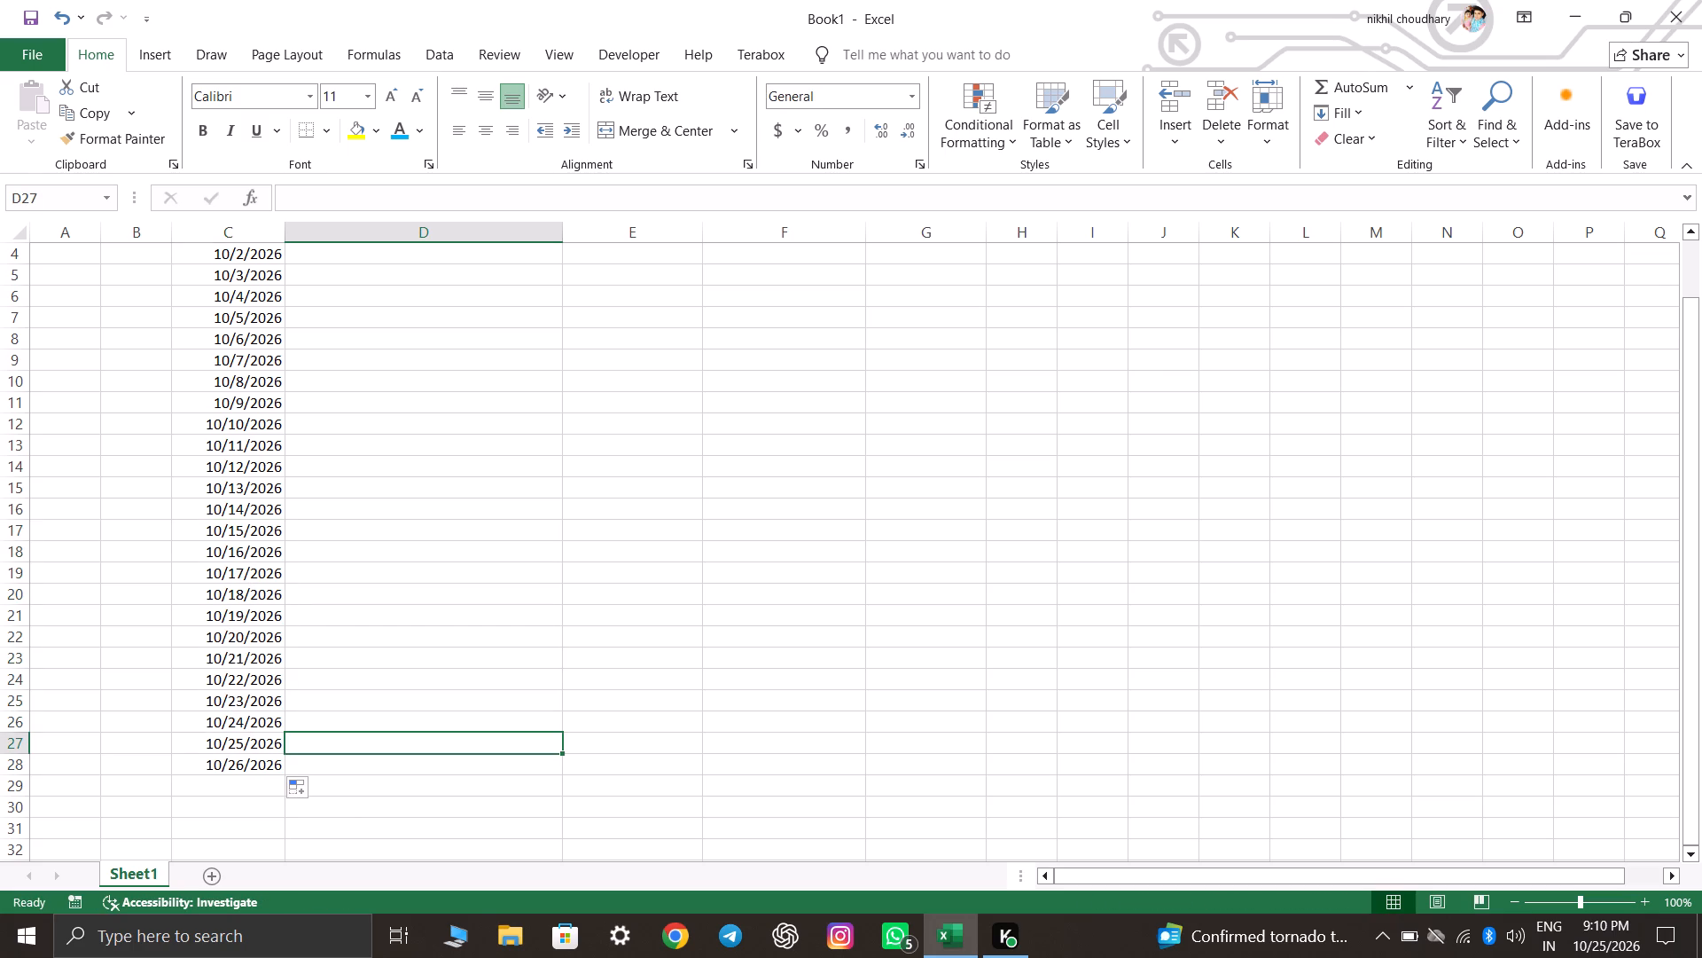
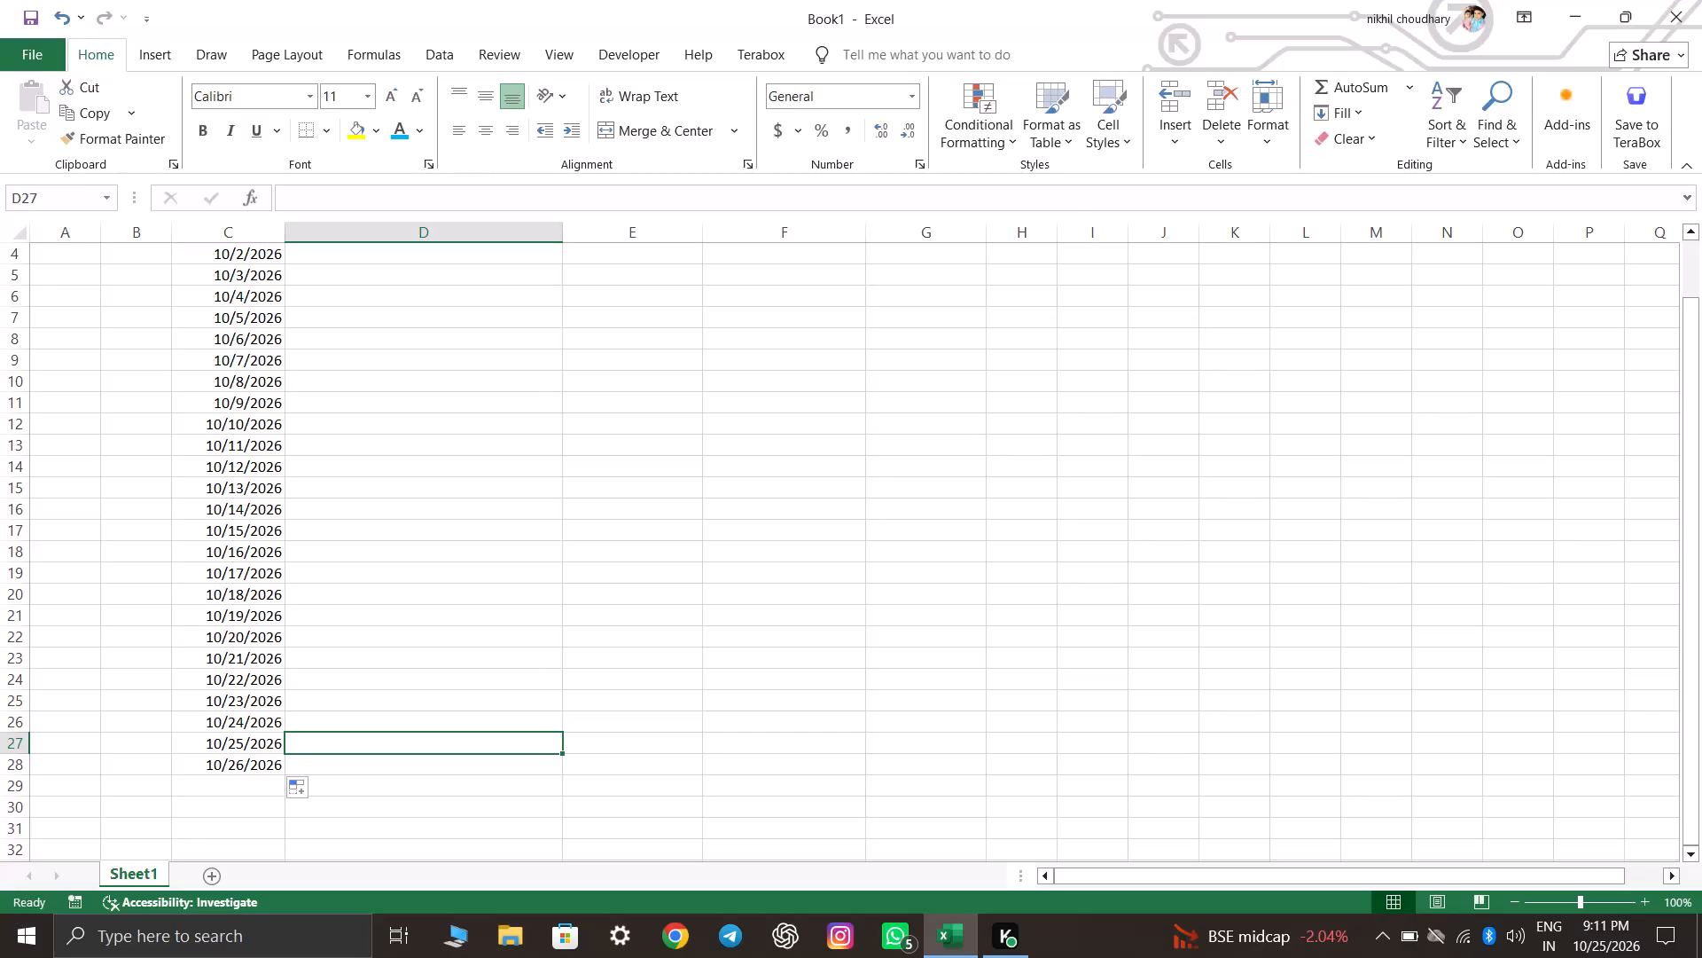
# Fill the 10/2/2026 row with total calories 2519, carbs 432.2, protein 84.5, fats 61.6 and fiber 49.1.
pyautogui.scroll(3, 762, 781)
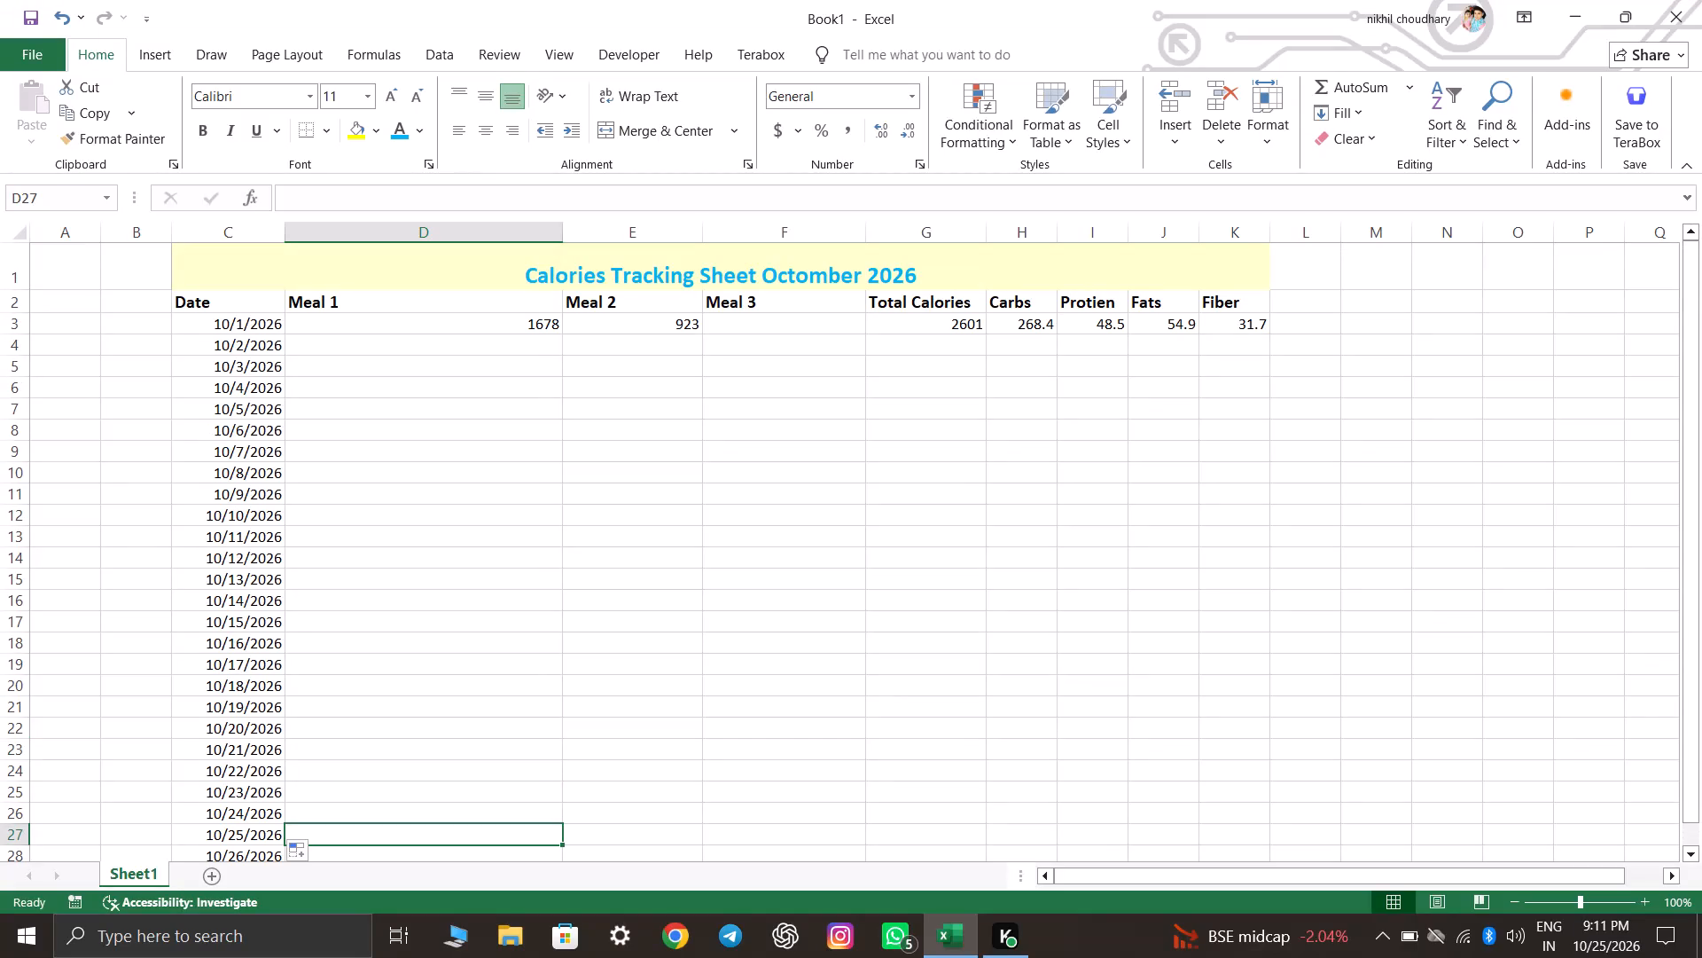
pyautogui.click(538, 337)
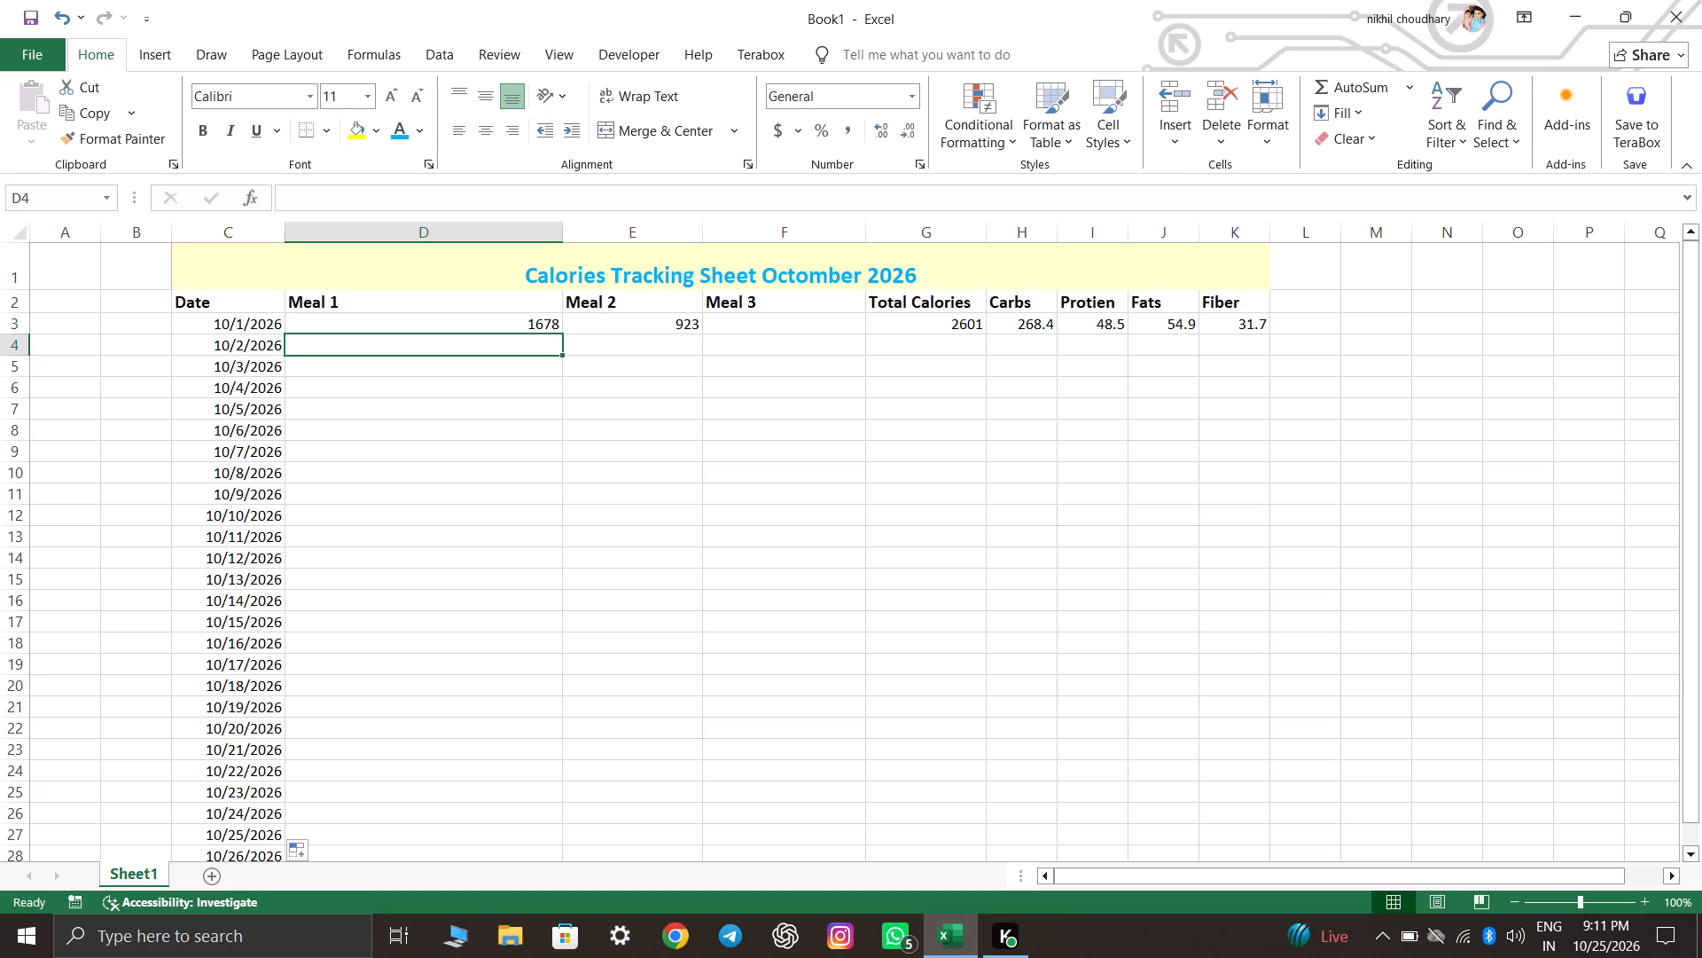
pyautogui.click(969, 343)
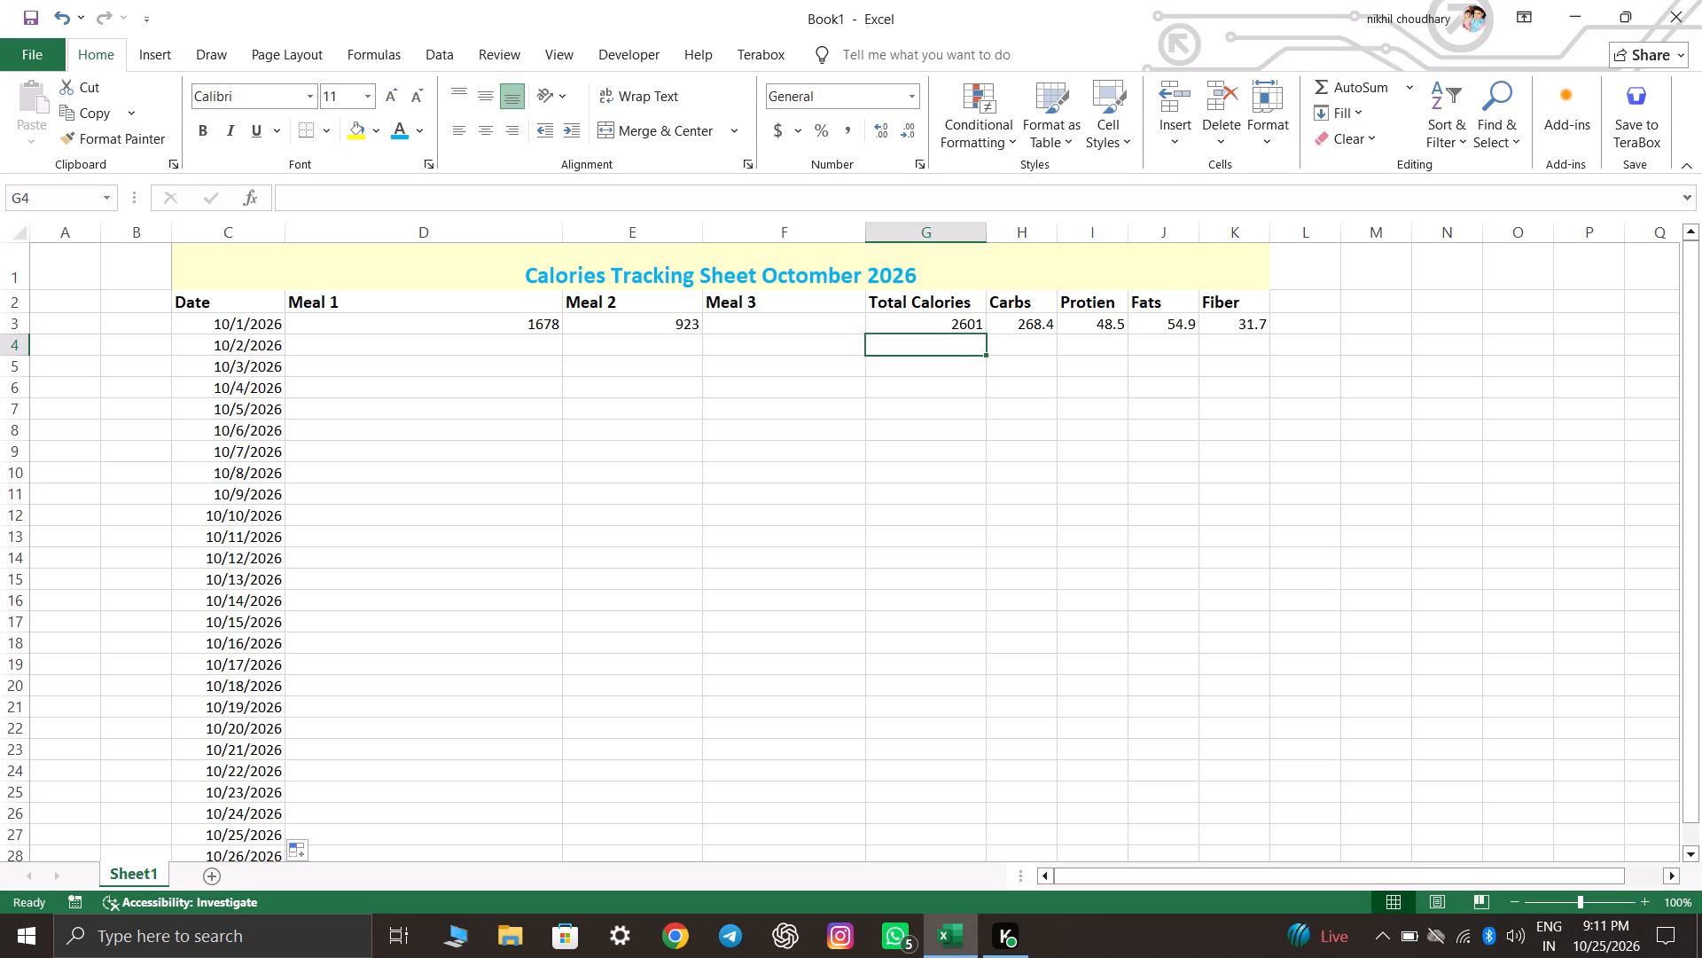
pyautogui.write('2519')
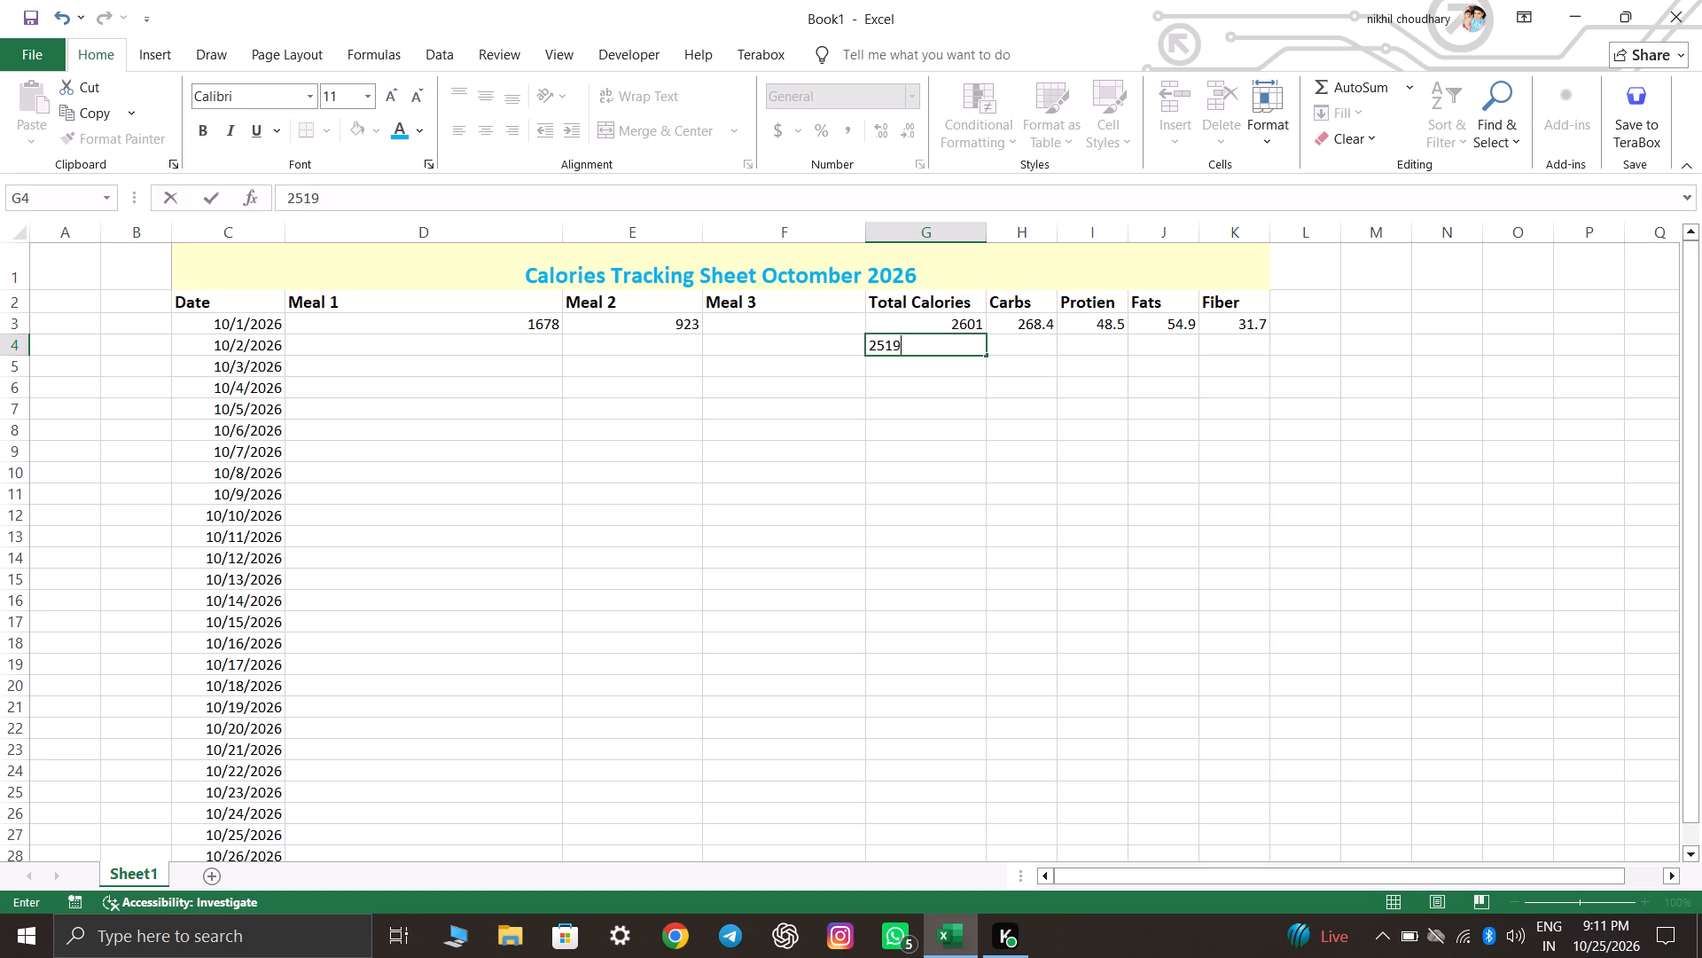
pyautogui.click(1037, 342)
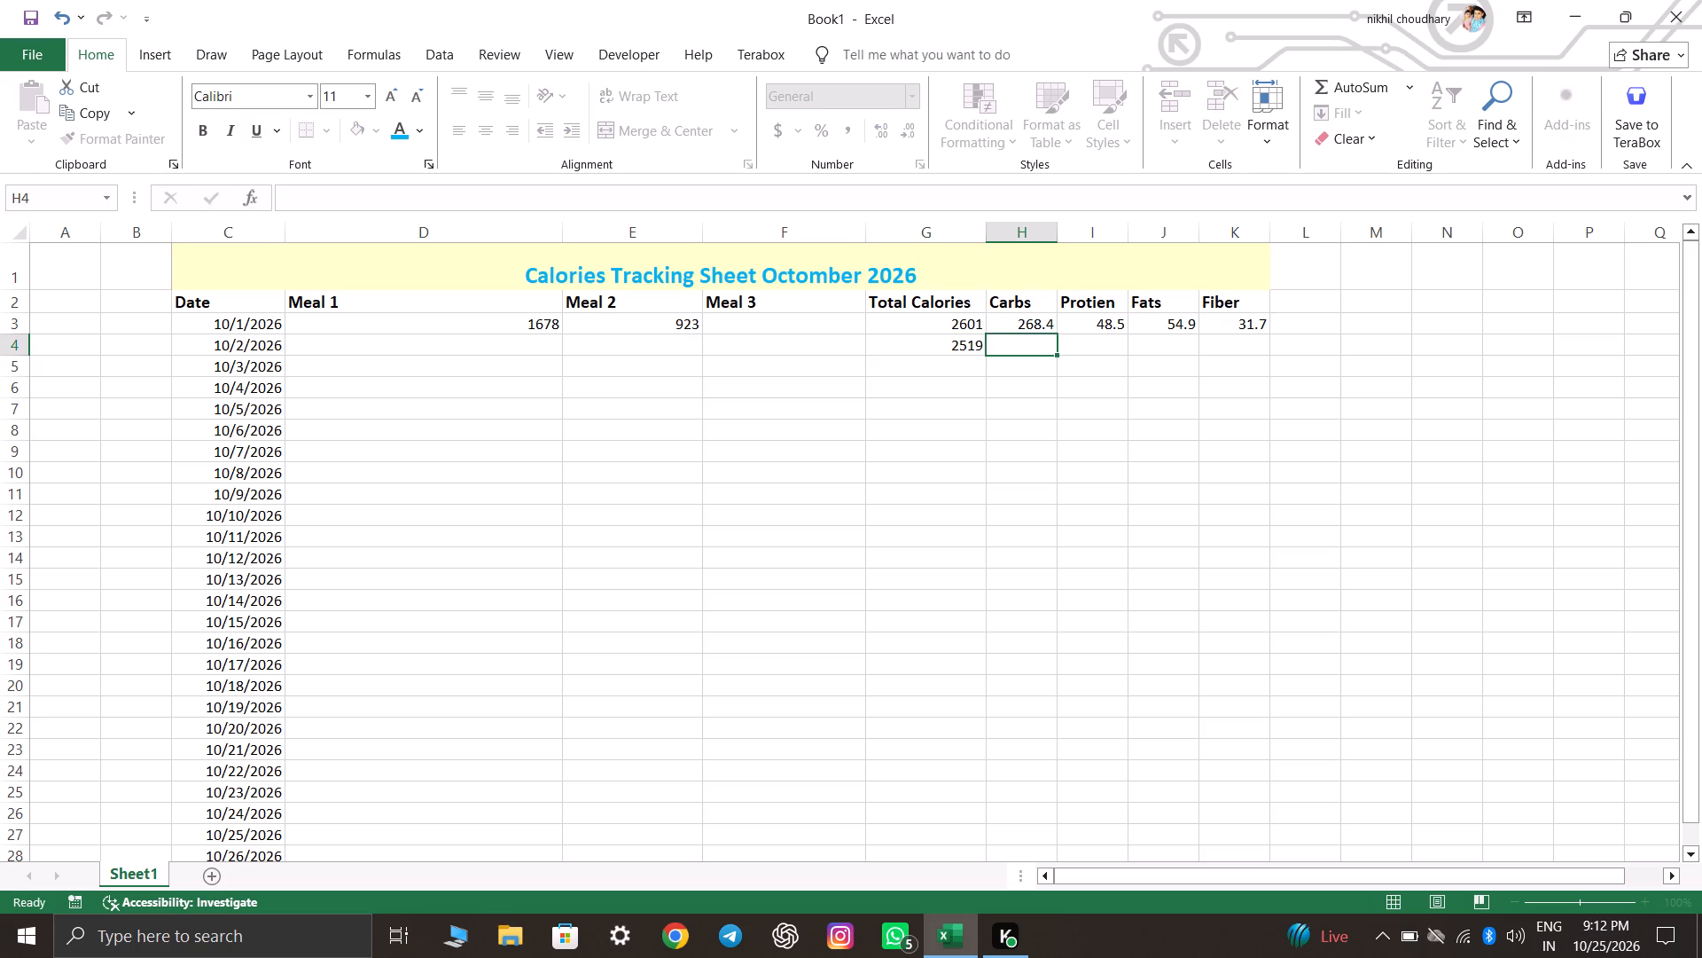
pyautogui.write('42')
pyautogui.press('BackSpace')
pyautogui.write('32.')
pyautogui.press('2')
pyautogui.press('Right')
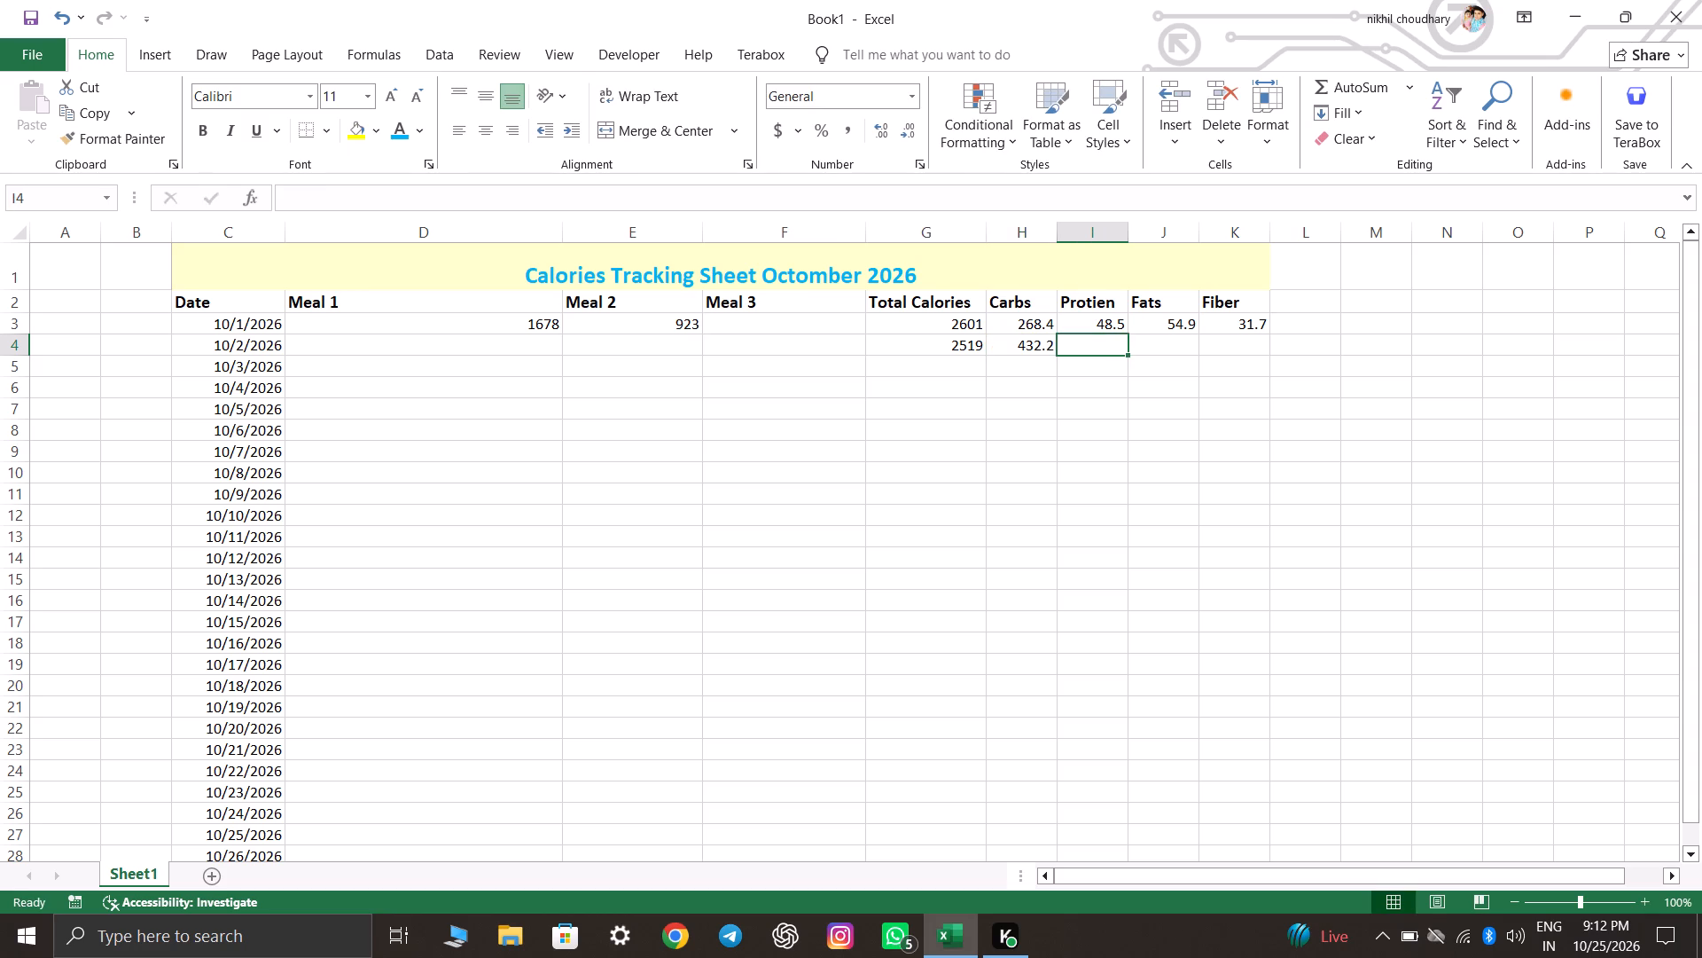
pyautogui.write('84.5')
pyautogui.press('BackSpace')
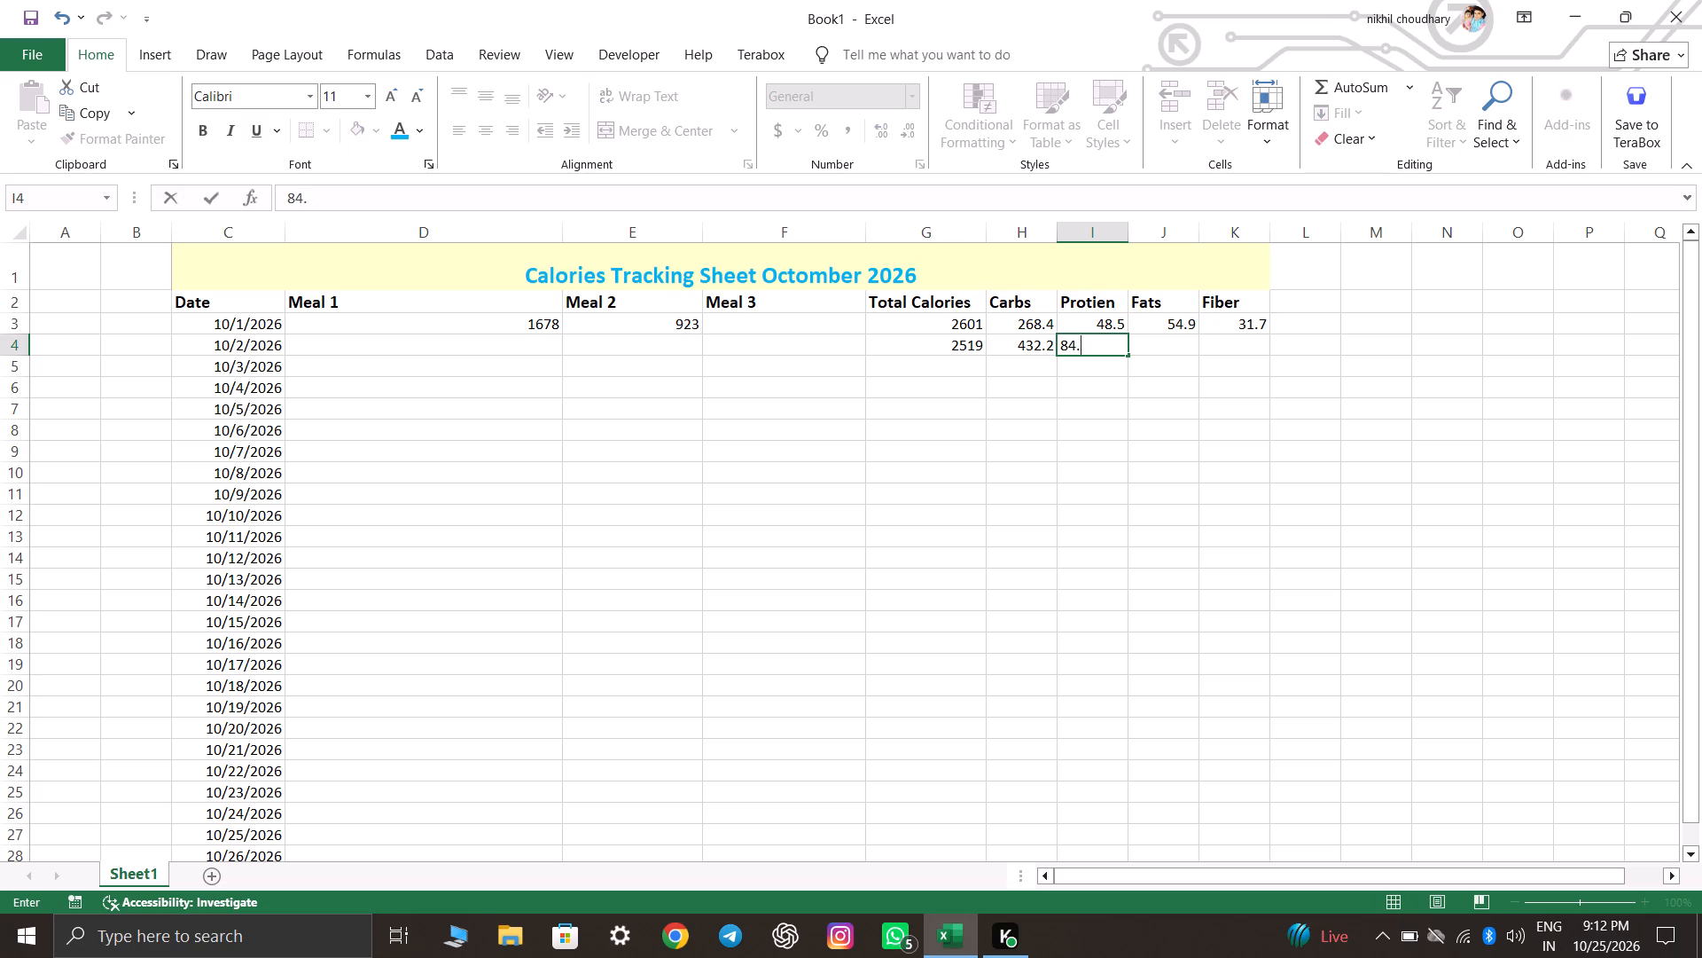
pyautogui.press('5')
pyautogui.press('Right')
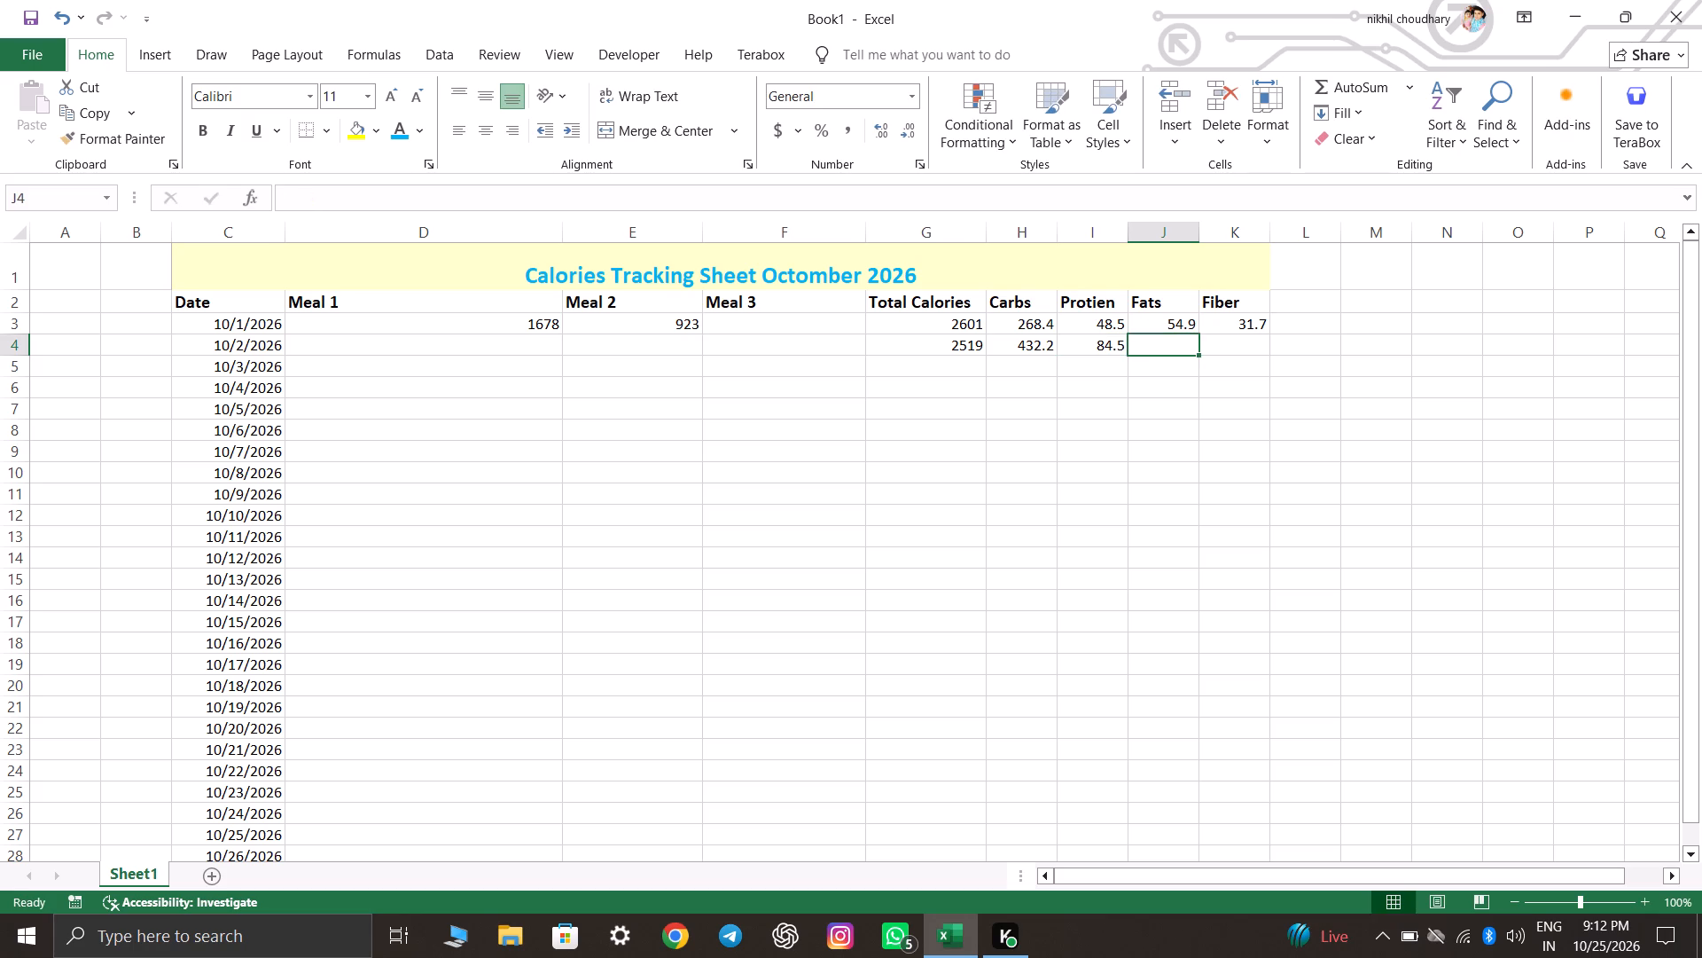
pyautogui.write('61')
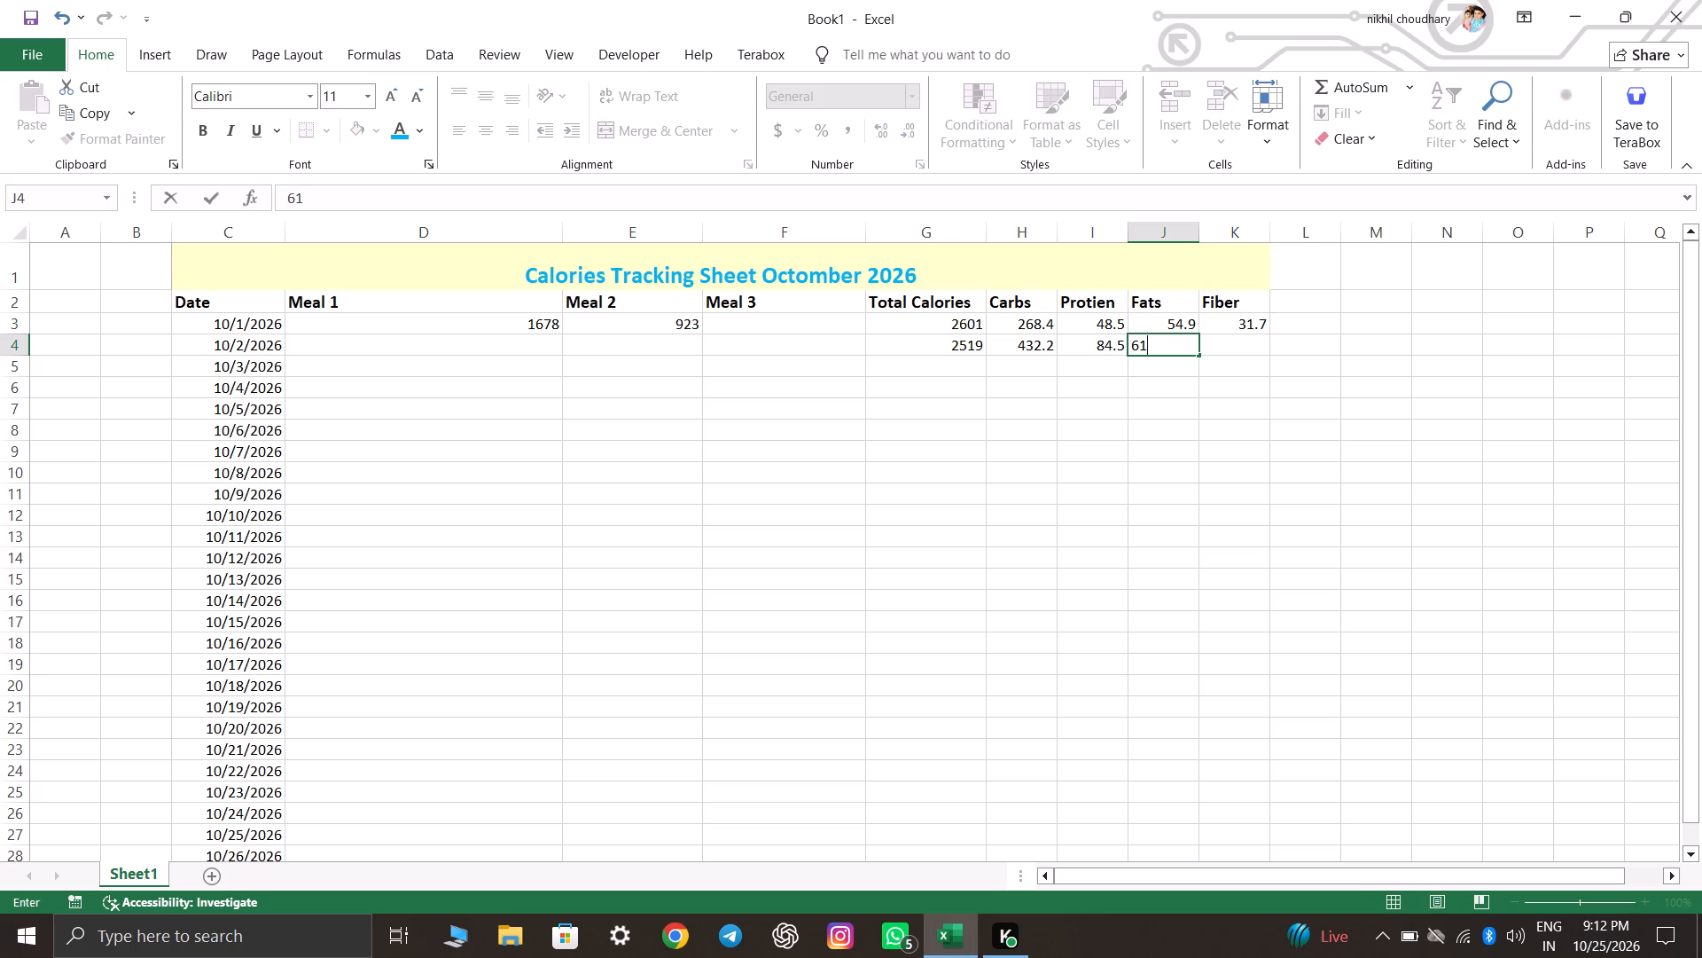
pyautogui.write('.6')
pyautogui.press('Right')
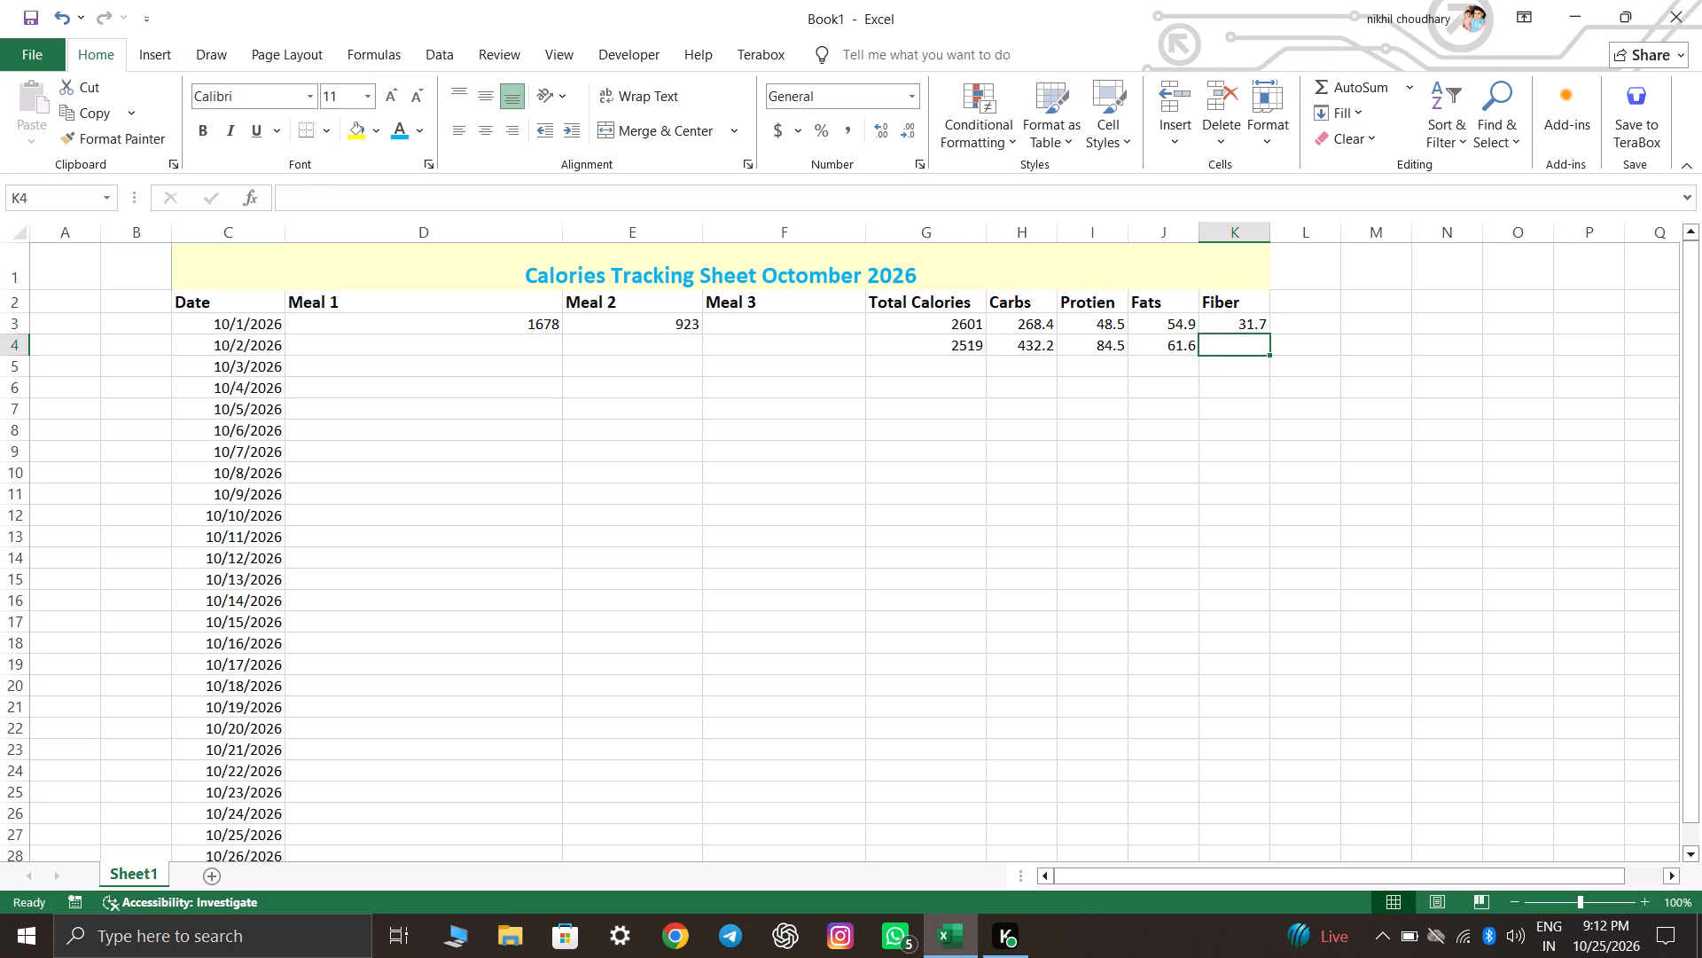
pyautogui.write('49')
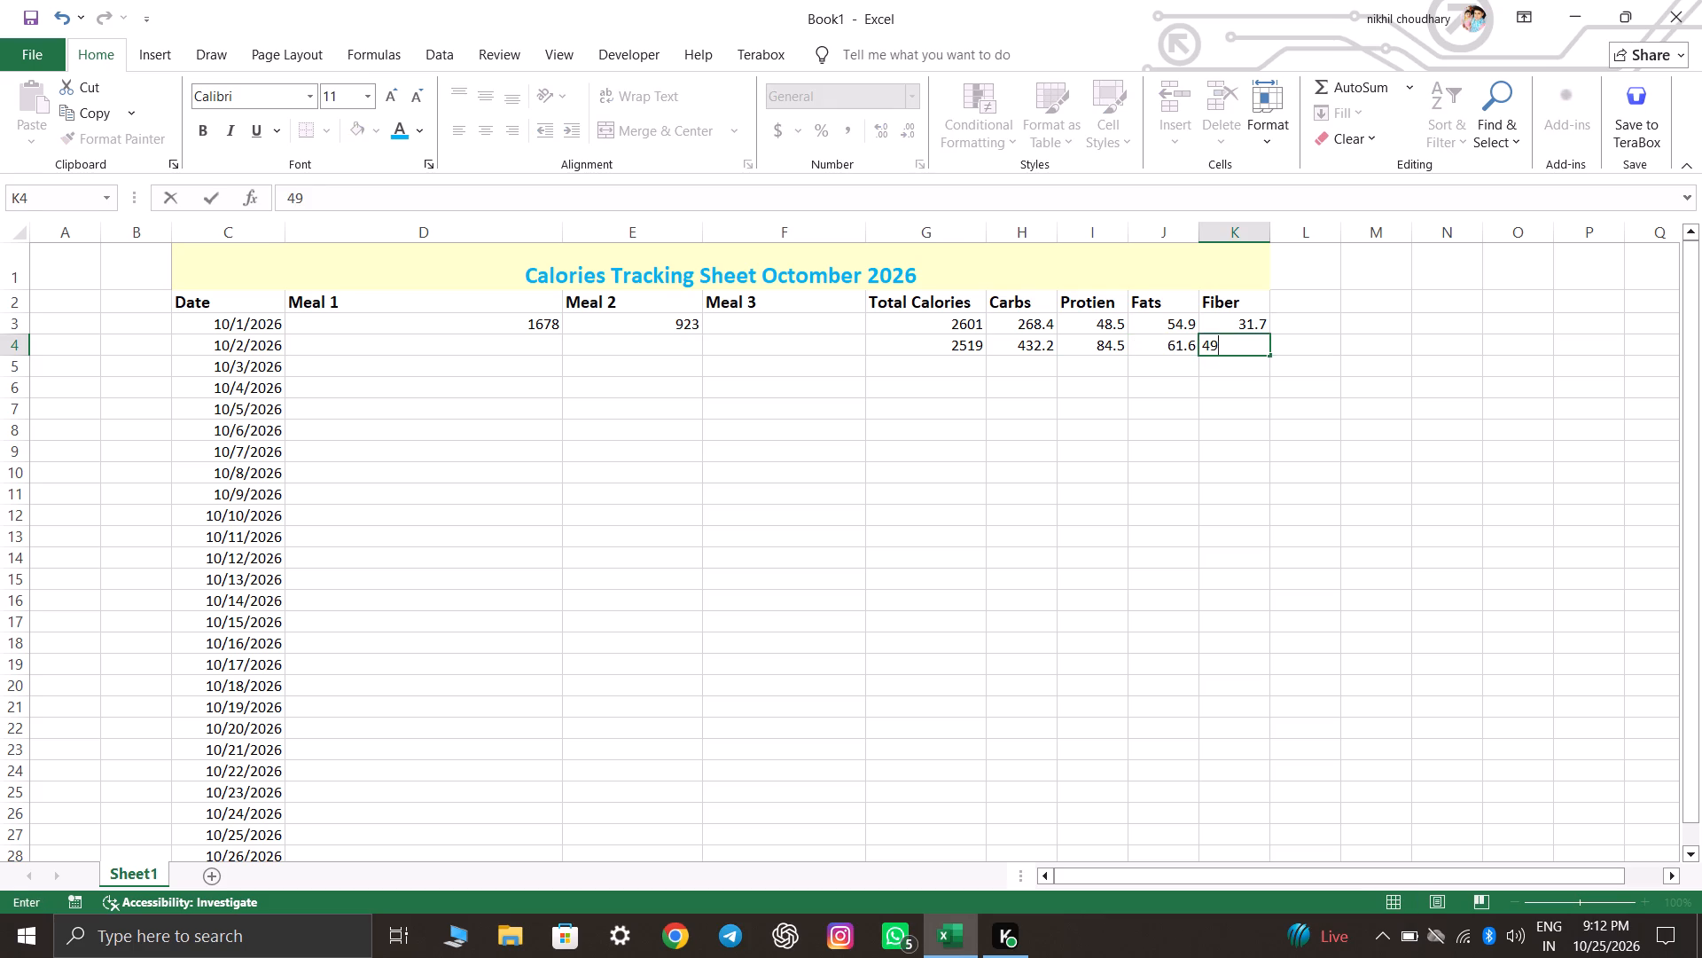
pyautogui.write('.1')
# Fill the 10/3/2026 row with total calories 2212, carbs 350, protein 73.9, fats 63.8 and fiber 36.5.
pyautogui.click(957, 366)
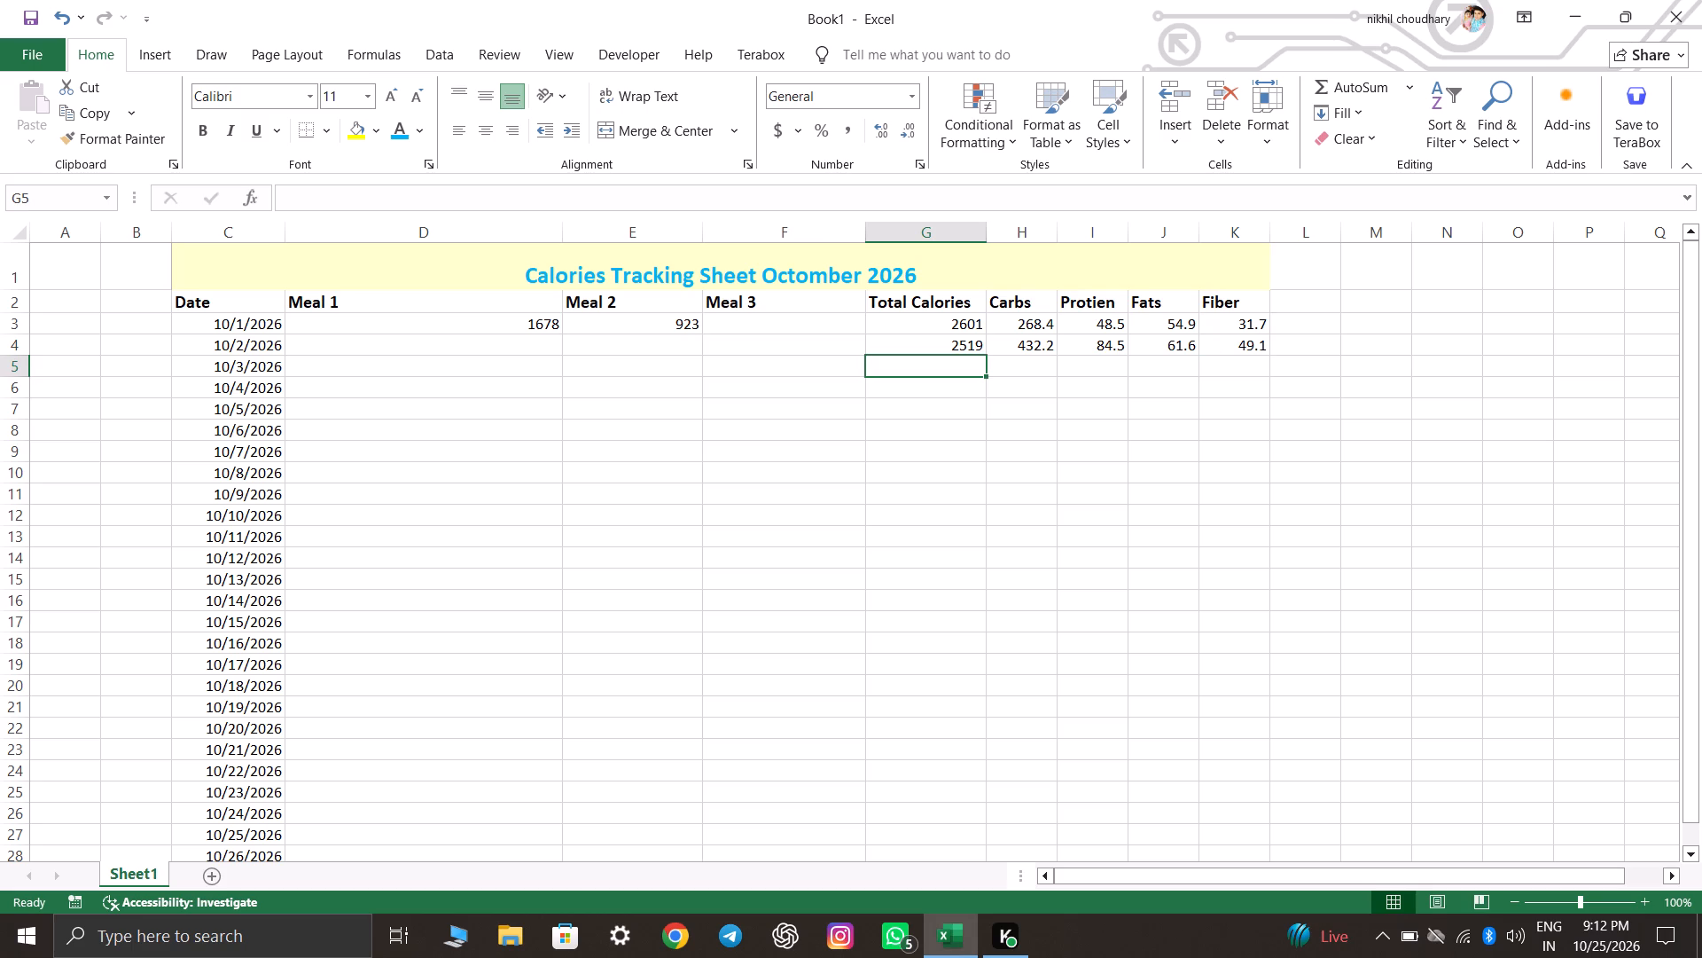
pyautogui.write('2212')
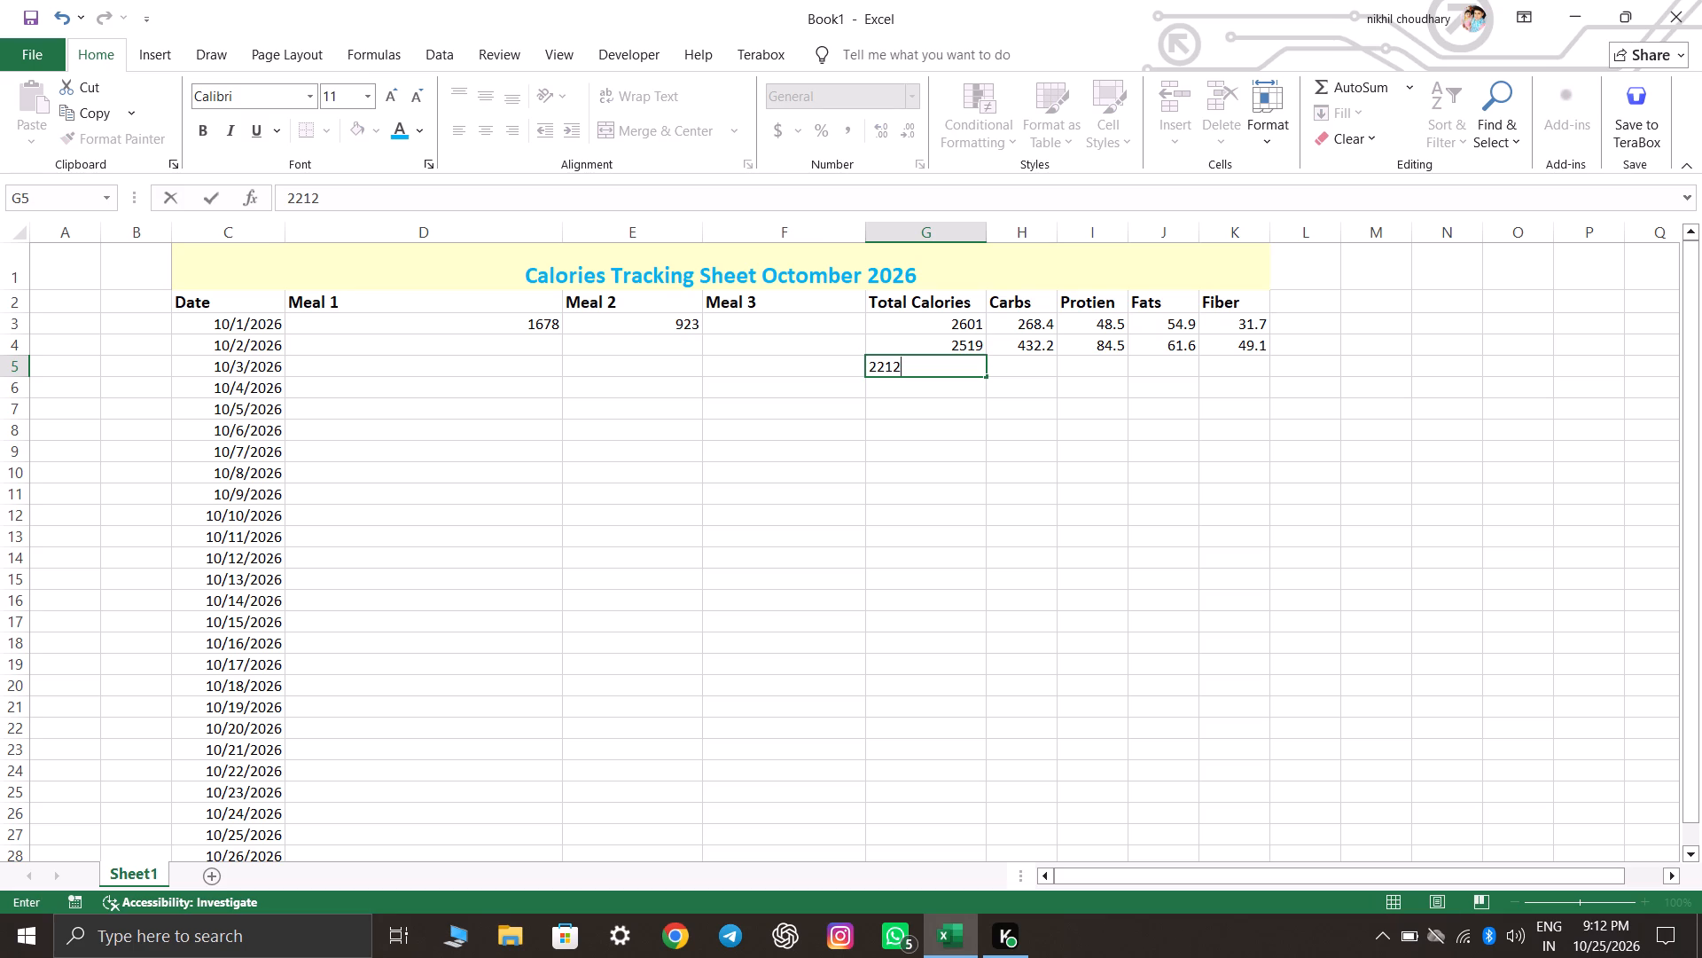
pyautogui.press('Right')
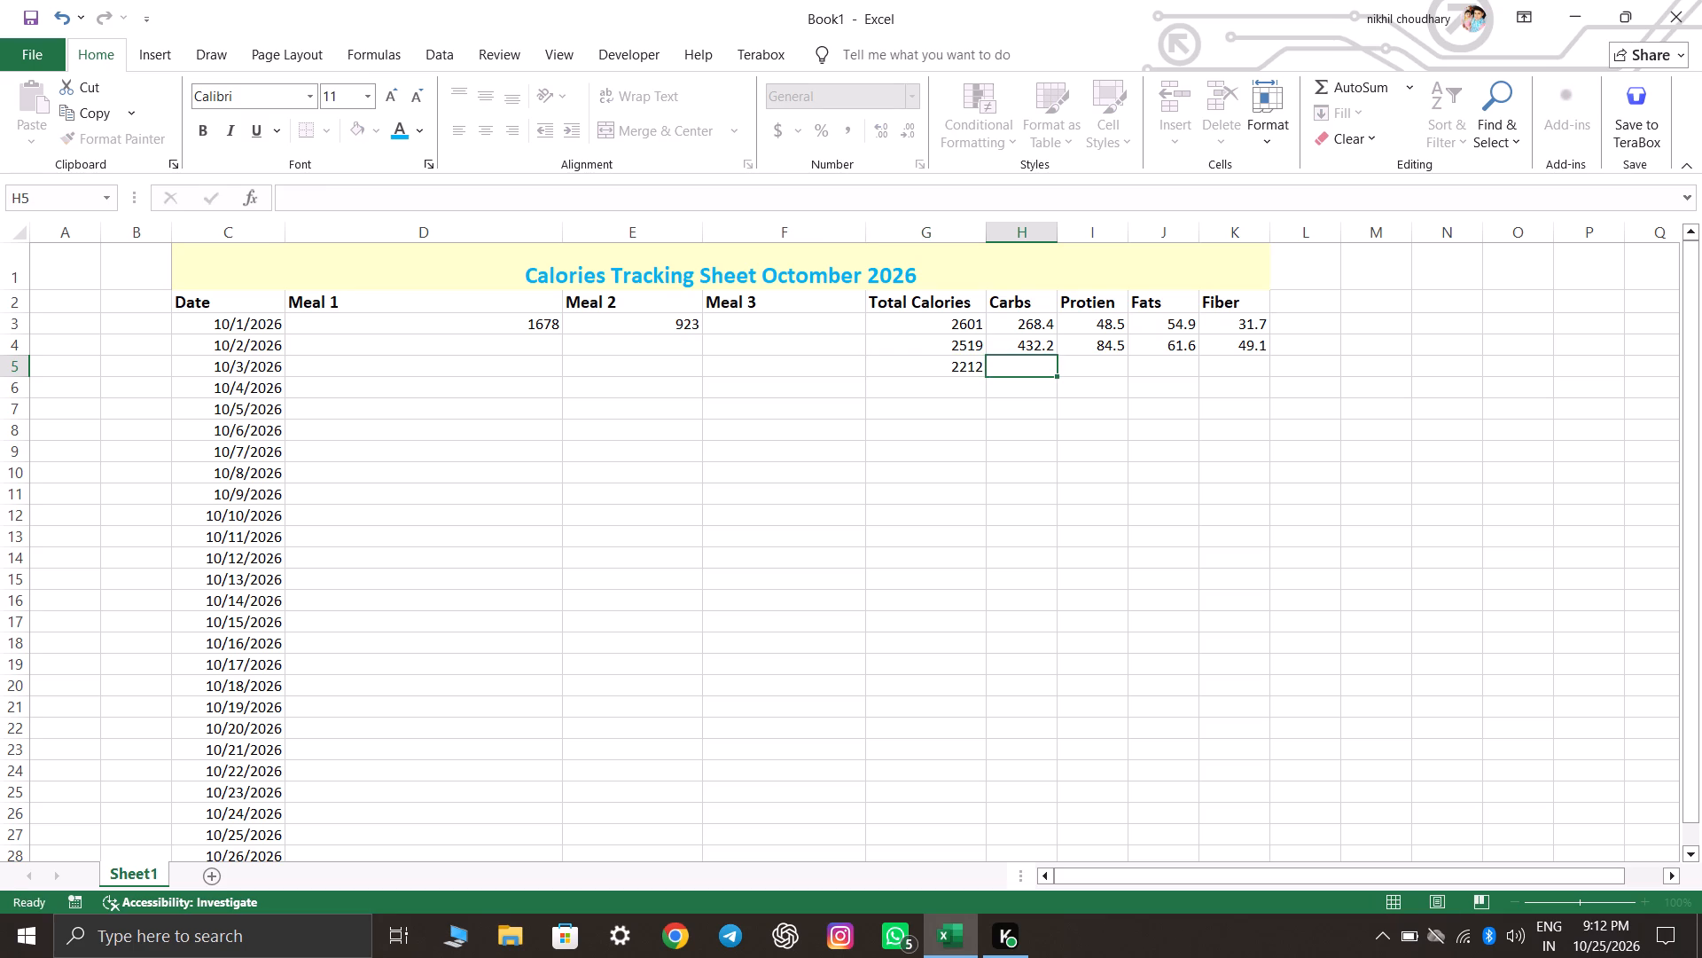
pyautogui.write('350')
pyautogui.press('Right')
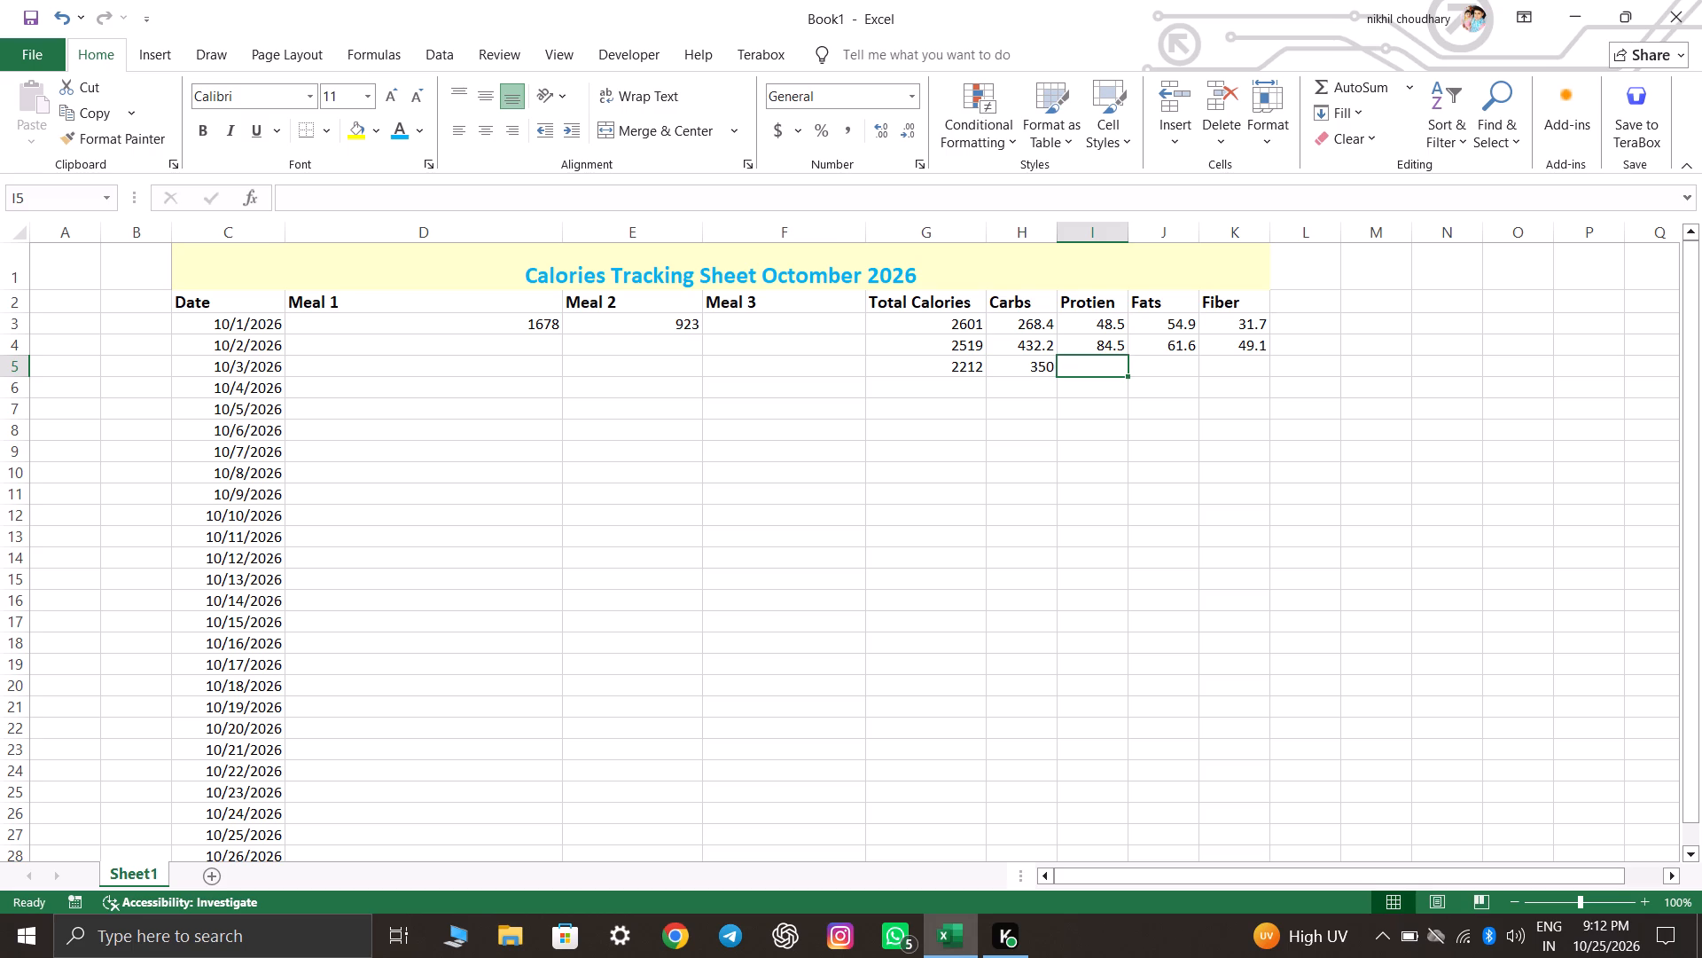
pyautogui.write('73.9')
pyautogui.press('Right')
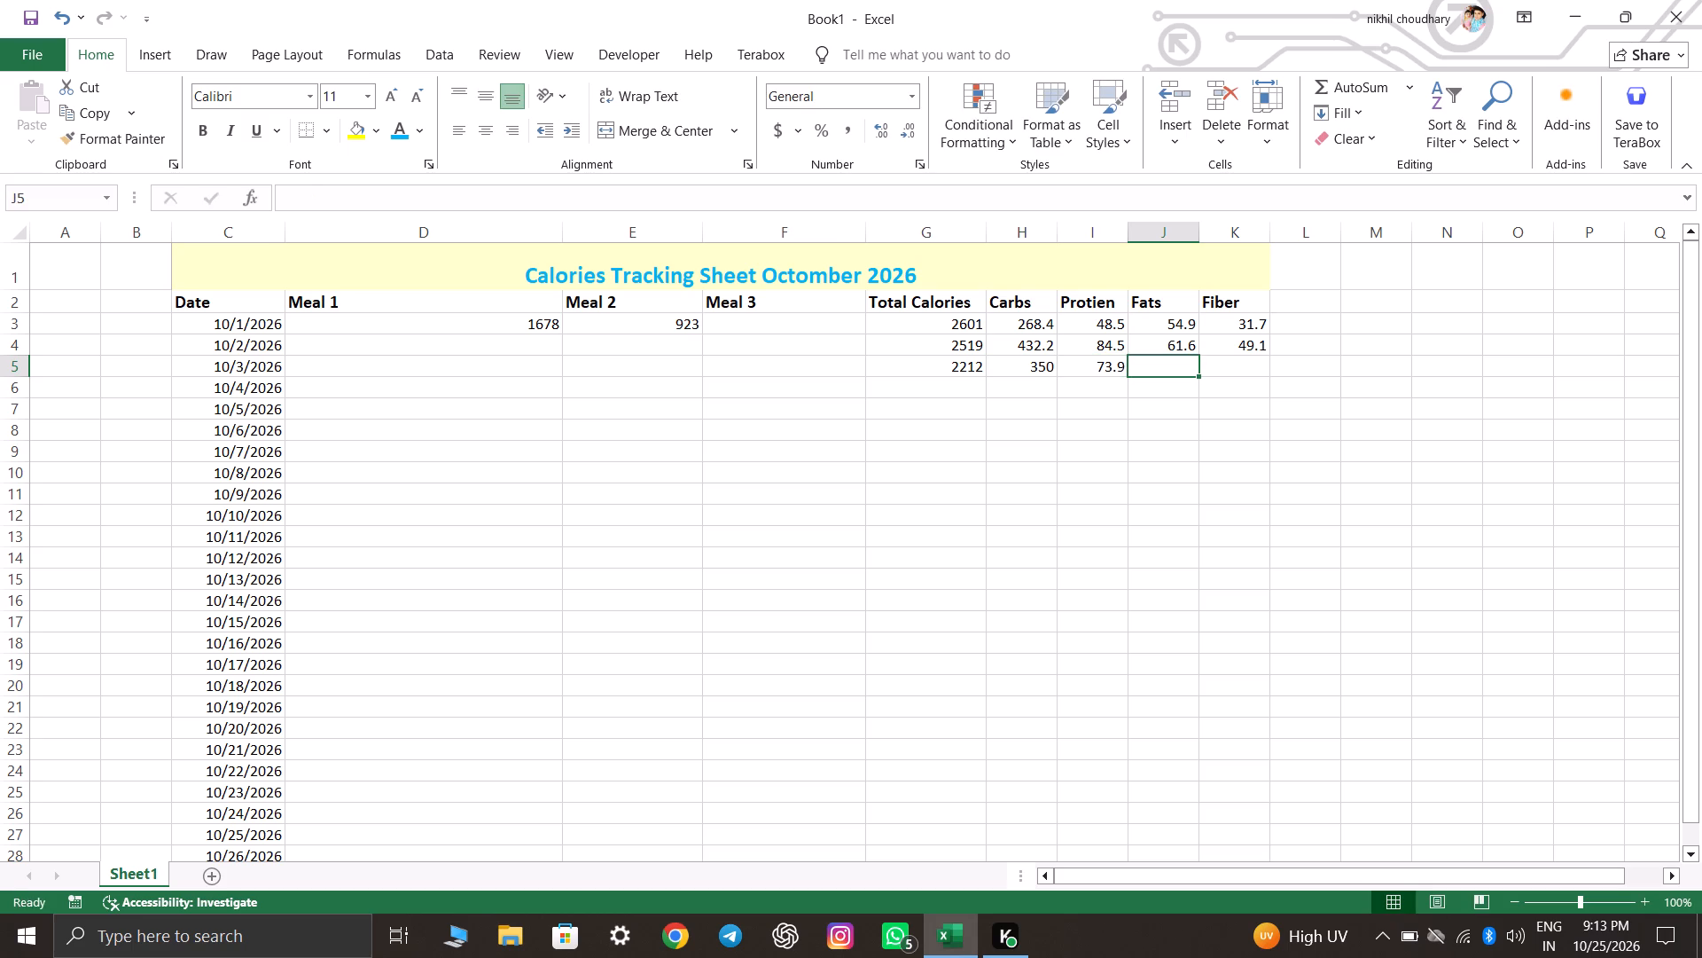
pyautogui.write('63.8')
pyautogui.press('Right')
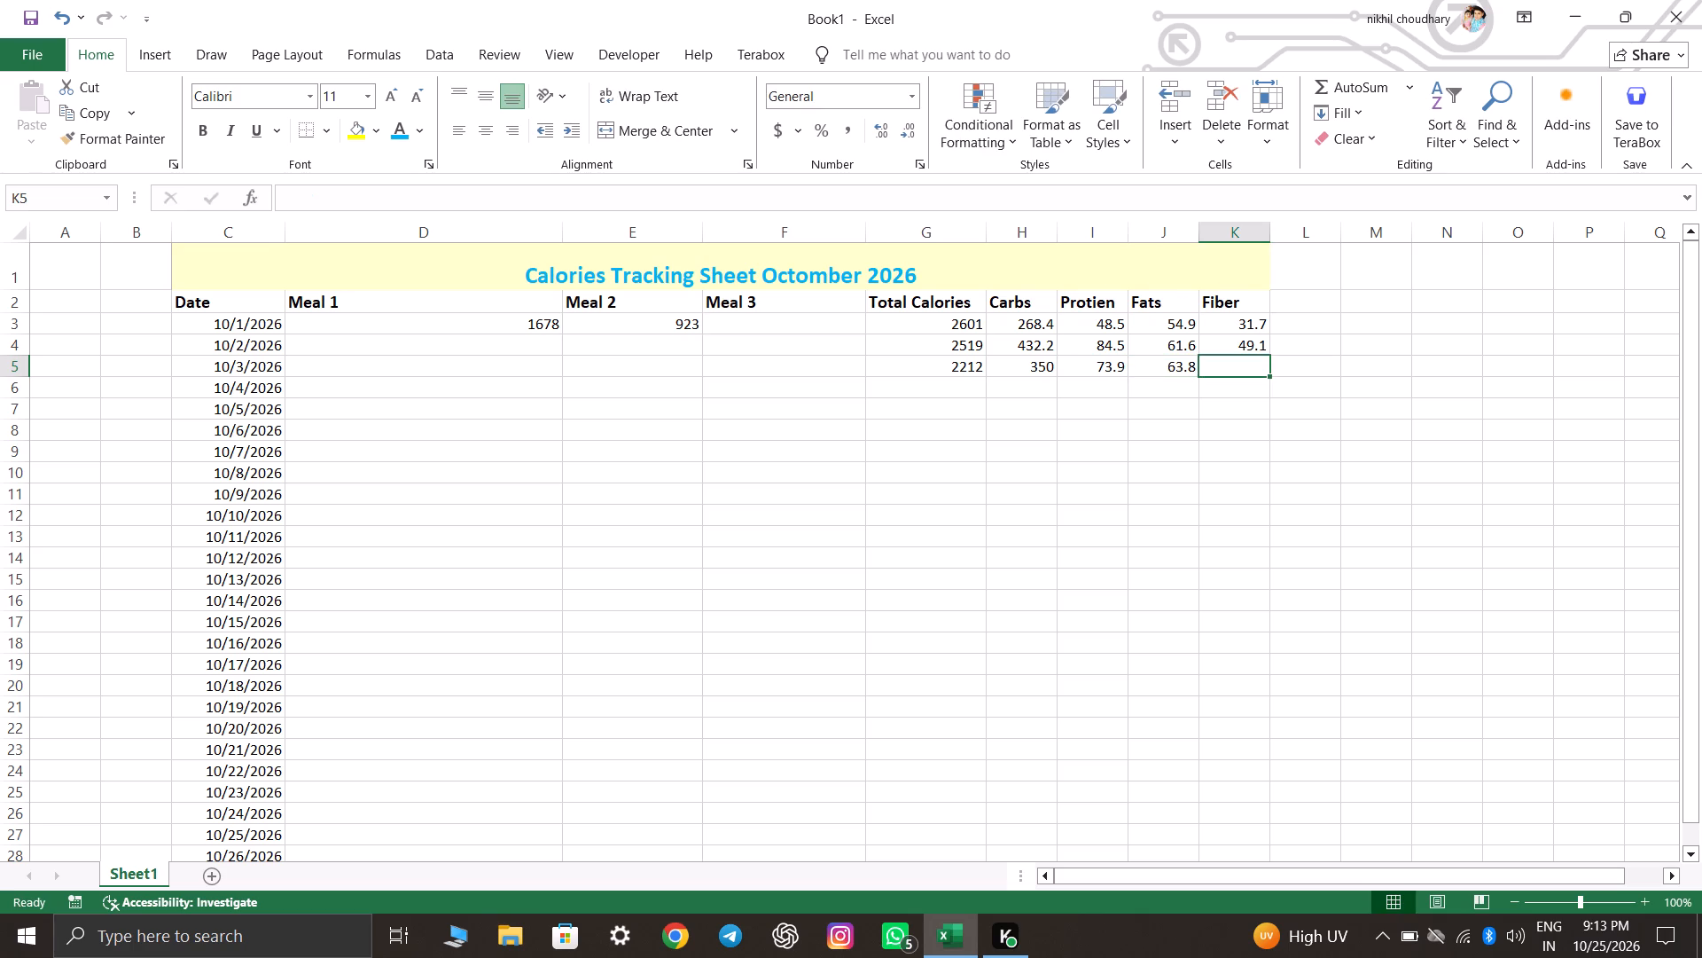
pyautogui.write('36.5')
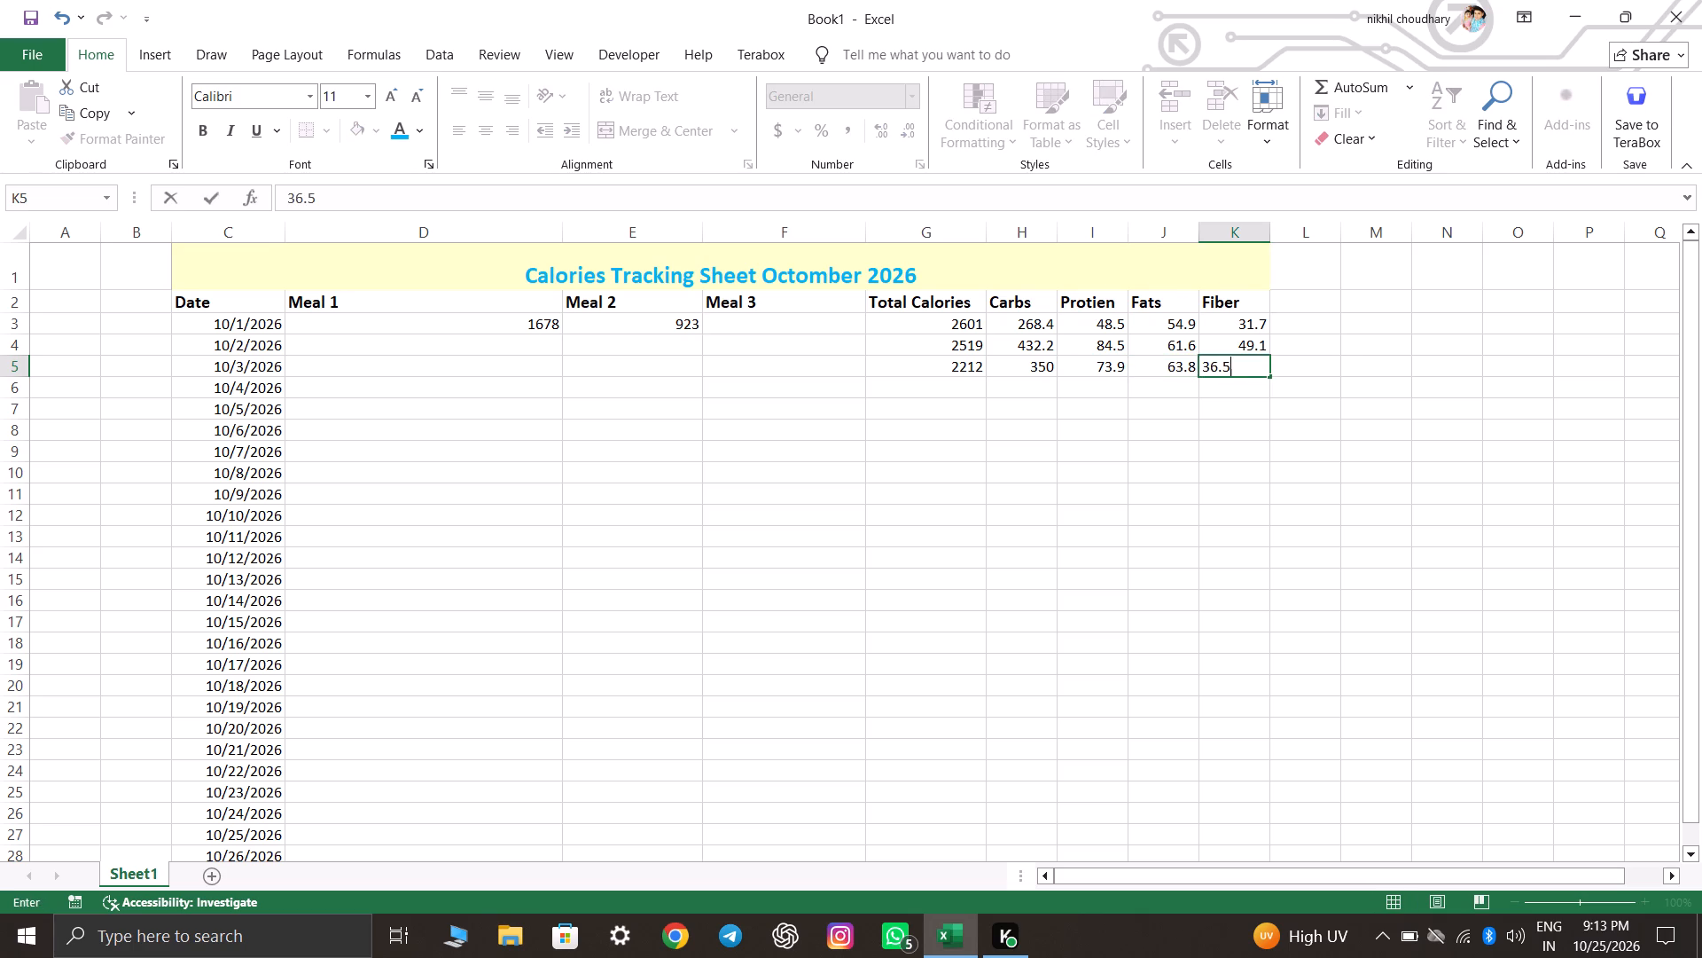
pyautogui.press('Right')
# Fill the 10/4/2026 row with total calories 2484, carbs 381.4, protein 74, fats 106.3 and fiber 26.7.
pyautogui.press('Left')
pyautogui.press('Left')
pyautogui.press('Left')
pyautogui.press('Left')
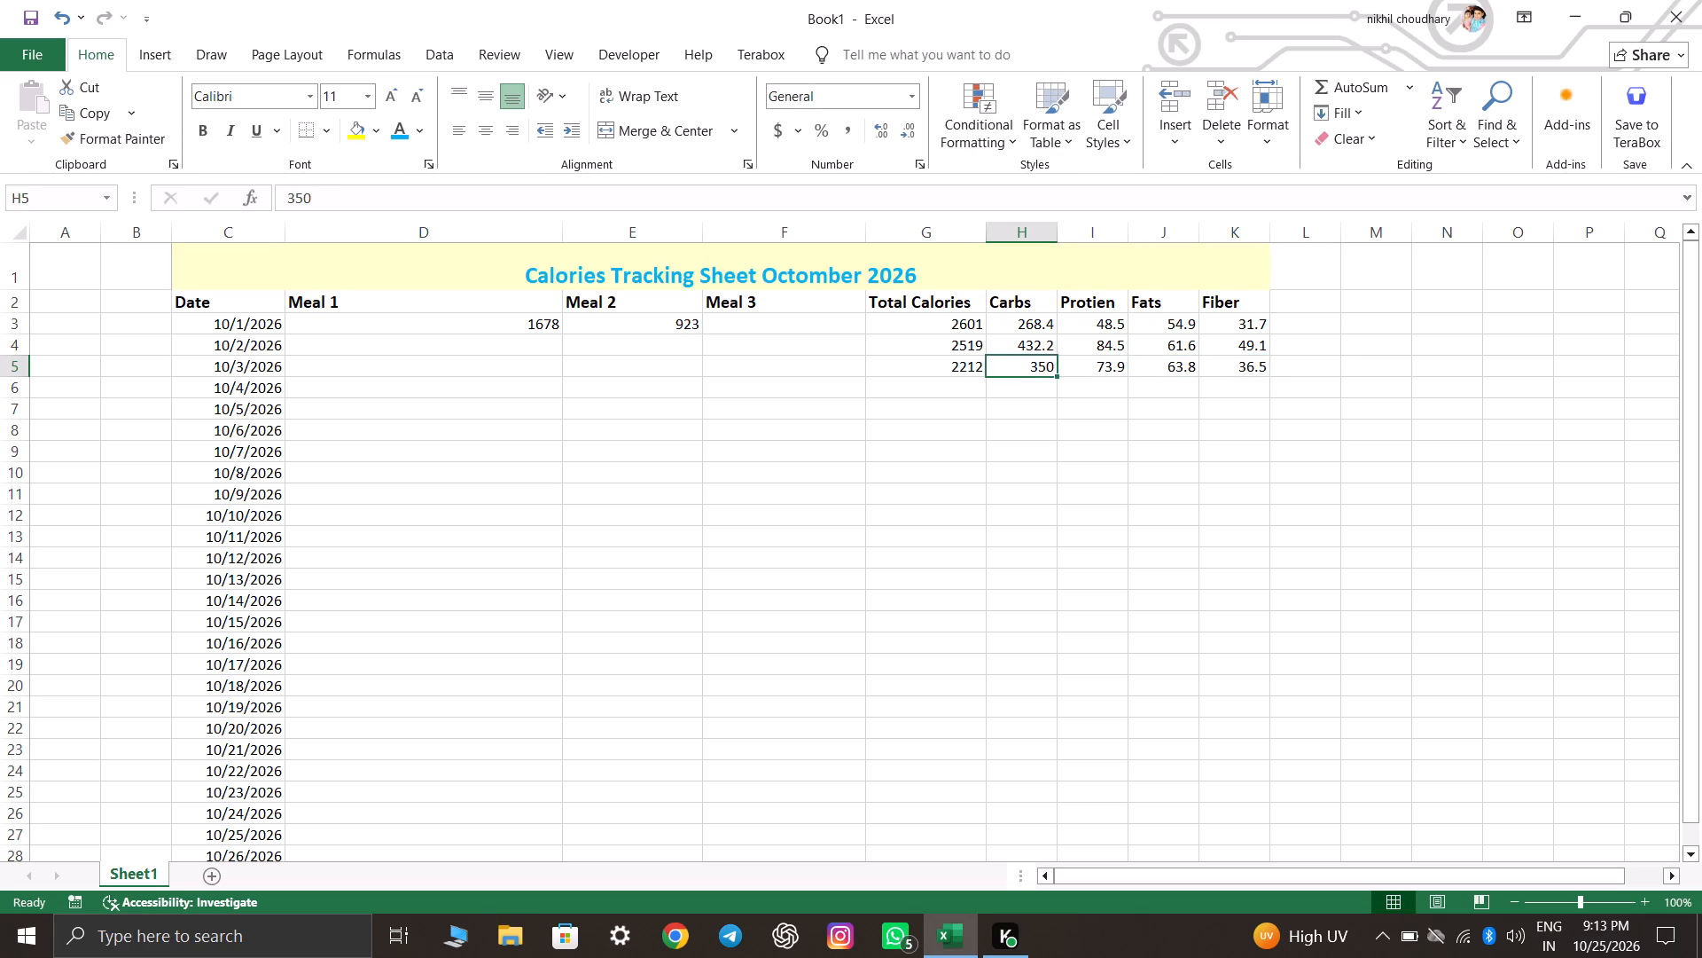
pyautogui.press('Left')
pyautogui.press('Down')
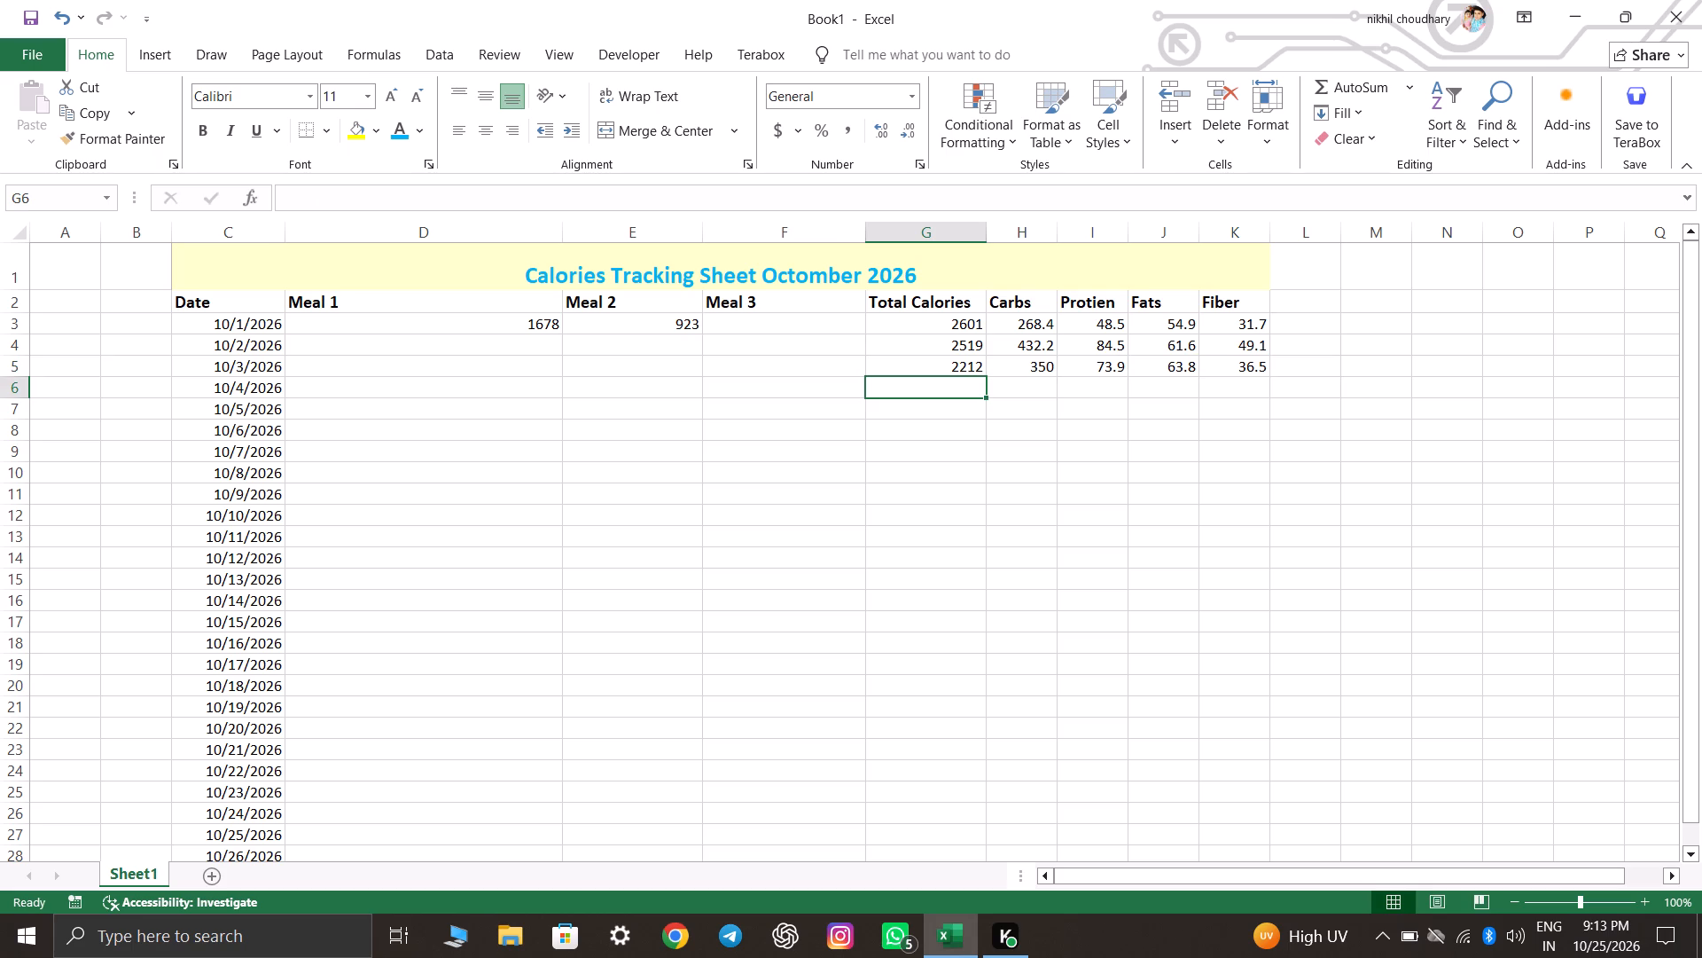
pyautogui.write('2484')
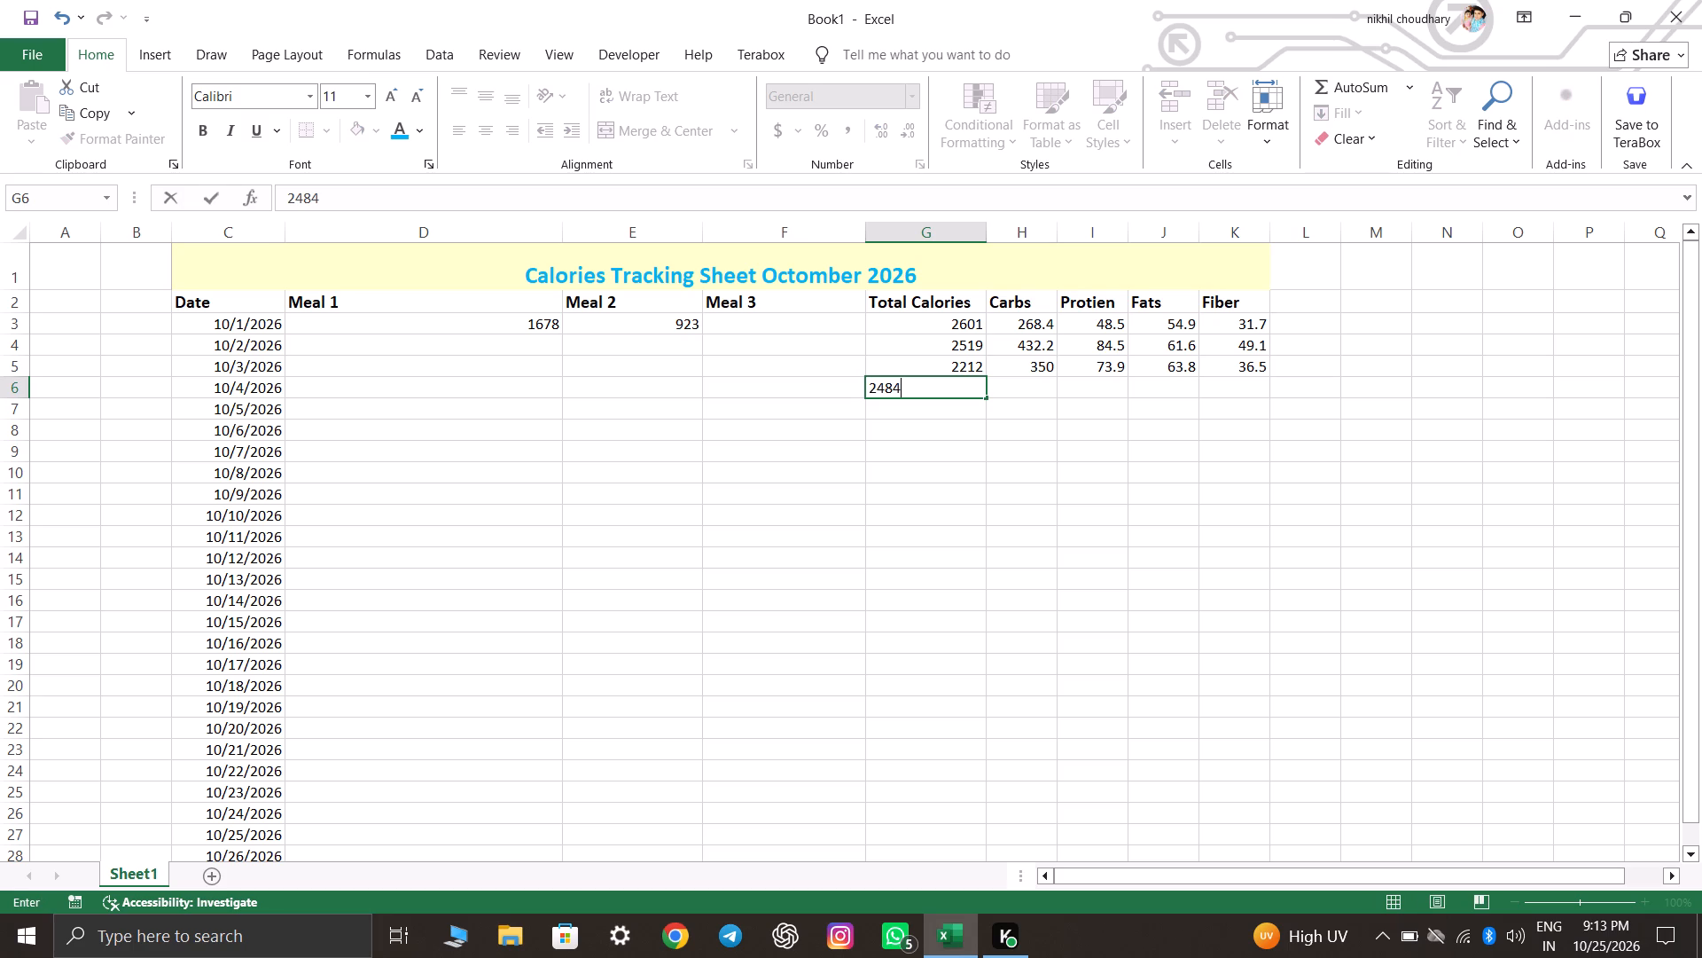
pyautogui.press('Right')
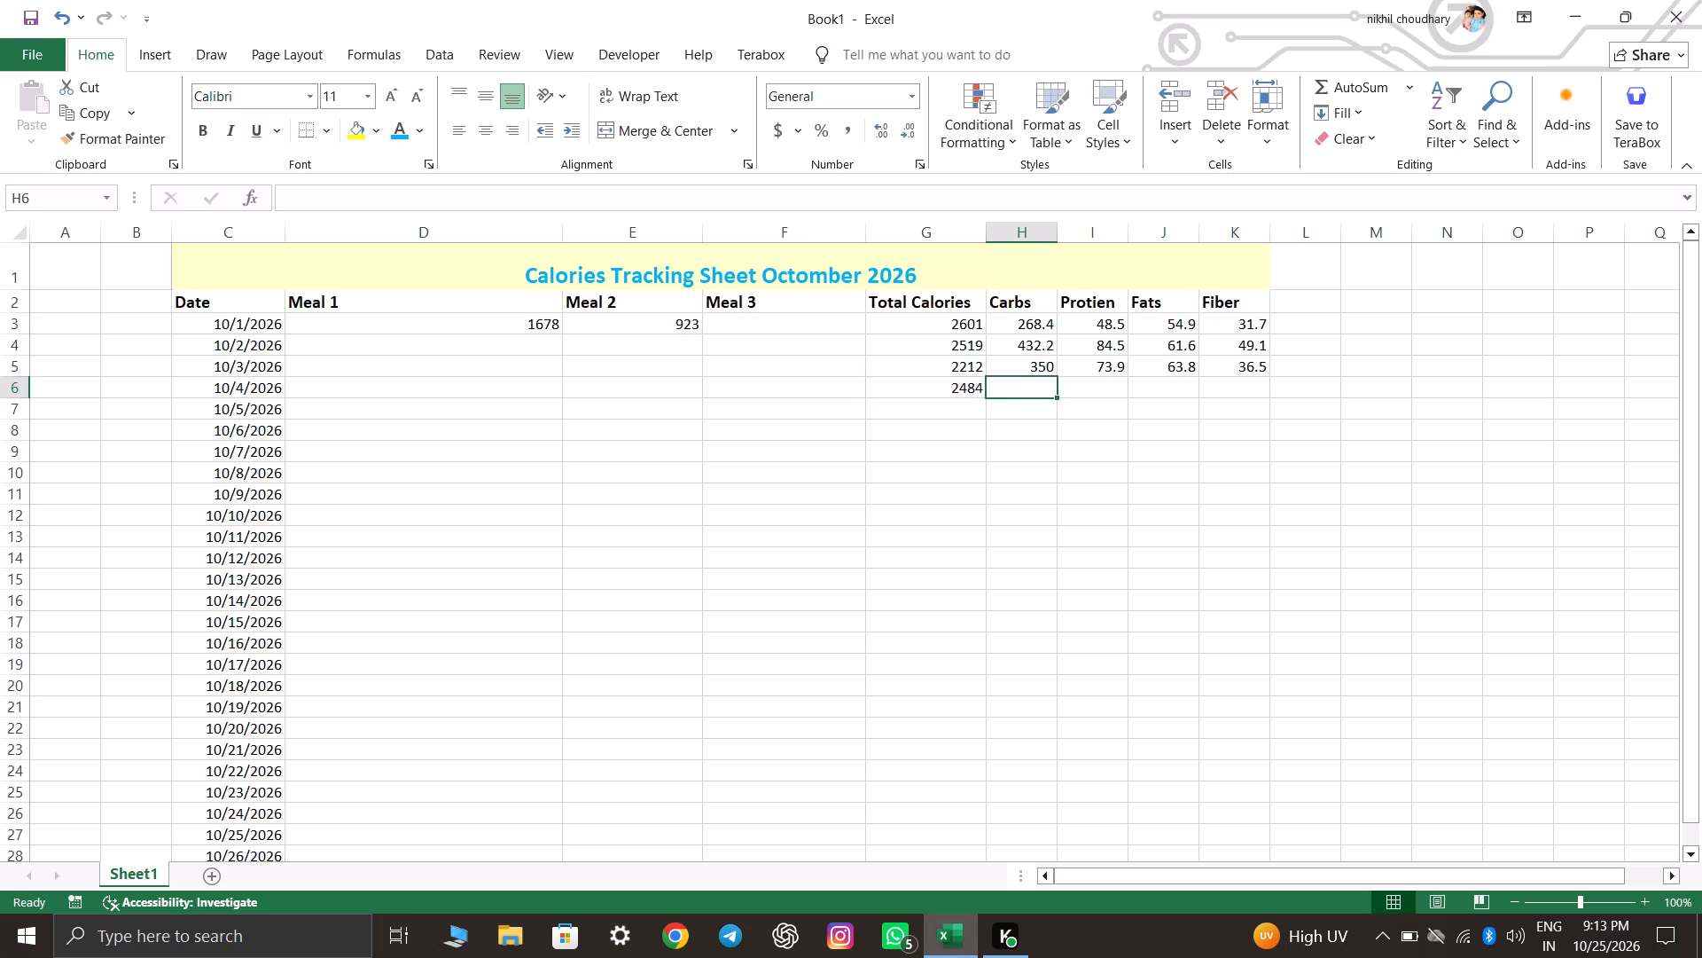
pyautogui.write('381')
pyautogui.write('.4')
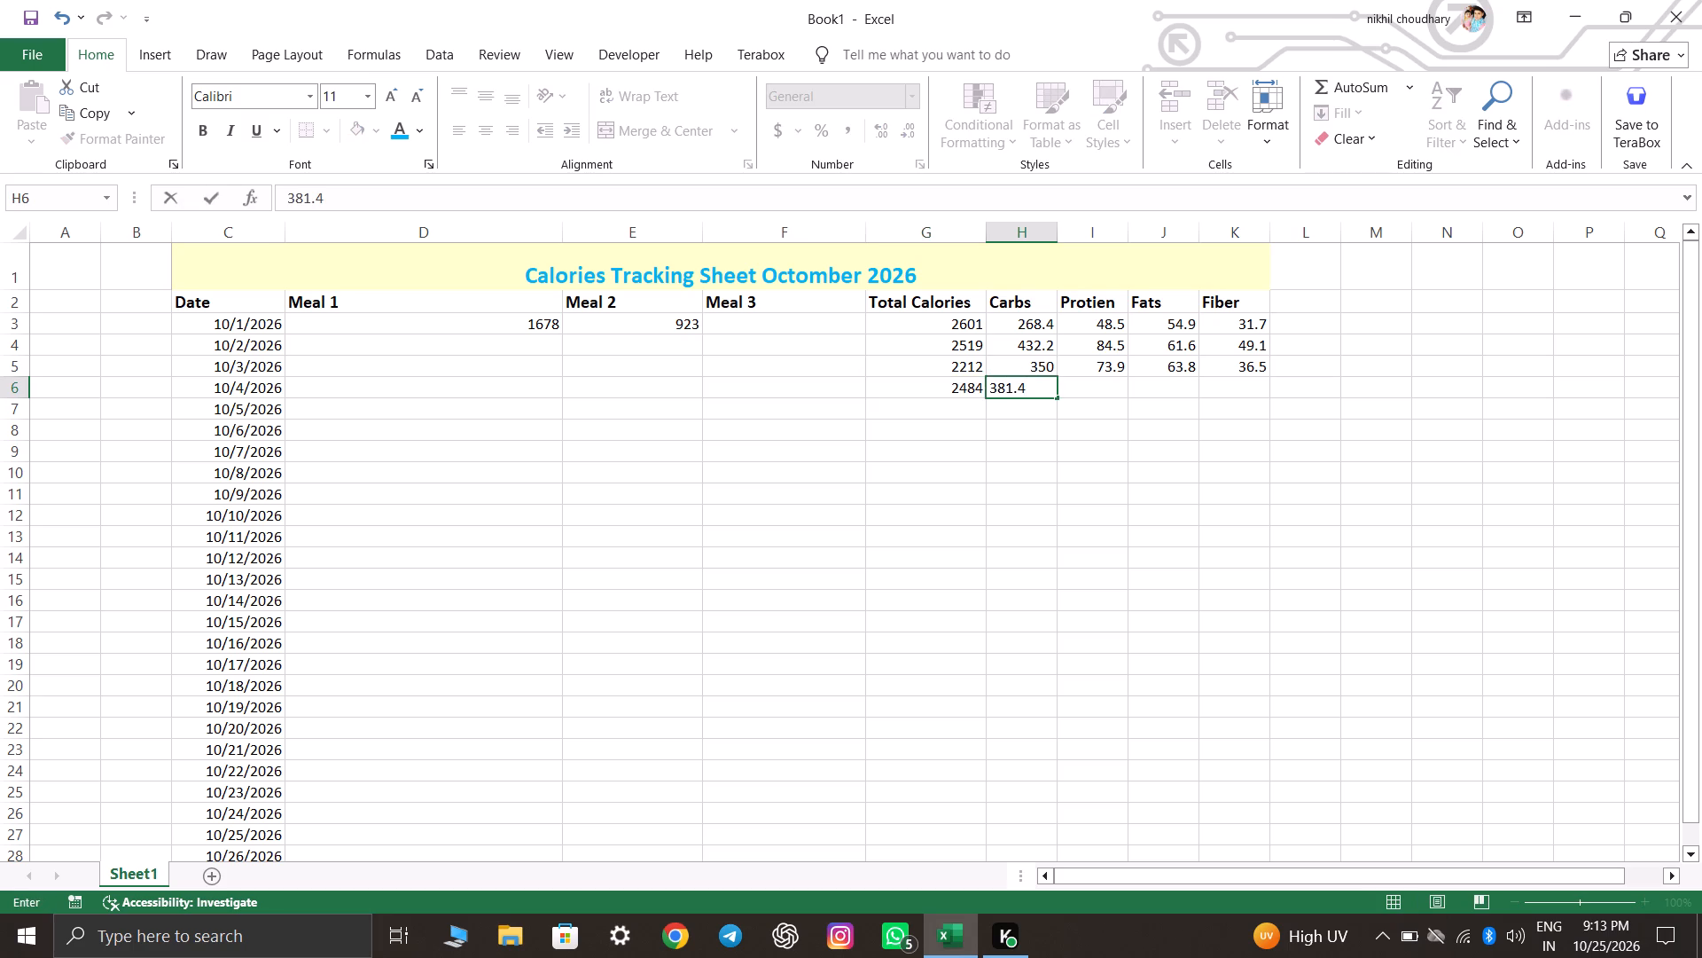
pyautogui.press('Right')
pyautogui.write('74')
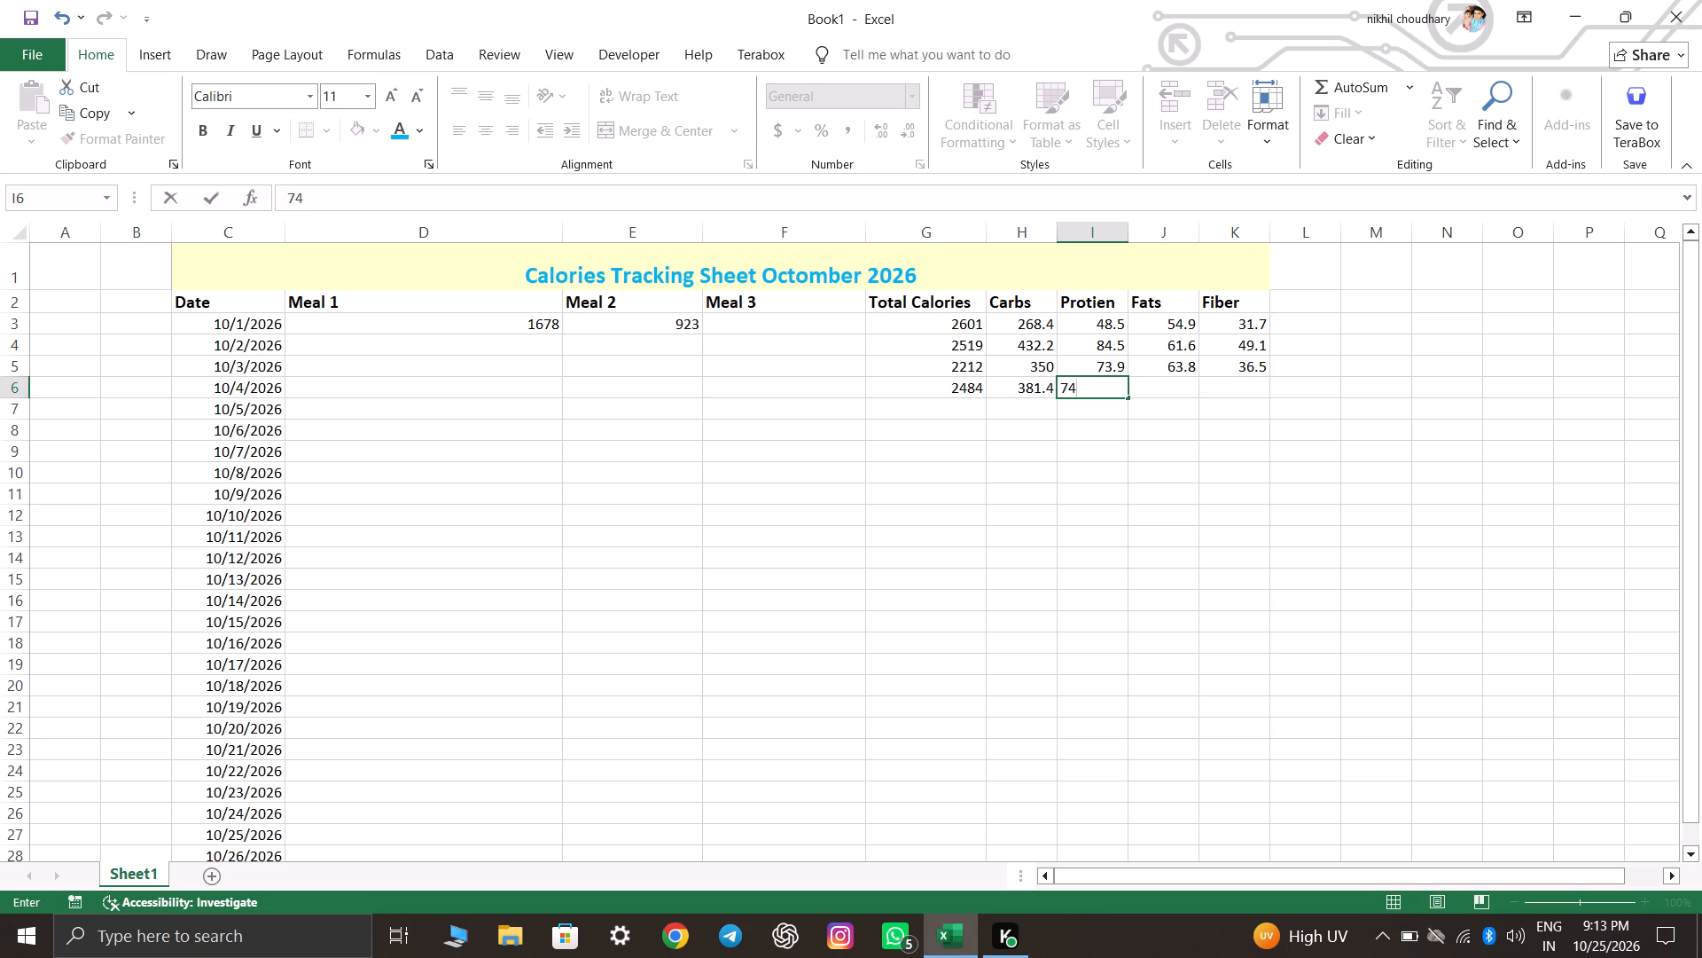
pyautogui.press('Right')
pyautogui.write('106')
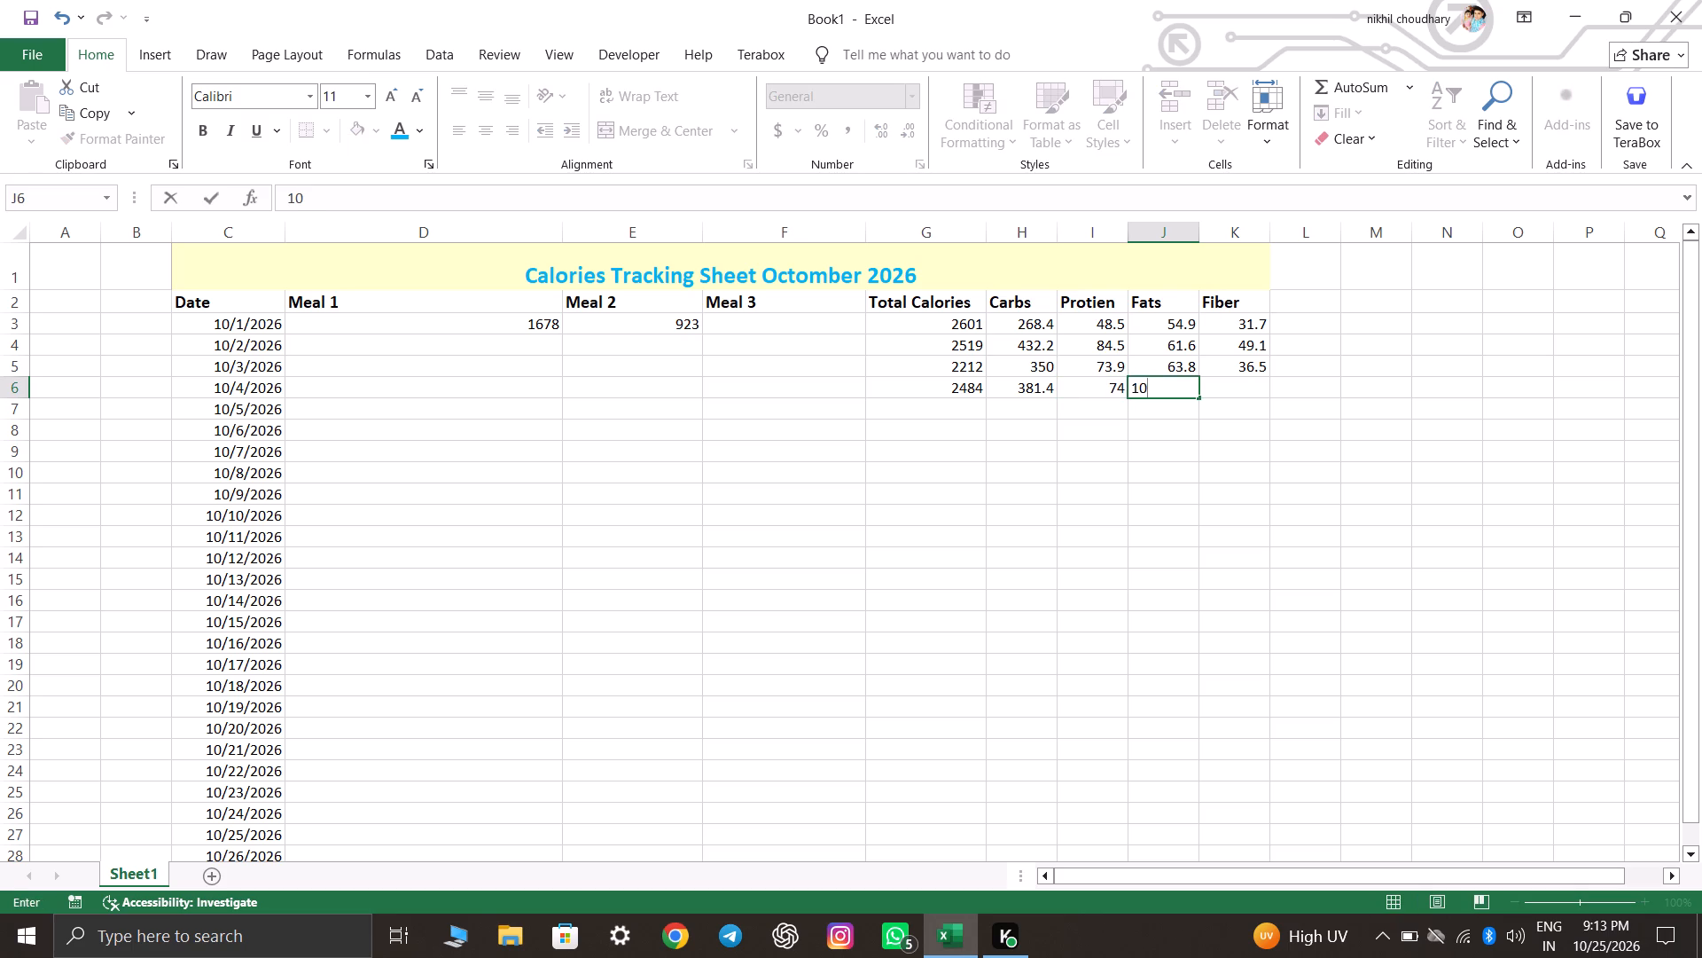
pyautogui.write('.3')
pyautogui.press('Right')
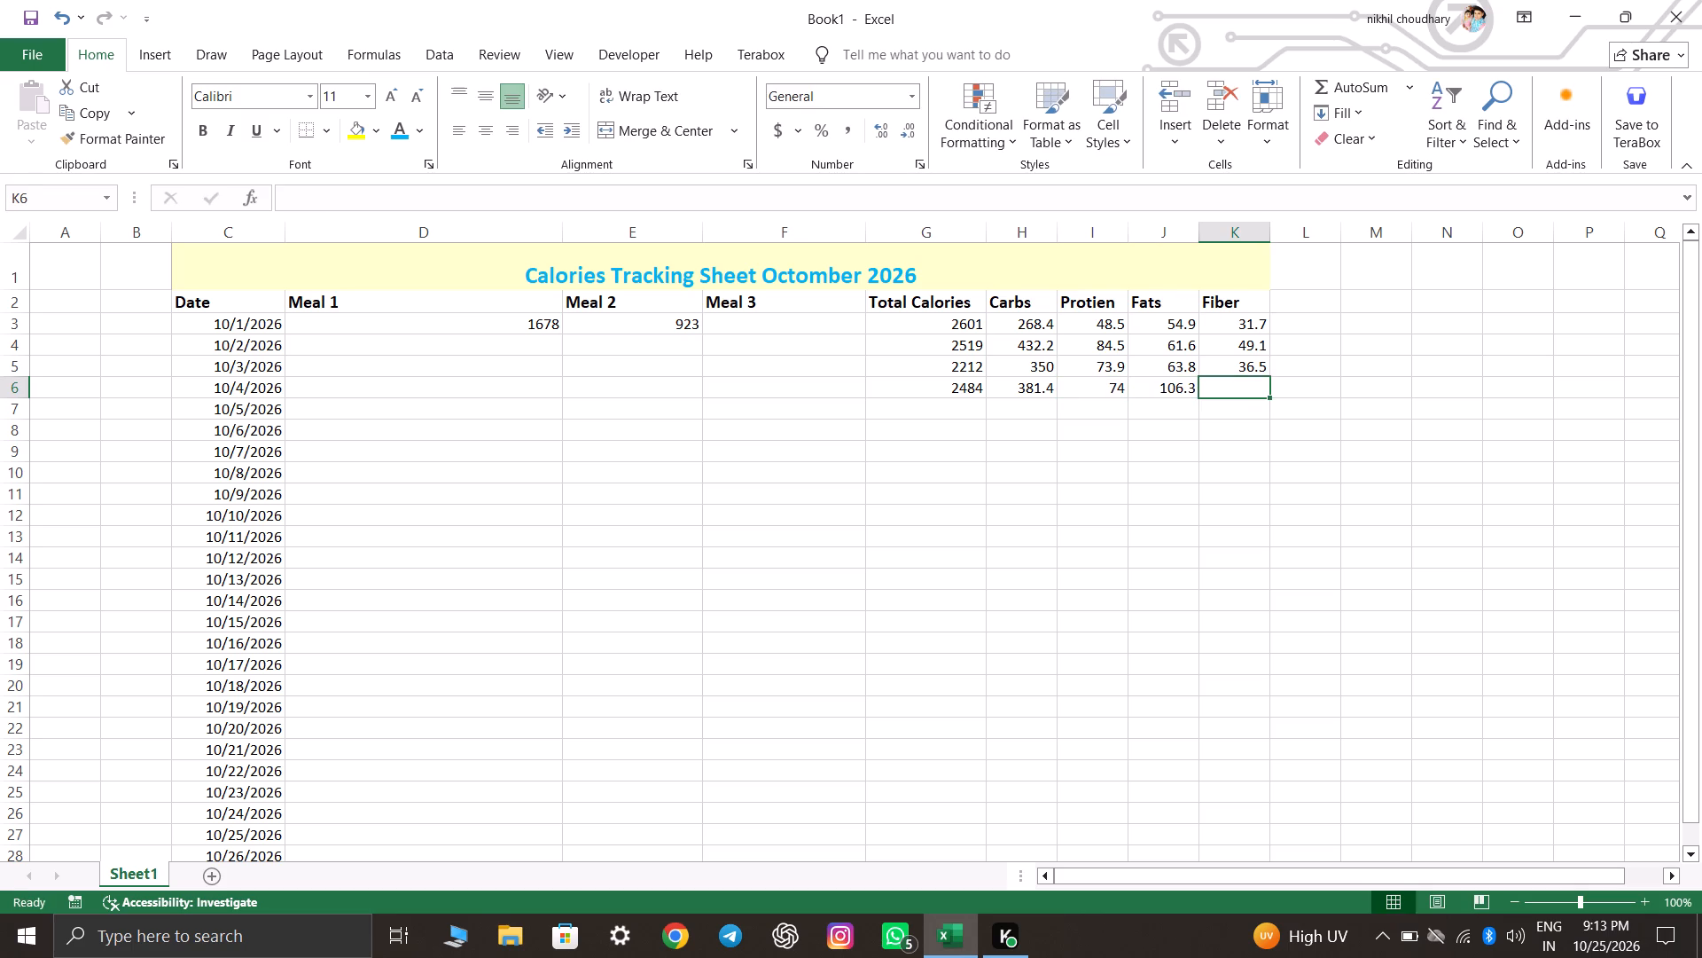
pyautogui.press('2')
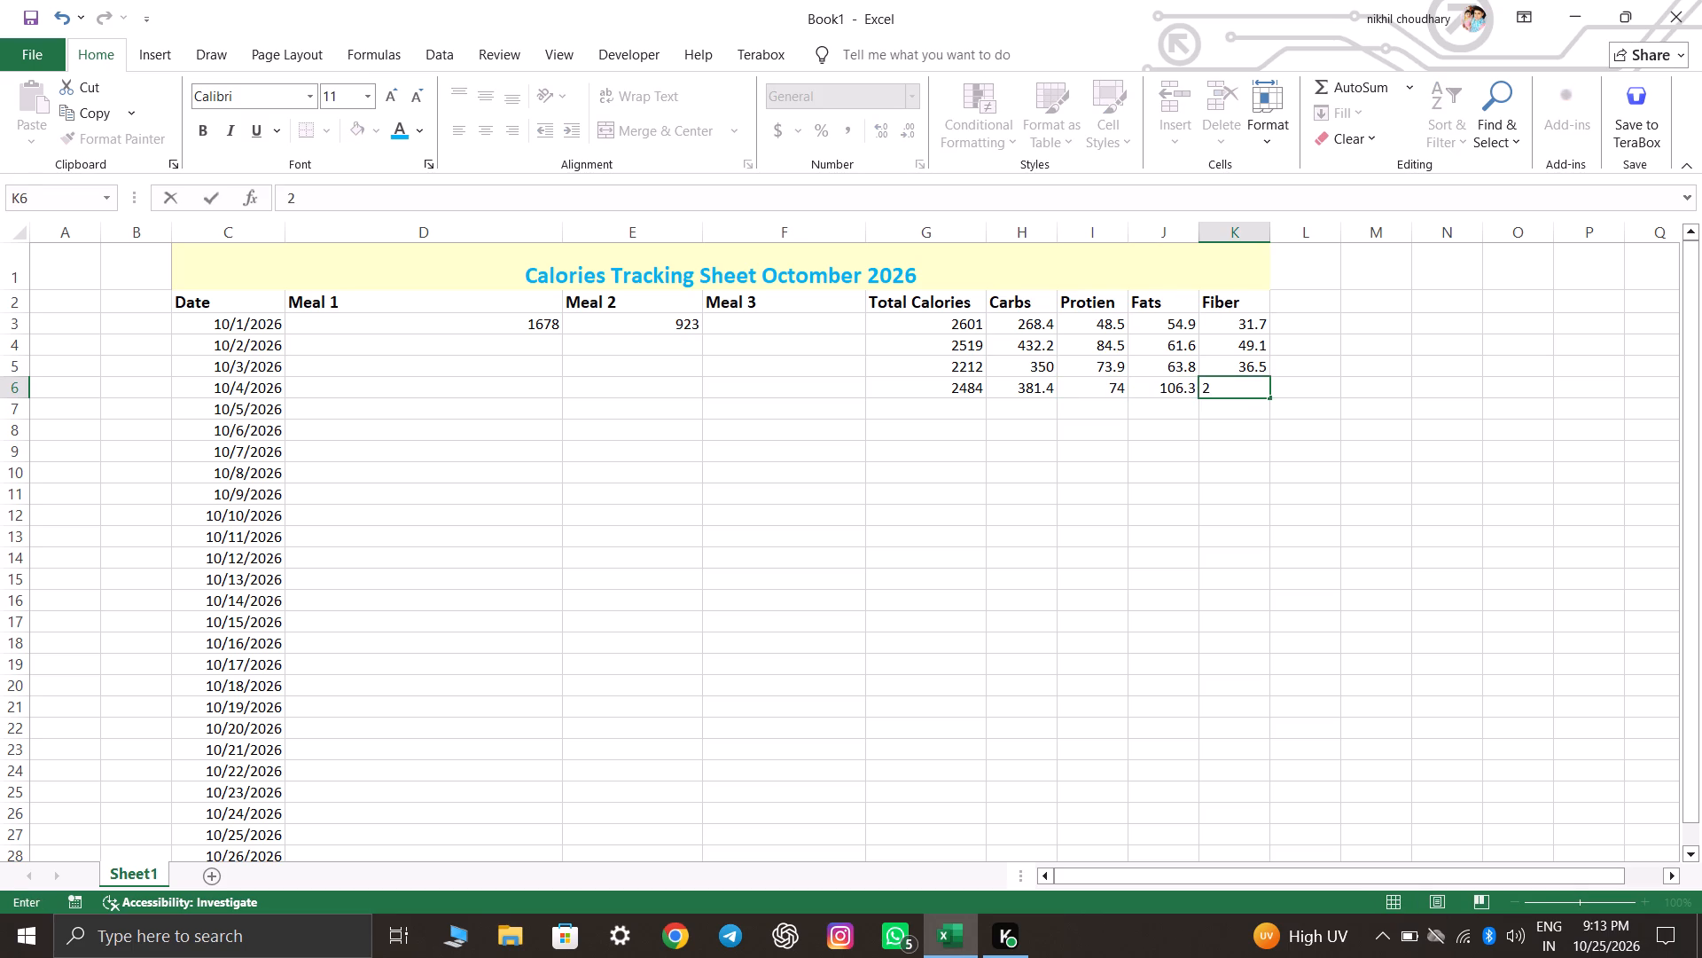
pyautogui.write('6.7')
pyautogui.press('Return')
# Enter 1485 for Meal 1 and 908 for Meal 2 in the 10/5/2026 row.
pyautogui.press('Down')
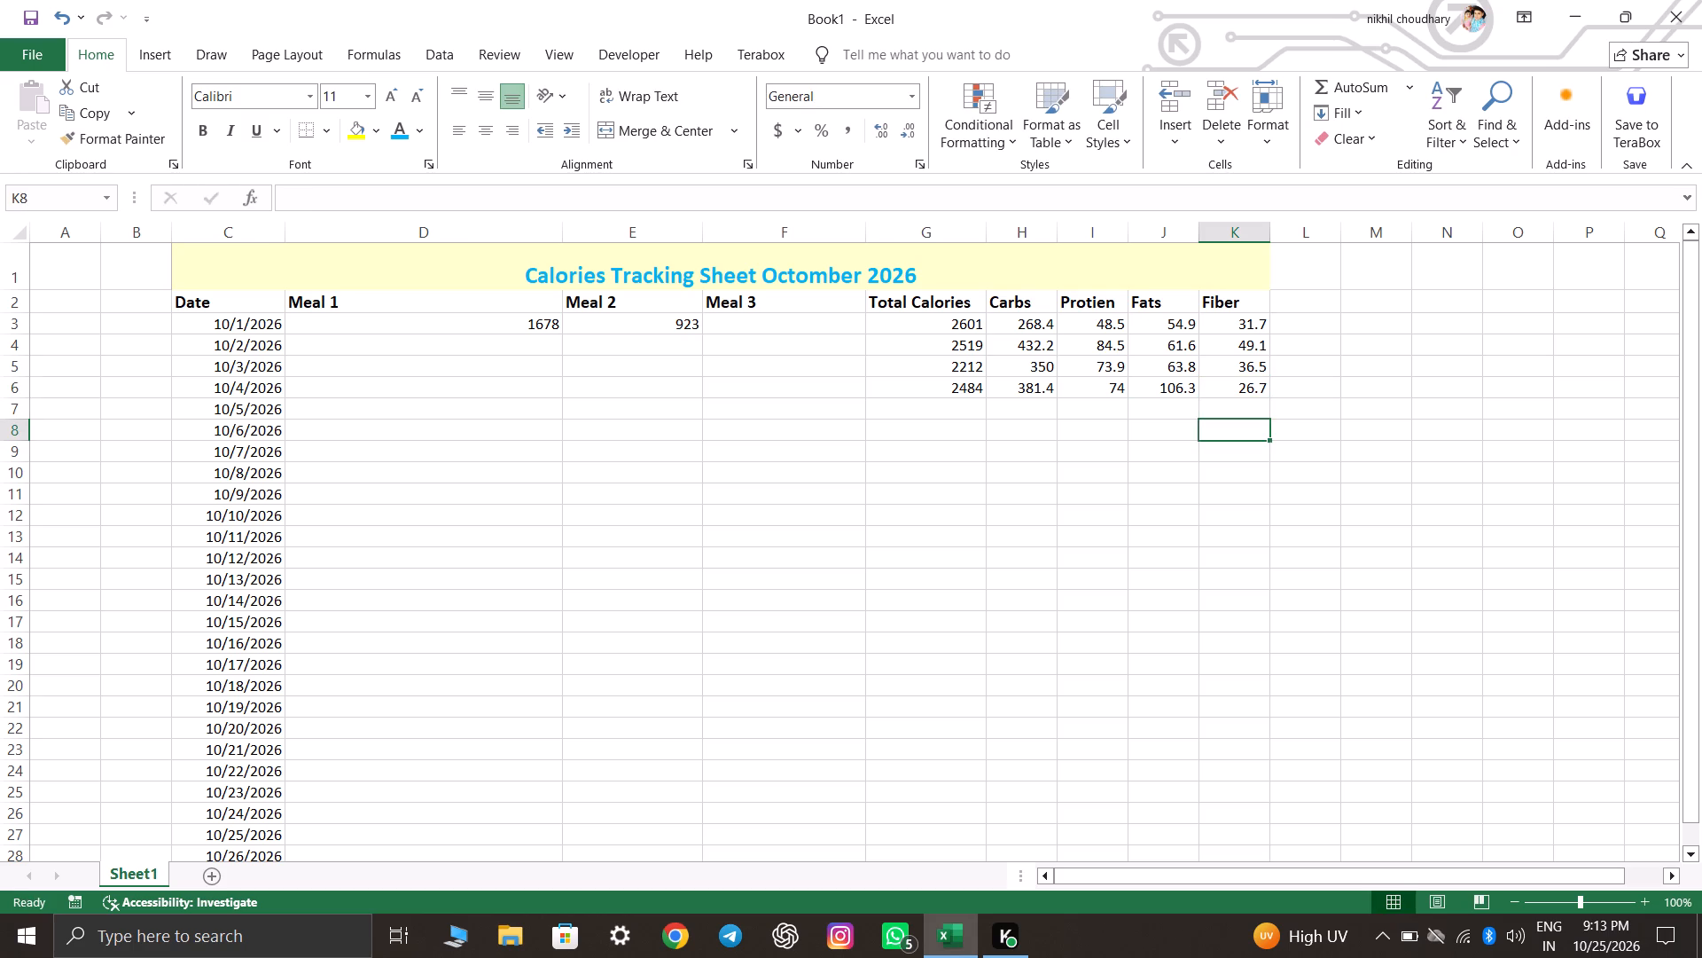
pyautogui.press('Left')
pyautogui.press('Left')
pyautogui.press('Left')
pyautogui.press('Left')
pyautogui.press('Up')
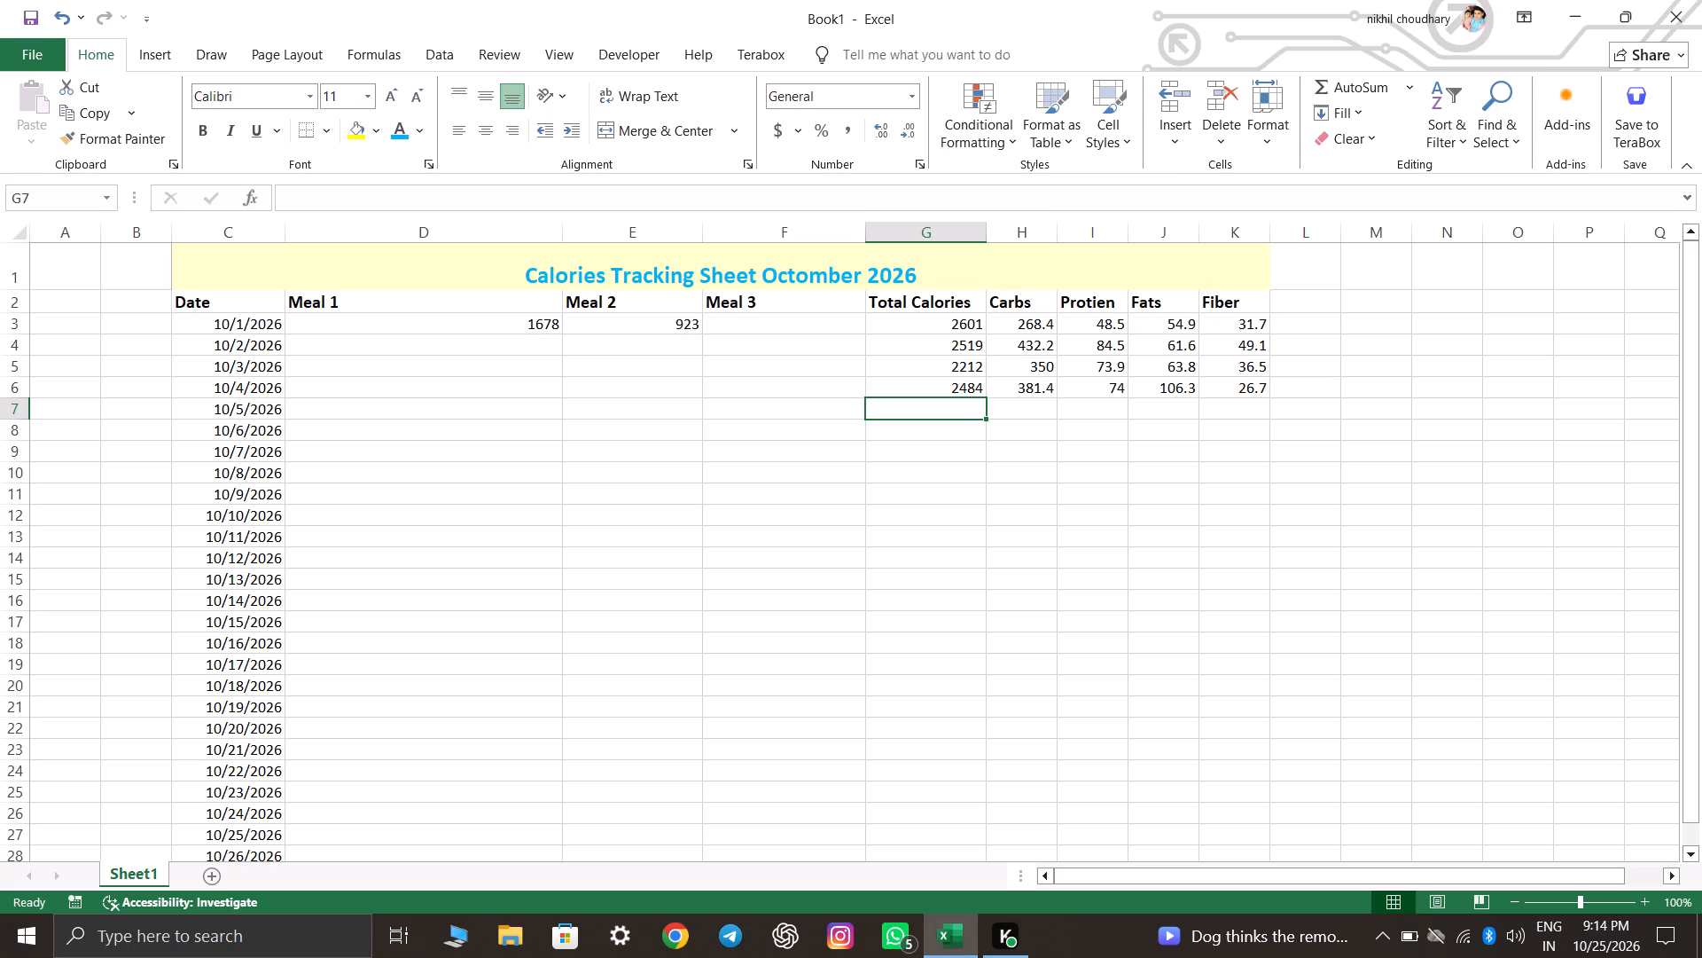
pyautogui.click(528, 412)
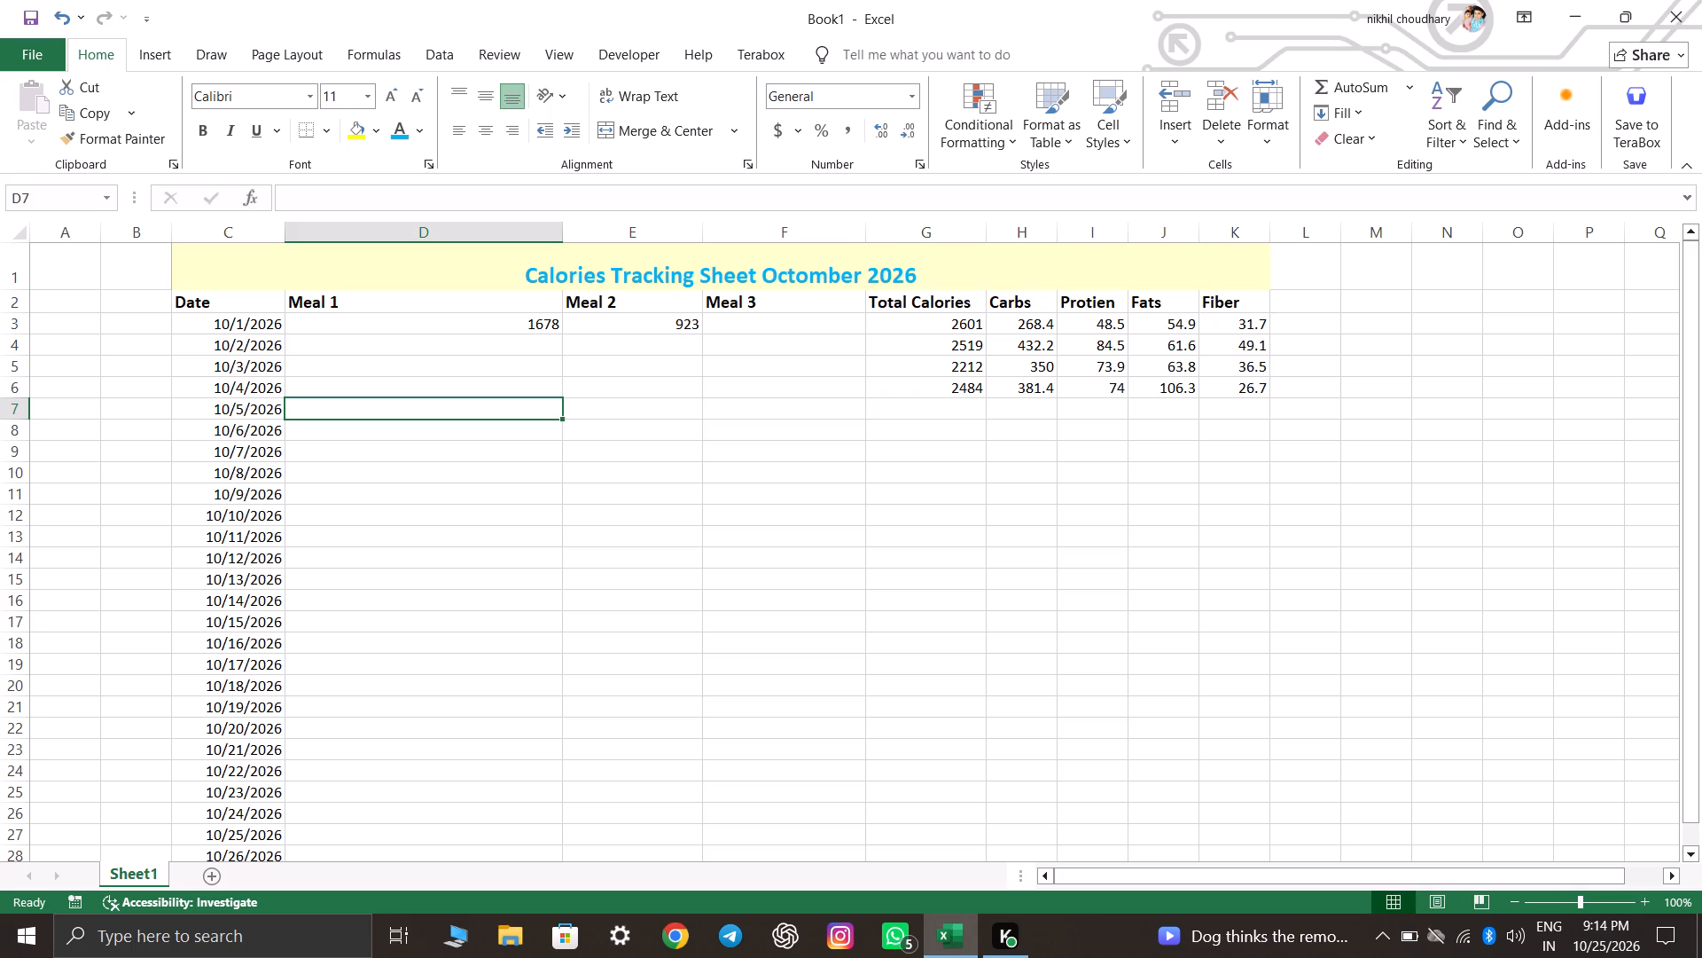
pyautogui.write('1485')
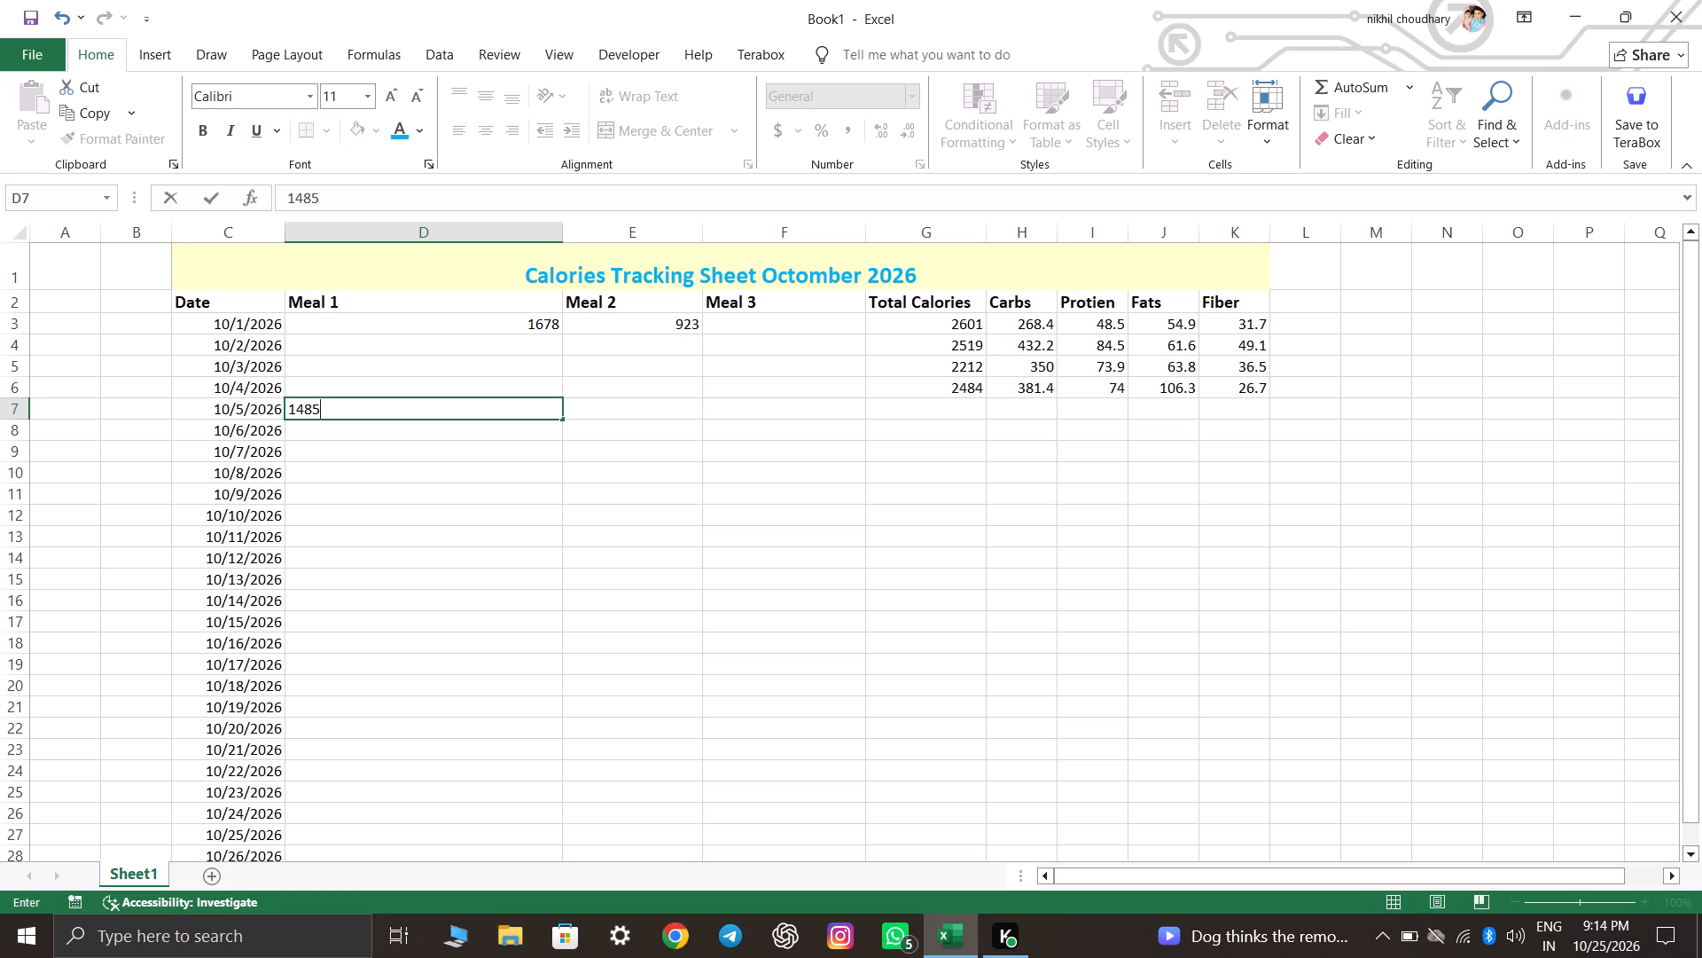
pyautogui.press('Right')
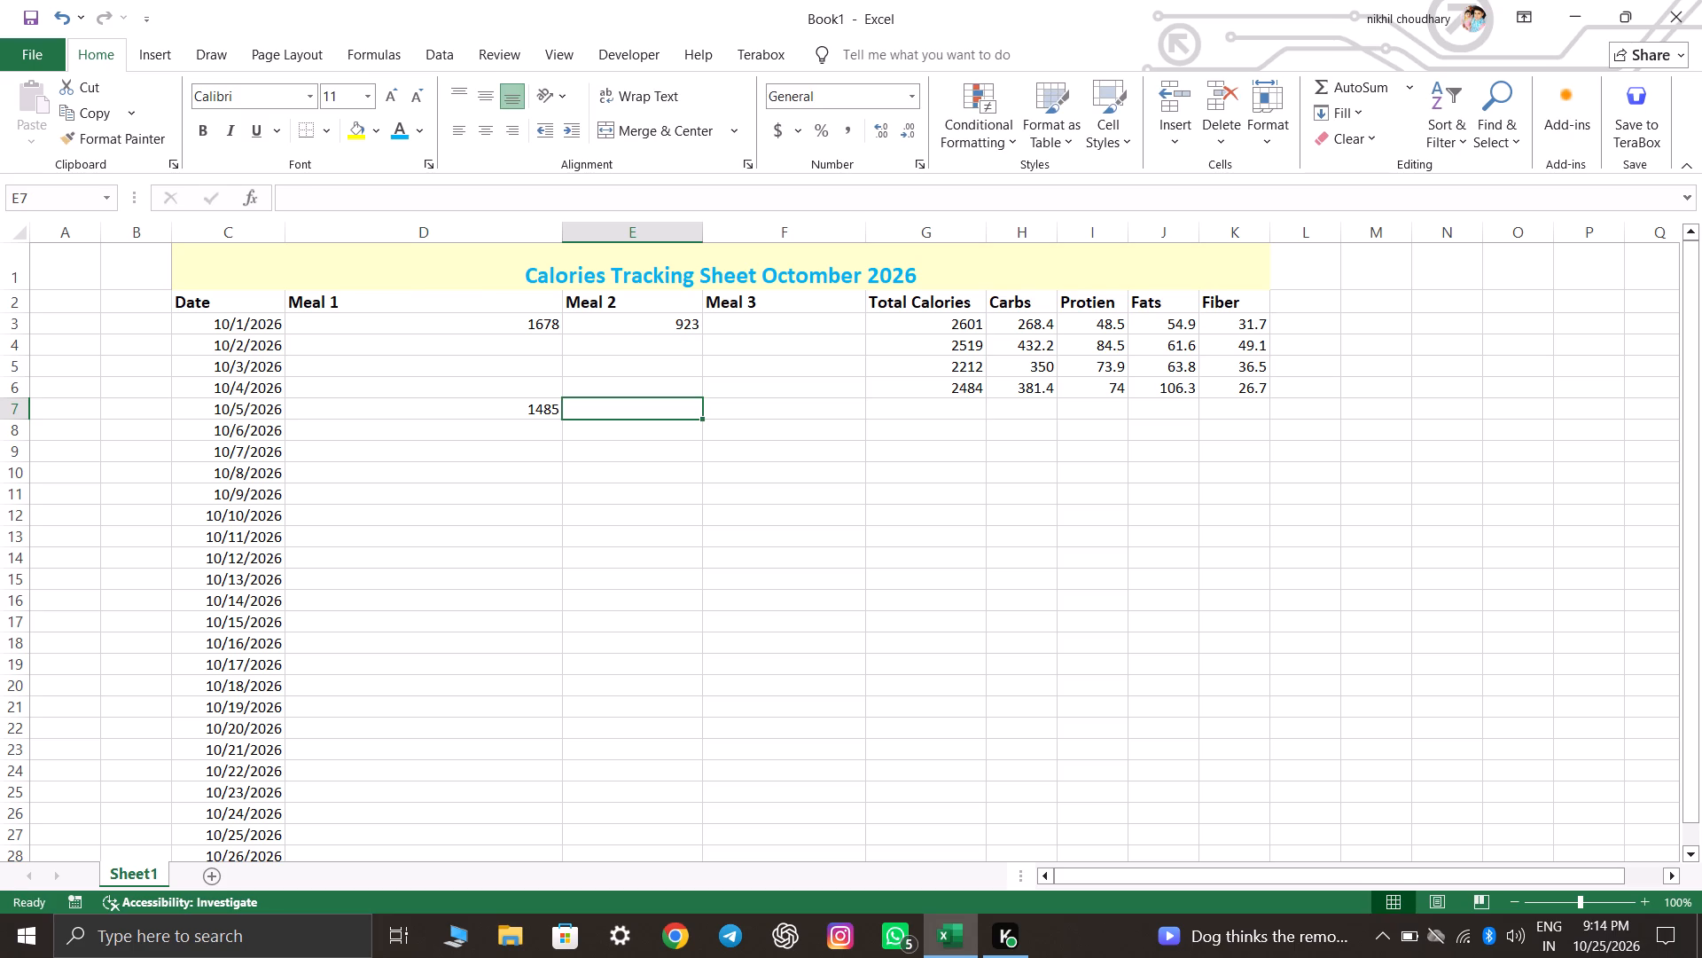
pyautogui.press('Right')
pyautogui.press('Right')
pyautogui.press('Right')
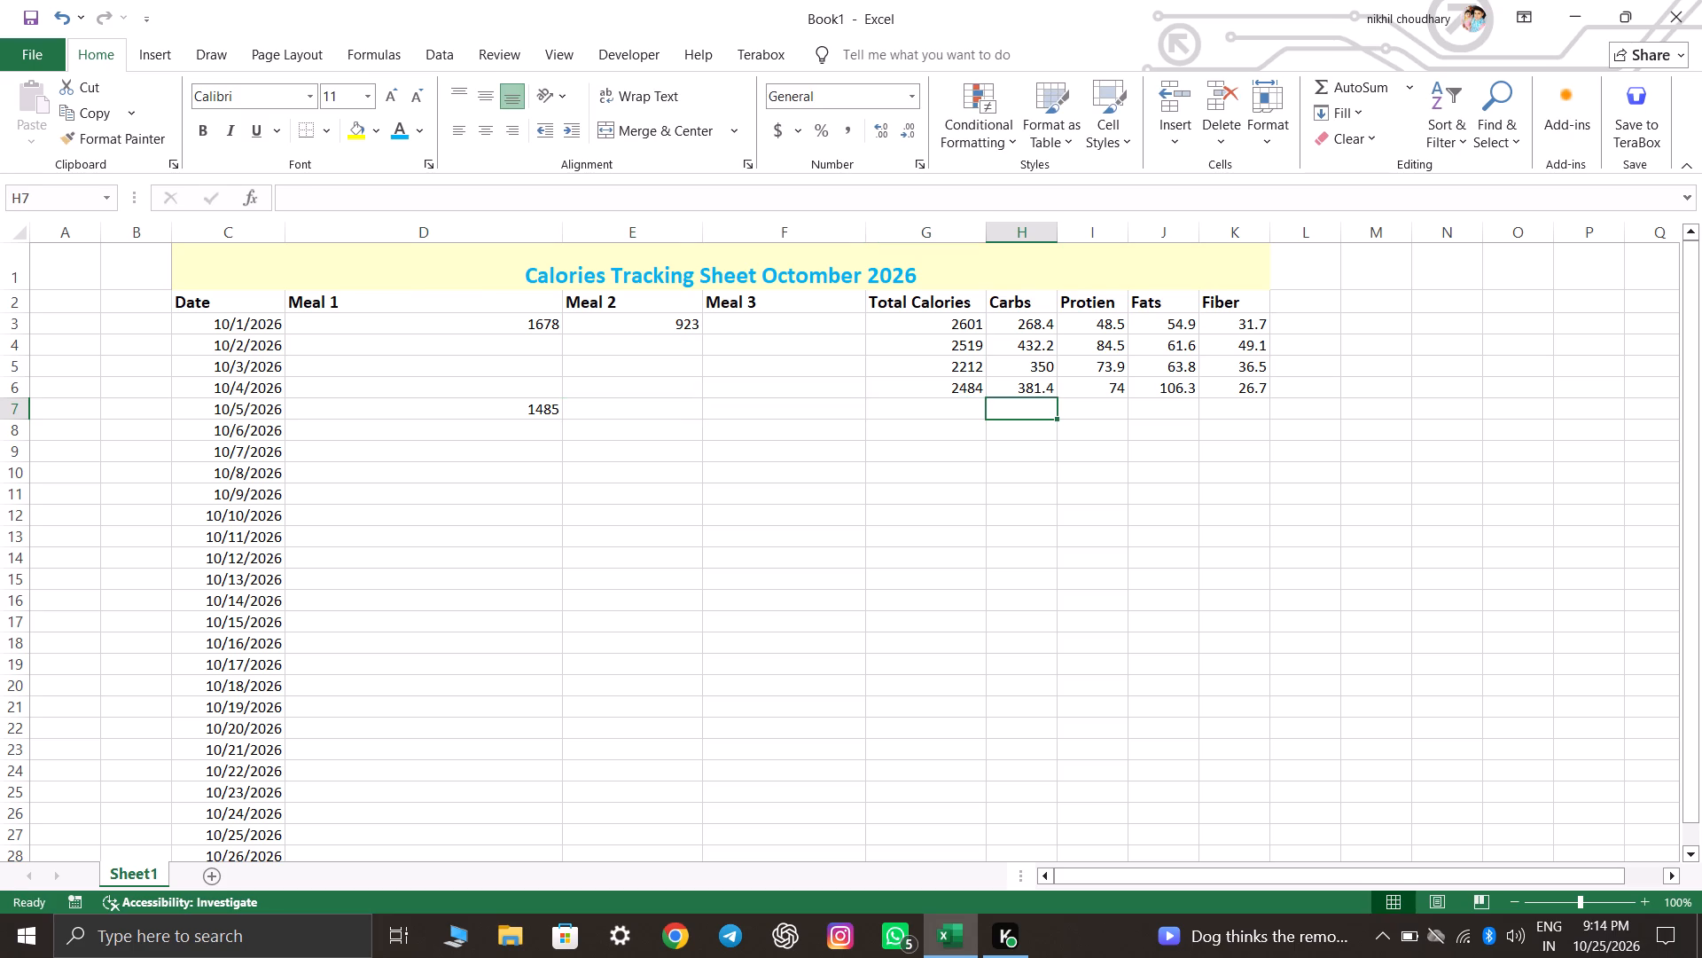
pyautogui.press('Left')
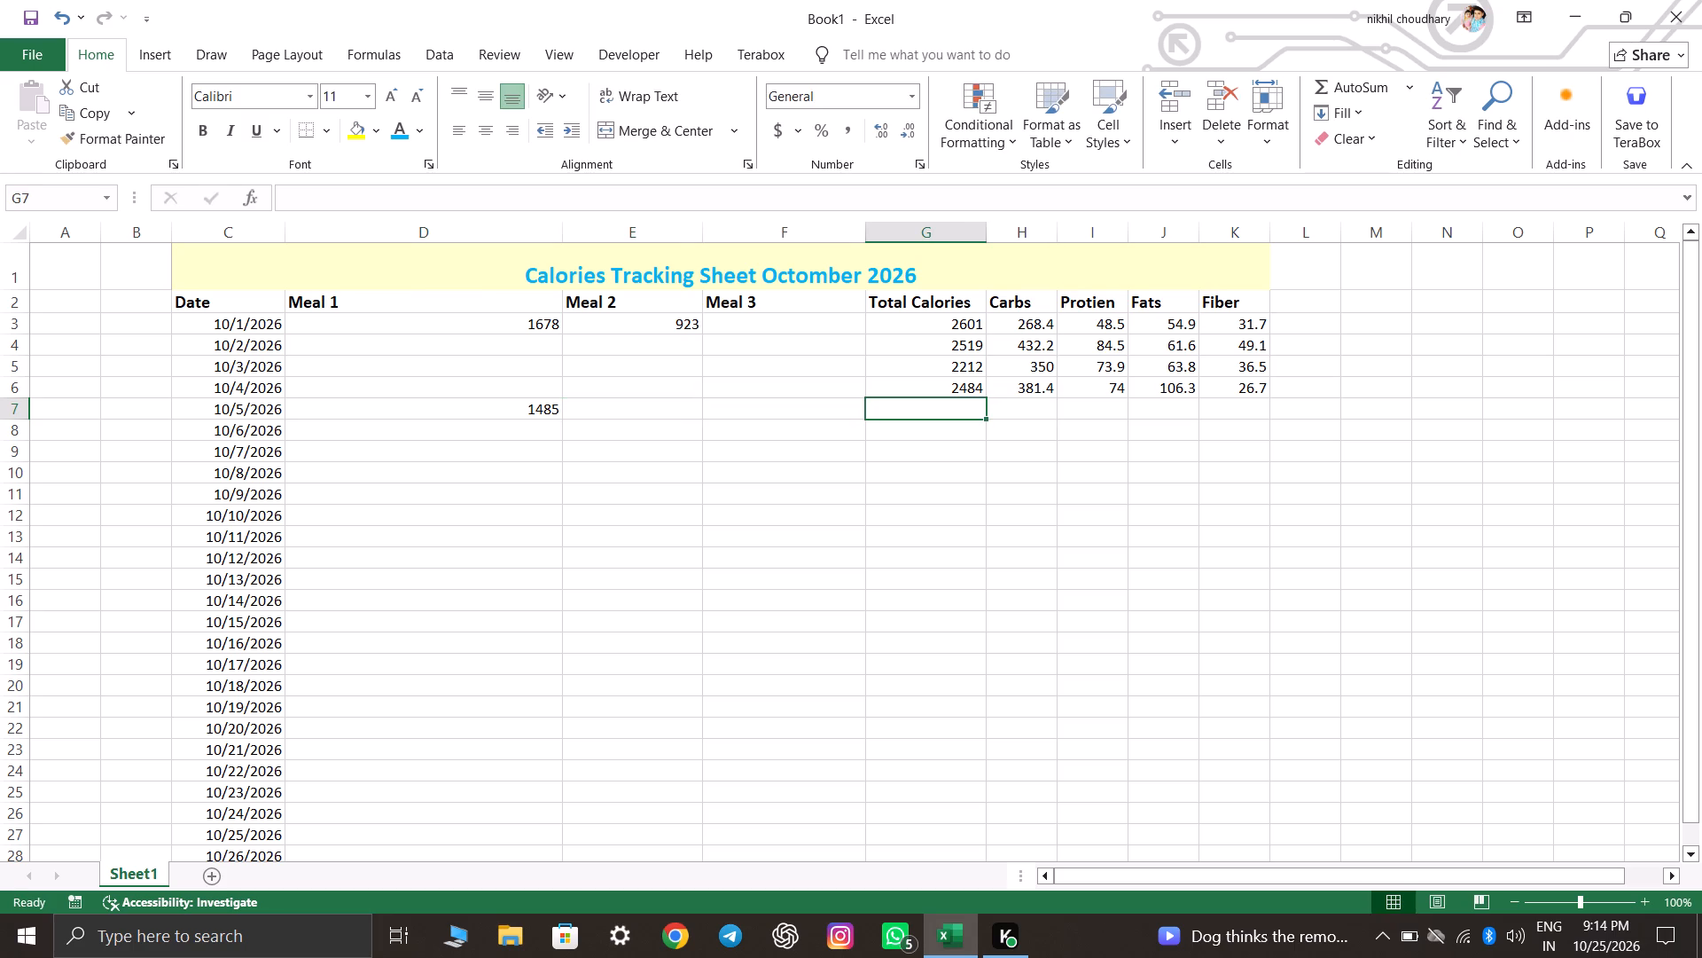
pyautogui.press('Left')
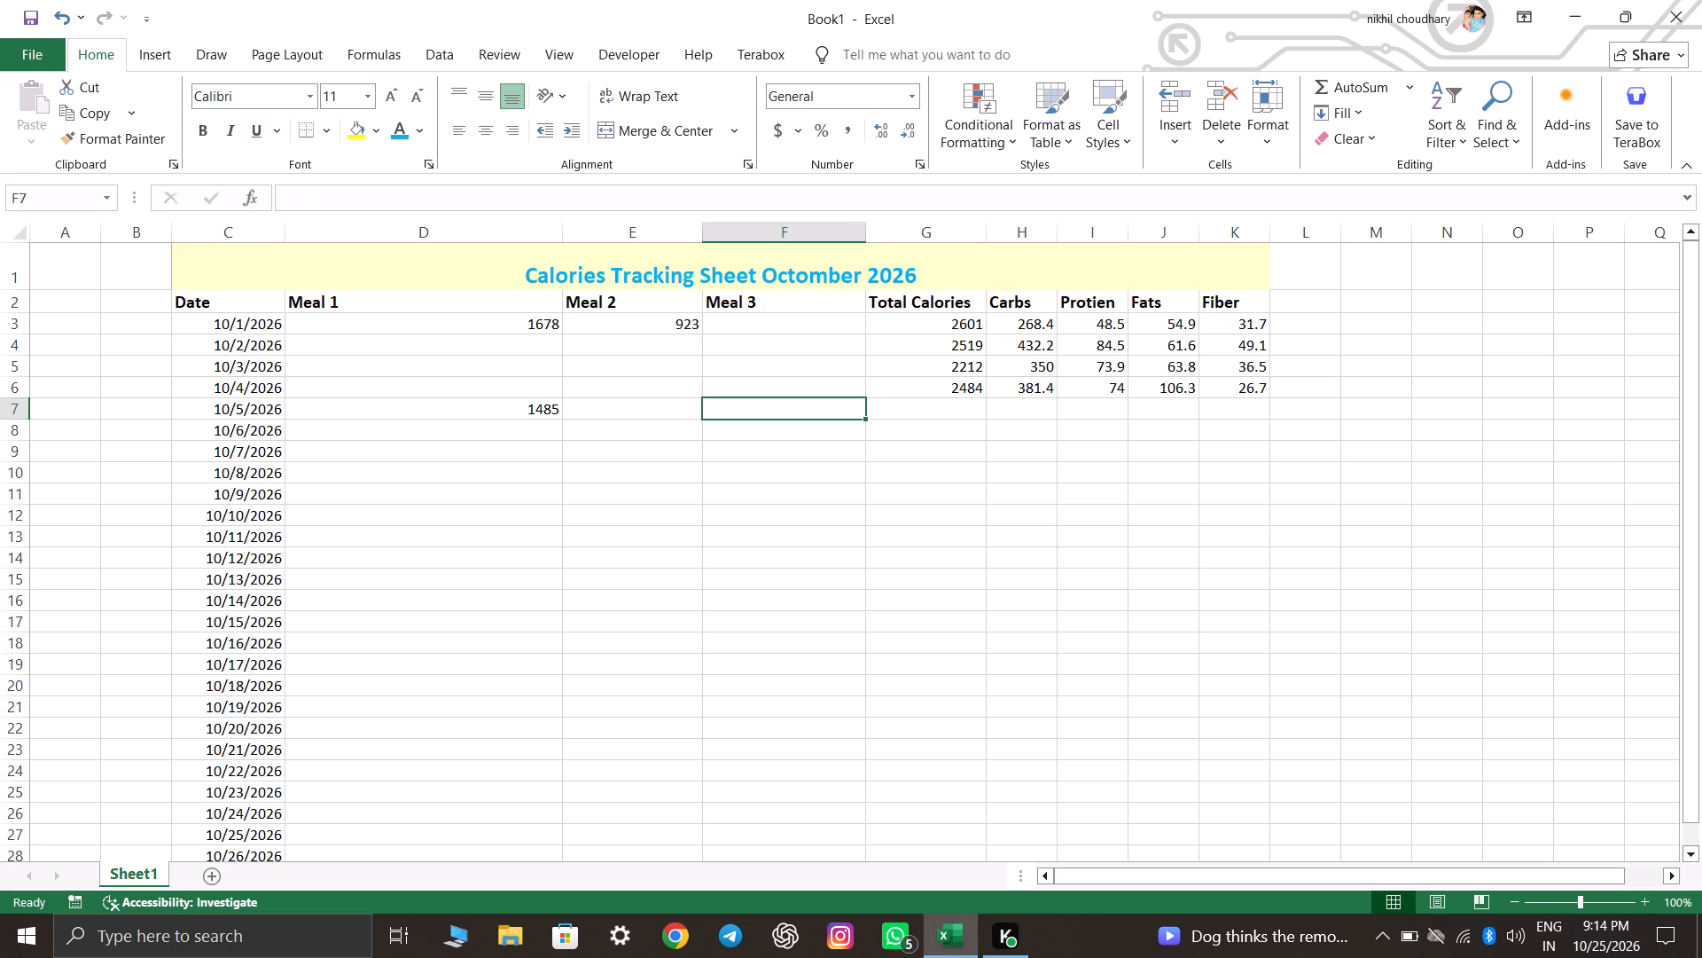
pyautogui.press('Left')
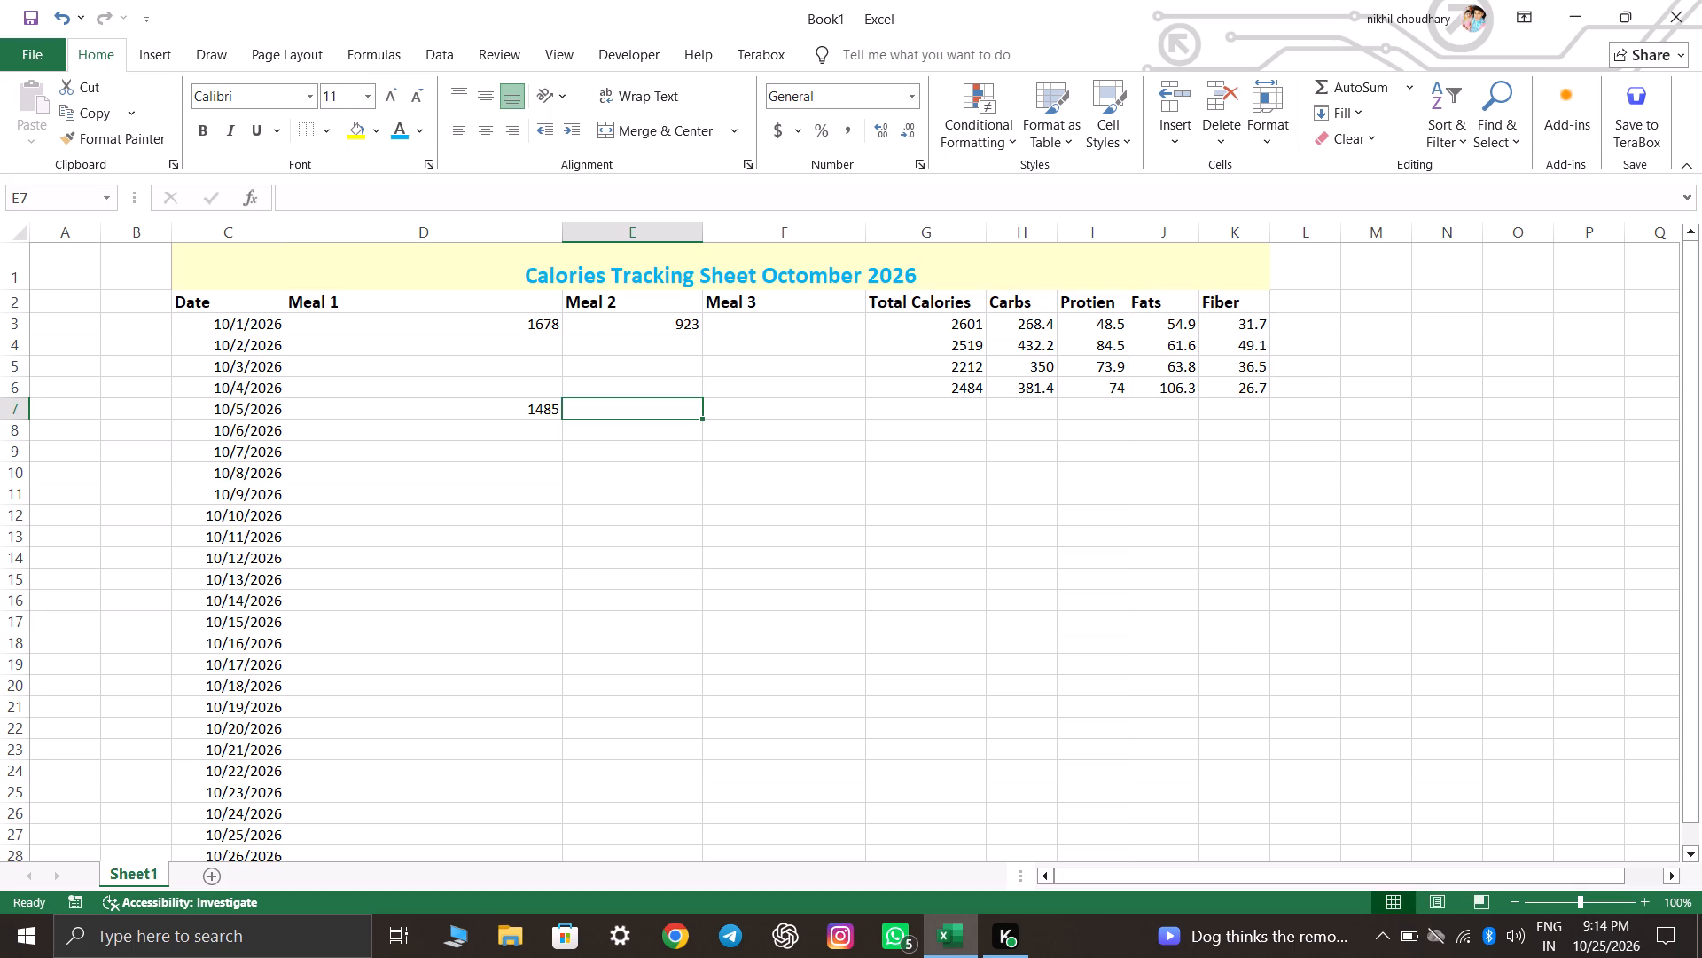
pyautogui.write('908')
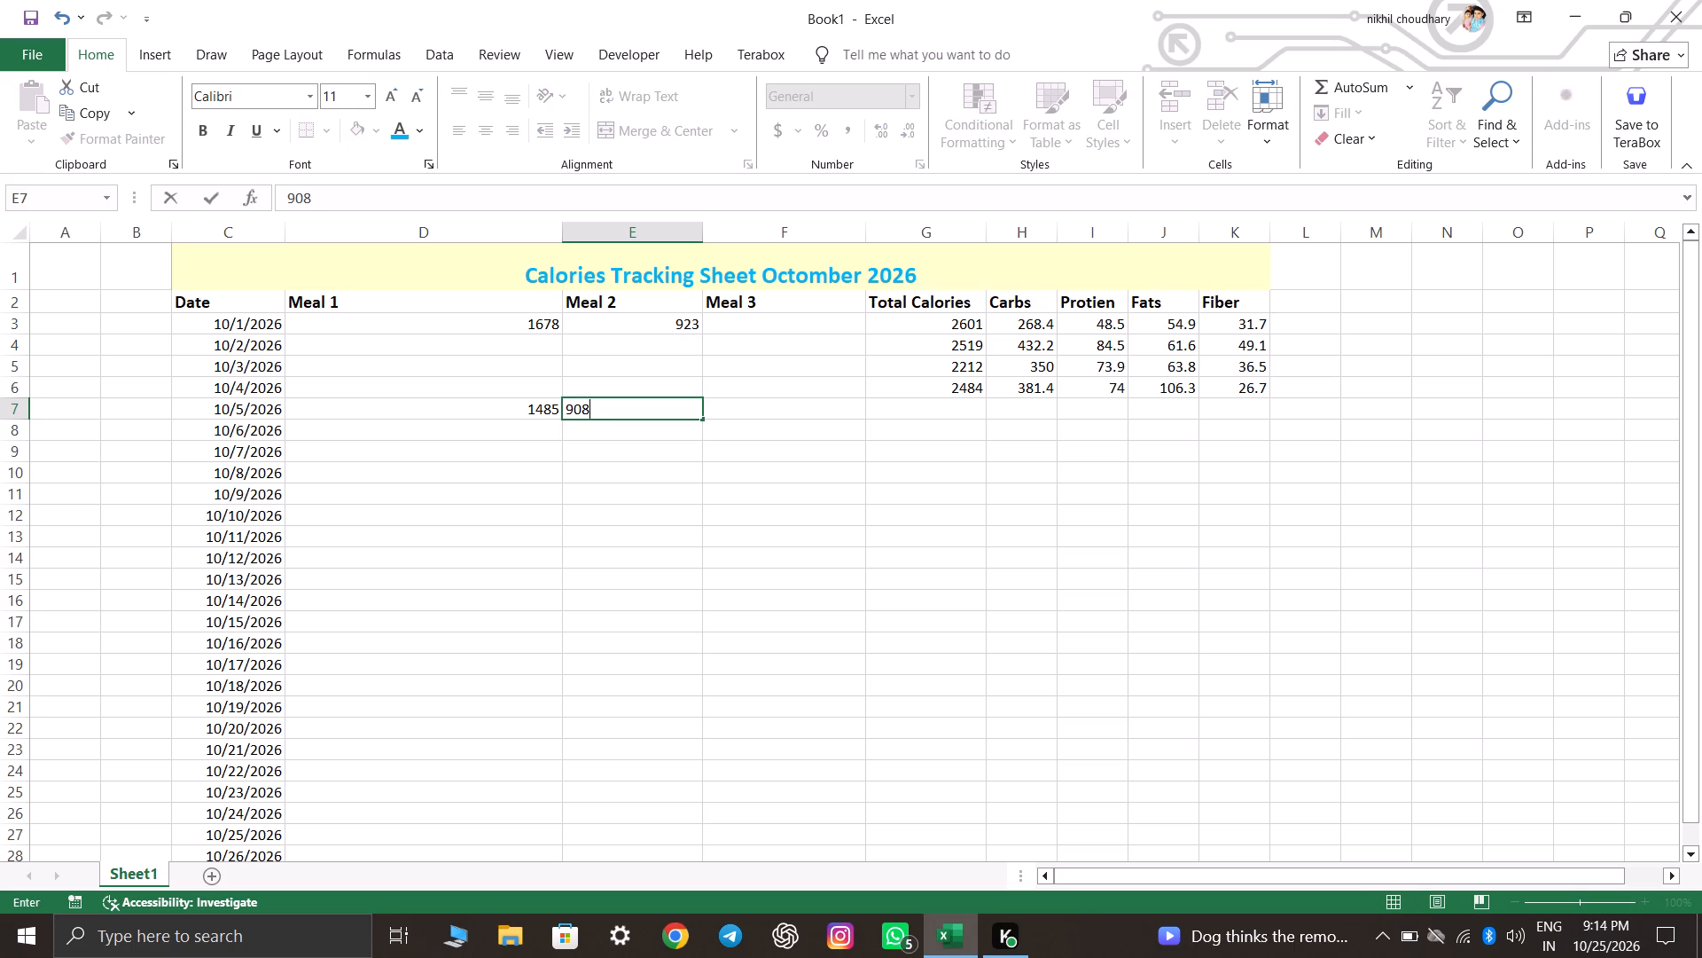
pyautogui.press('Right')
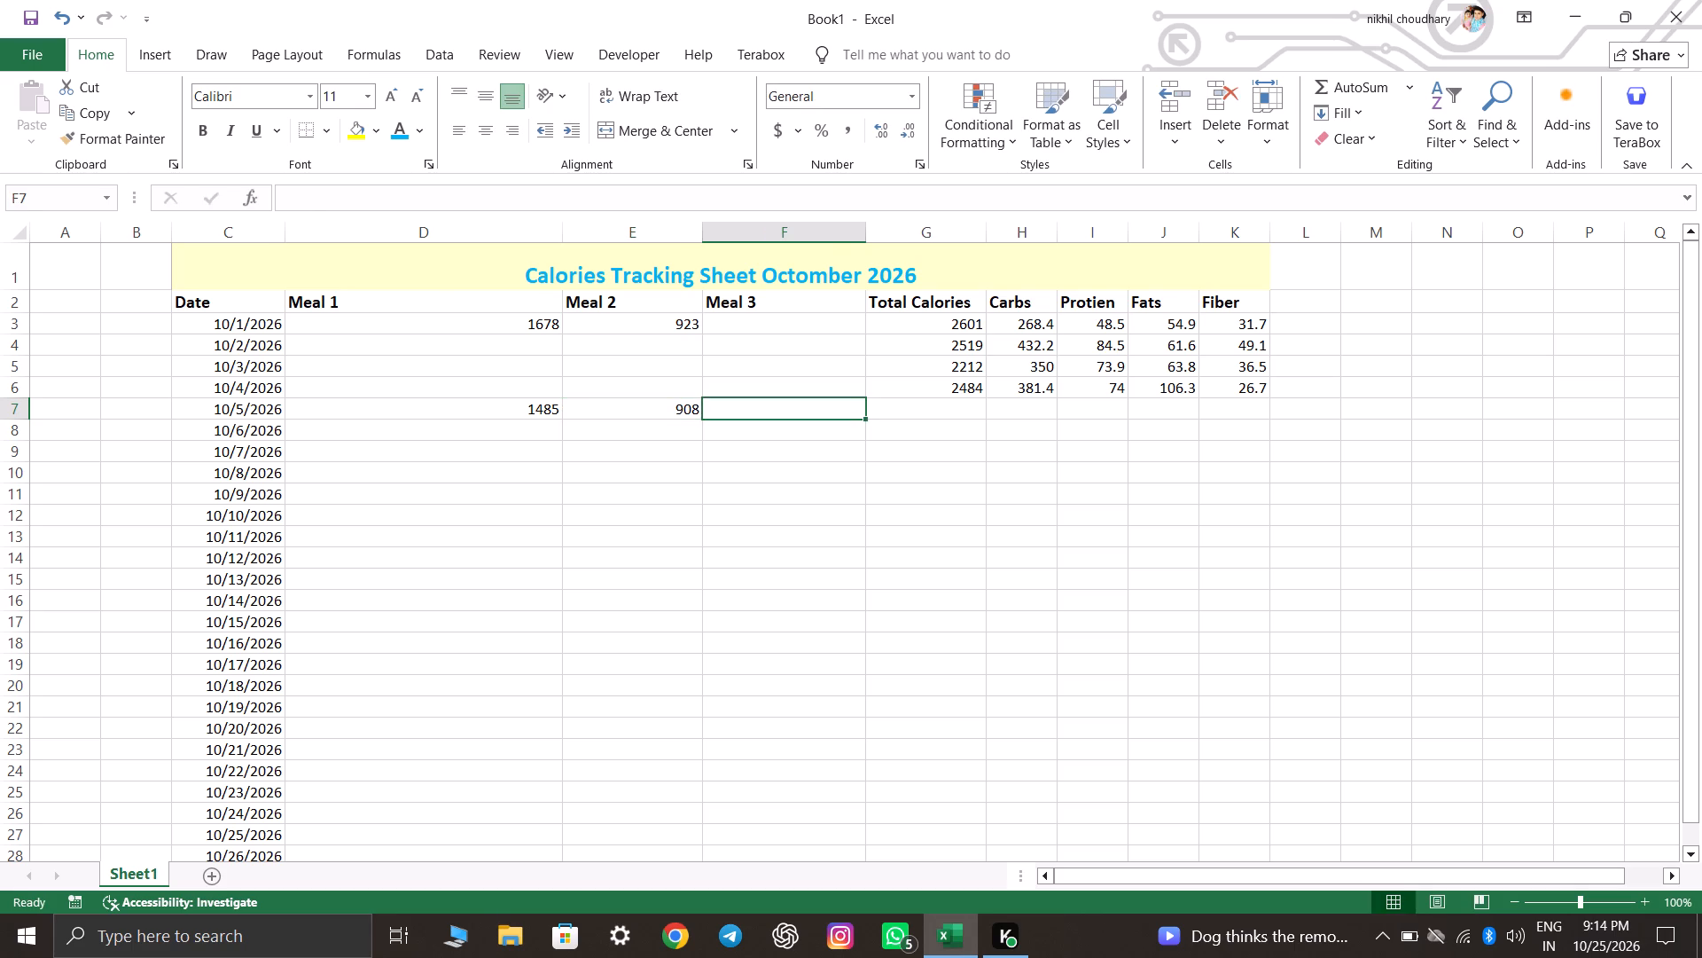
# Enter protein 68, fats 76 and carbs 405 in the 10/5/2026 row.
pyautogui.press('Right')
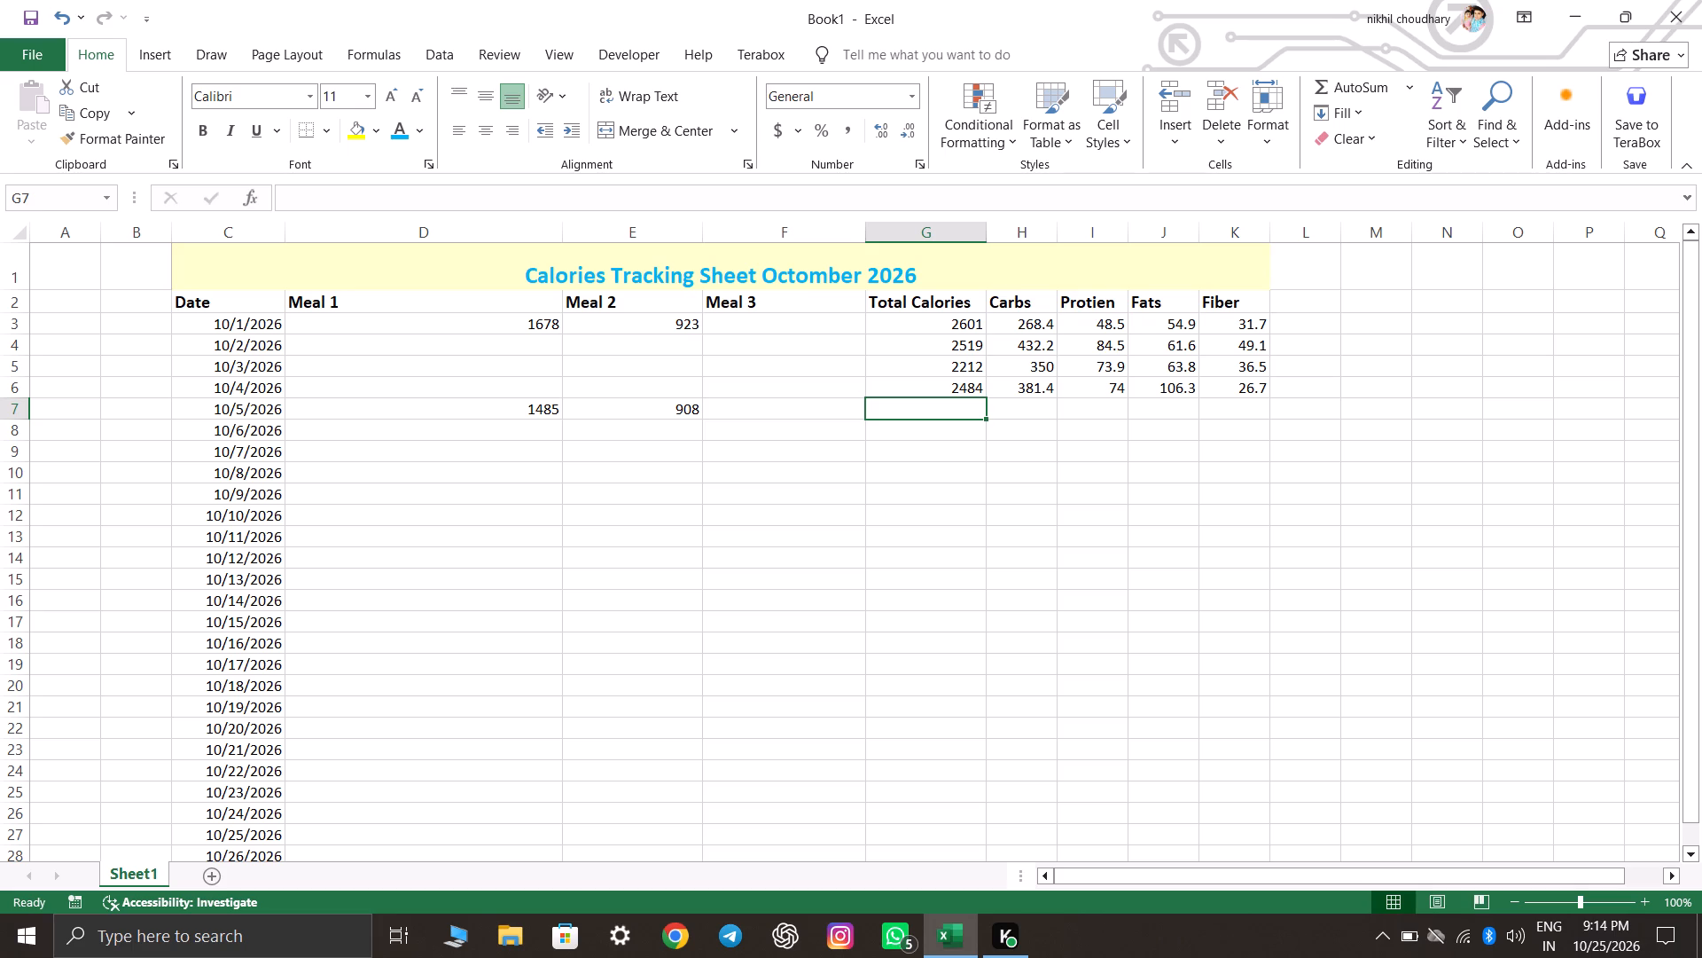
pyautogui.press('Right')
pyautogui.press('Left')
pyautogui.press('Right')
pyautogui.press('Left')
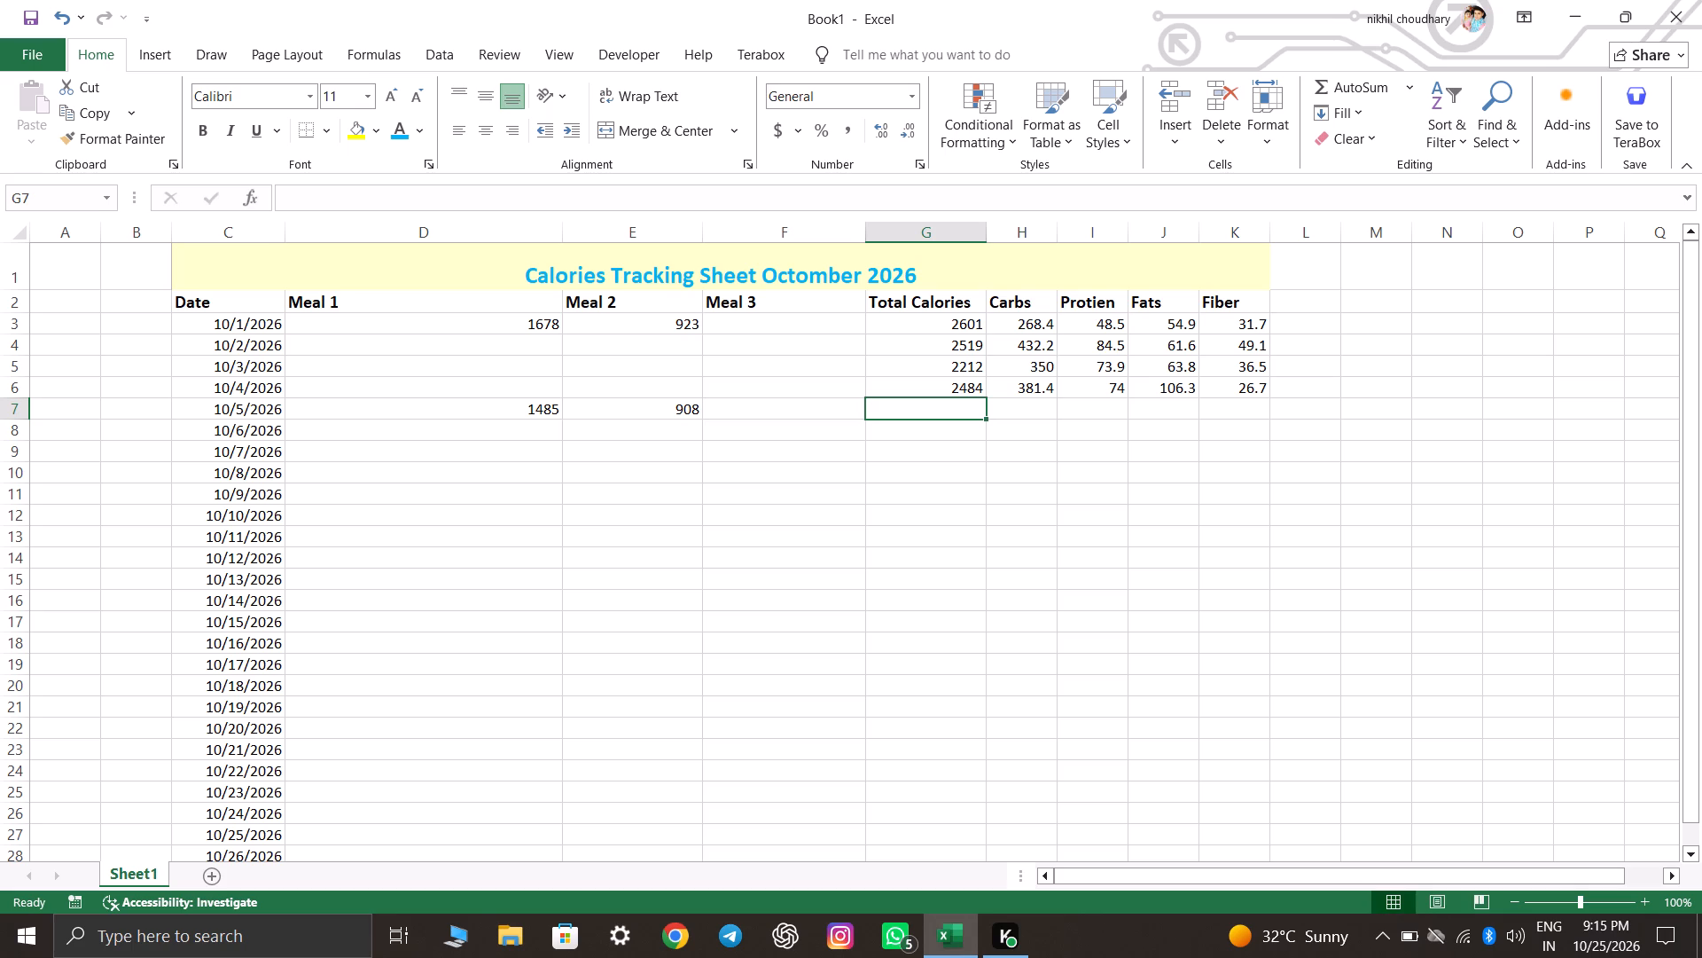
pyautogui.press('Right')
pyautogui.press('Right')
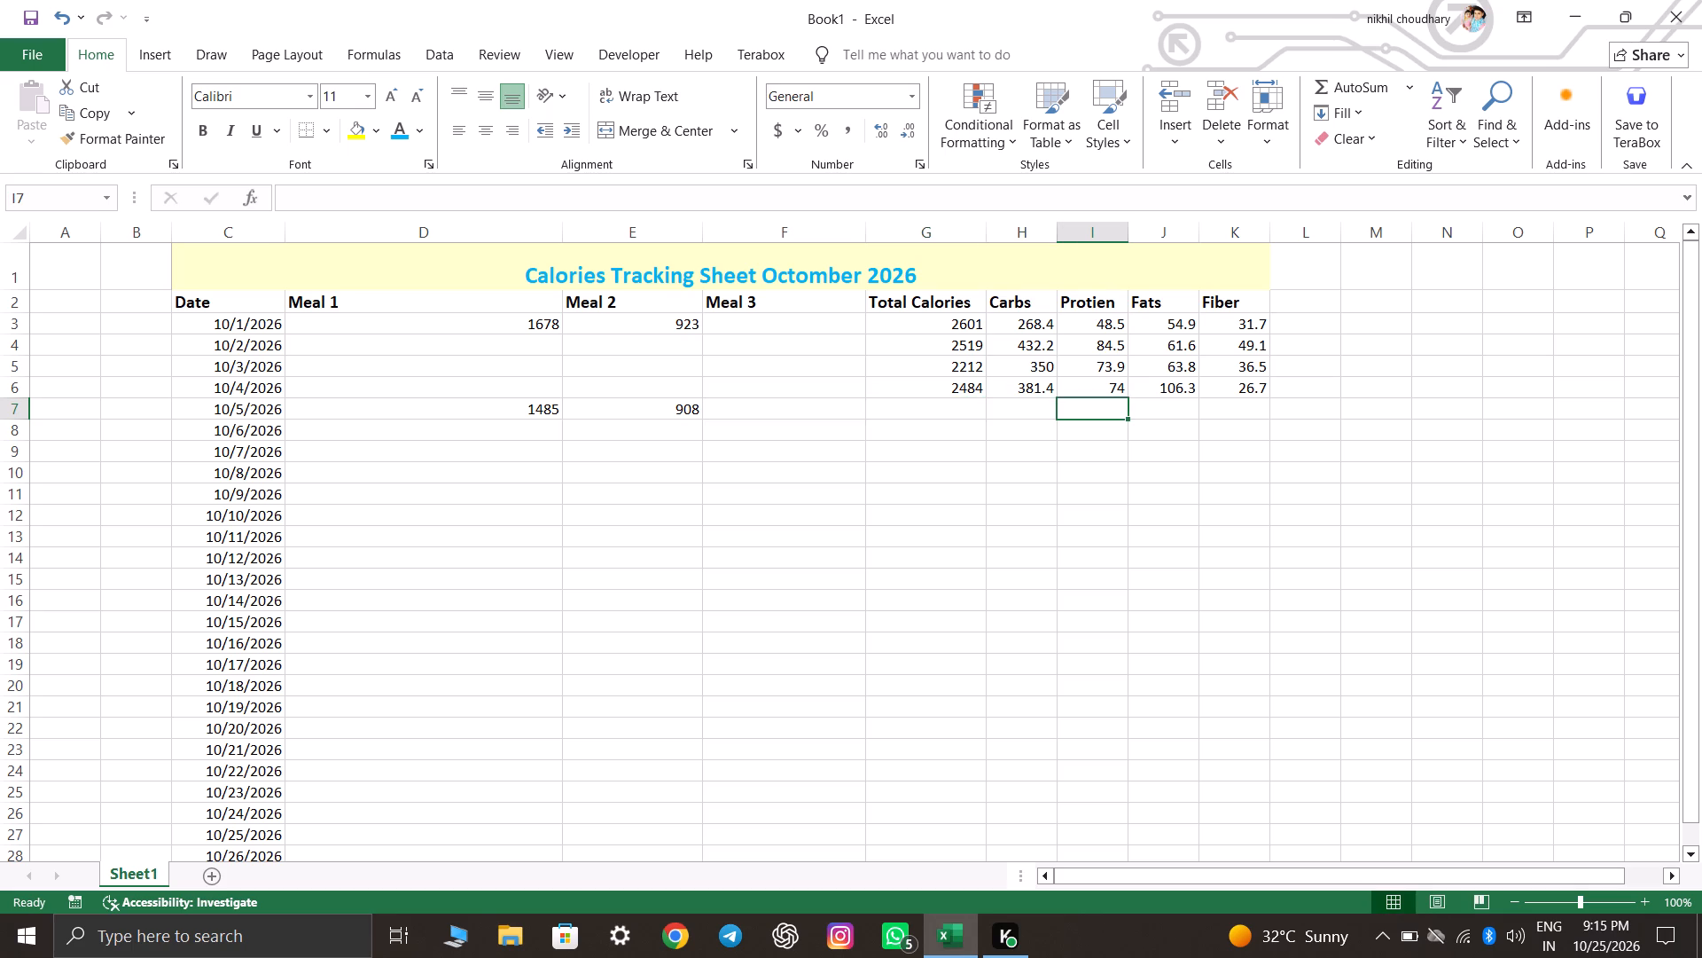
pyautogui.write('68')
pyautogui.press('Right')
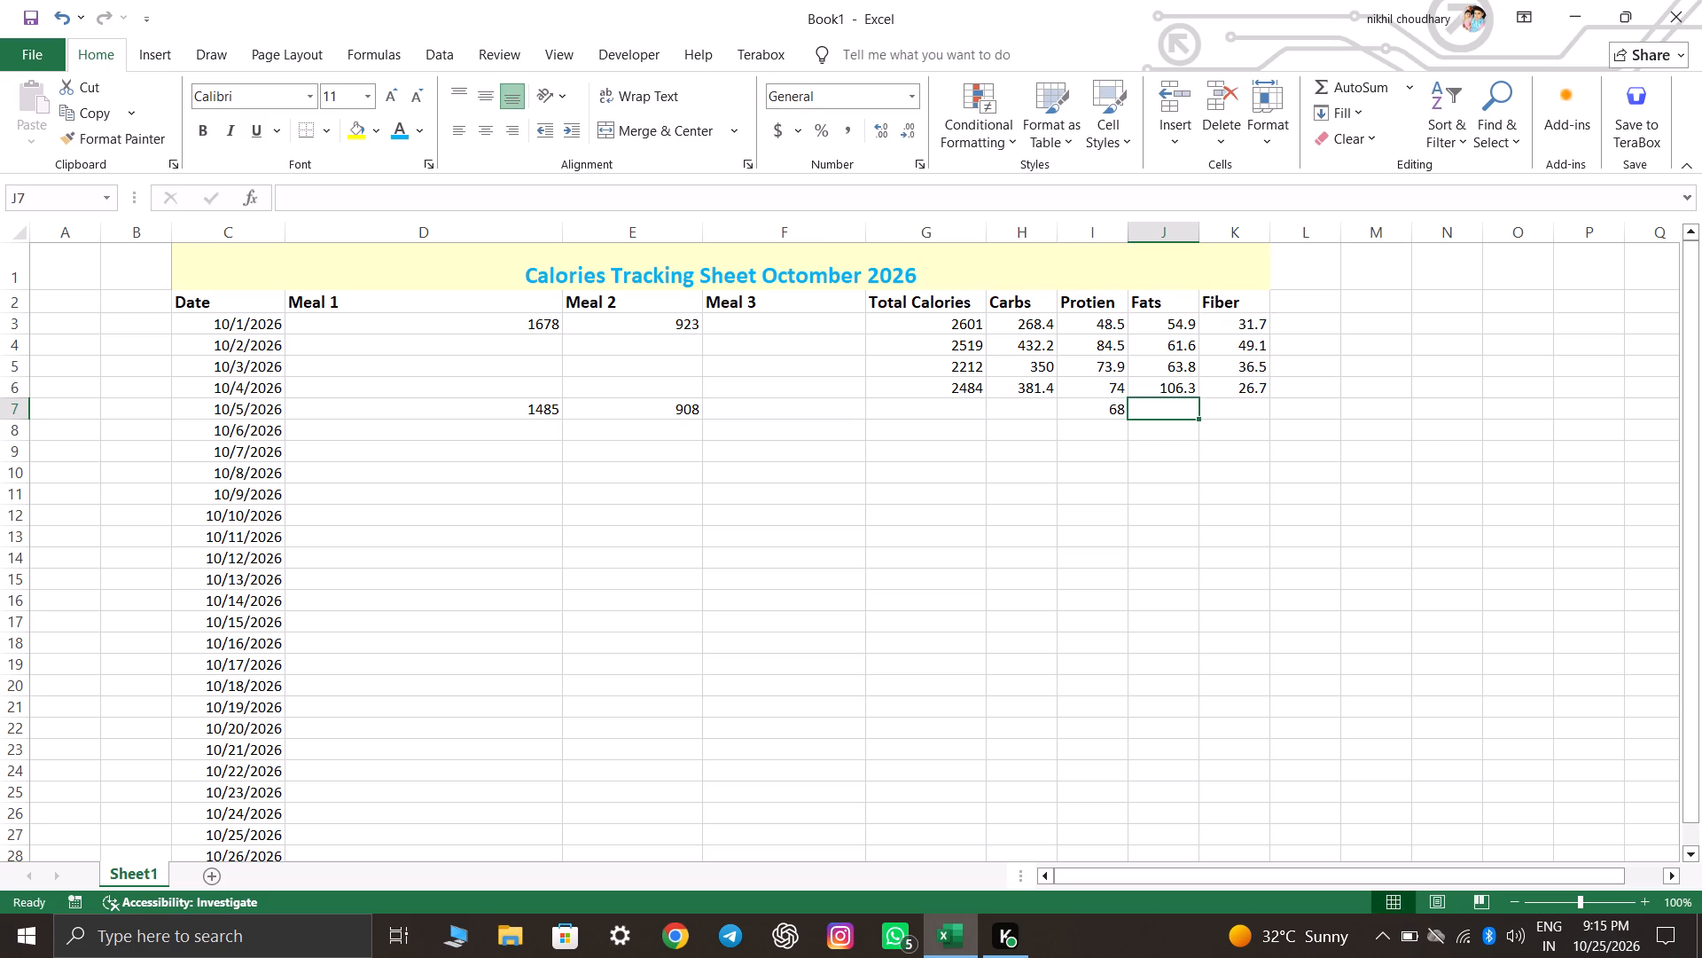
pyautogui.write('76')
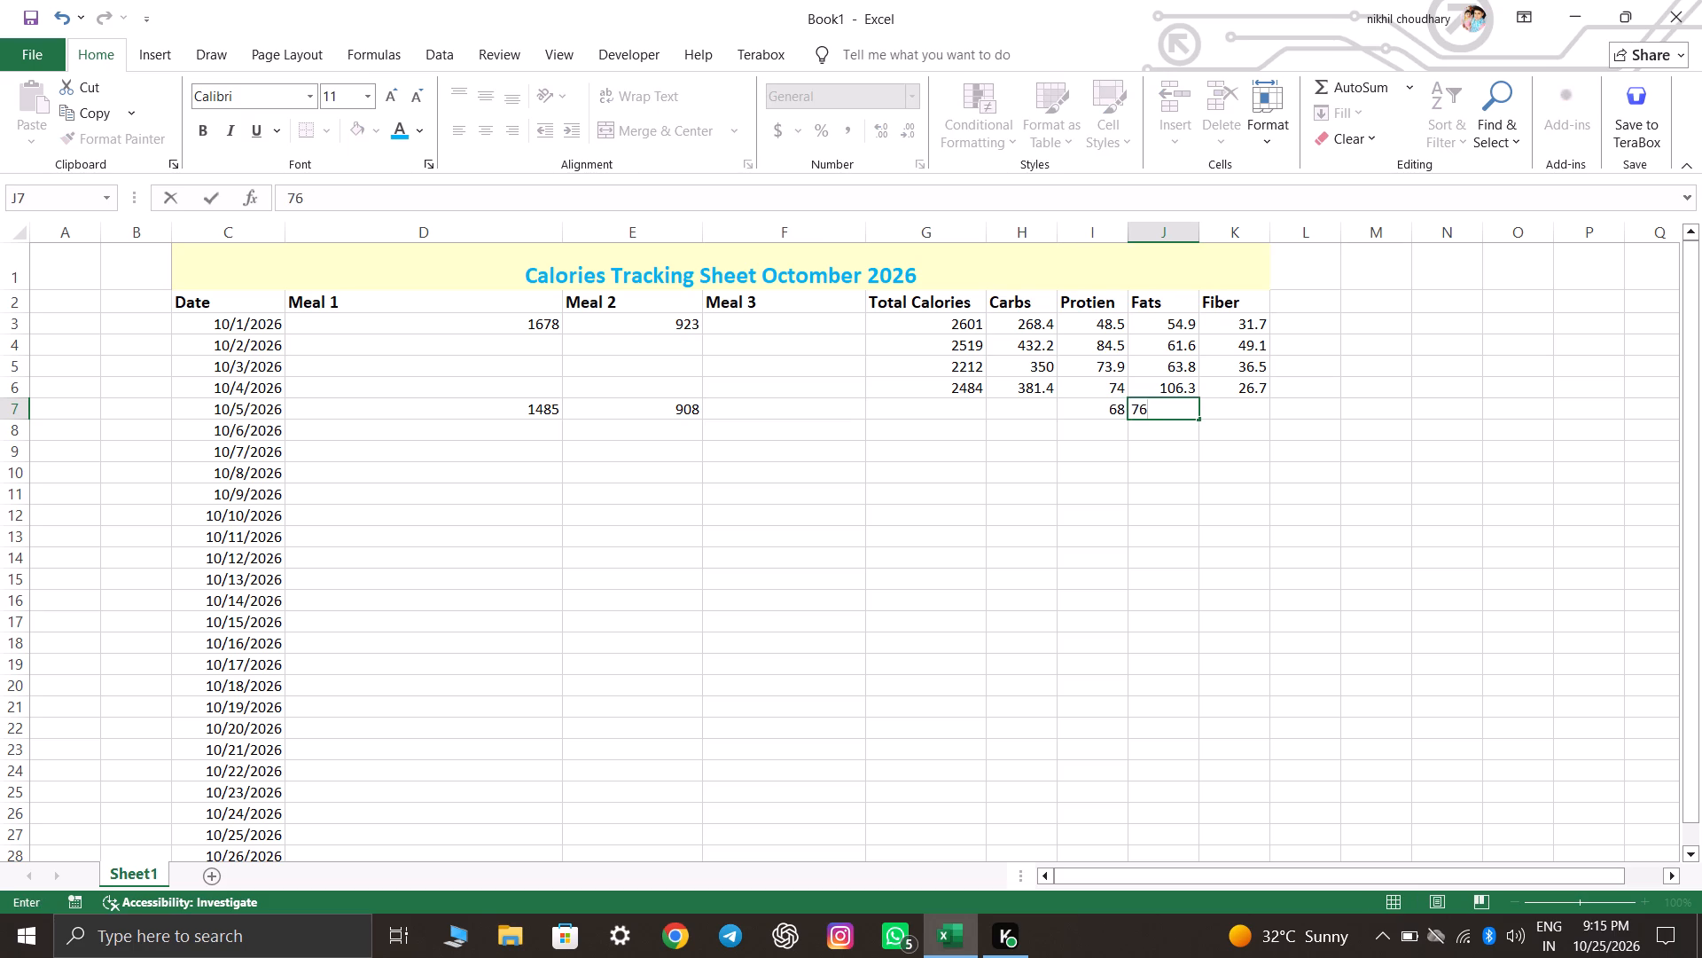
pyautogui.press('Right')
pyautogui.press('Left')
pyautogui.press('Left')
pyautogui.press('Left')
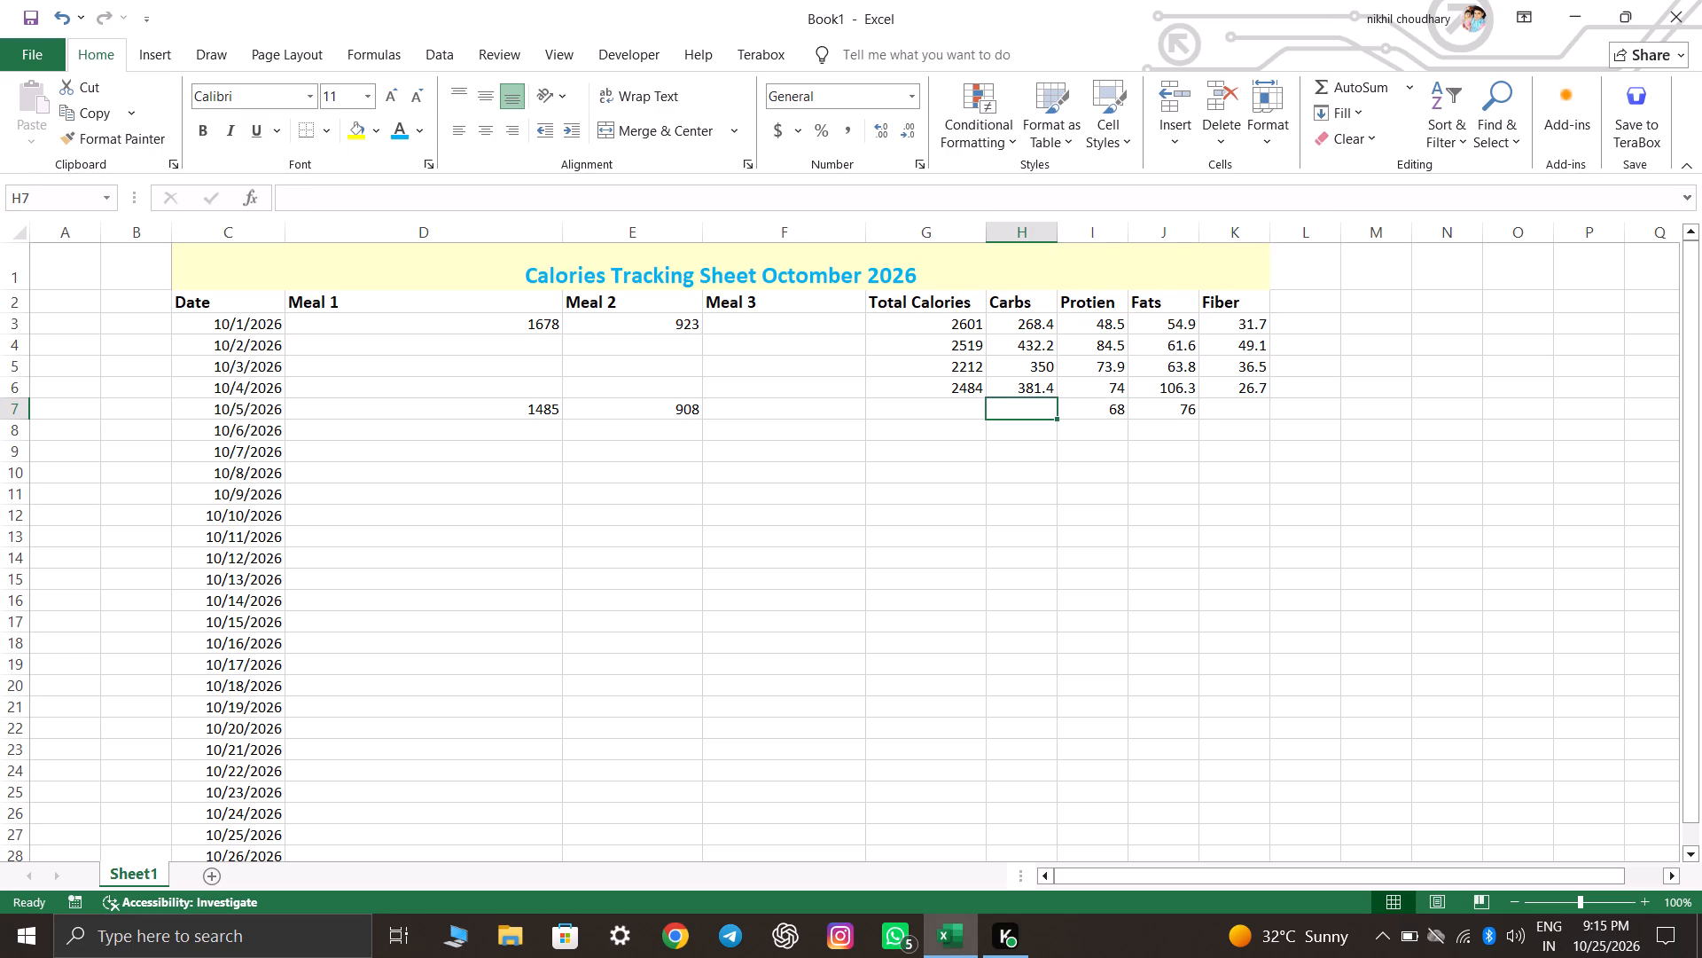
pyautogui.press('4')
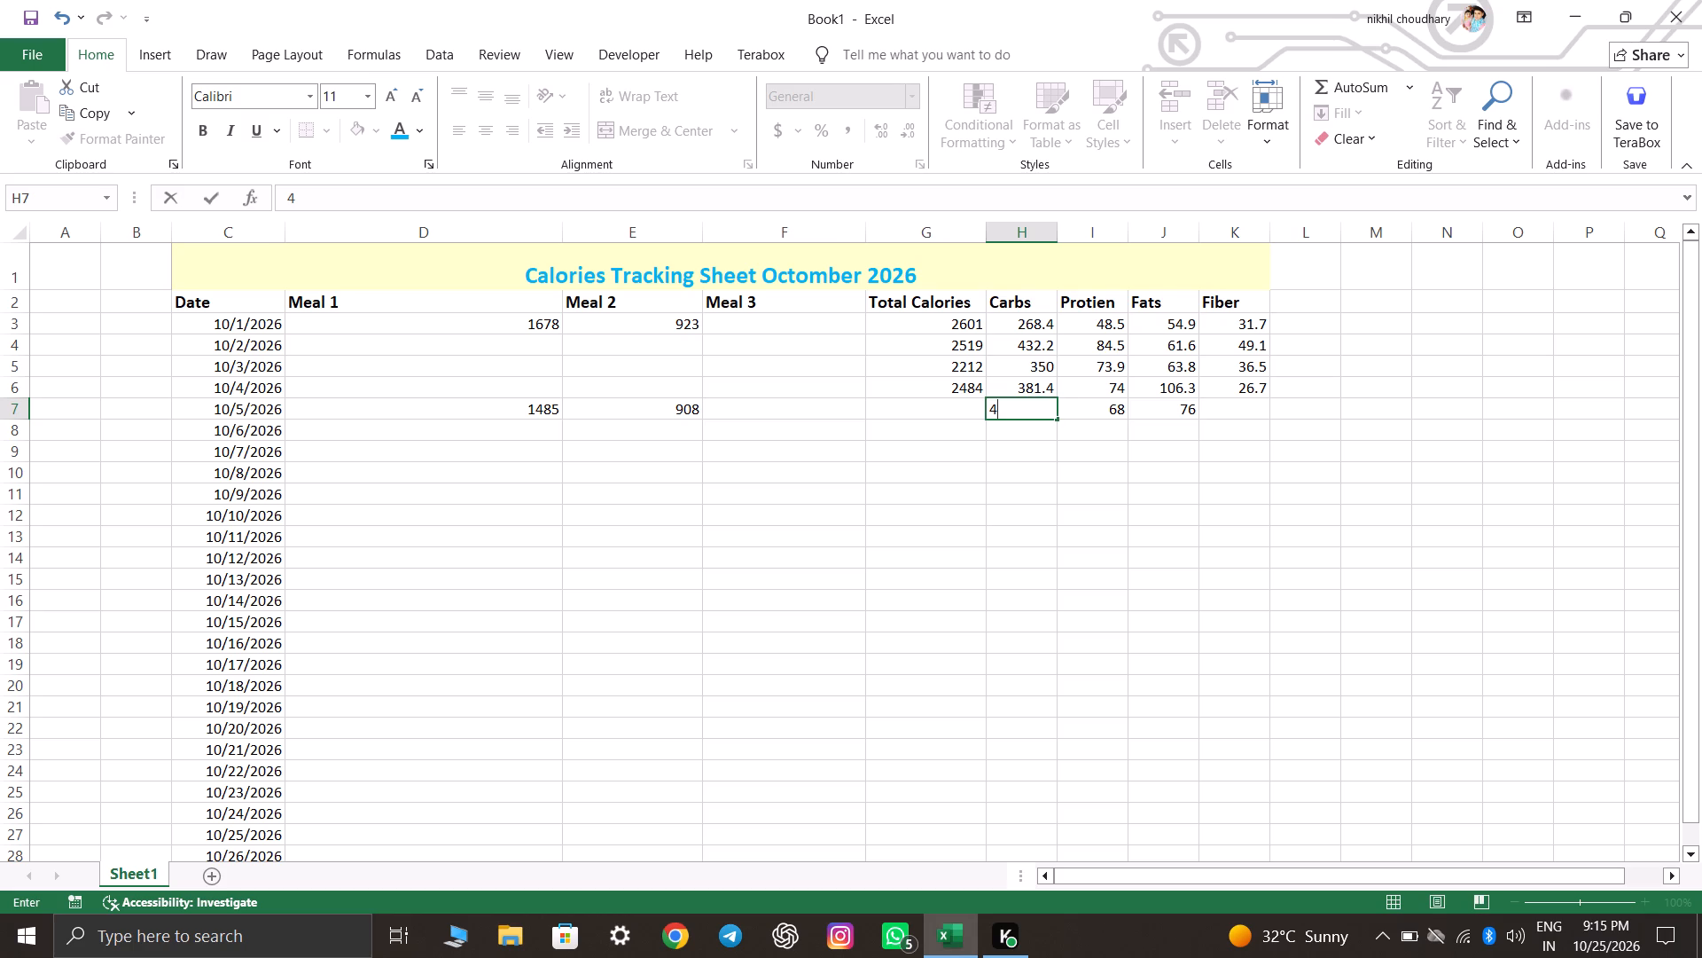
pyautogui.write('05')
pyautogui.press('Left')
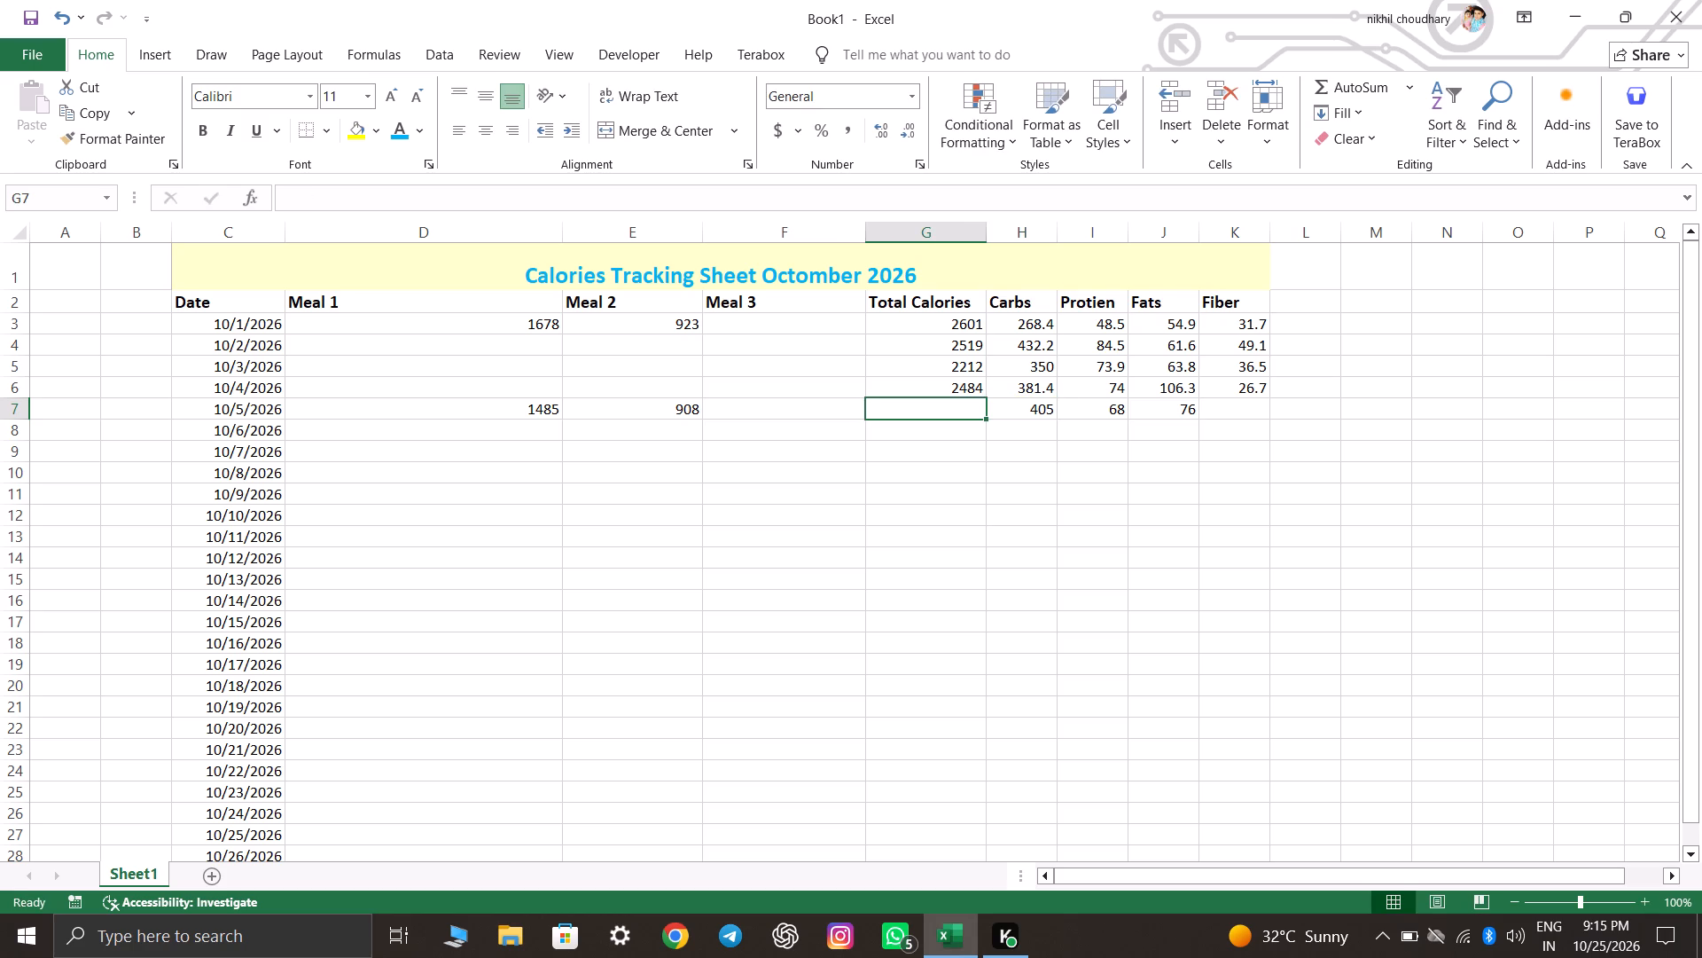
# Calculate the 10/5/2026 total calories in G7 with a SUM formula adding the meal cells D7, E7 and F7.
pyautogui.doubleClick(964, 407)
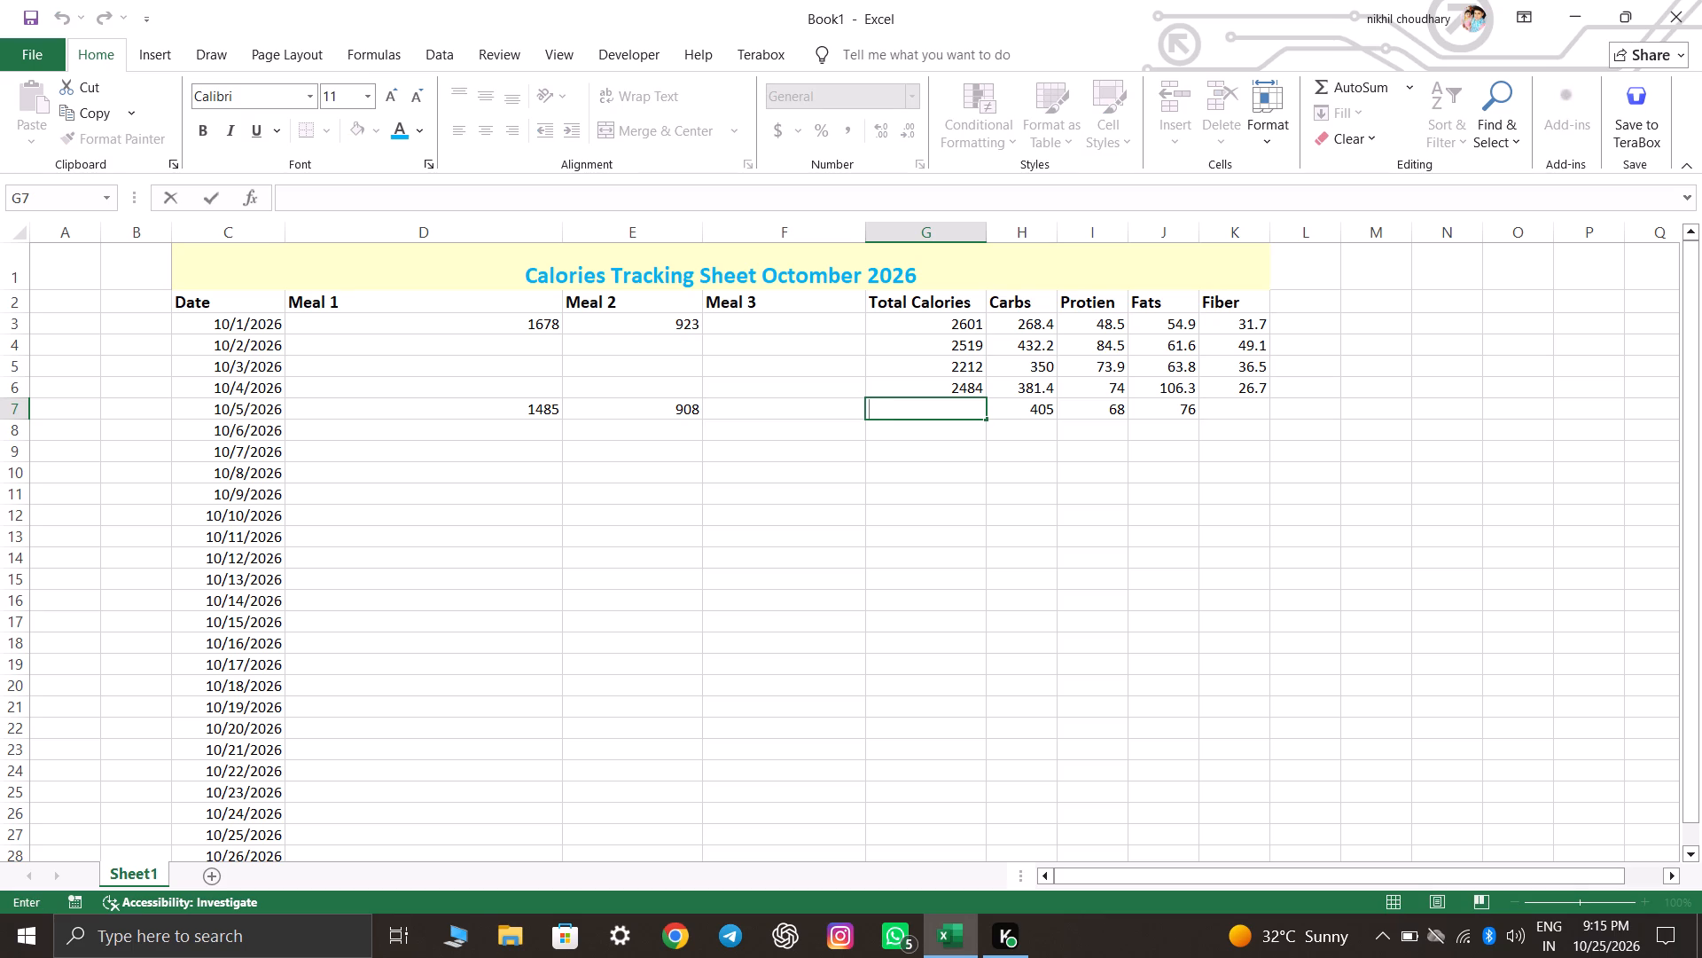
pyautogui.press('=')
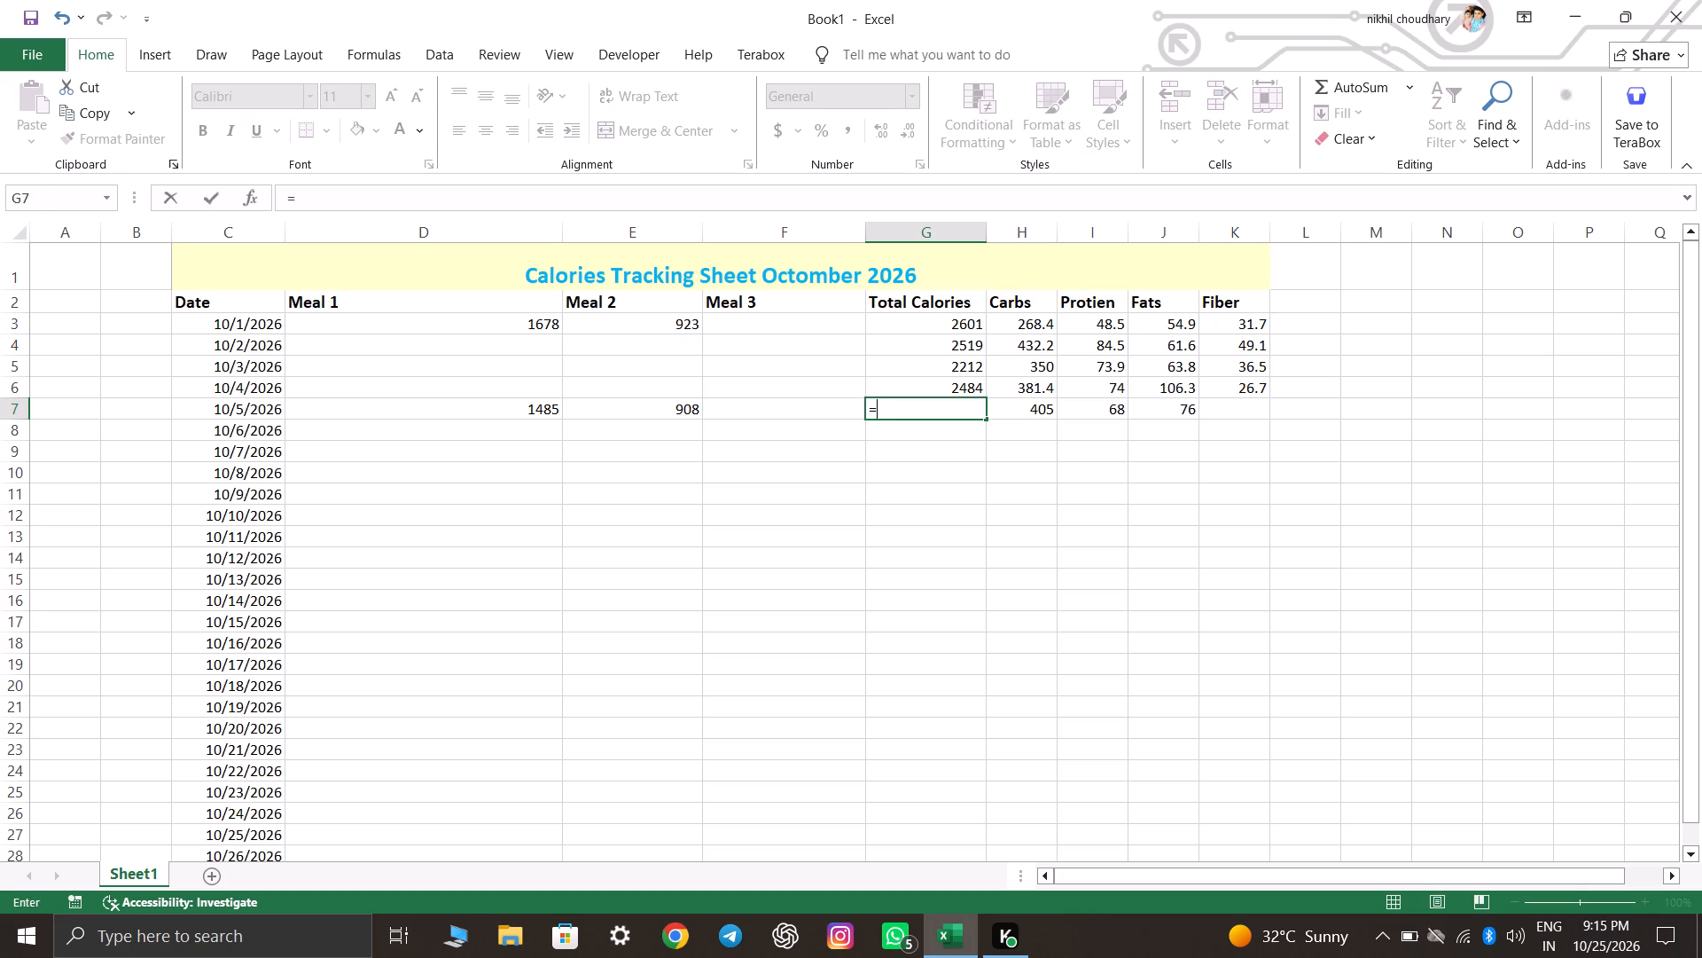
pyautogui.write('SUM')
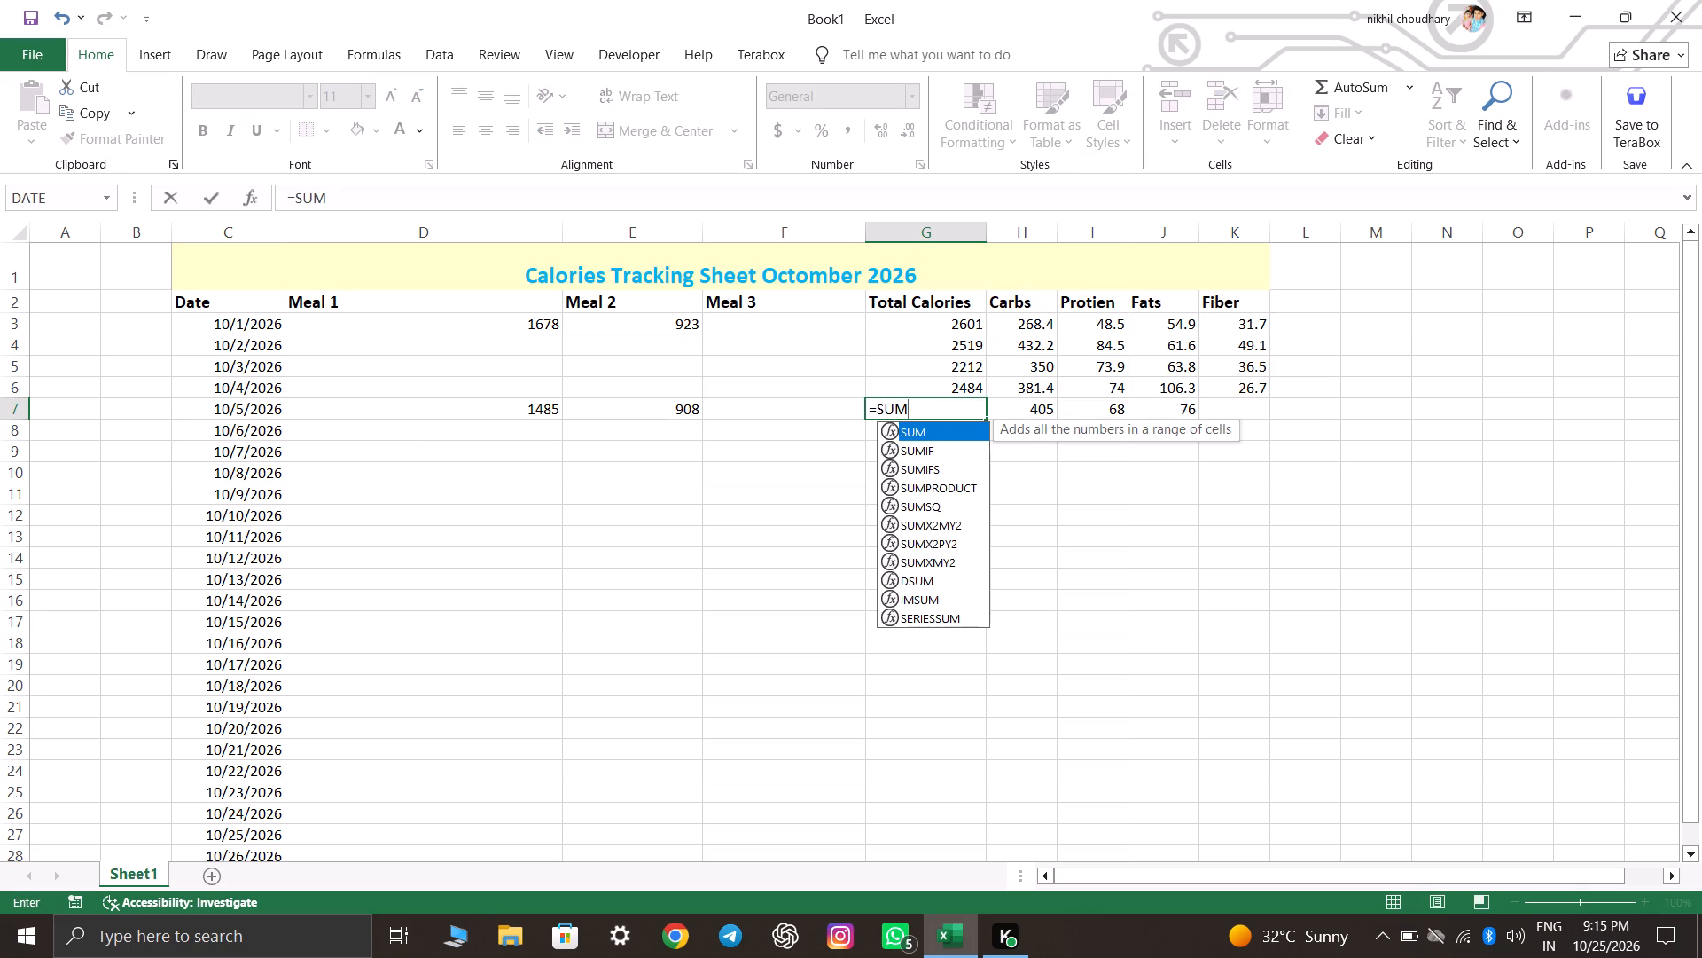
pyautogui.press('Tab')
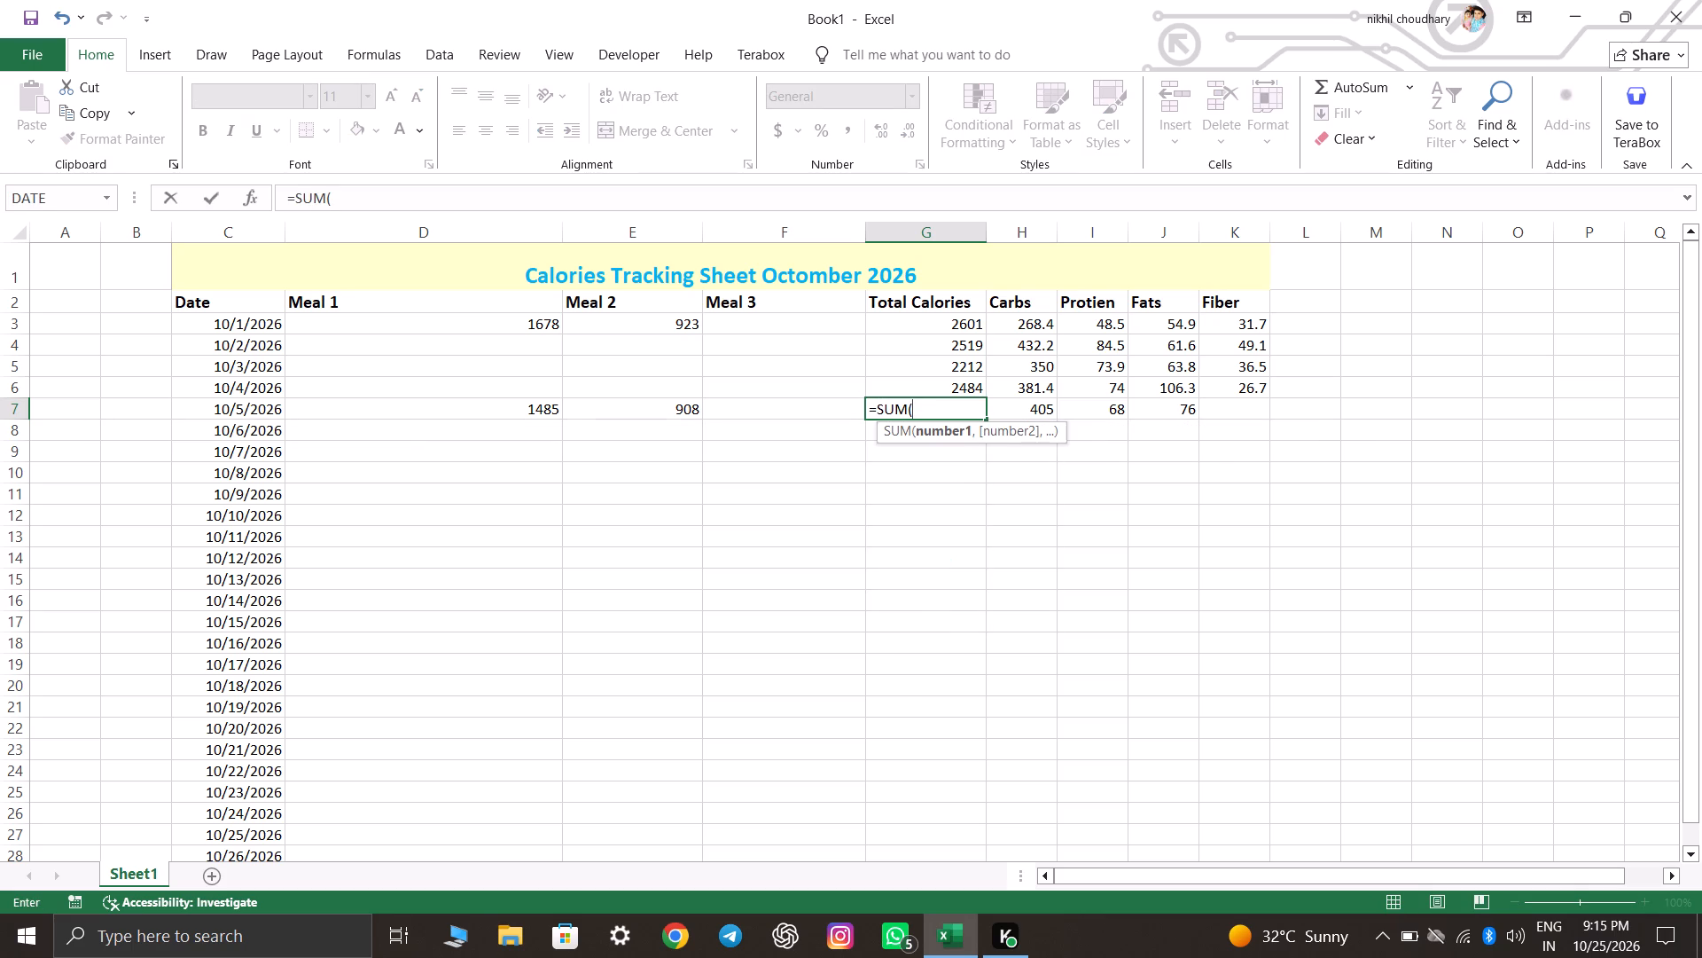
pyautogui.click(543, 409)
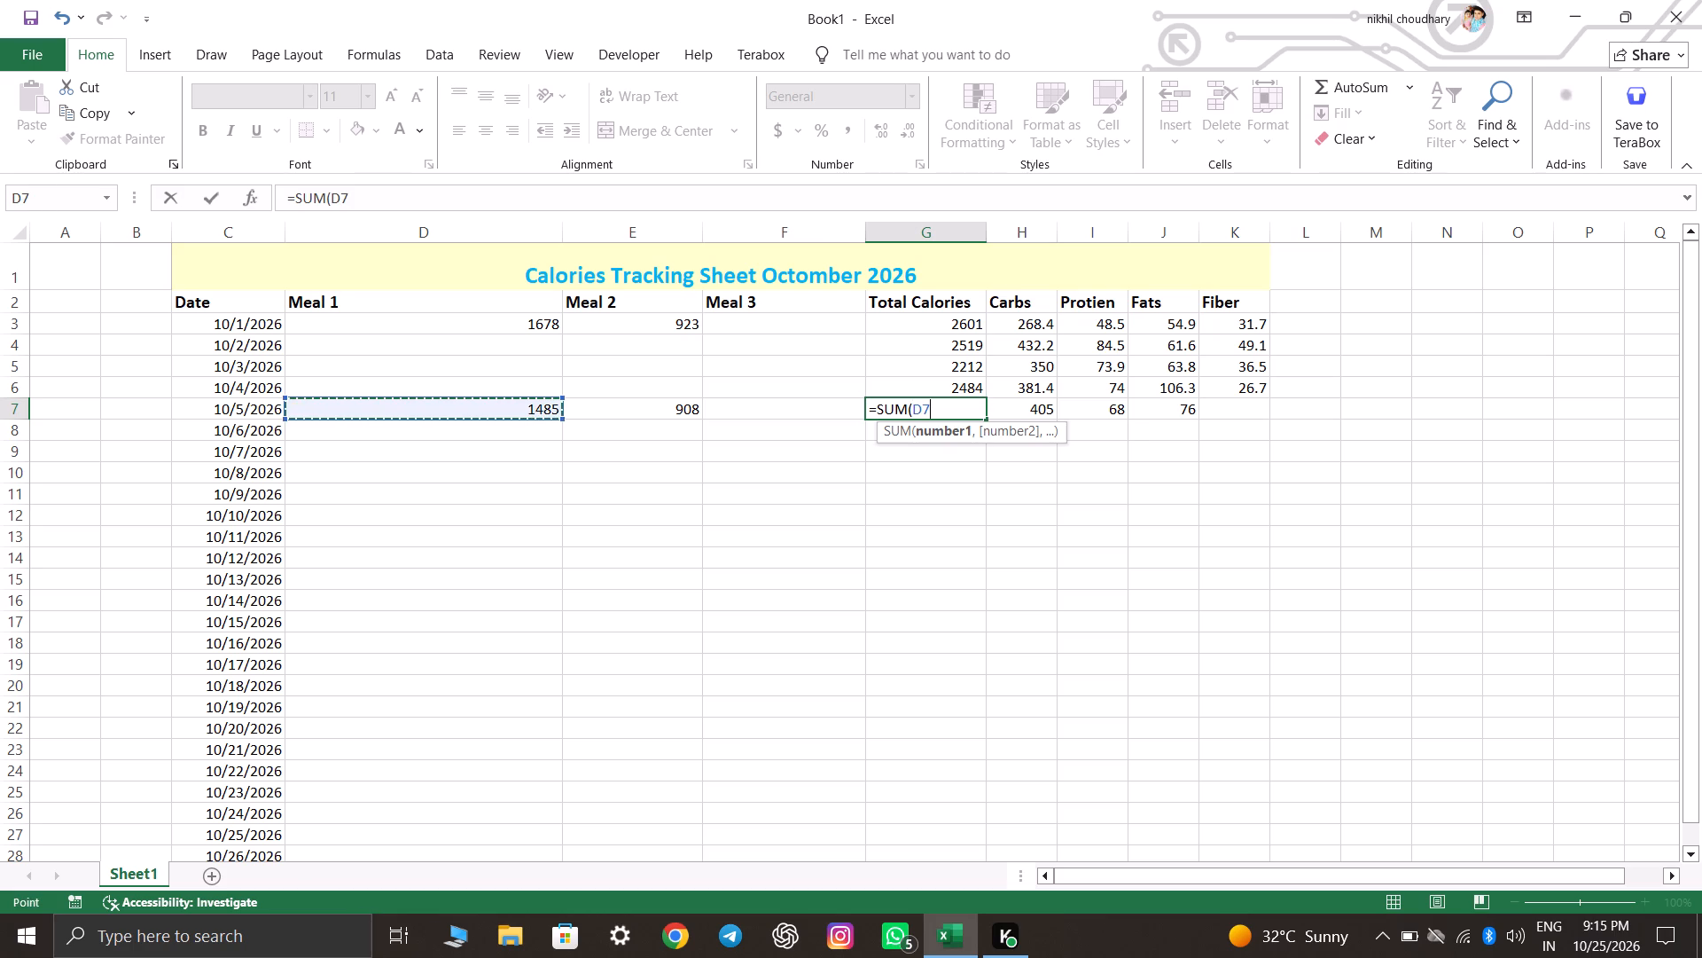
pyautogui.press(',')
pyautogui.click(669, 409)
pyautogui.press(',')
pyautogui.click(777, 420)
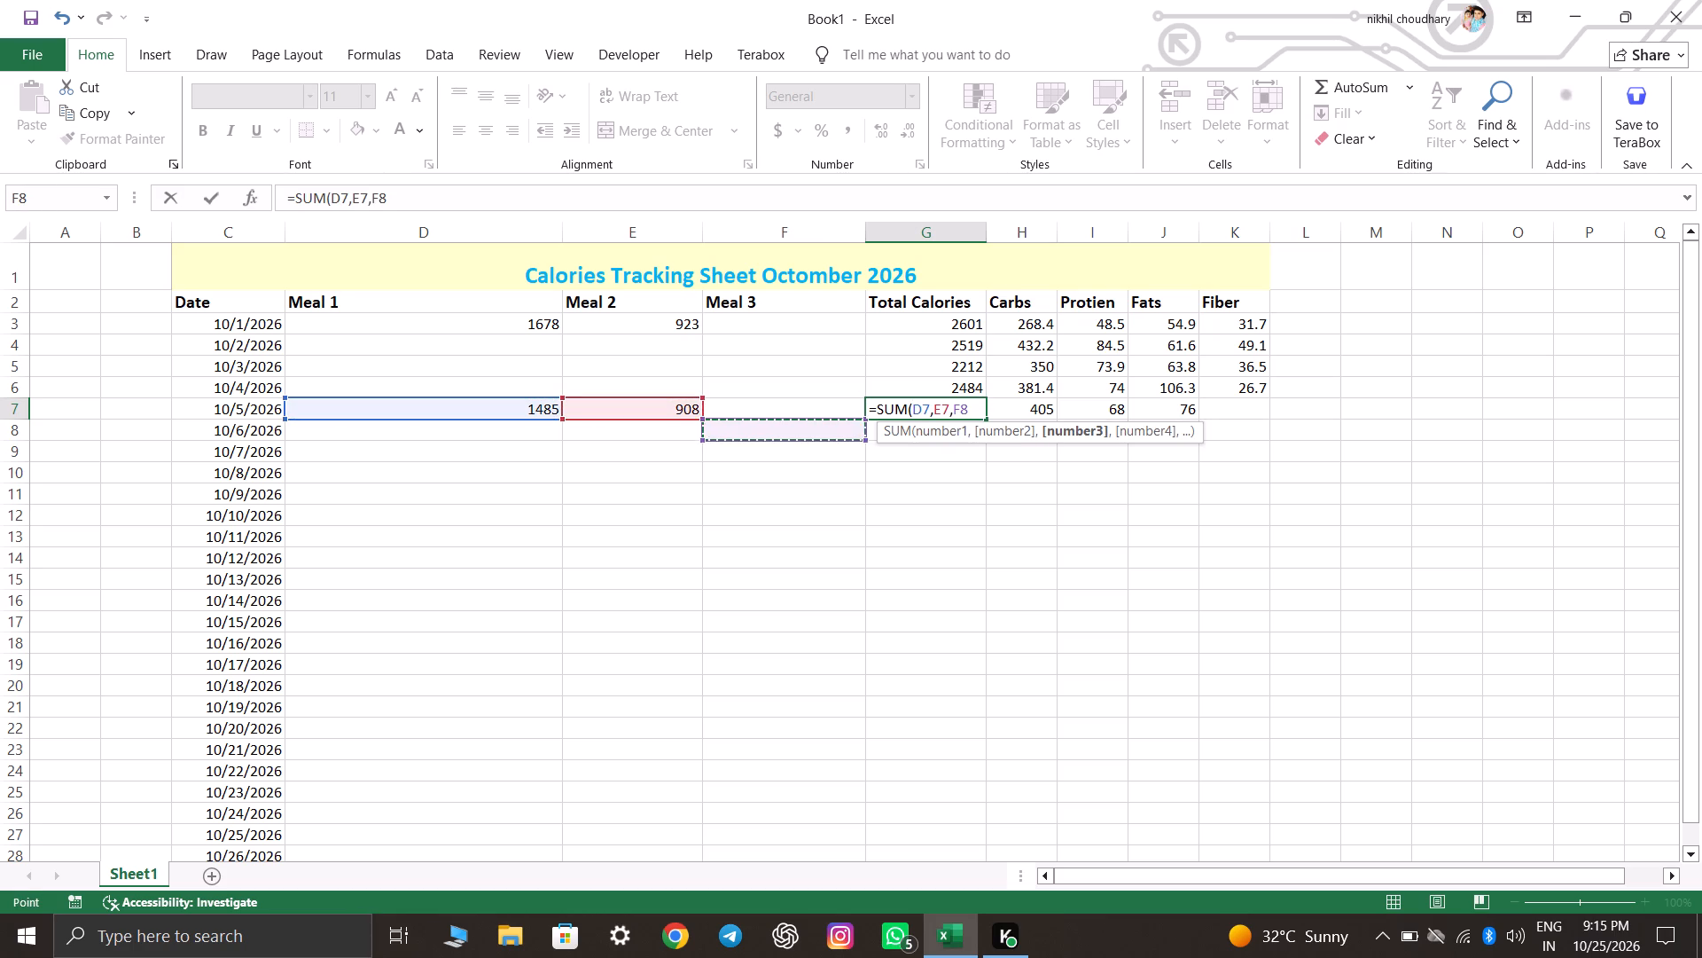
pyautogui.click(787, 411)
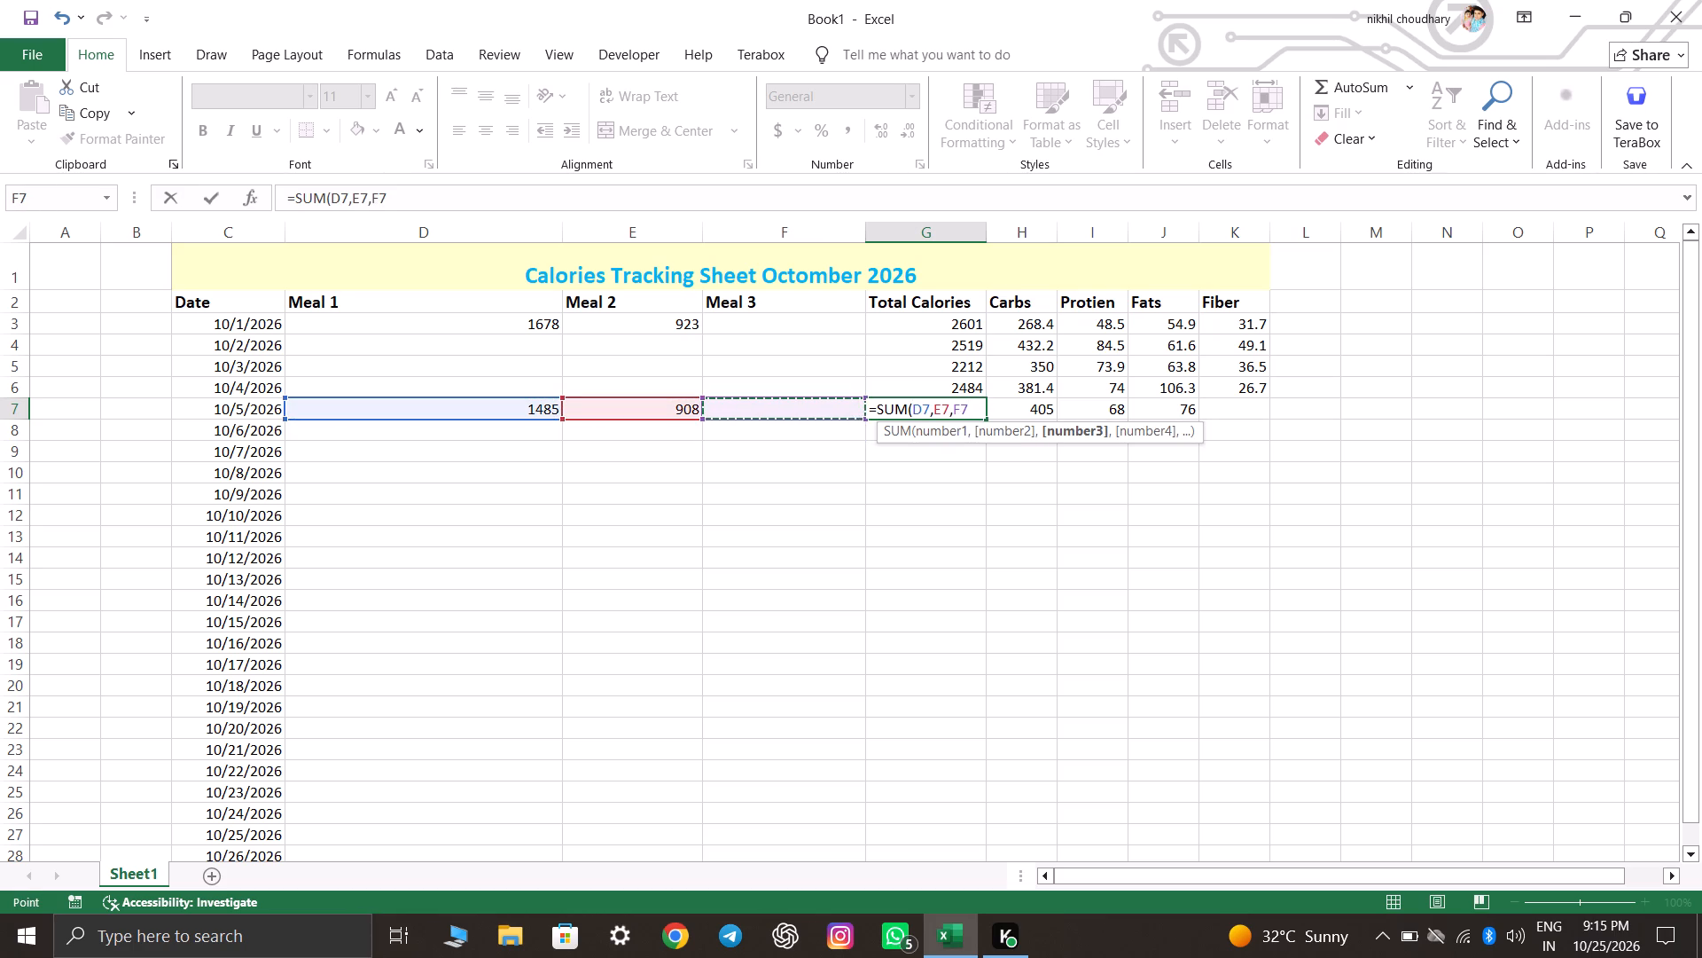
pyautogui.press('Return')
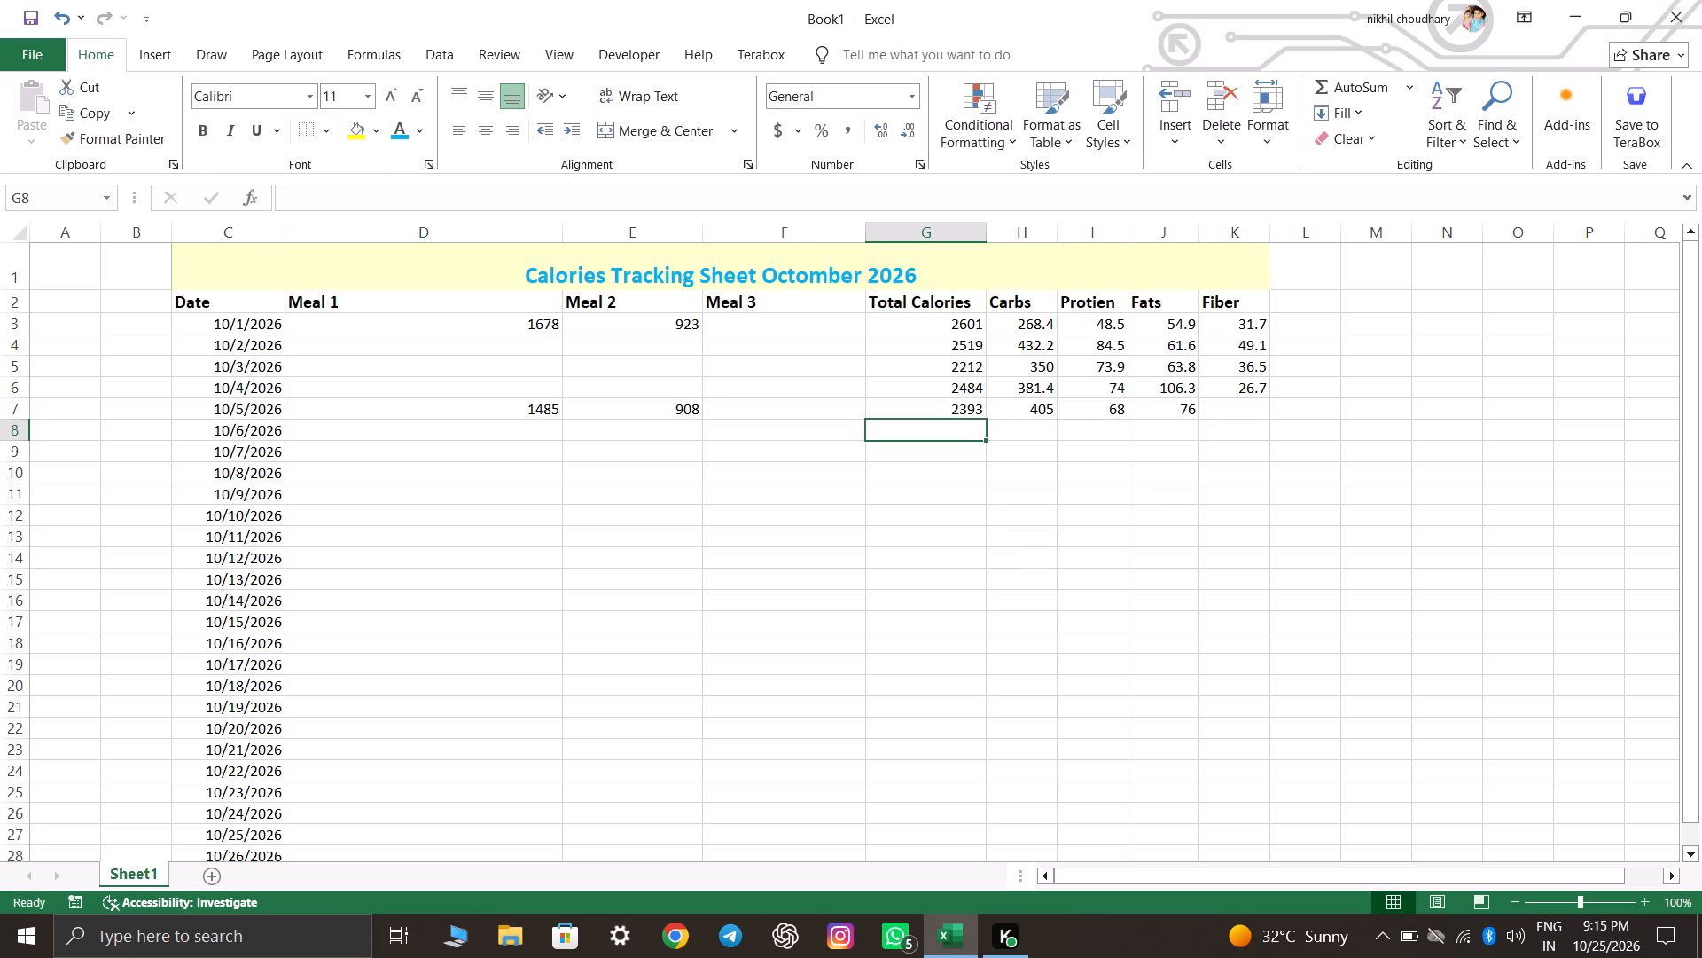
# Enter fiber 43 in the 10/5/2026 row.
pyautogui.click(1234, 404)
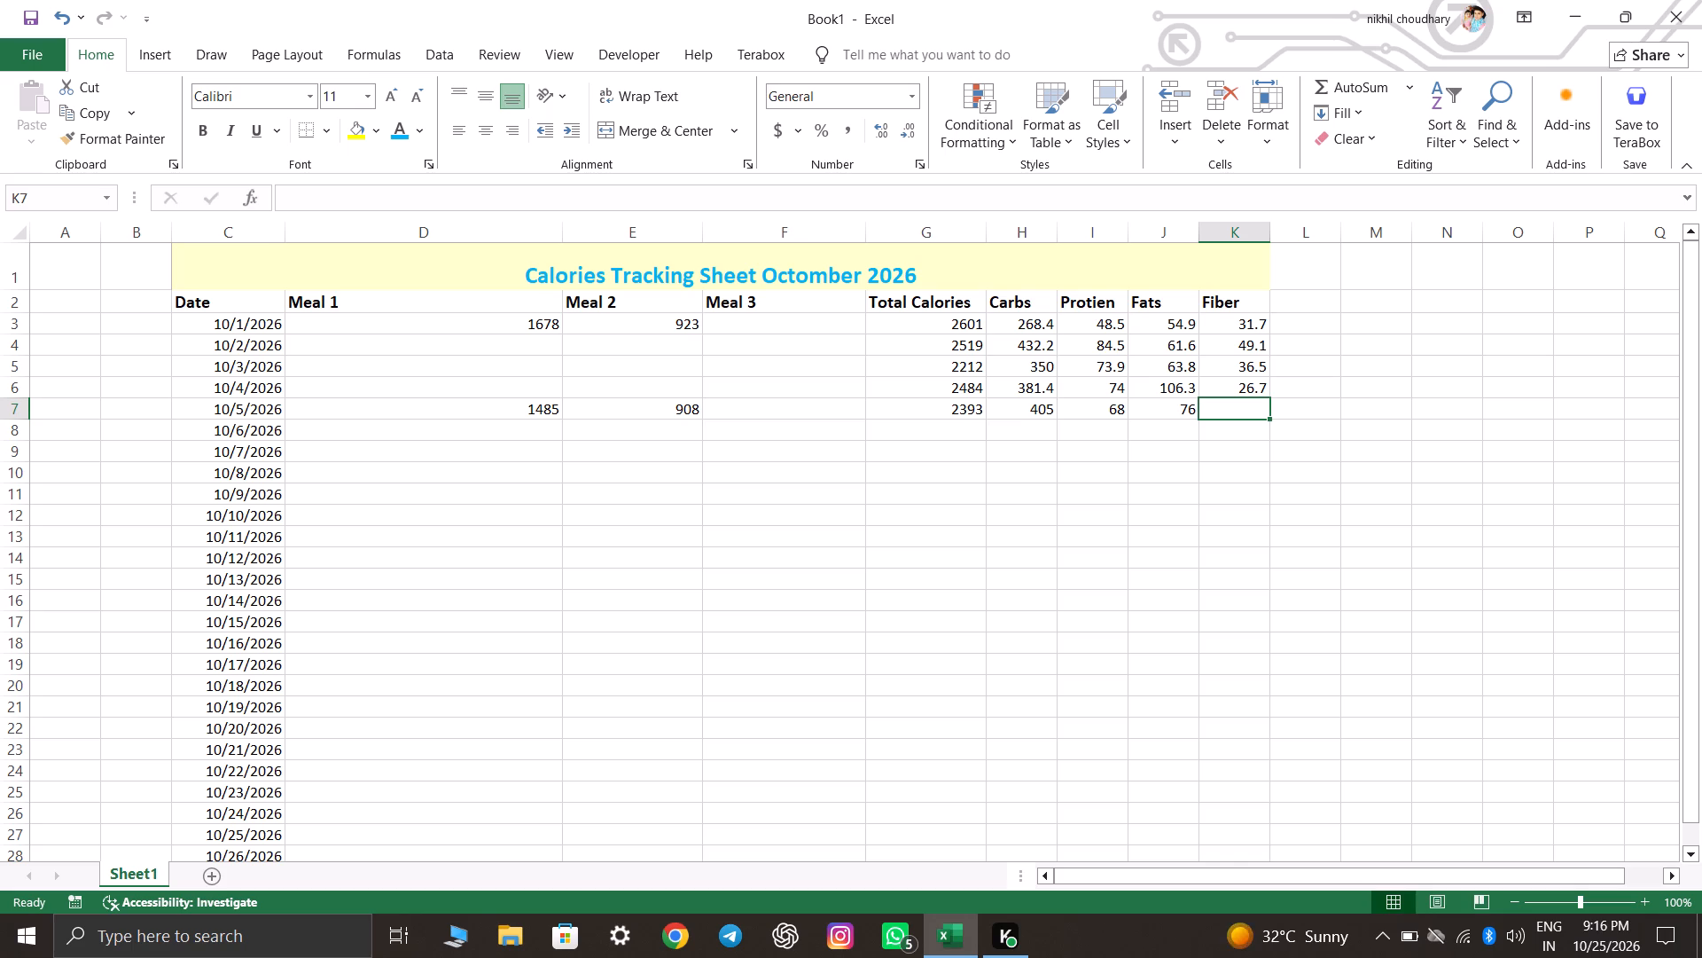
pyautogui.write('43')
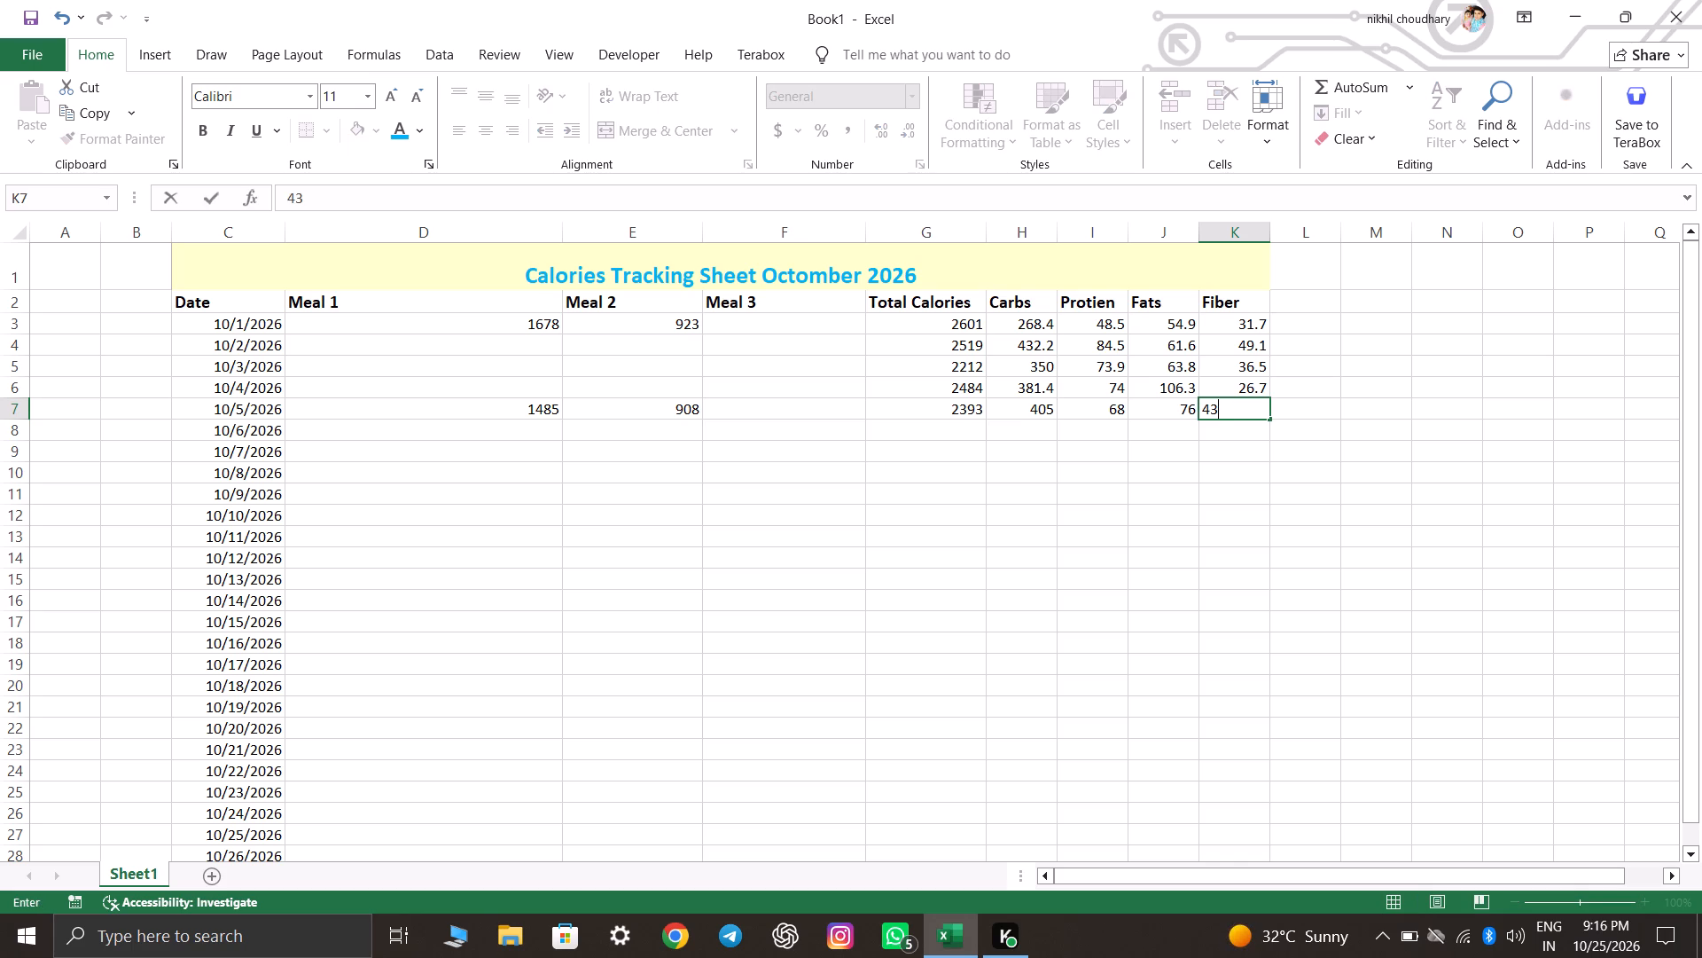
# Fill the 10/6/2026 row with total calories 2606, carbs 393.2, protein 84.3, fats 91.5 and fiber 54.1.
pyautogui.click(947, 428)
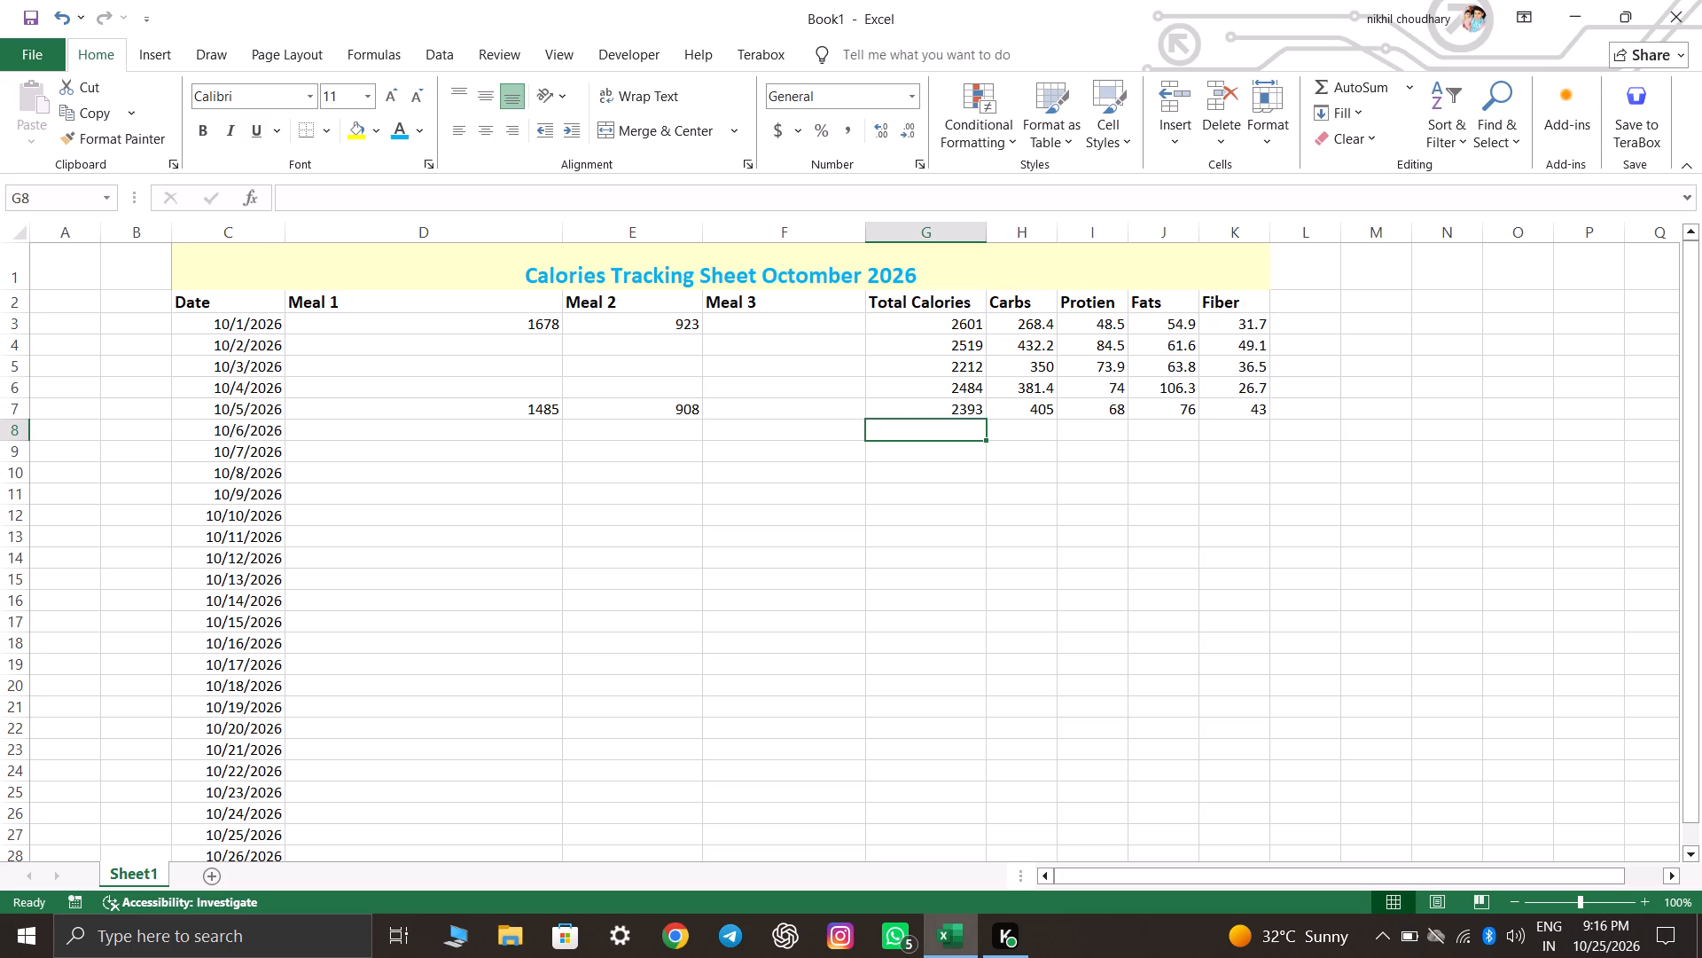
pyautogui.write('26')
pyautogui.press('0')
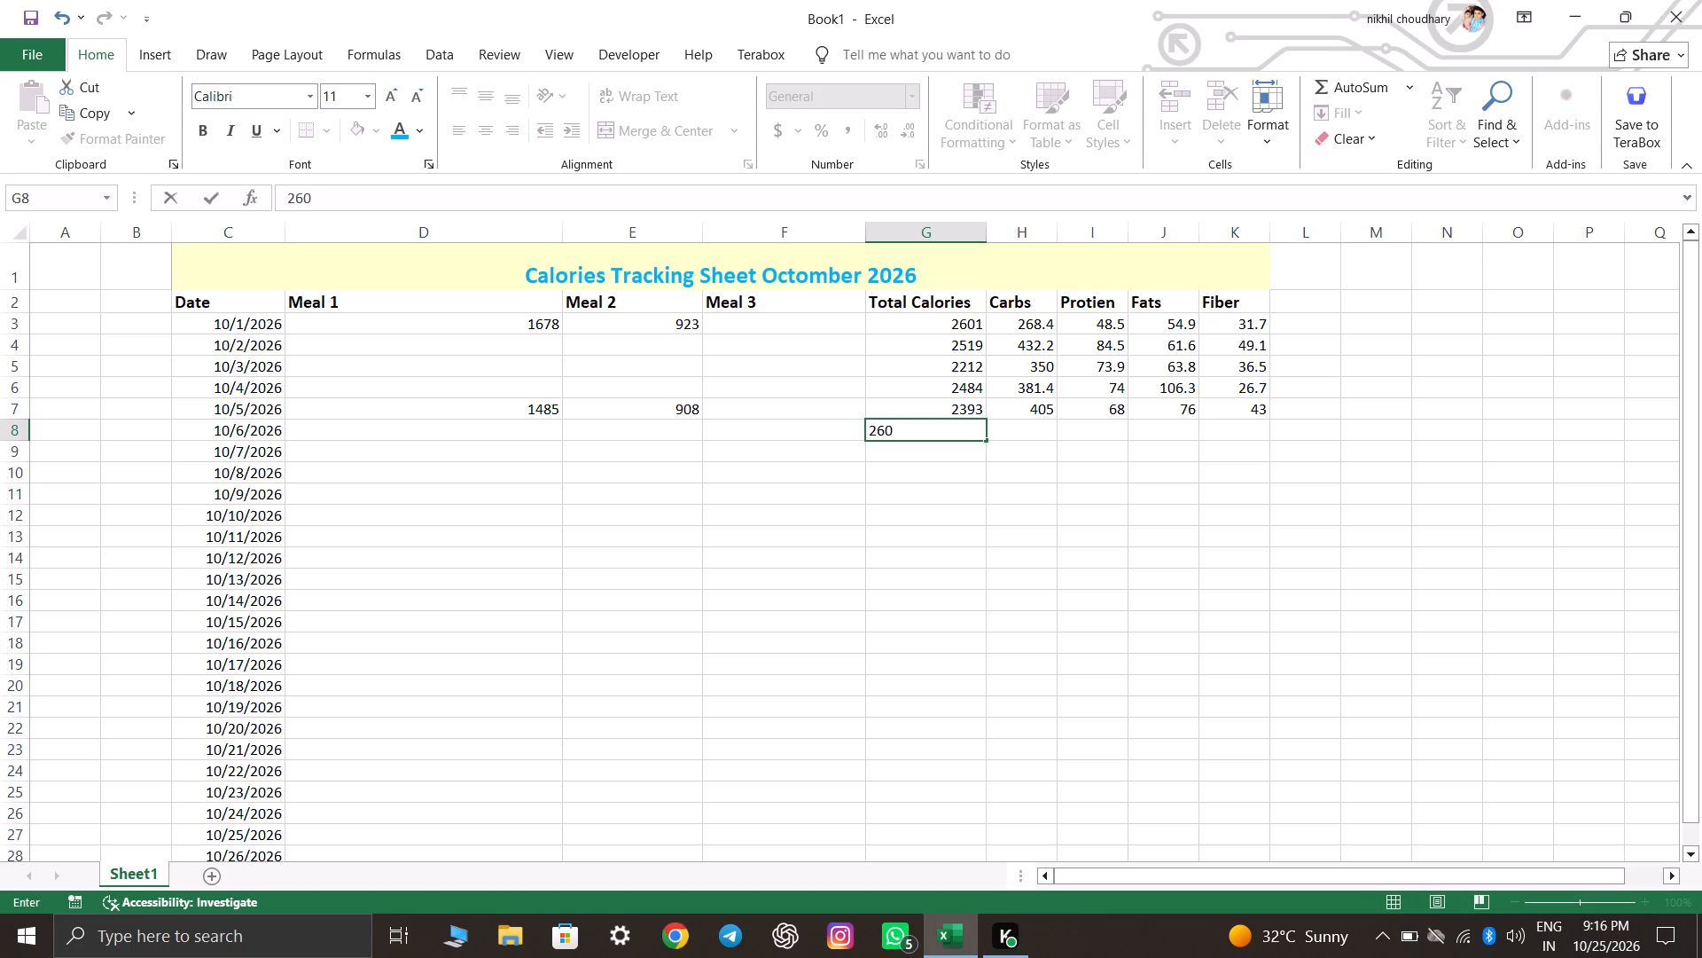
pyautogui.press('6')
pyautogui.press('Right')
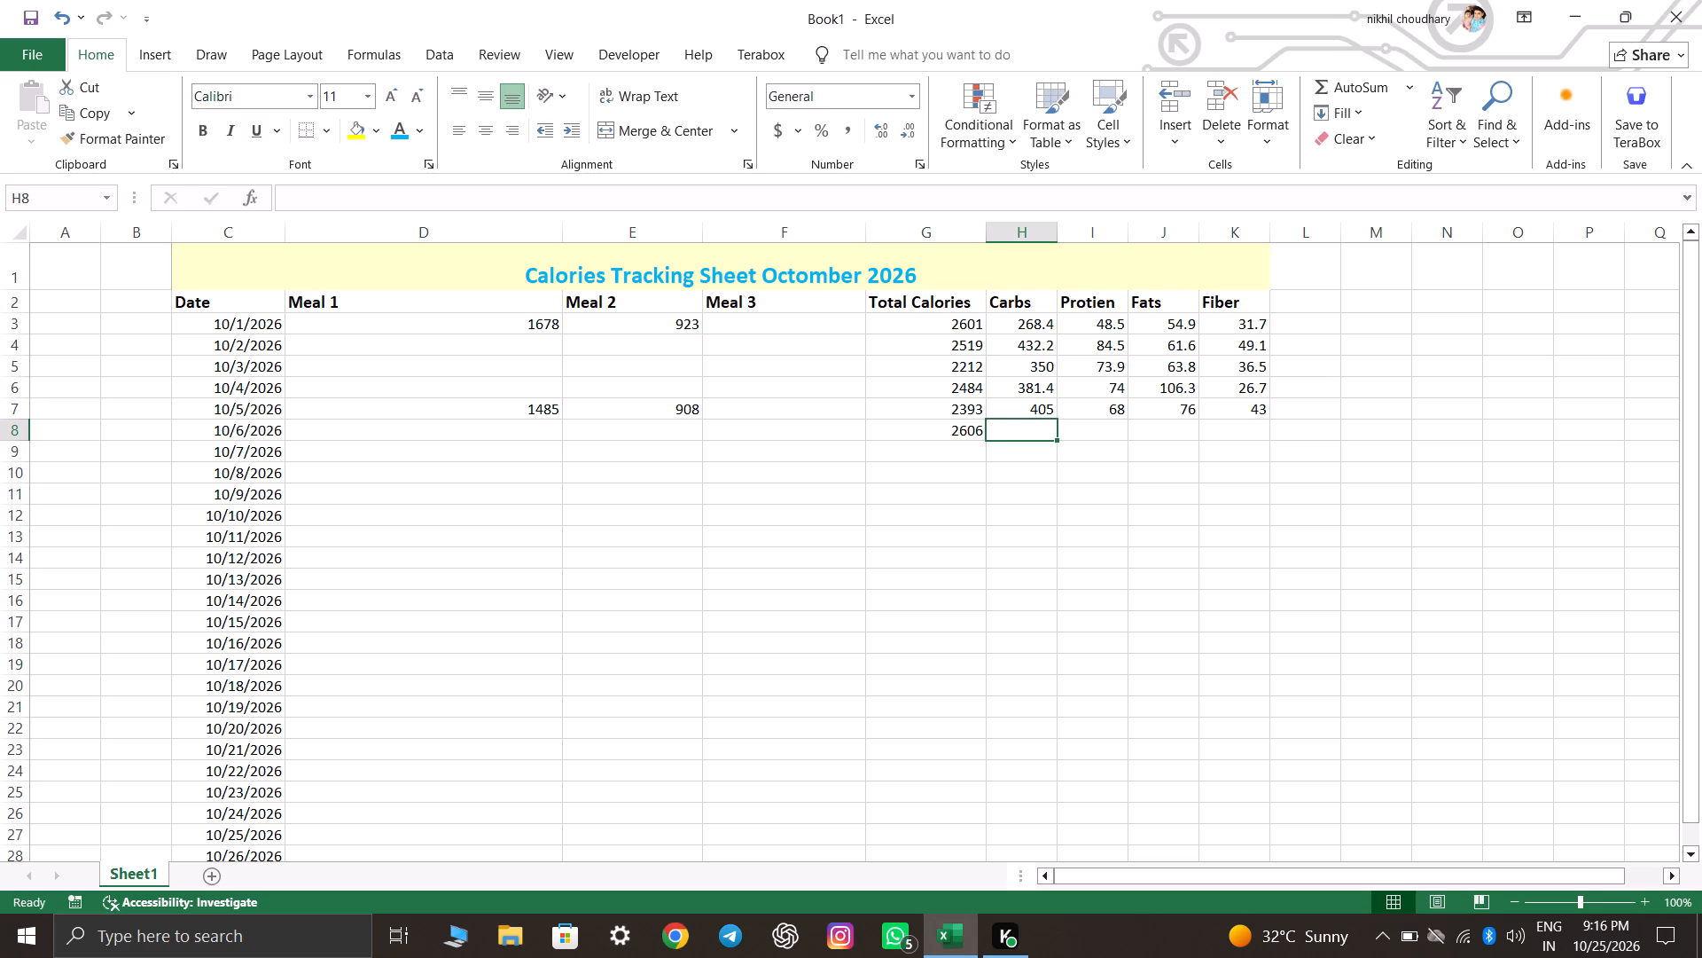
pyautogui.write('393.2')
pyautogui.press('Right')
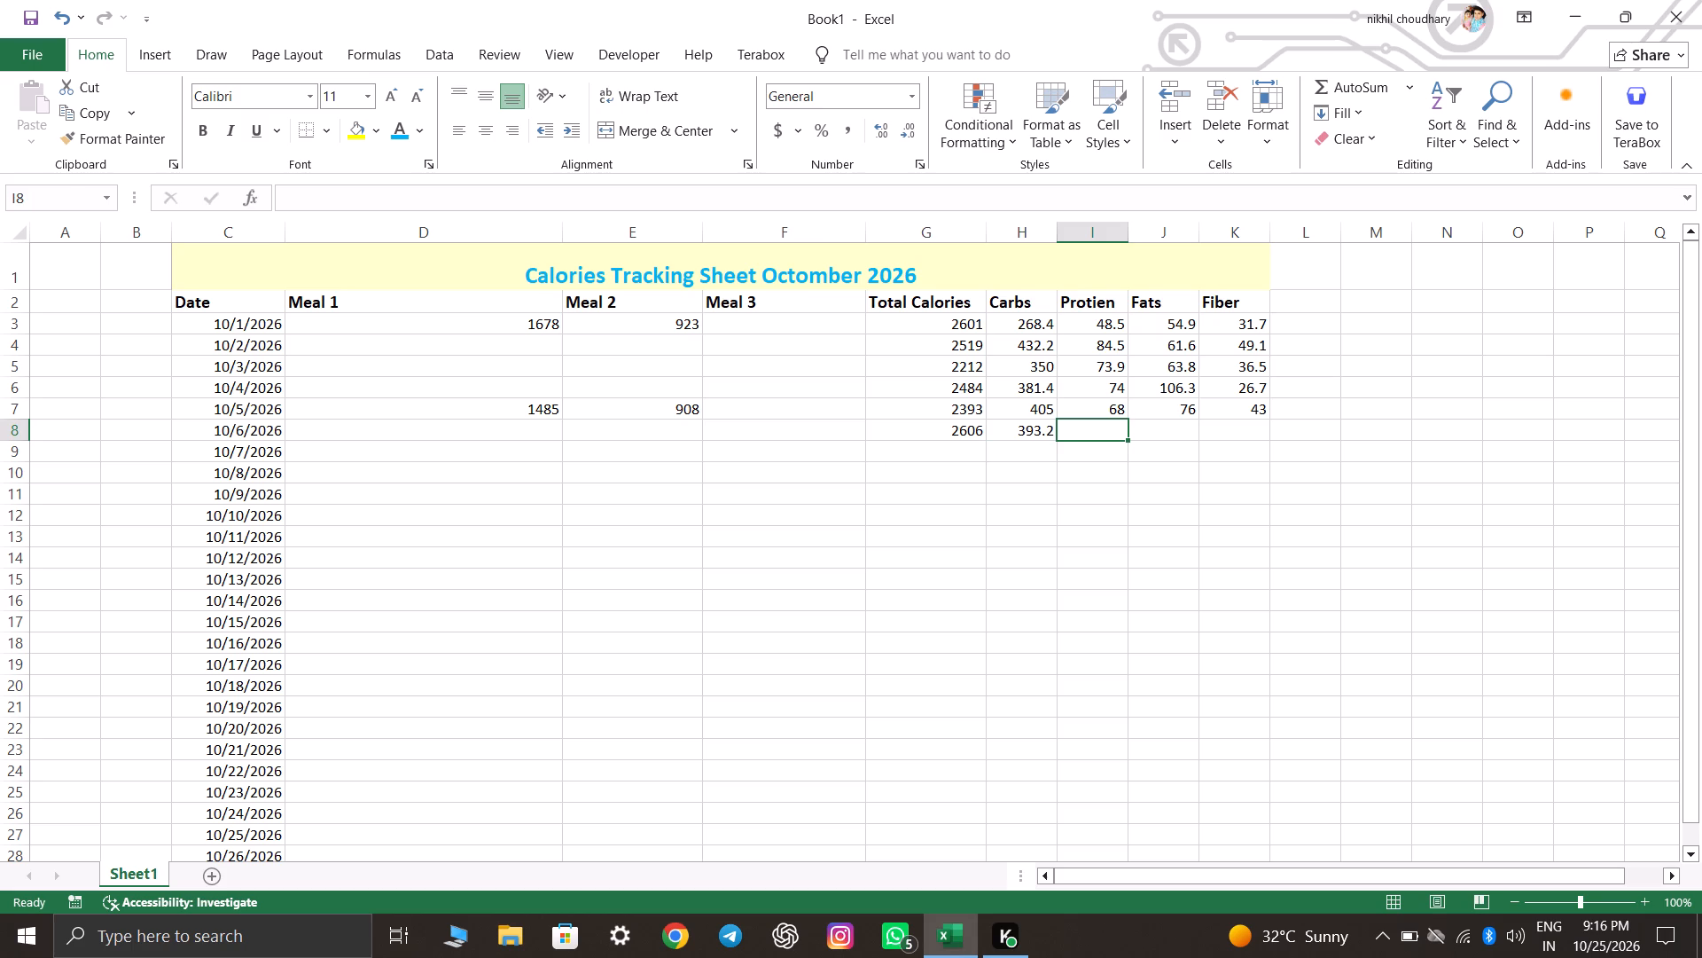
pyautogui.write('84.3')
pyautogui.press('Right')
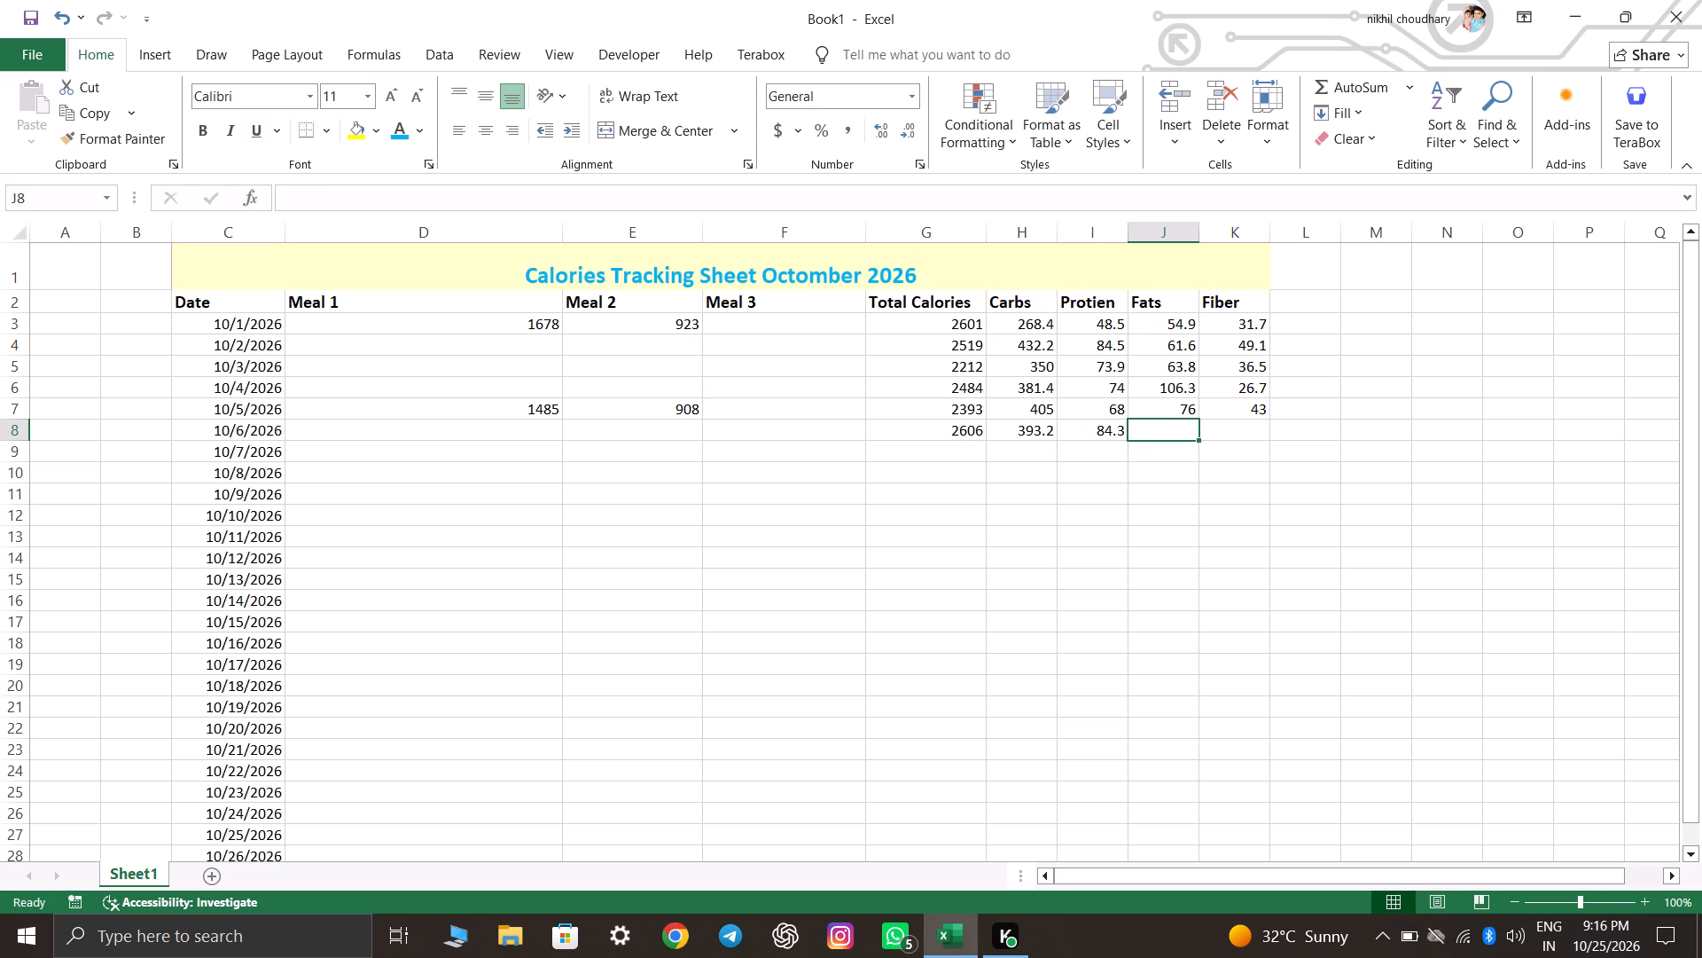
pyautogui.write('91.5')
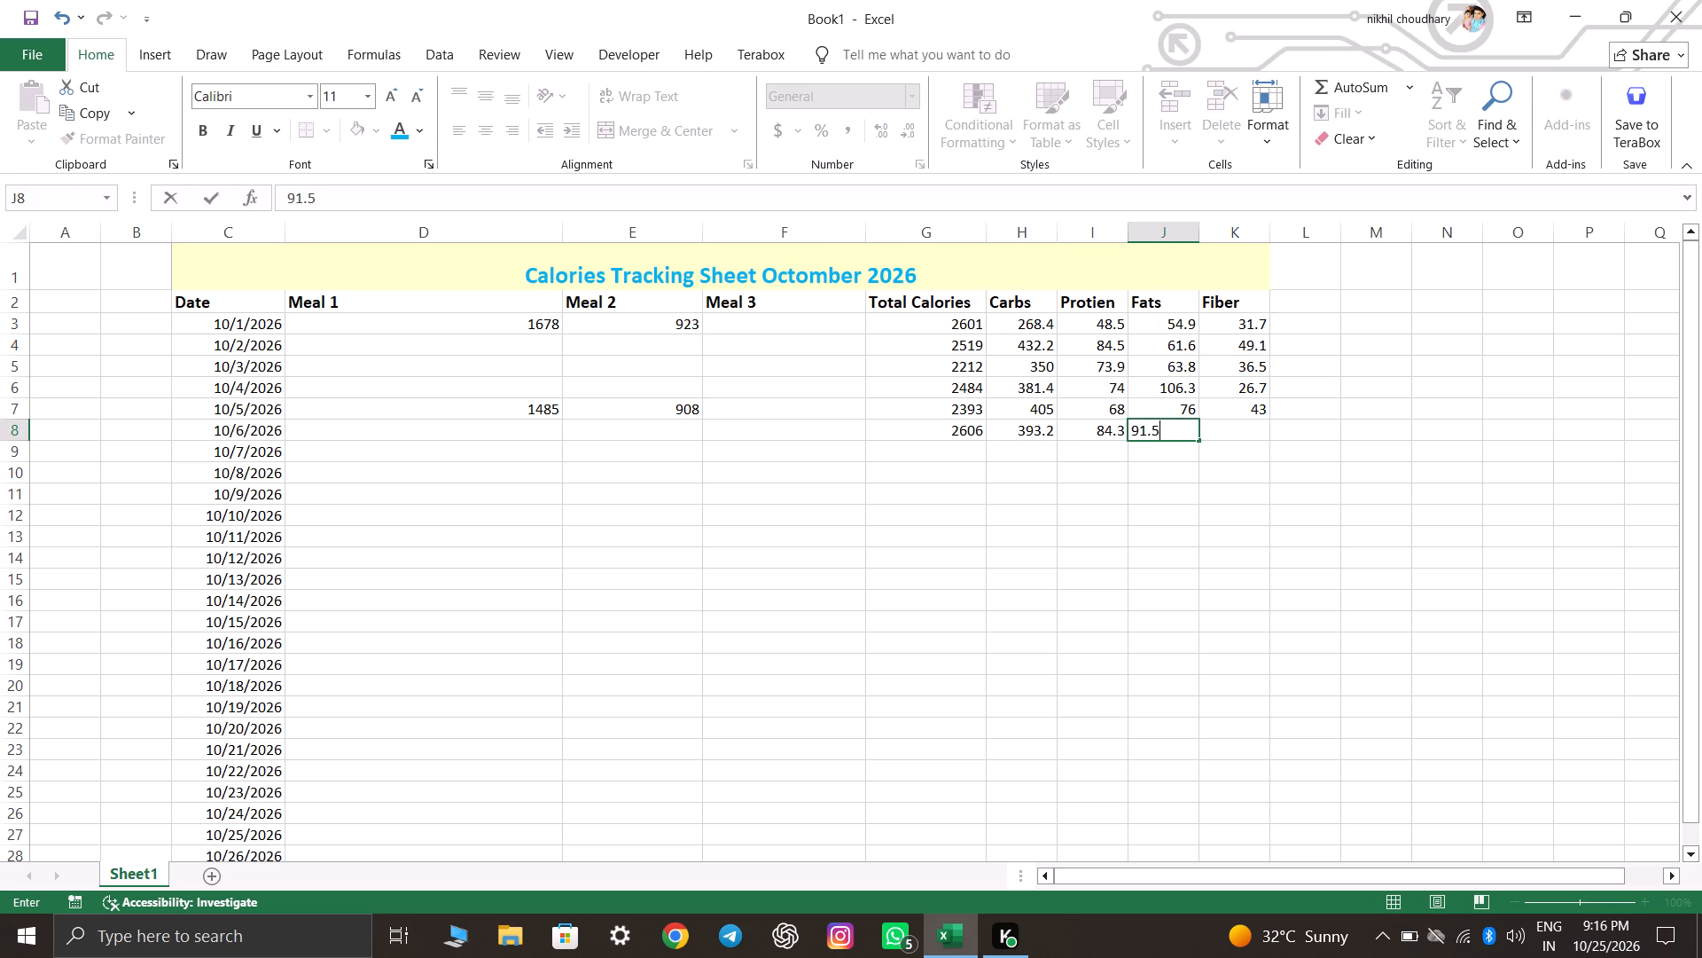
pyautogui.press('Right')
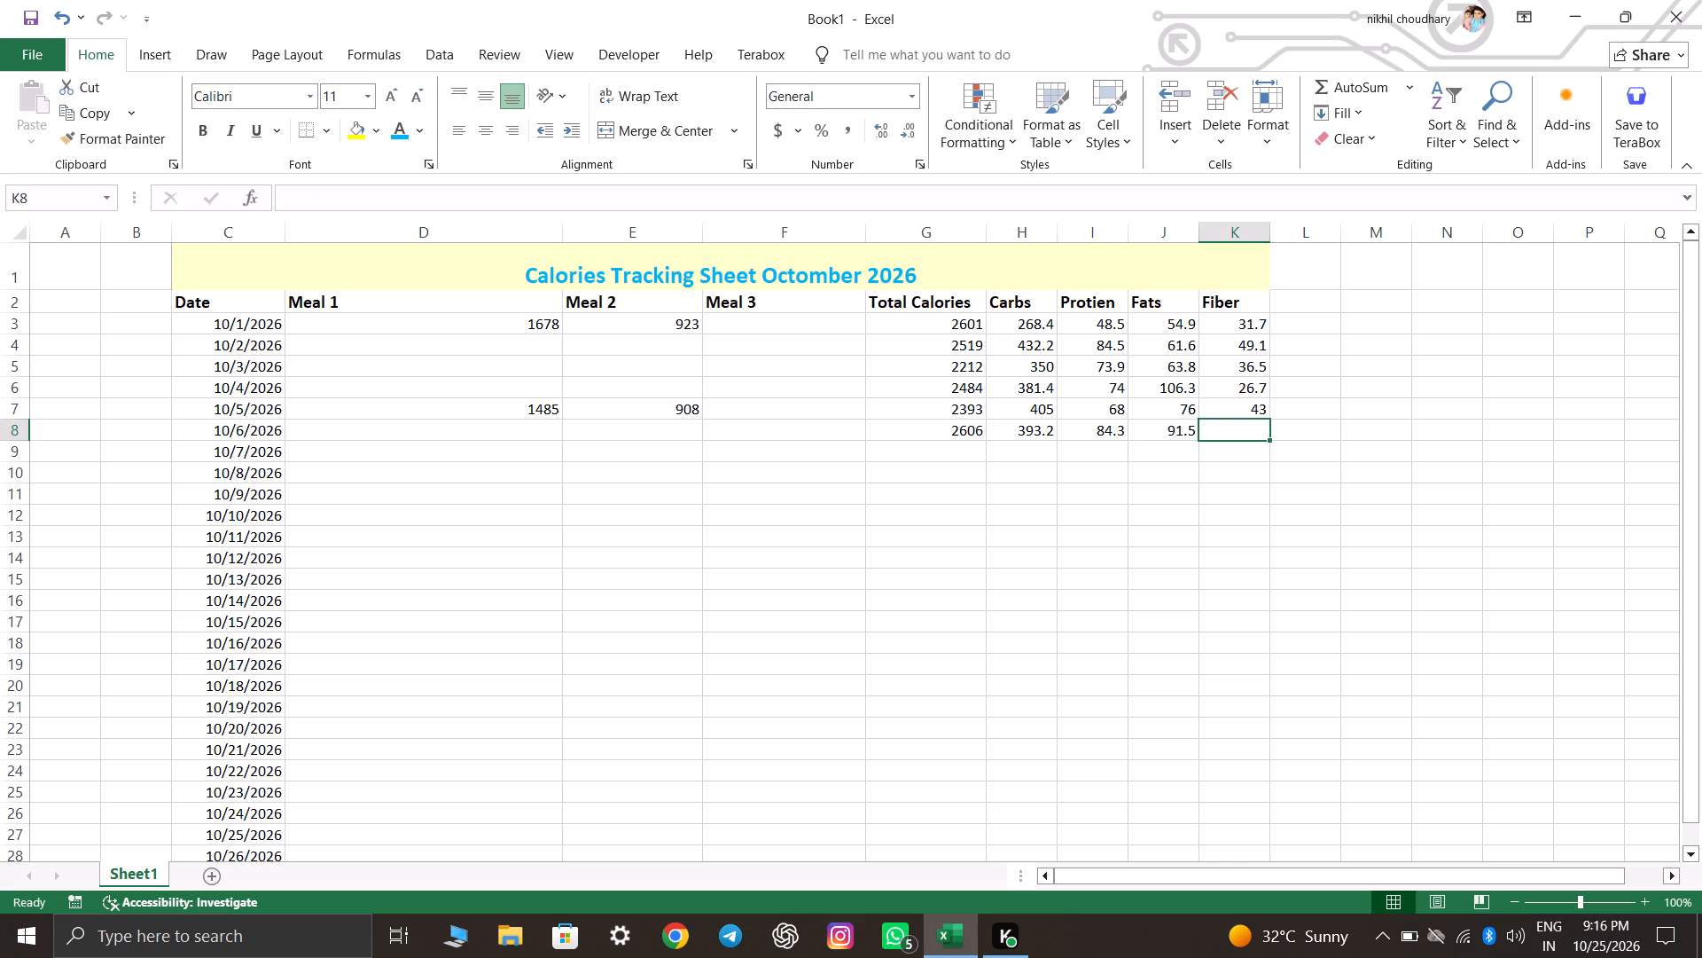
pyautogui.write('54')
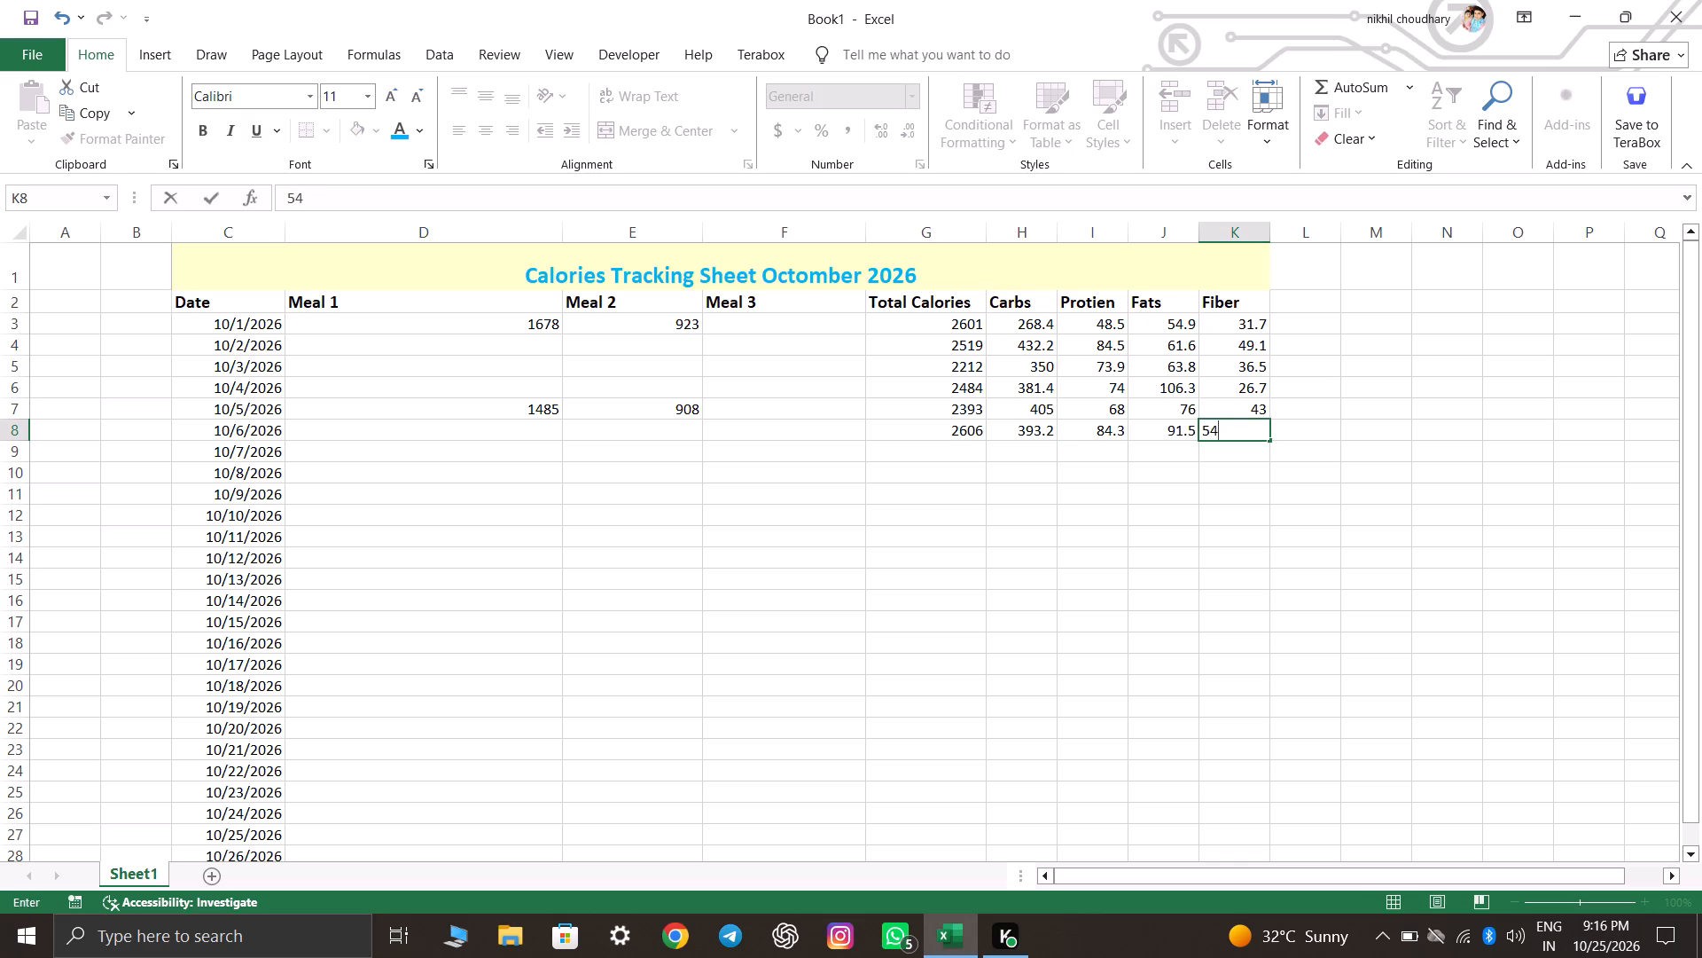
pyautogui.write('.1')
pyautogui.press('\\')
pyautogui.press('BackSpace')
pyautogui.press('Return')
# Enter 850 for Meal 1, 994 for Meal 2 and 680 for Meal 3 in the 10/7/2026 row.
pyautogui.press('Left')
pyautogui.press('Left')
pyautogui.press('Left')
pyautogui.press('Left')
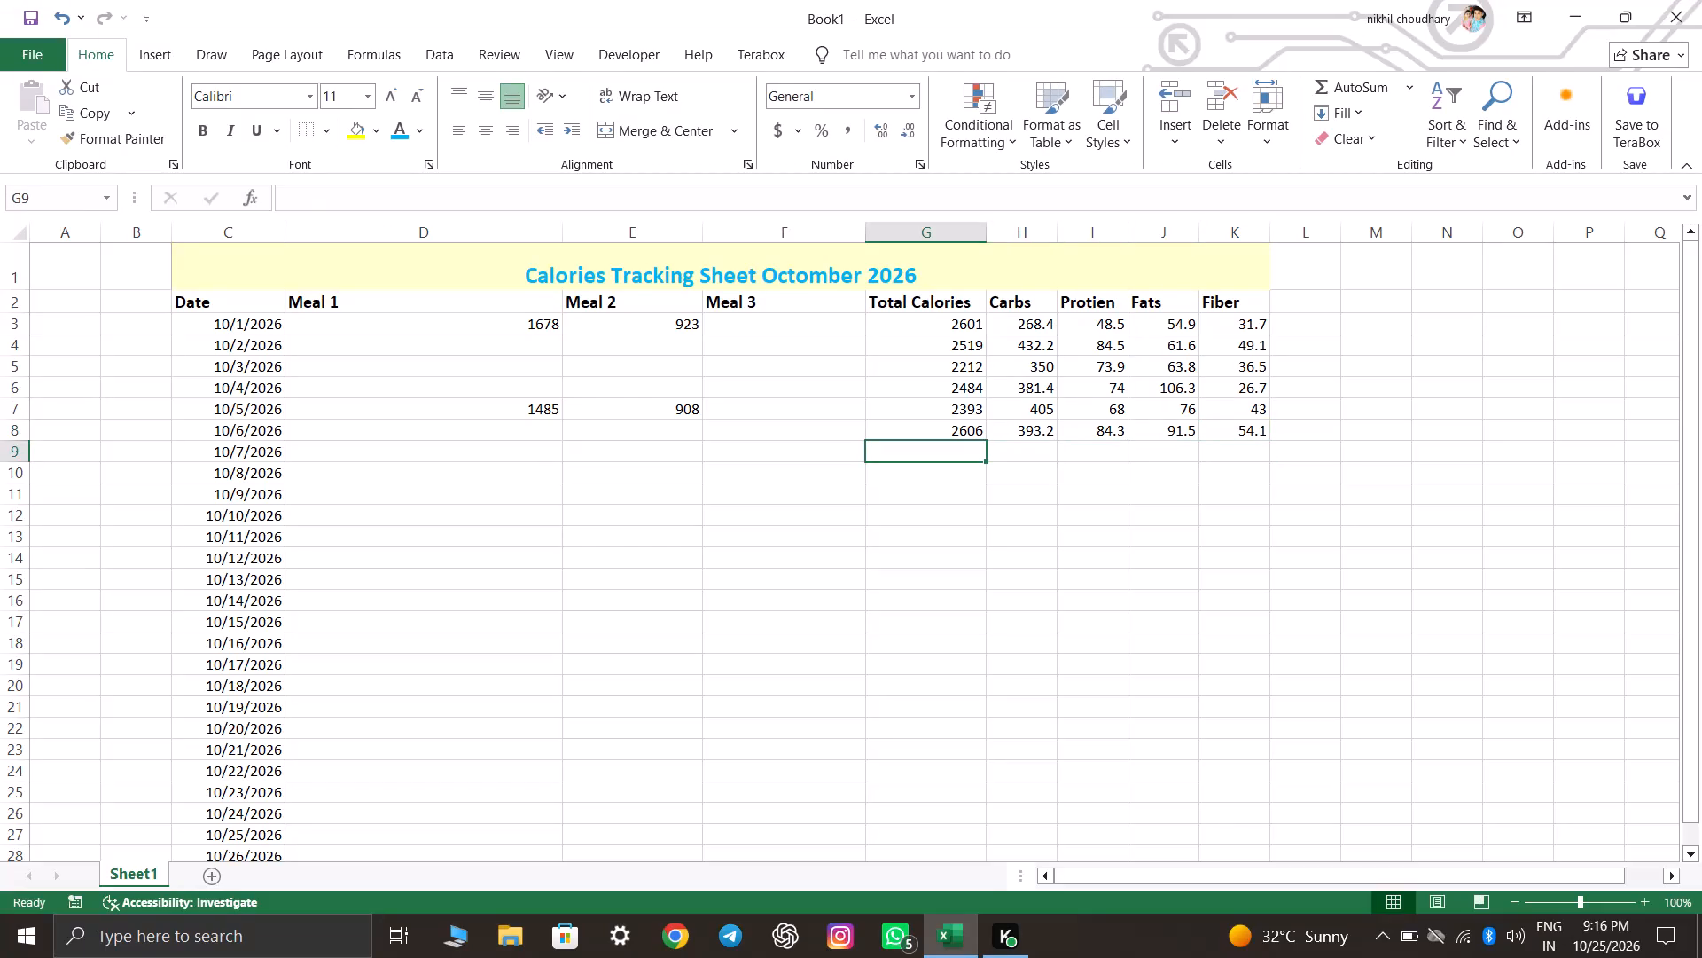
pyautogui.click(524, 451)
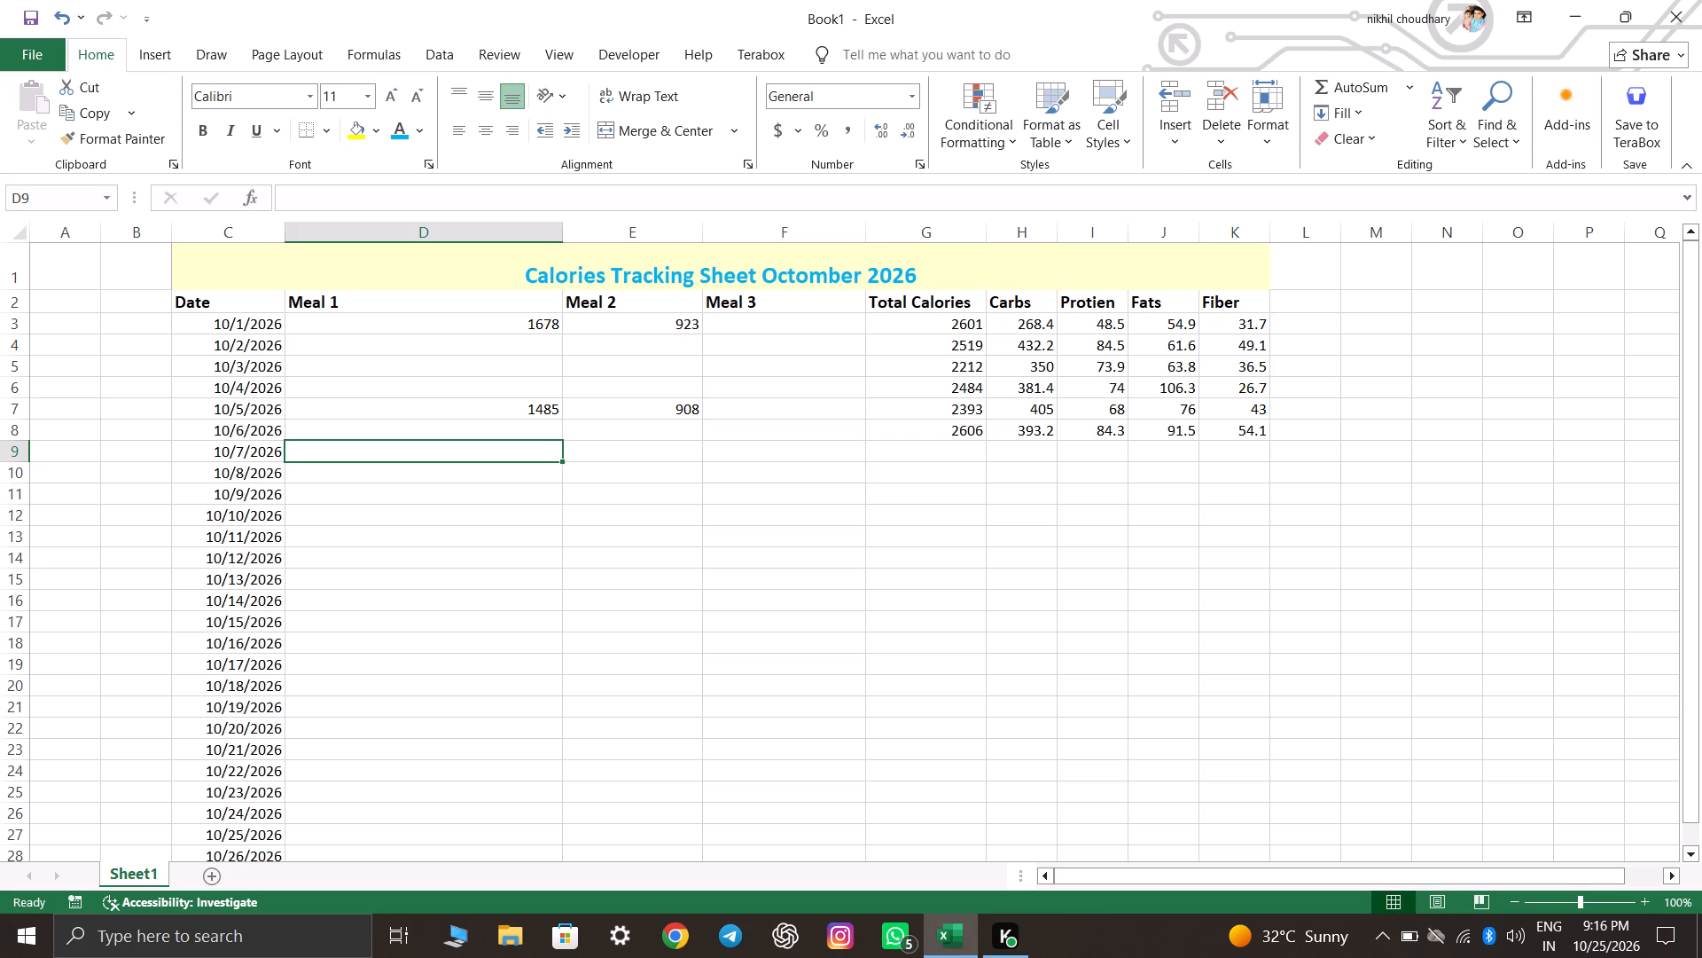
pyautogui.write('850')
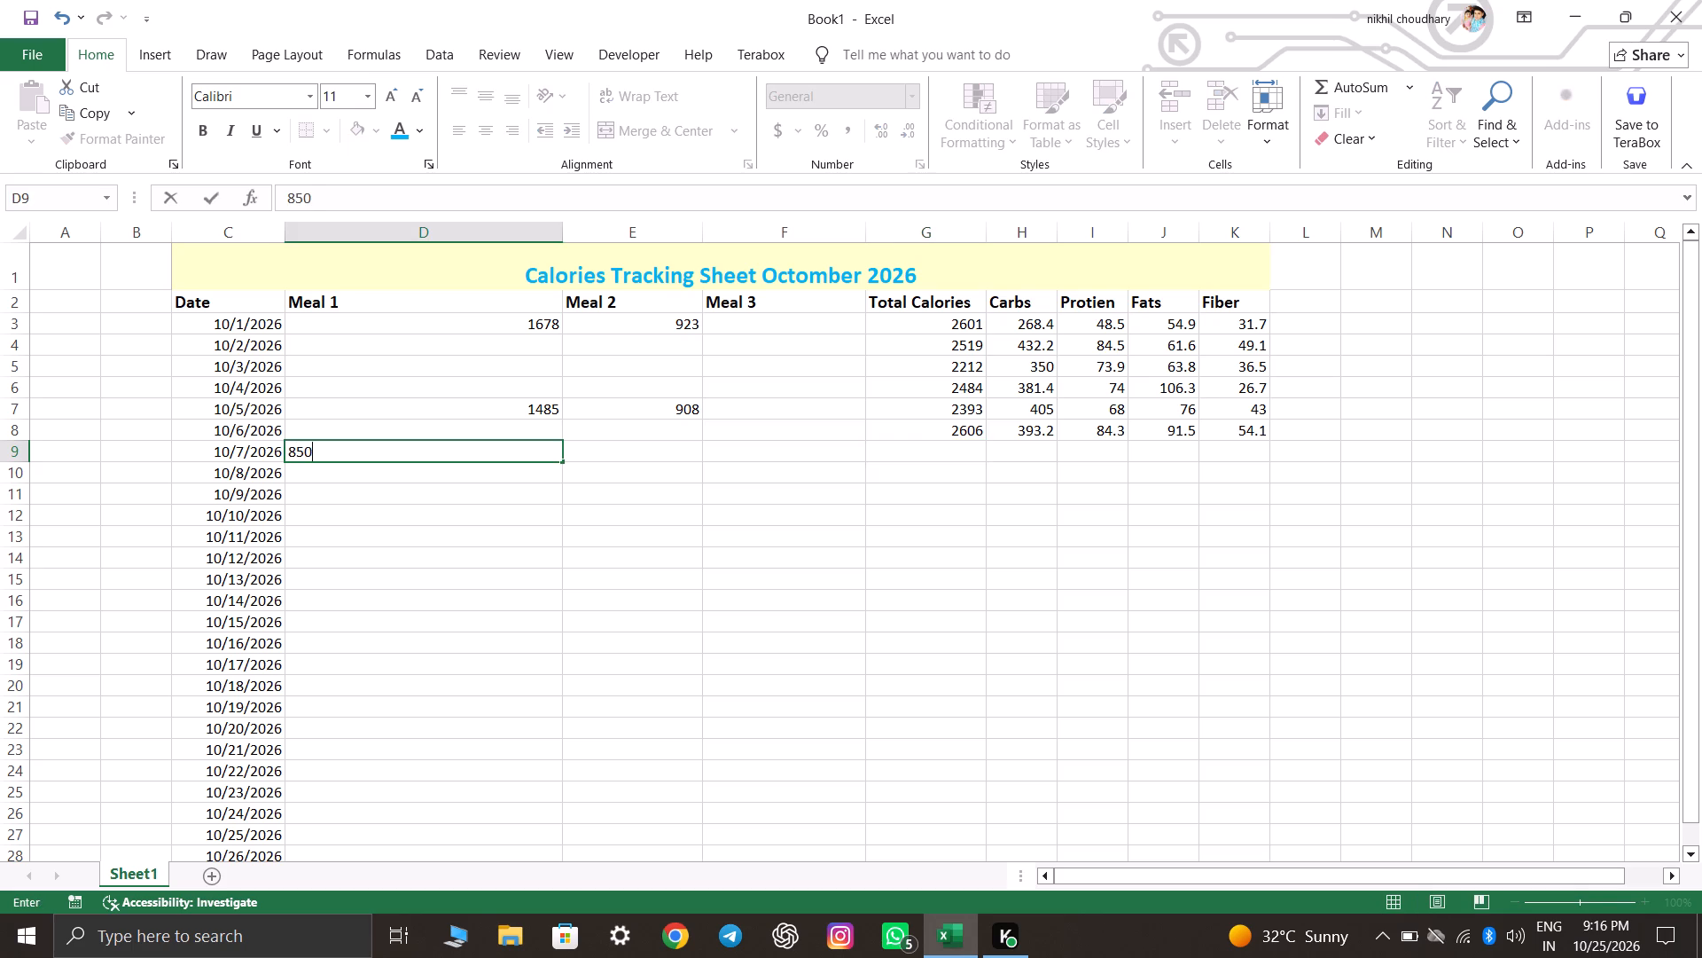
pyautogui.press('Right')
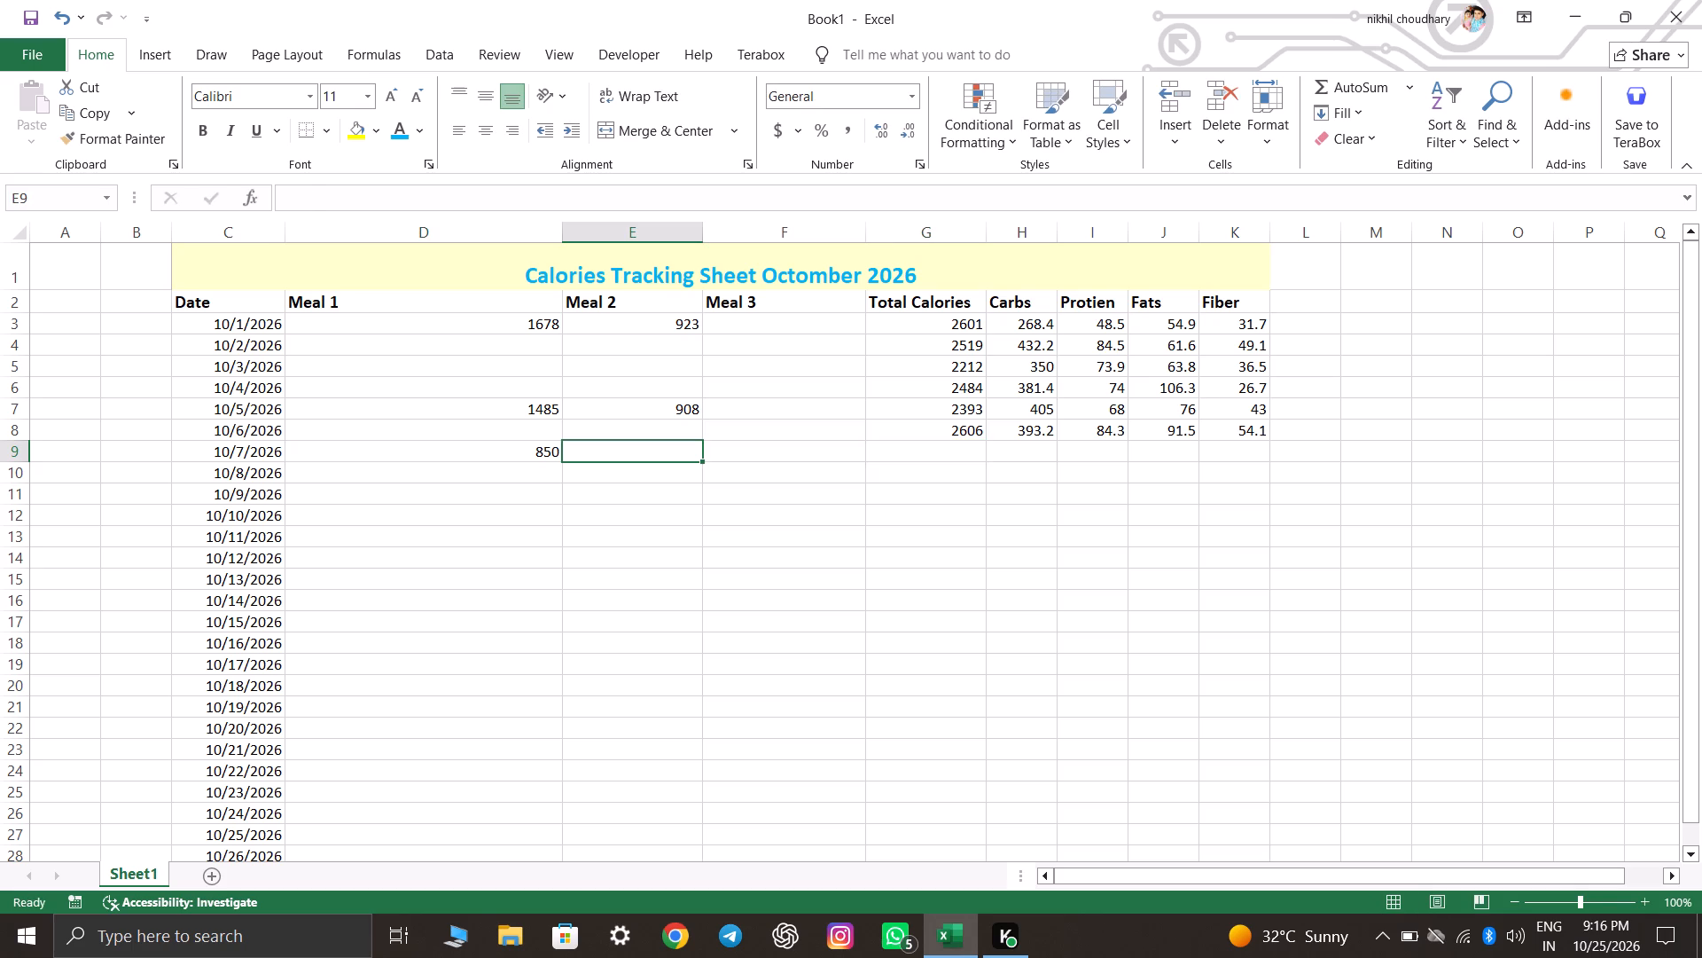
pyautogui.write('994')
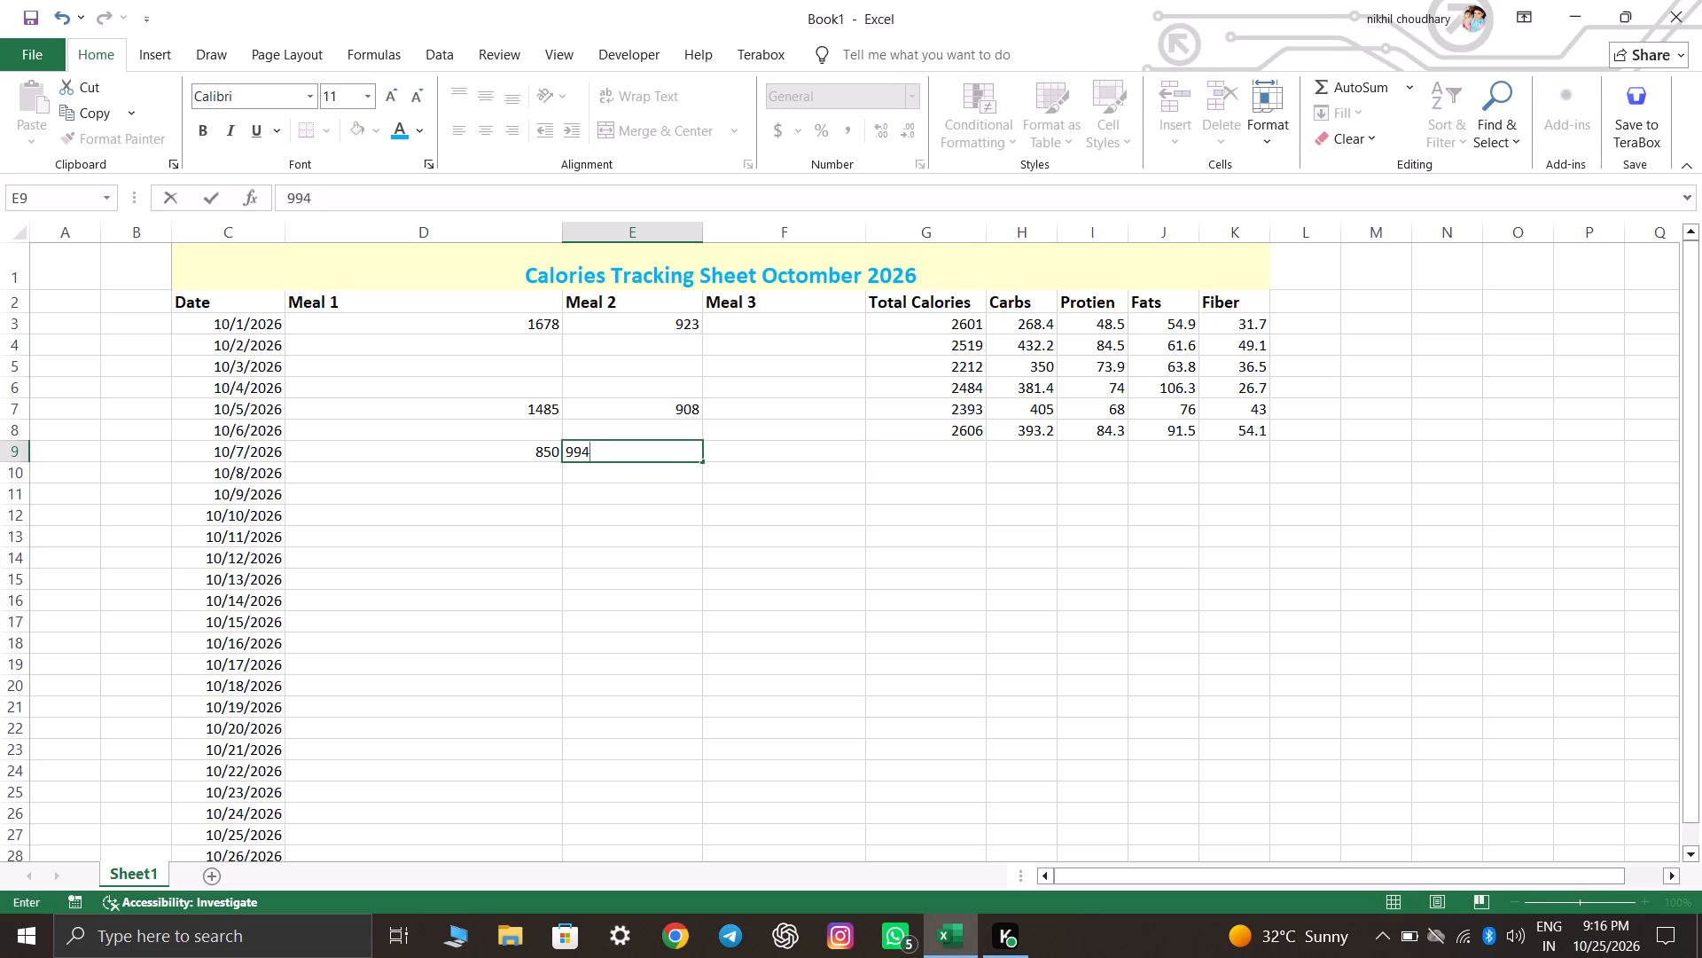
pyautogui.press('Right')
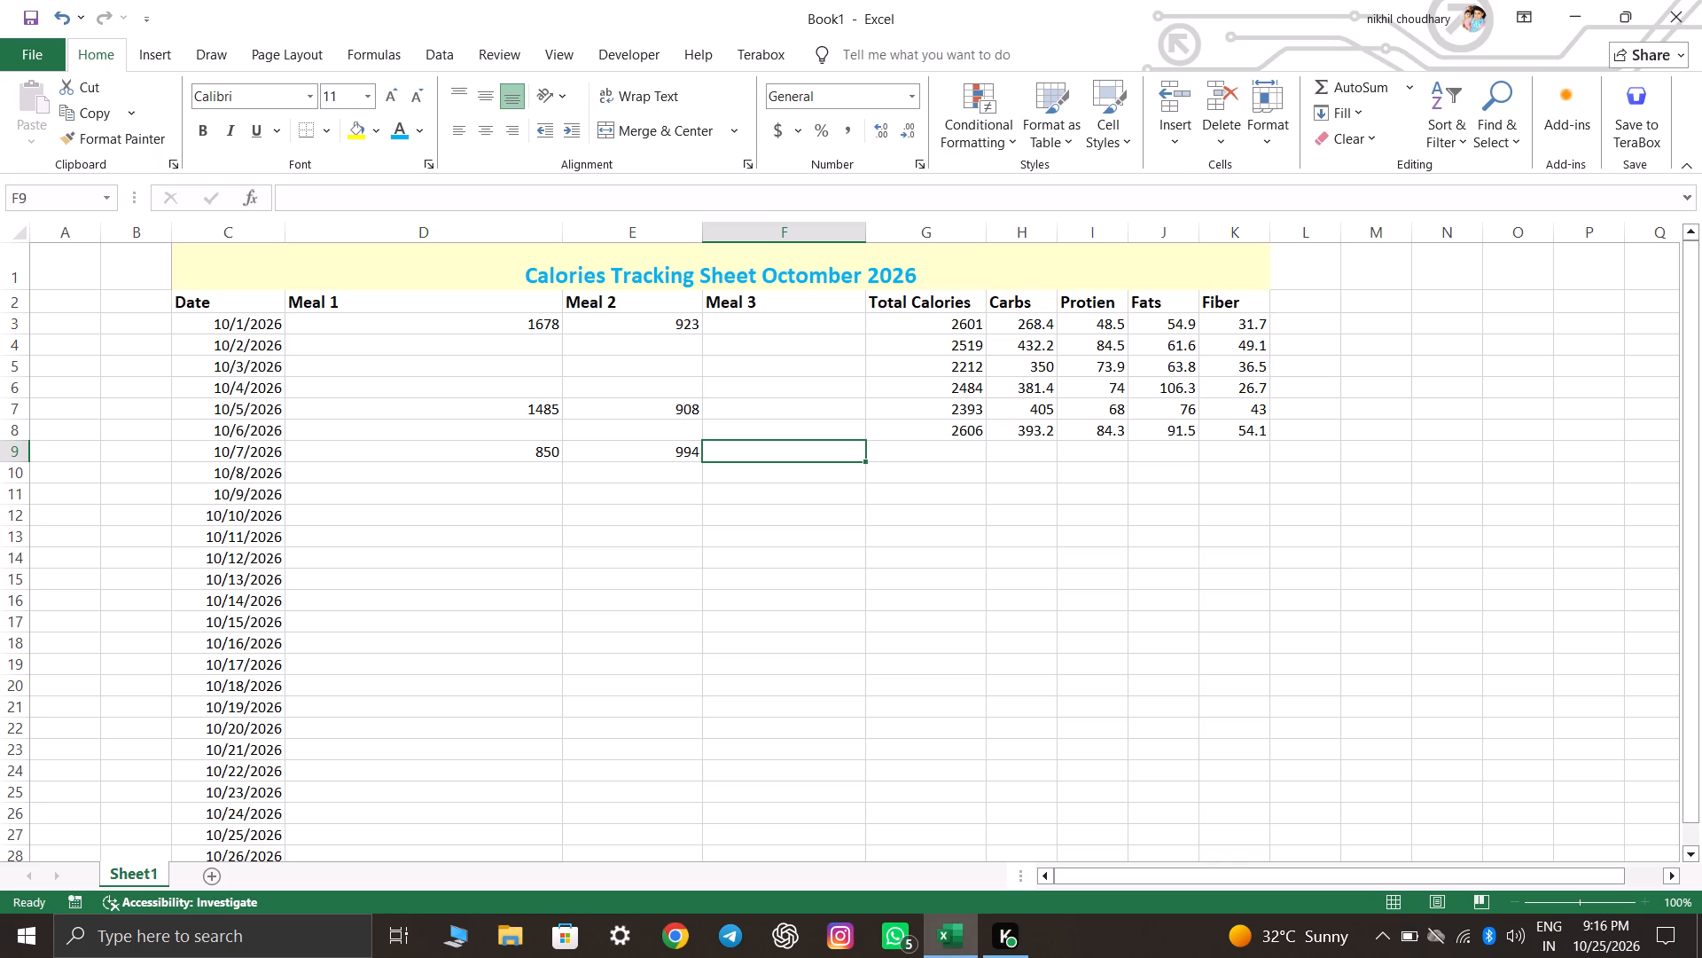
pyautogui.write('680')
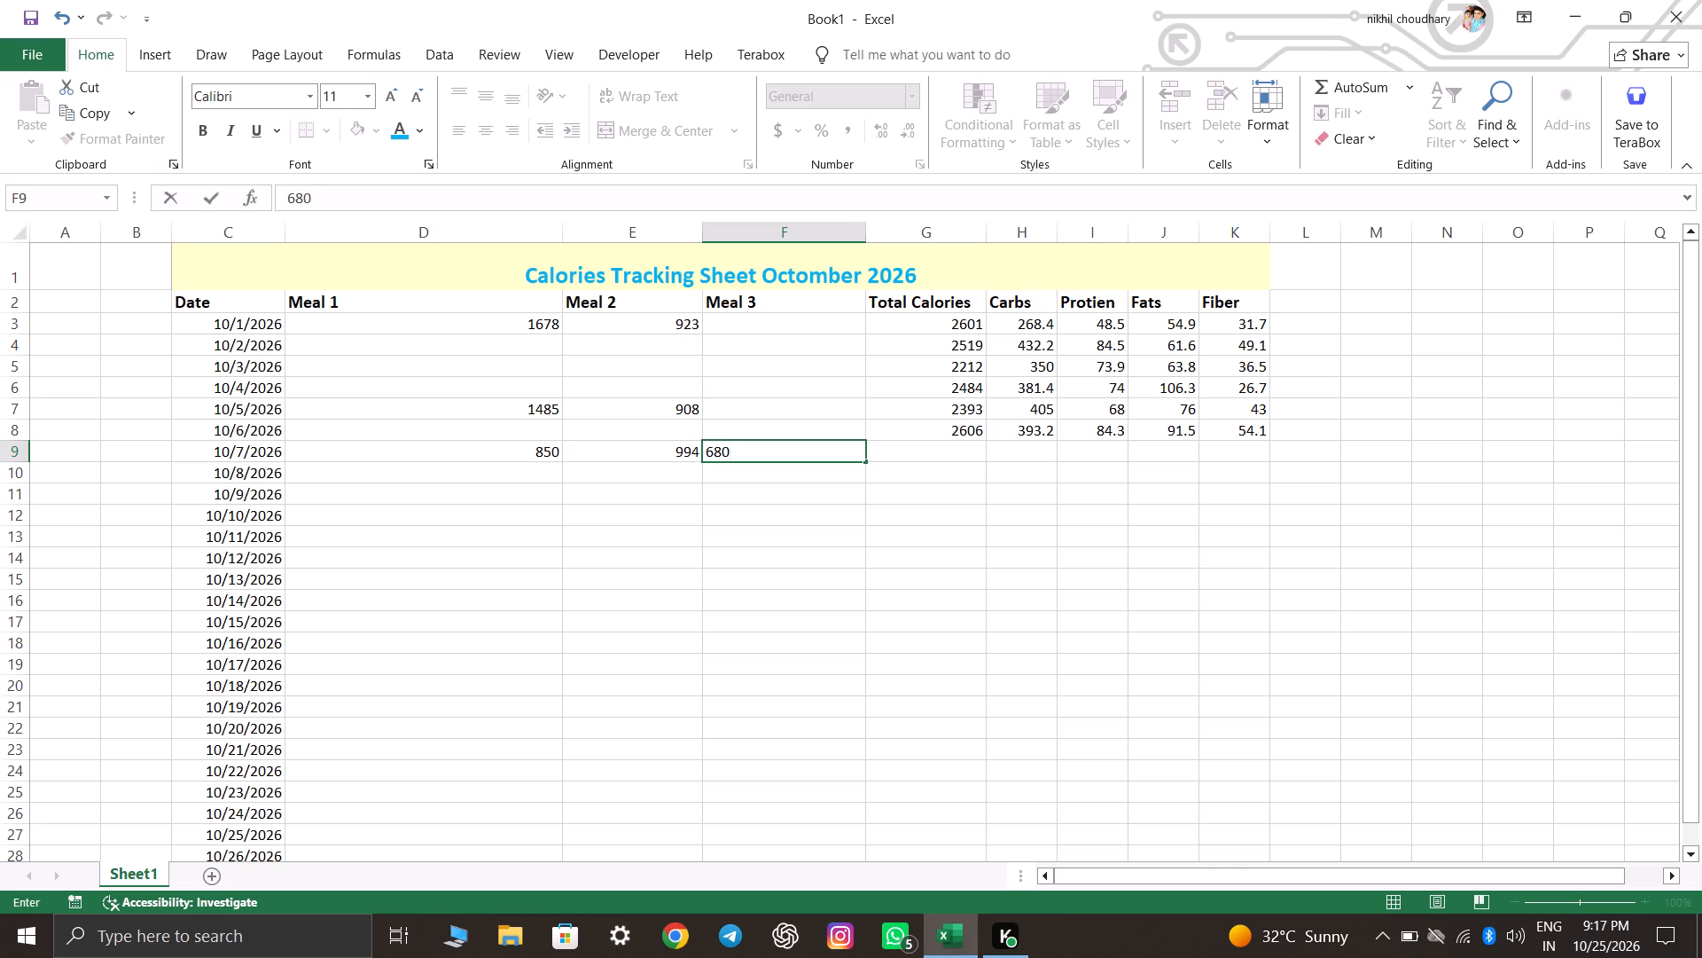
# Calculate the 10/7/2026 total calories in G9 with a SUM formula adding the meal cells D9, E9 and F9.
pyautogui.doubleClick(967, 448)
pyautogui.press('=')
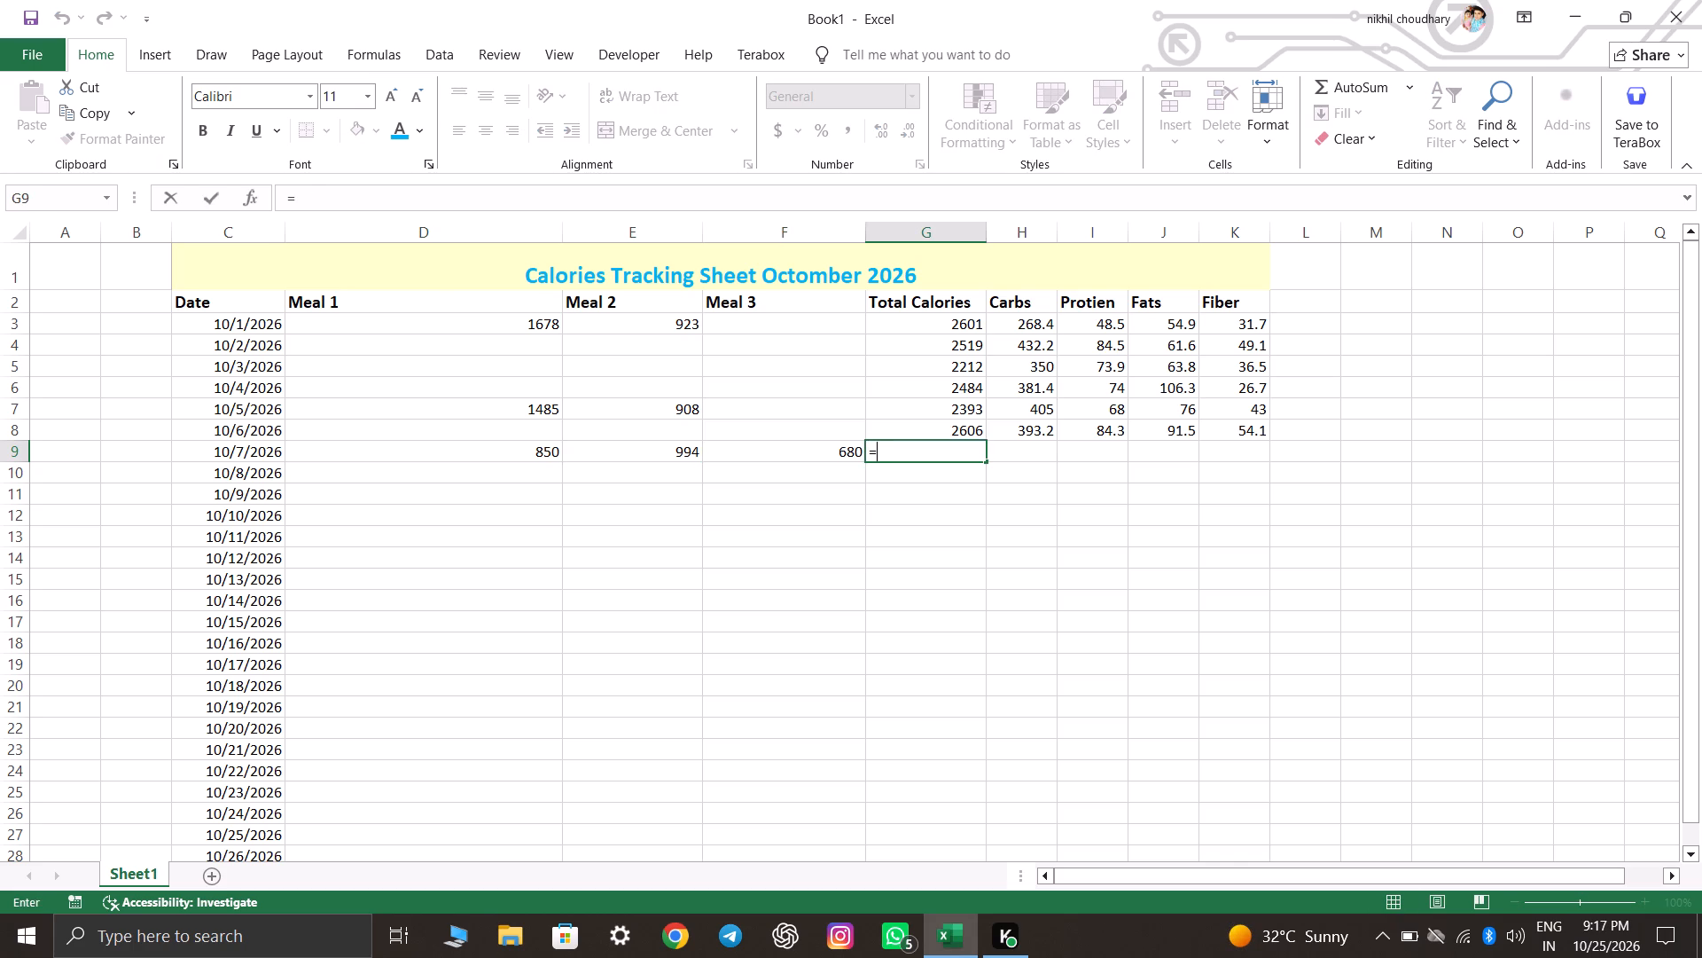
pyautogui.write('SUM')
pyautogui.press('Tab')
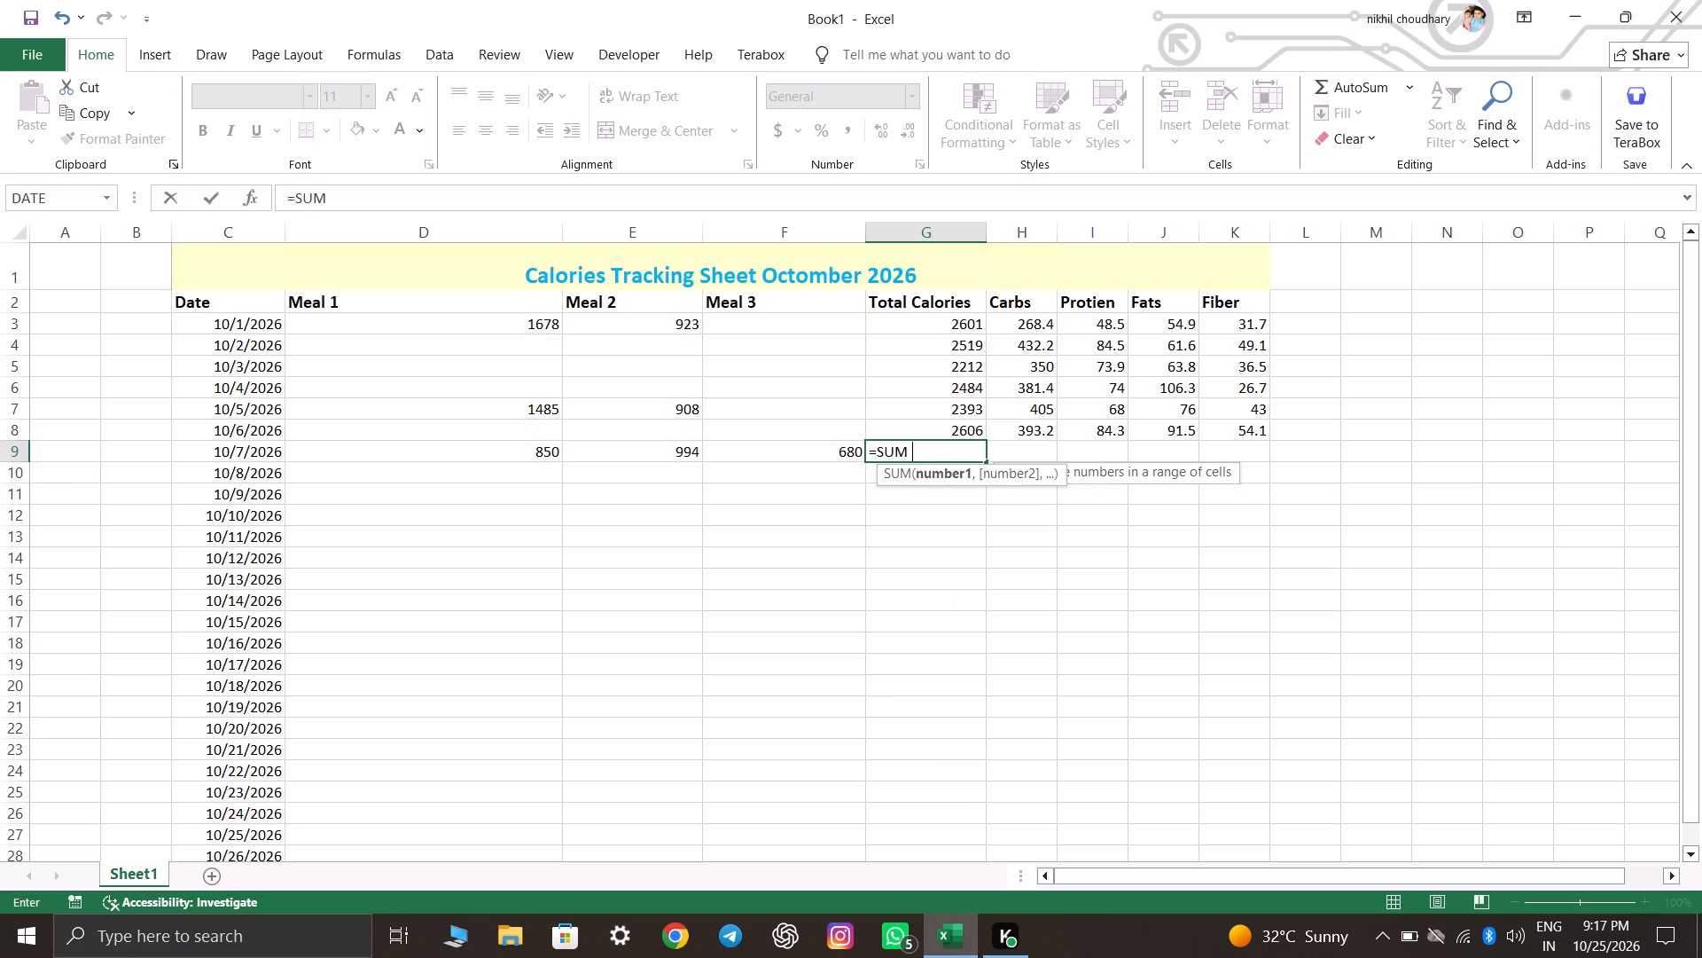
pyautogui.click(519, 447)
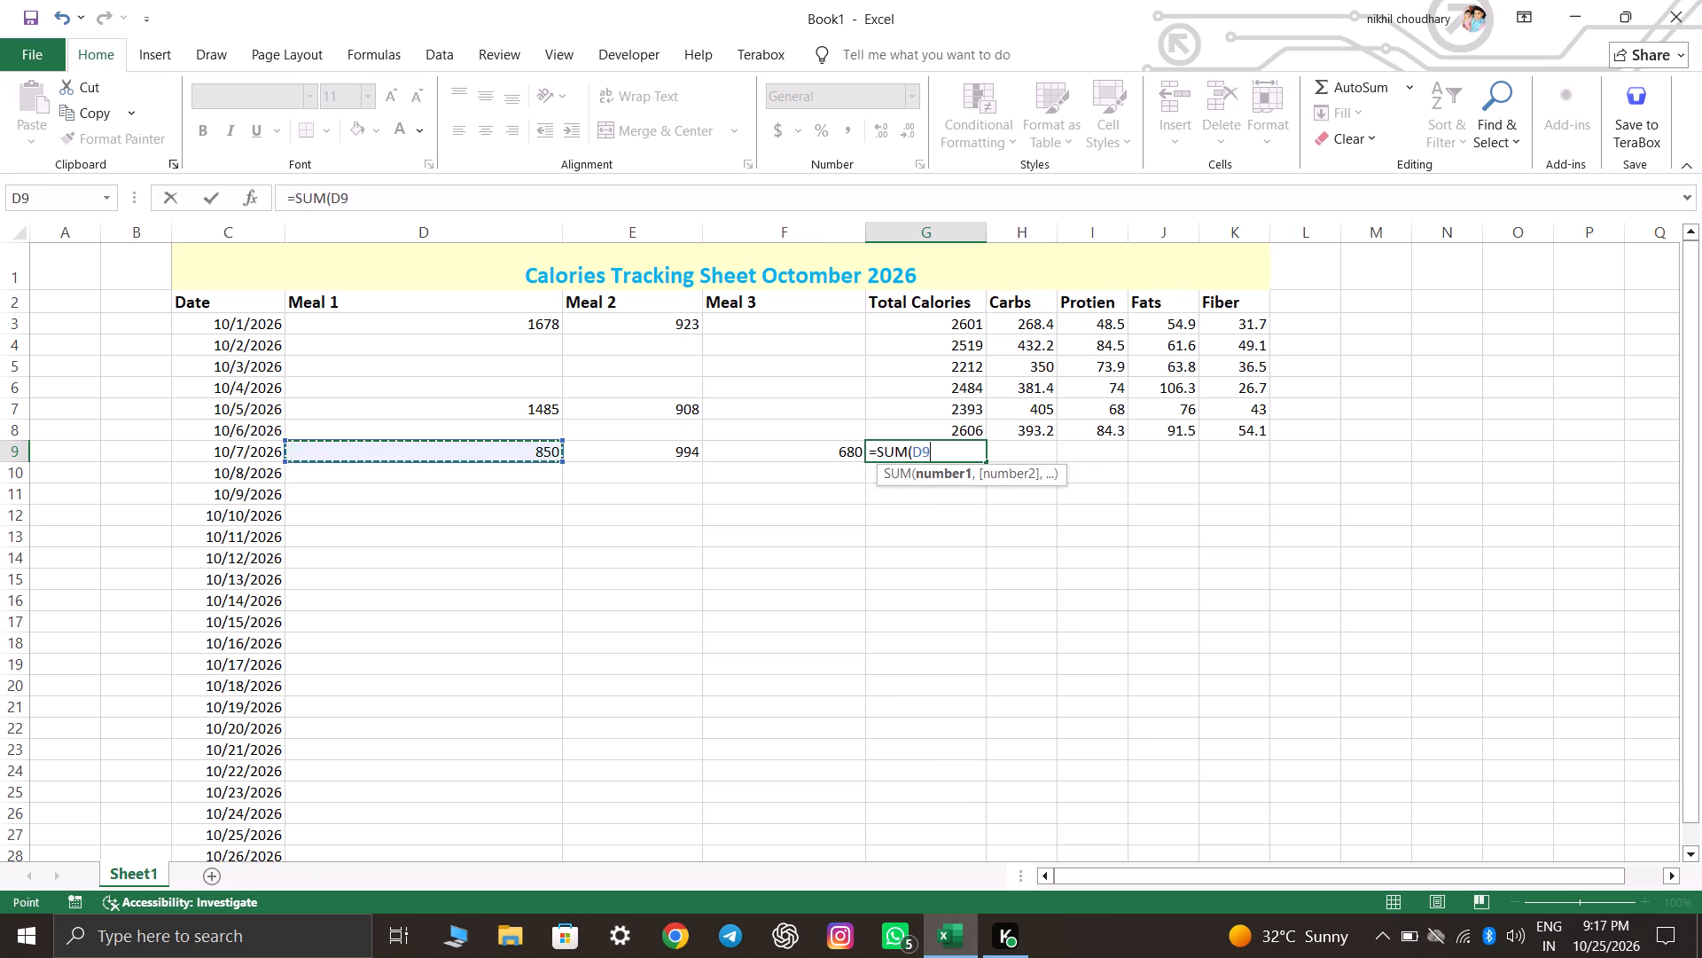
pyautogui.press(',')
pyautogui.click(675, 450)
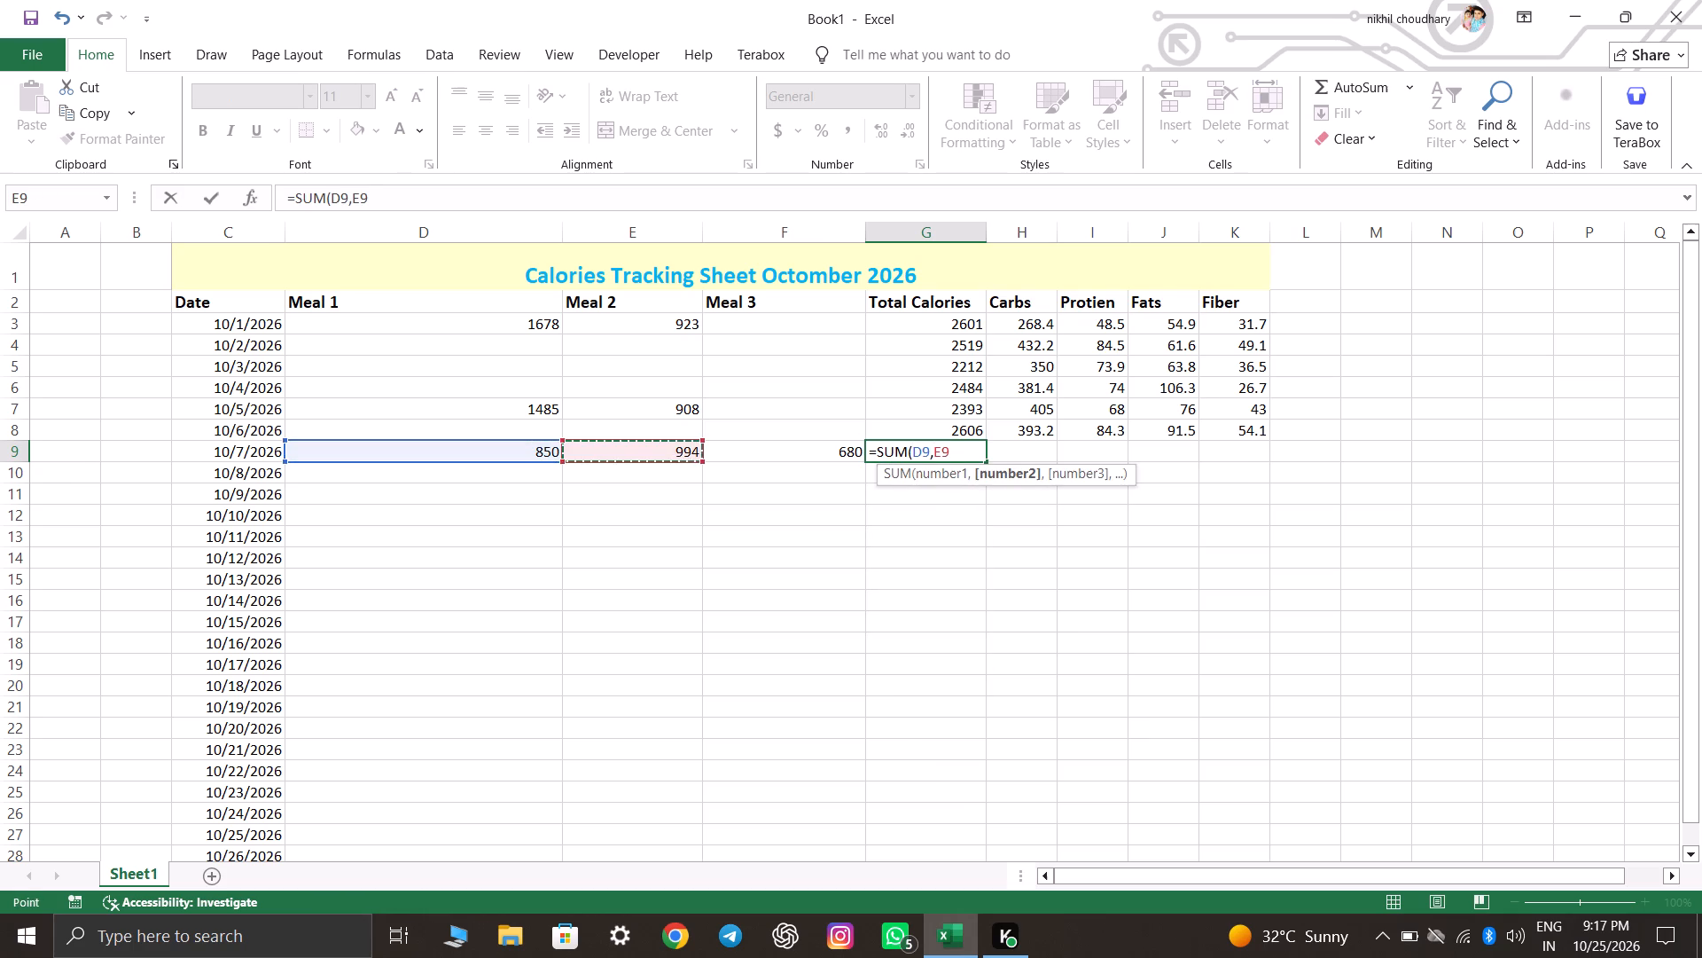
pyautogui.press(',')
pyautogui.click(808, 449)
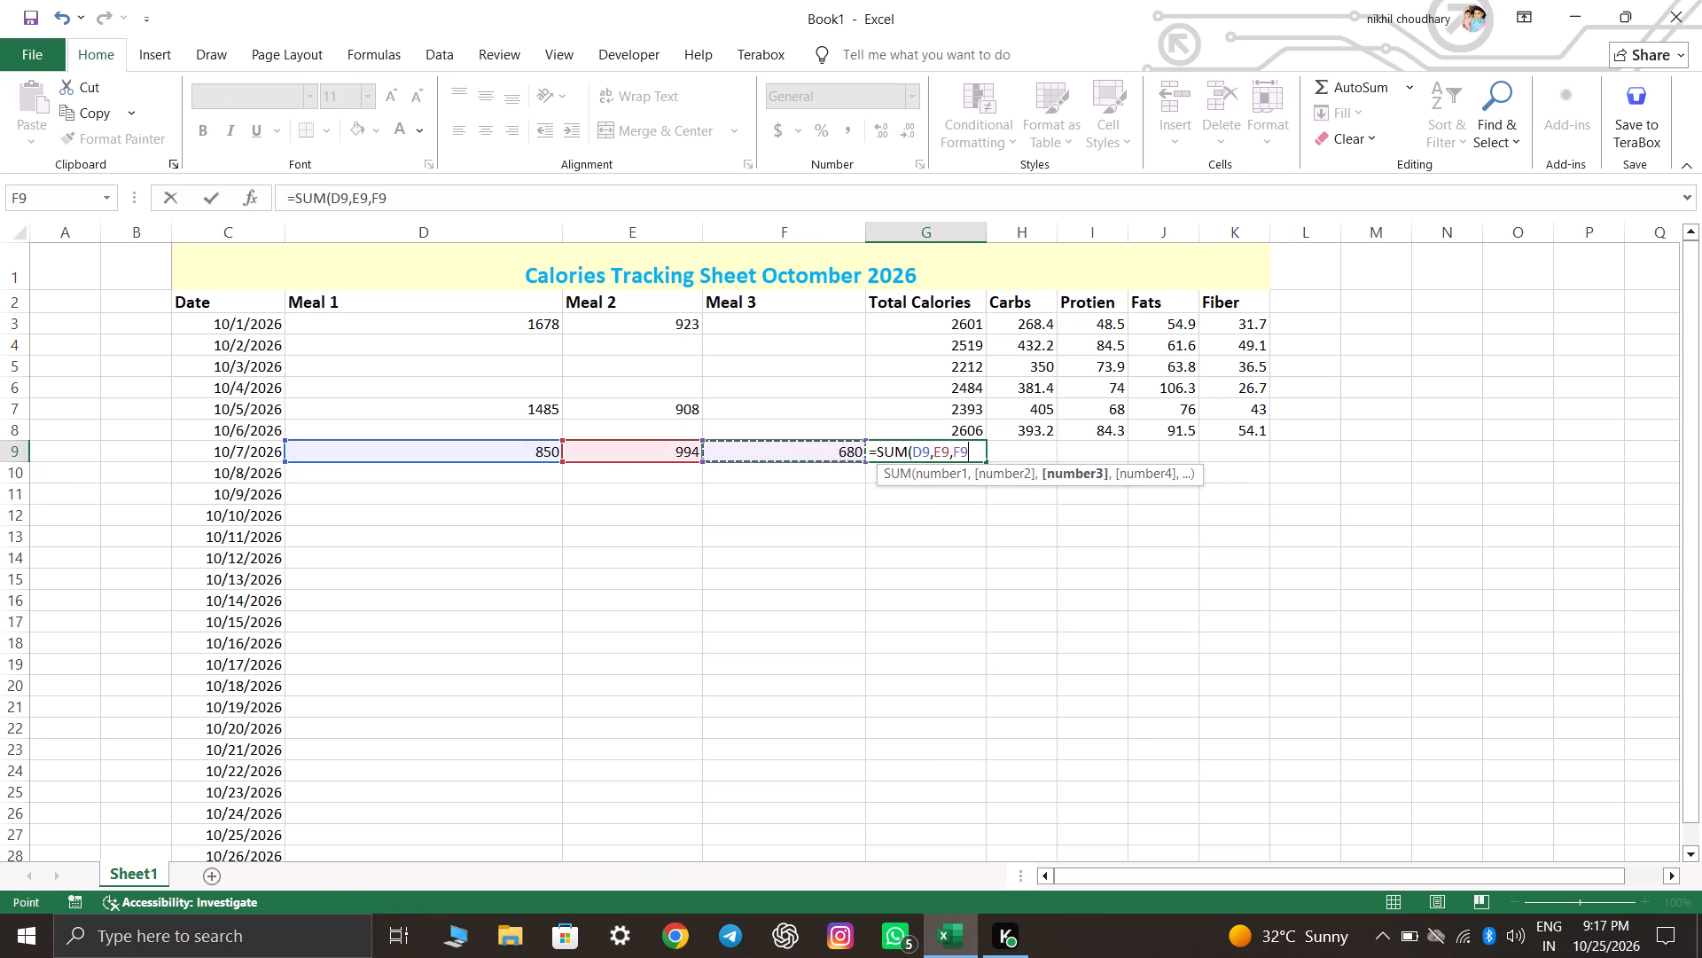
pyautogui.press('Return')
# Enter carbs 415, protein 79, fats 74 and fiber 48 in the 10/7/2026 row.
pyautogui.click(1020, 446)
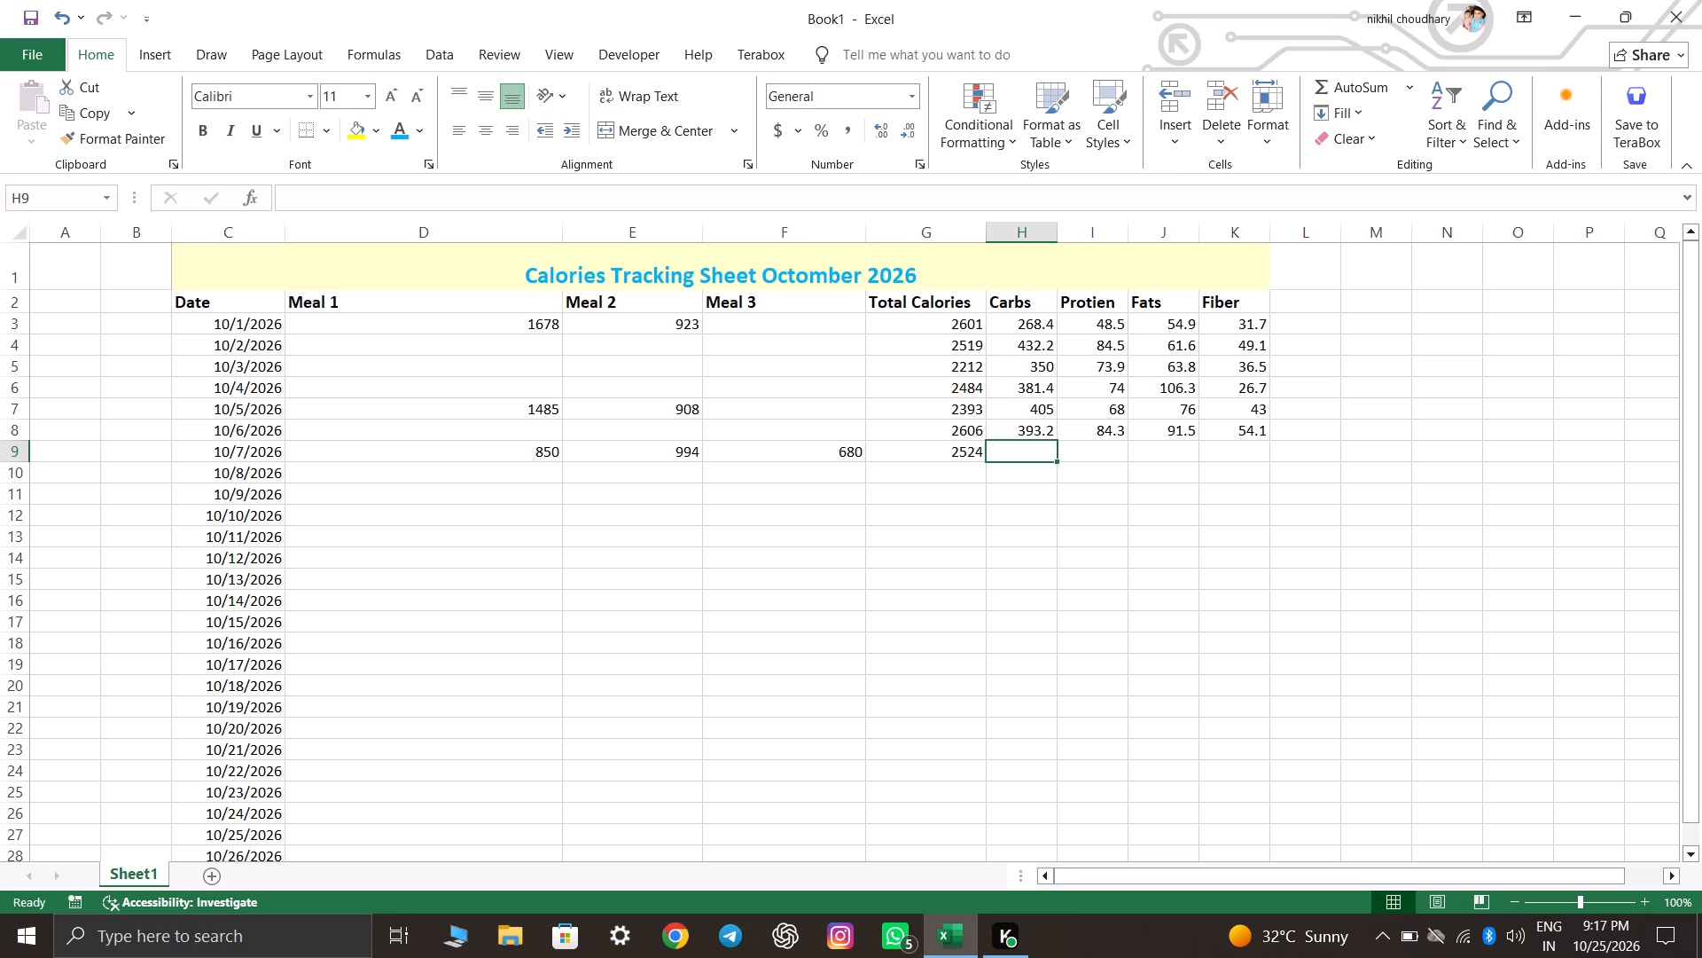
pyautogui.write('415')
pyautogui.press('Right')
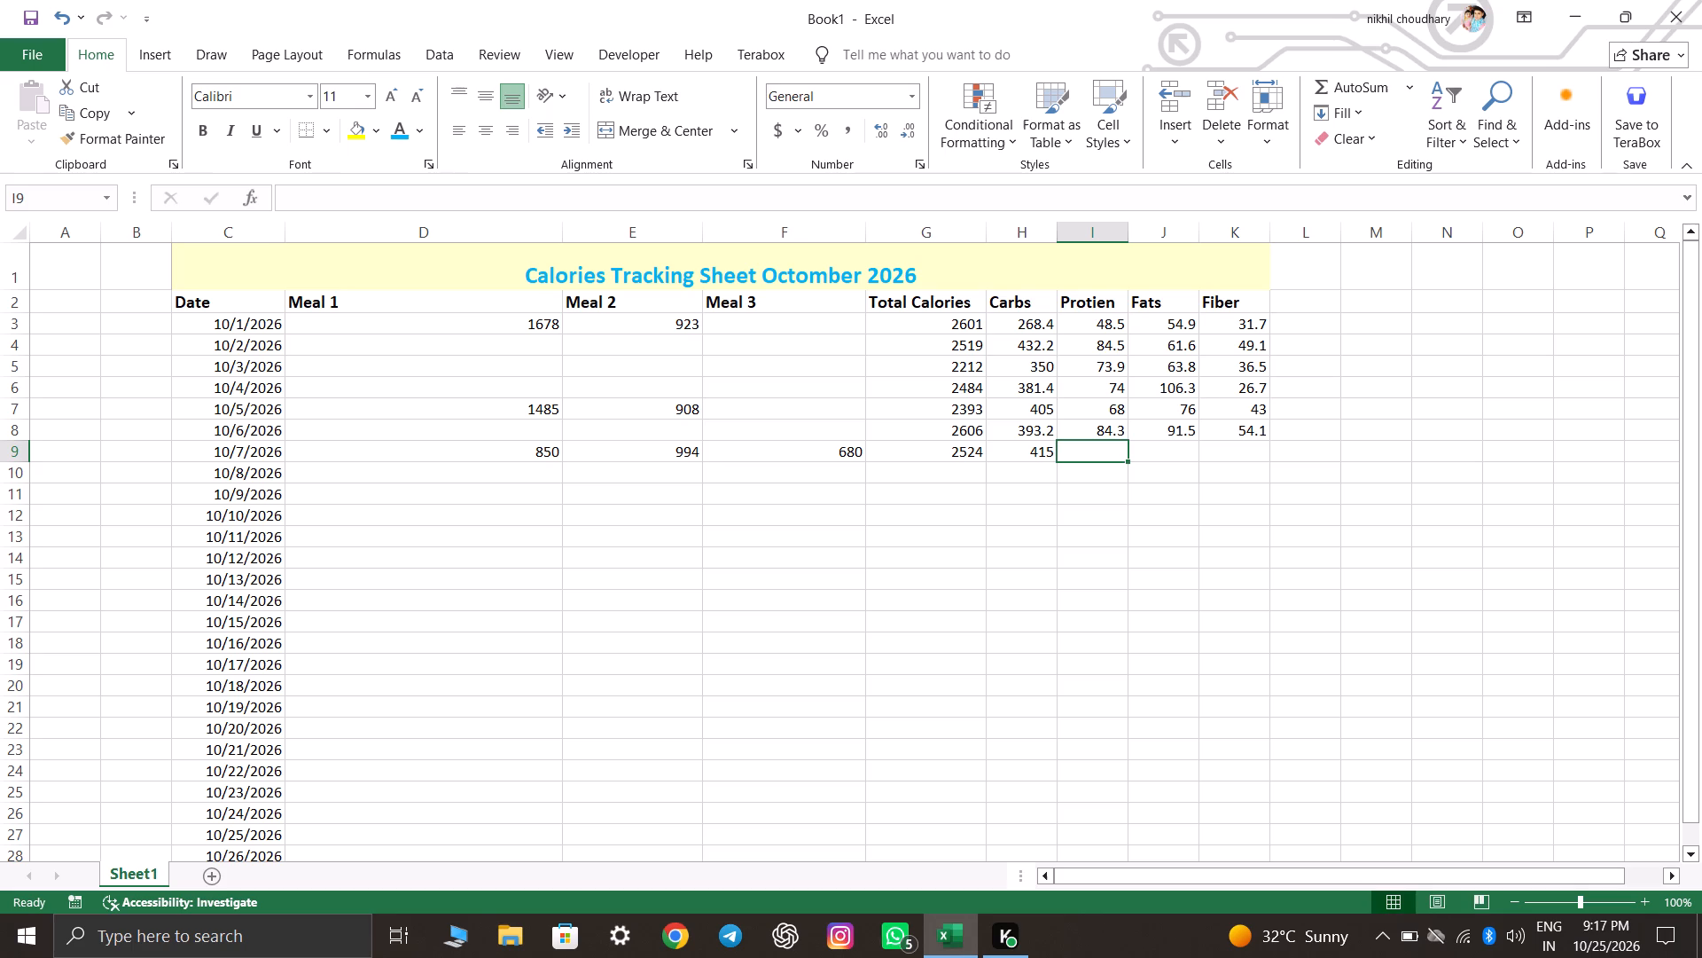
pyautogui.write('79')
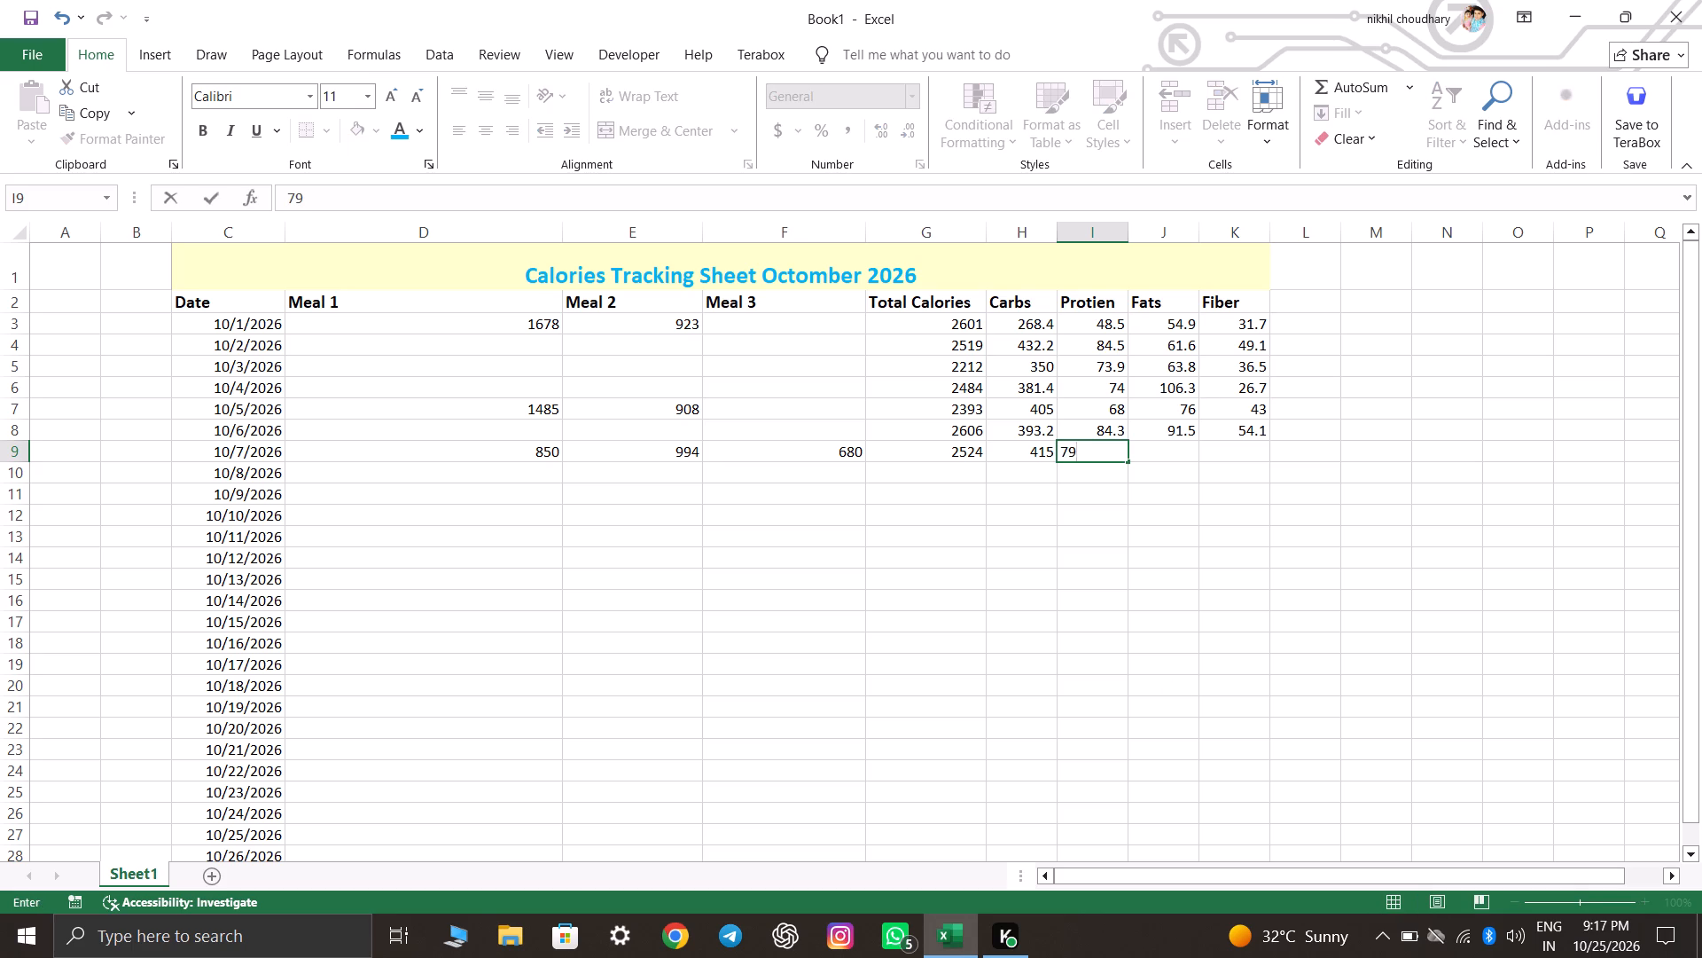
pyautogui.press('Right')
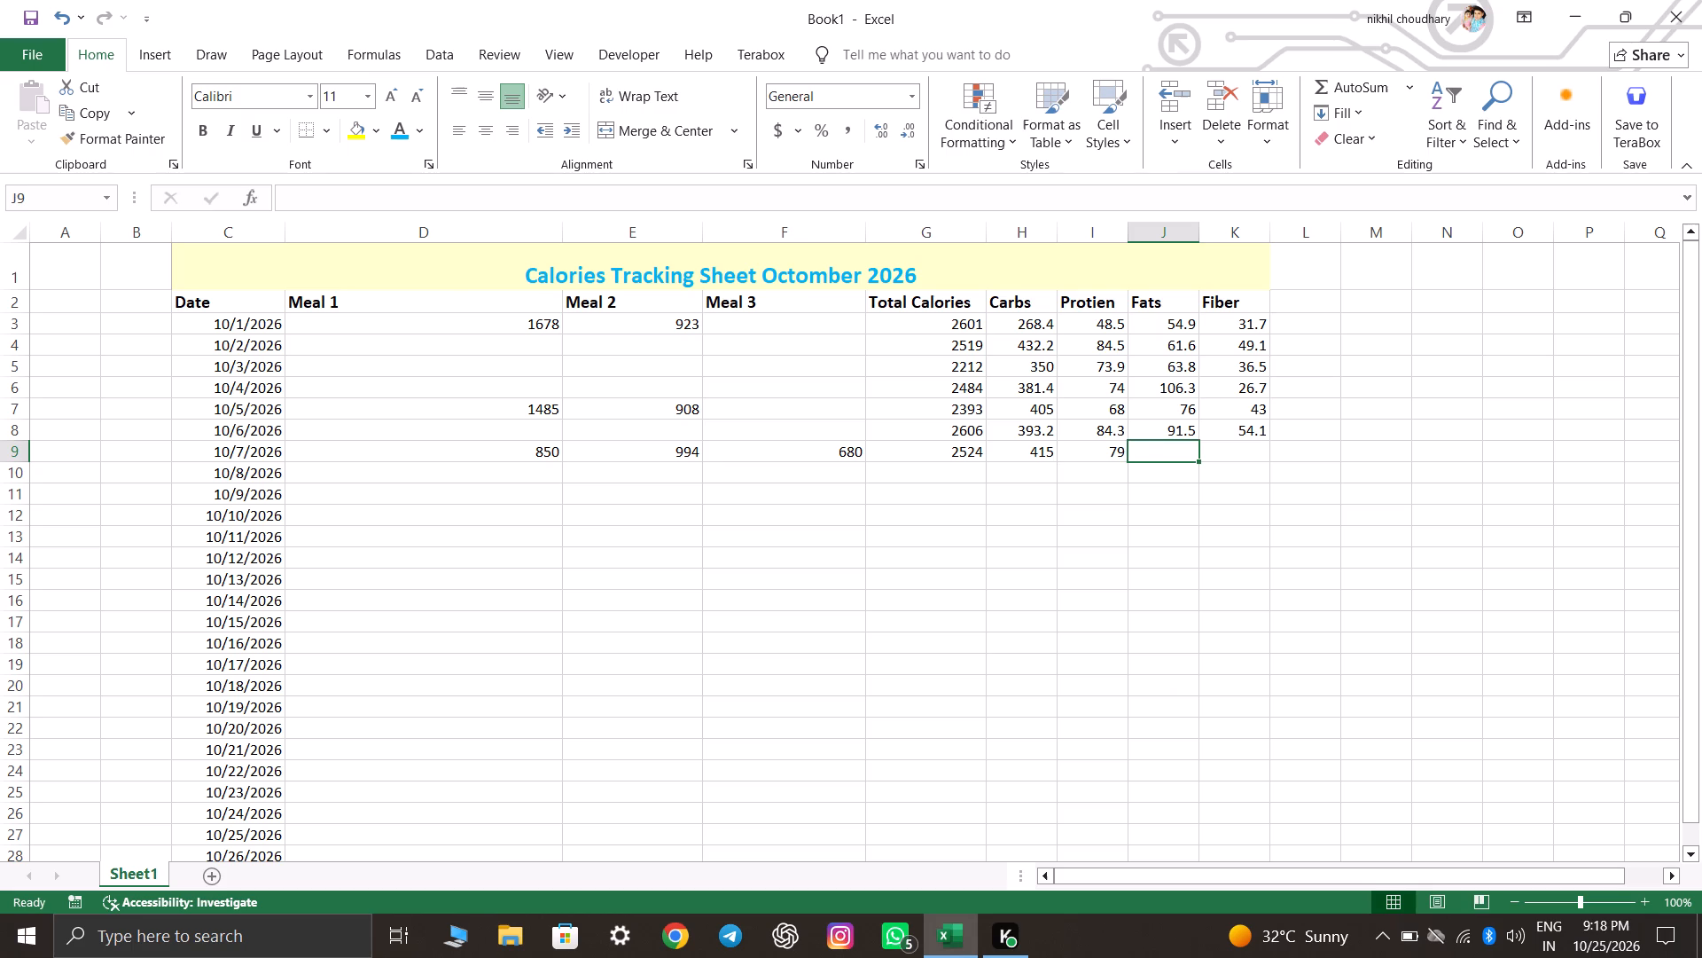
pyautogui.write('74')
pyautogui.press('Right')
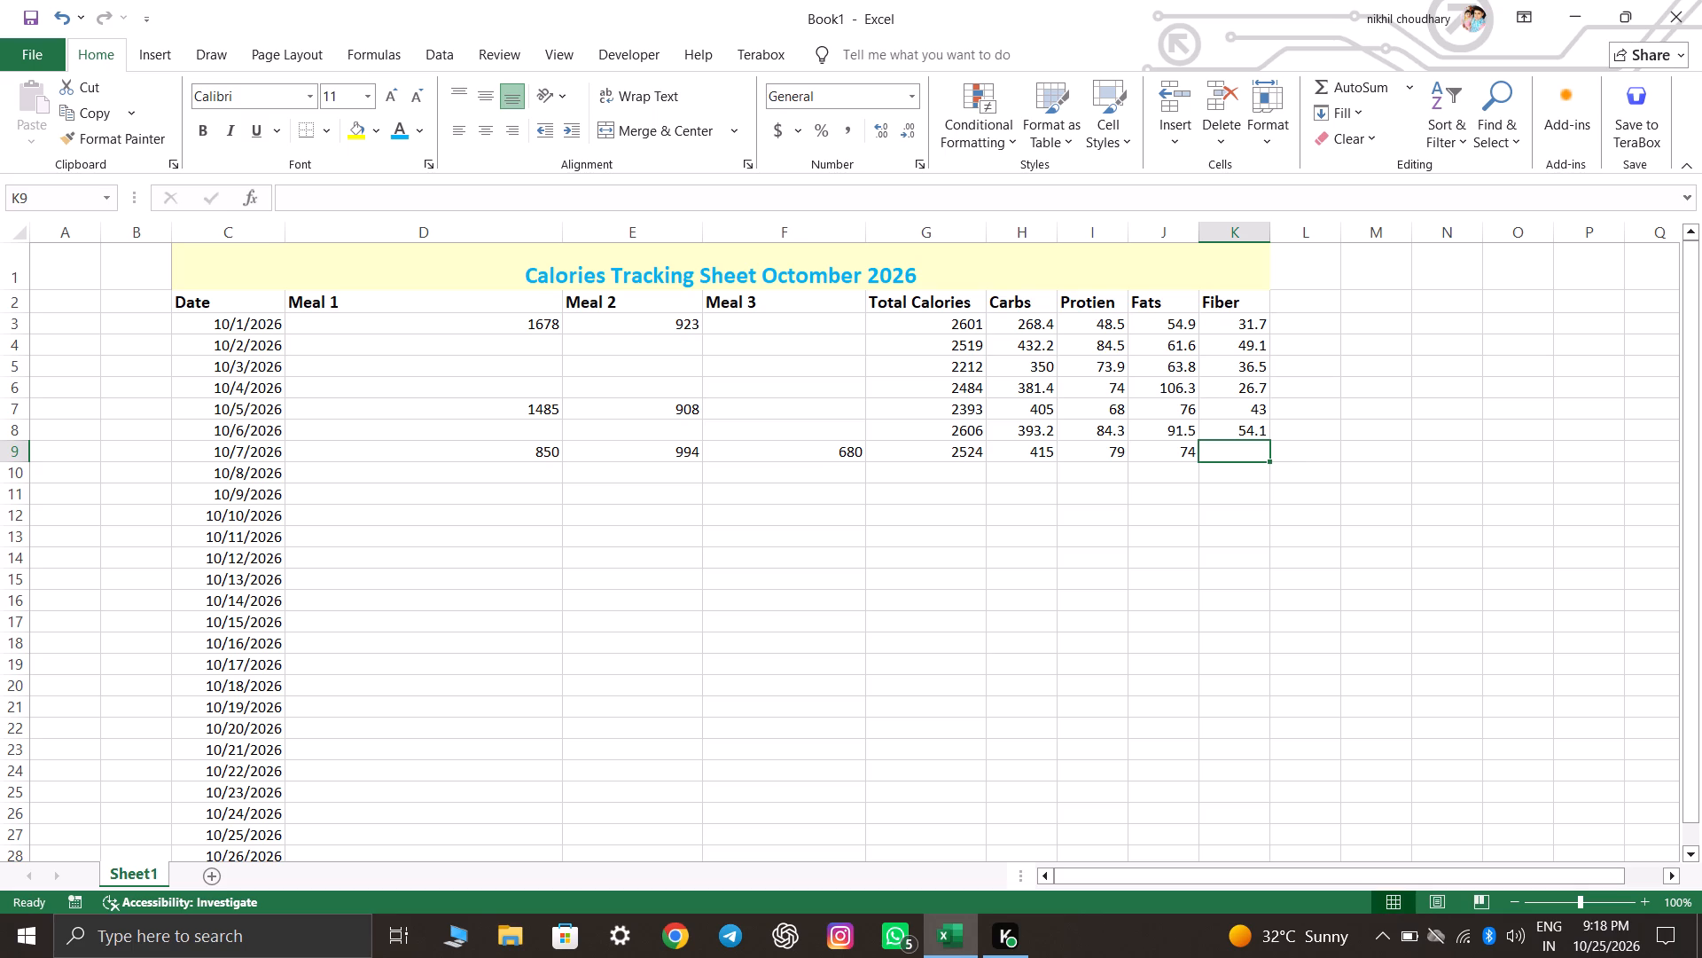
pyautogui.write('48')
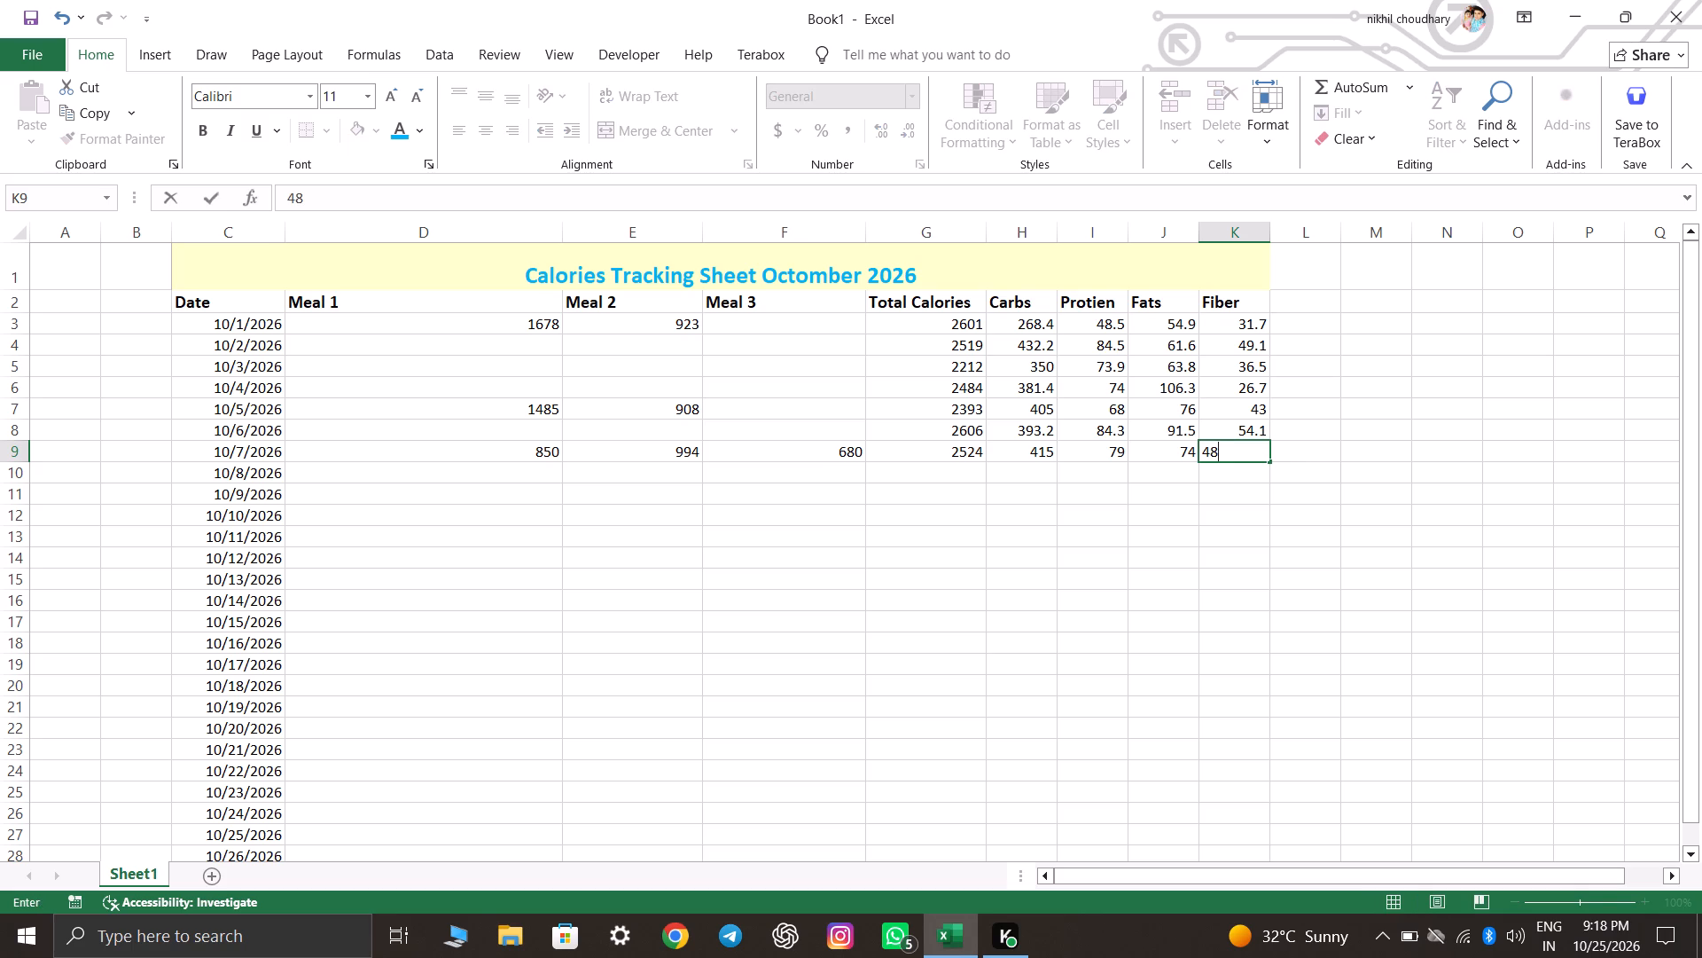
pyautogui.click(946, 475)
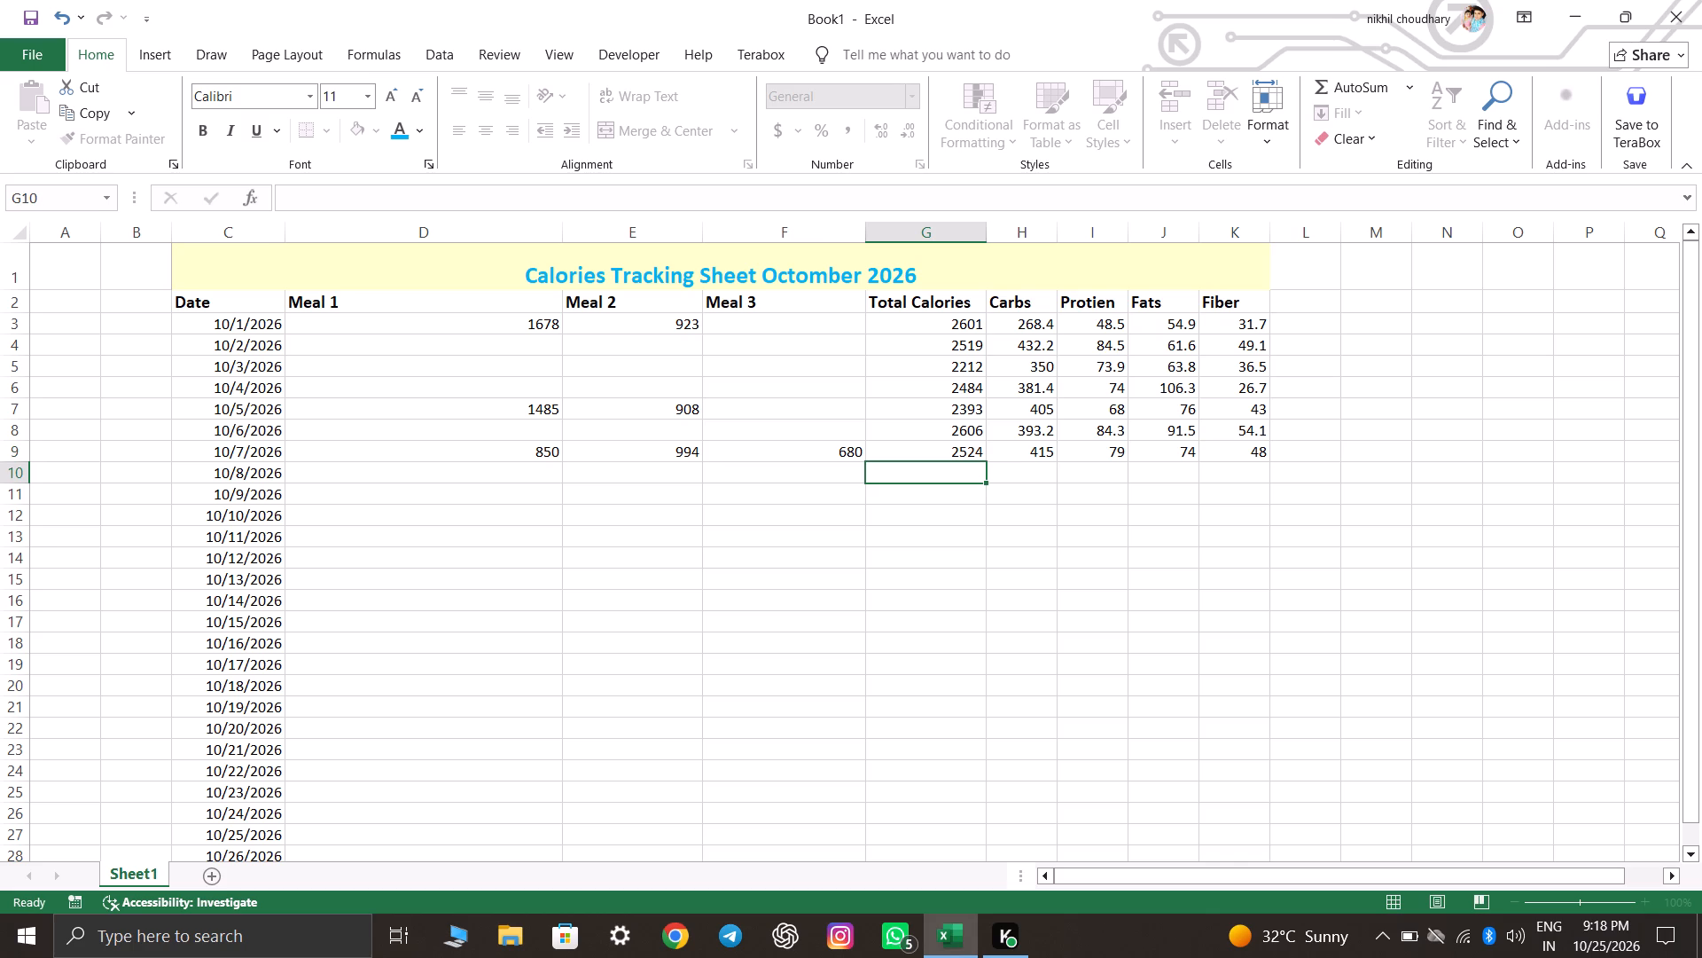
# Enter 1396 for Meal 1 and 1005 for Meal 2 in the 10/8/2026 row.
pyautogui.click(507, 467)
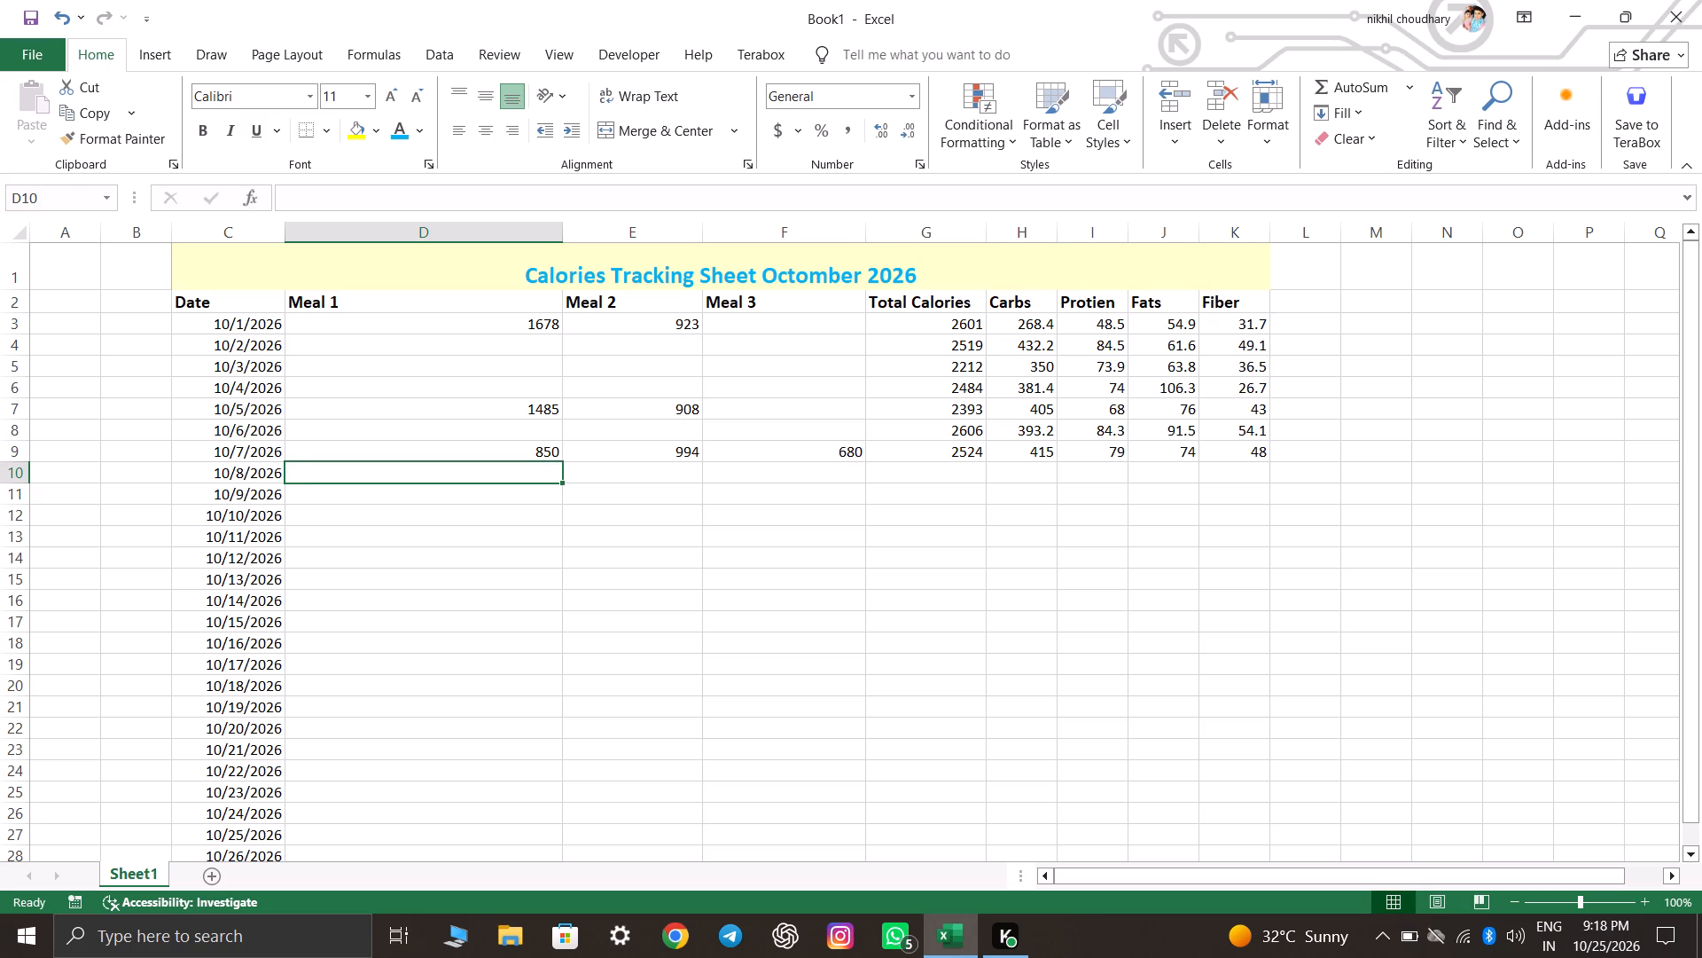
pyautogui.press('1')
pyautogui.write('396')
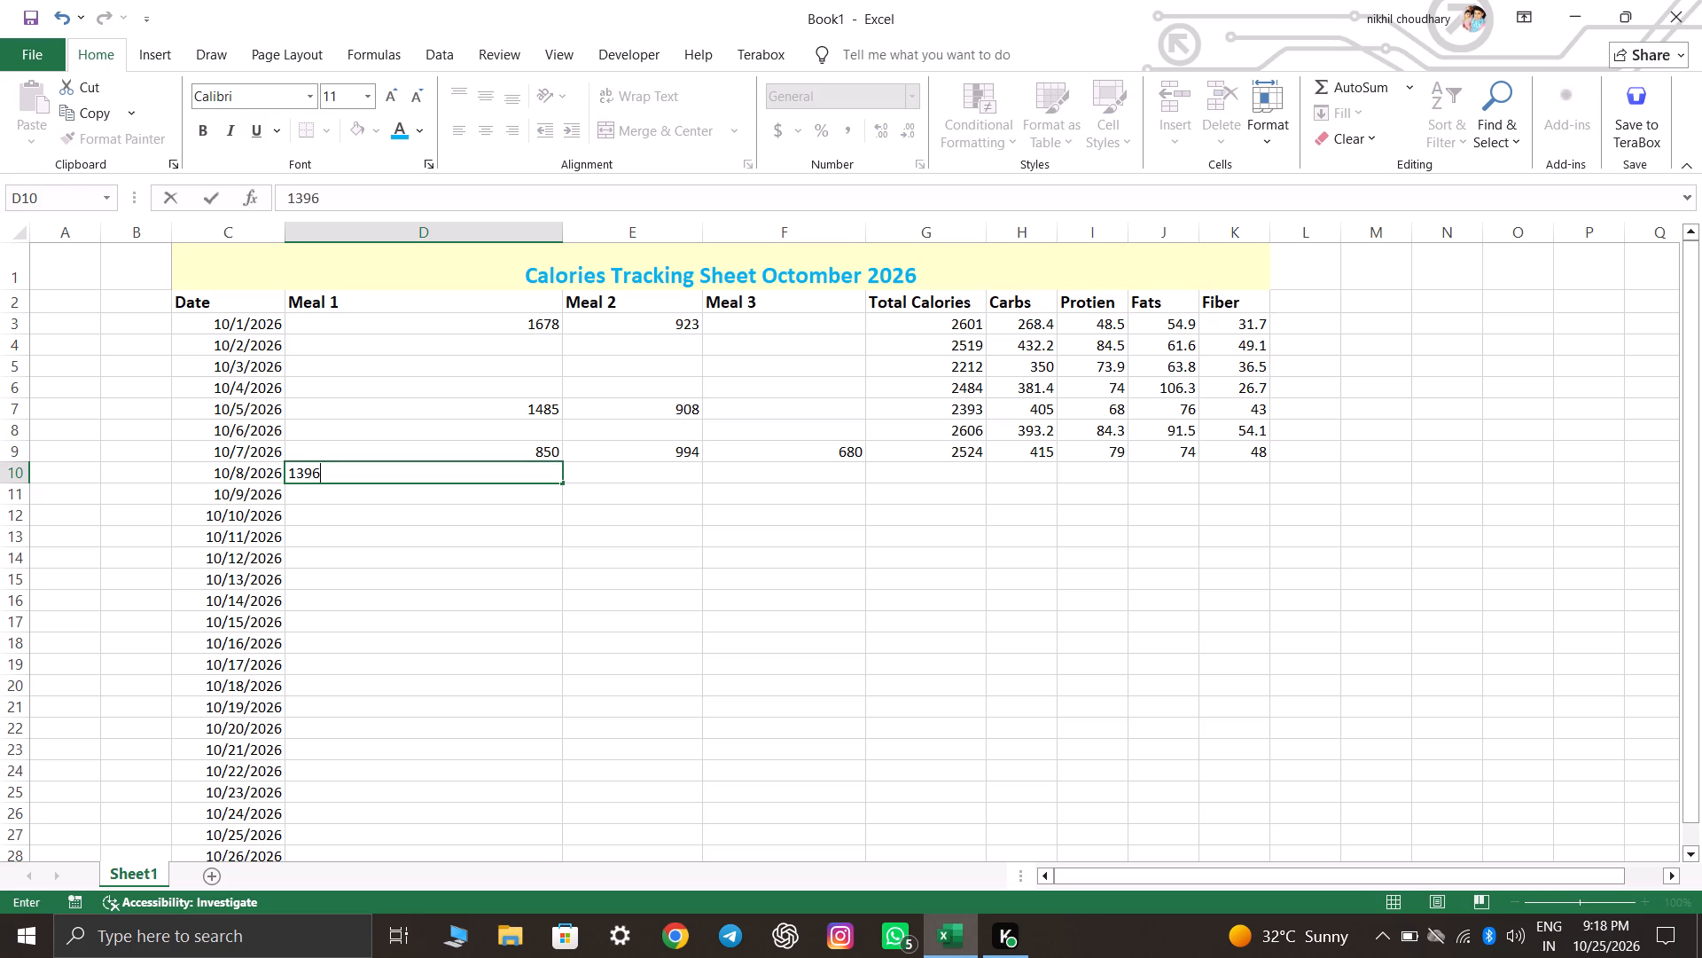
pyautogui.press('Right')
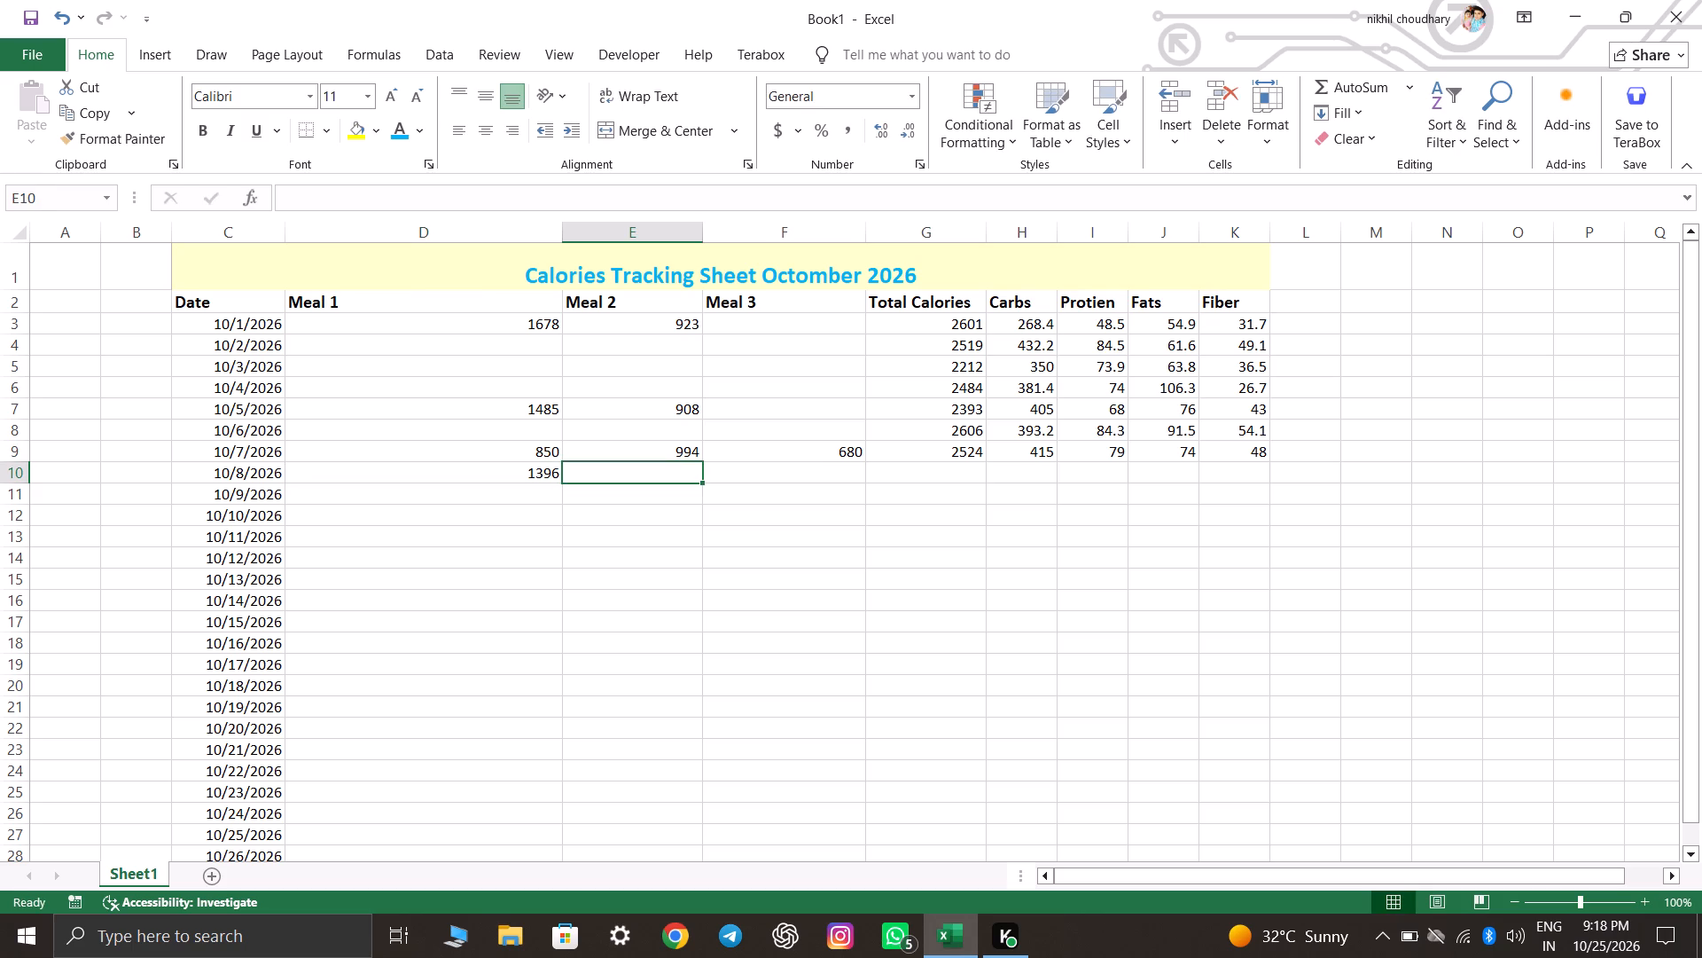
pyautogui.write('10045')
pyautogui.press('BackSpace')
pyautogui.press('BackSpace')
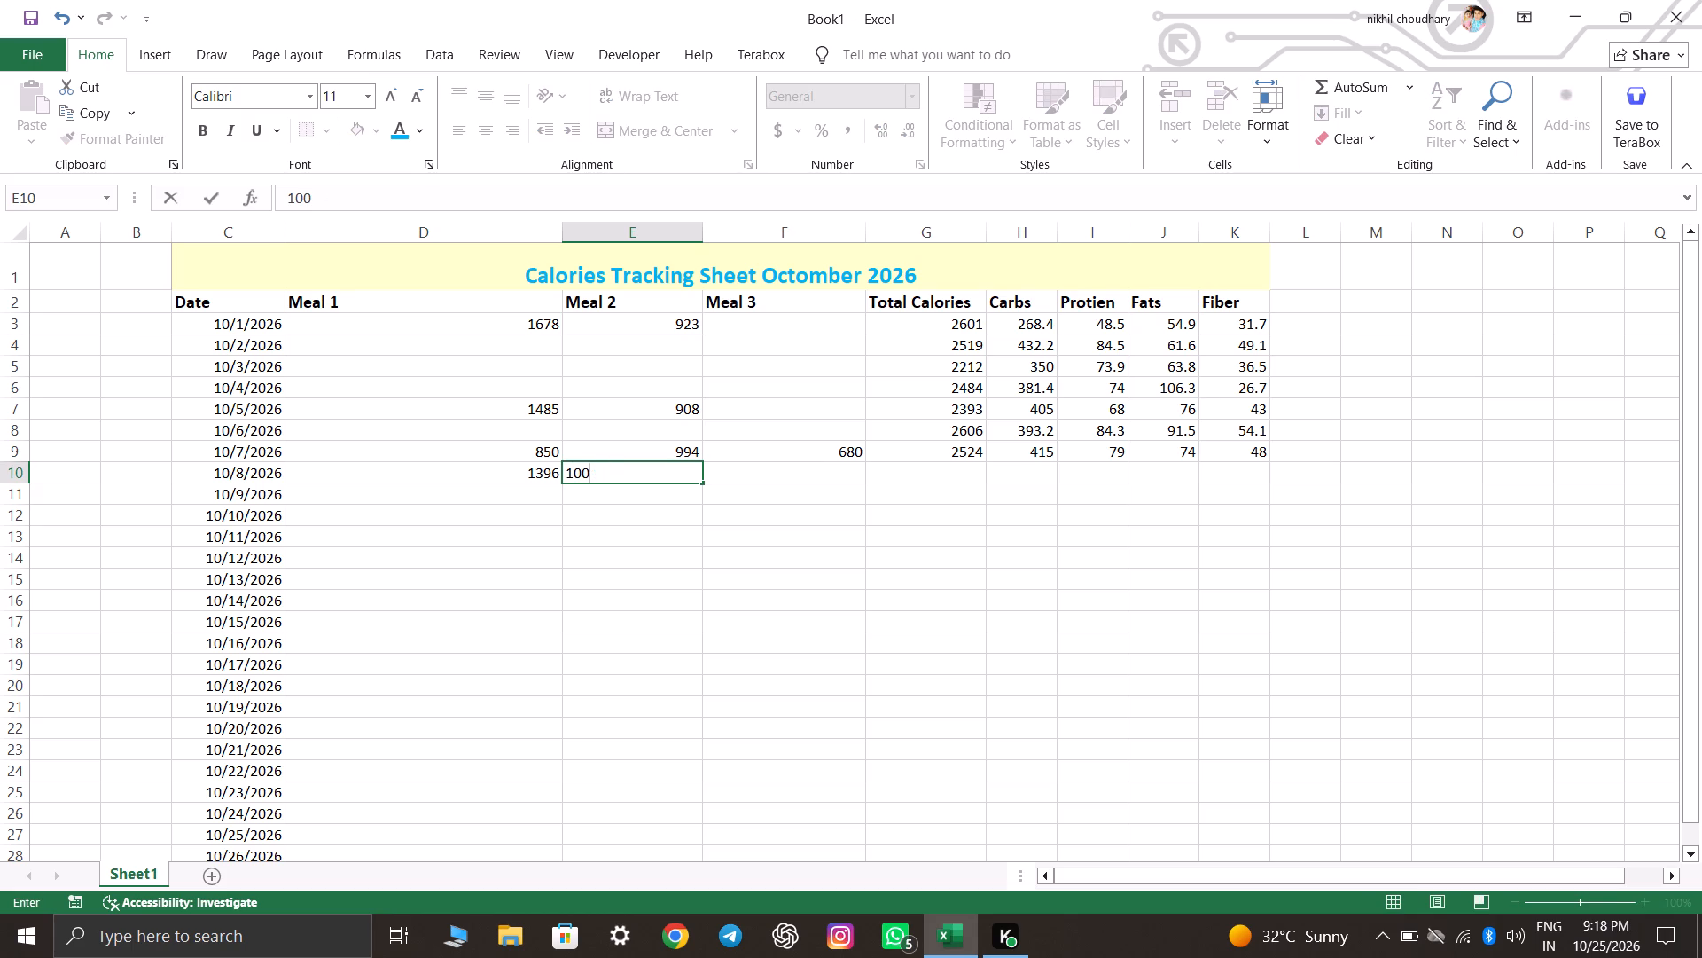
pyautogui.press('5')
pyautogui.press('Right')
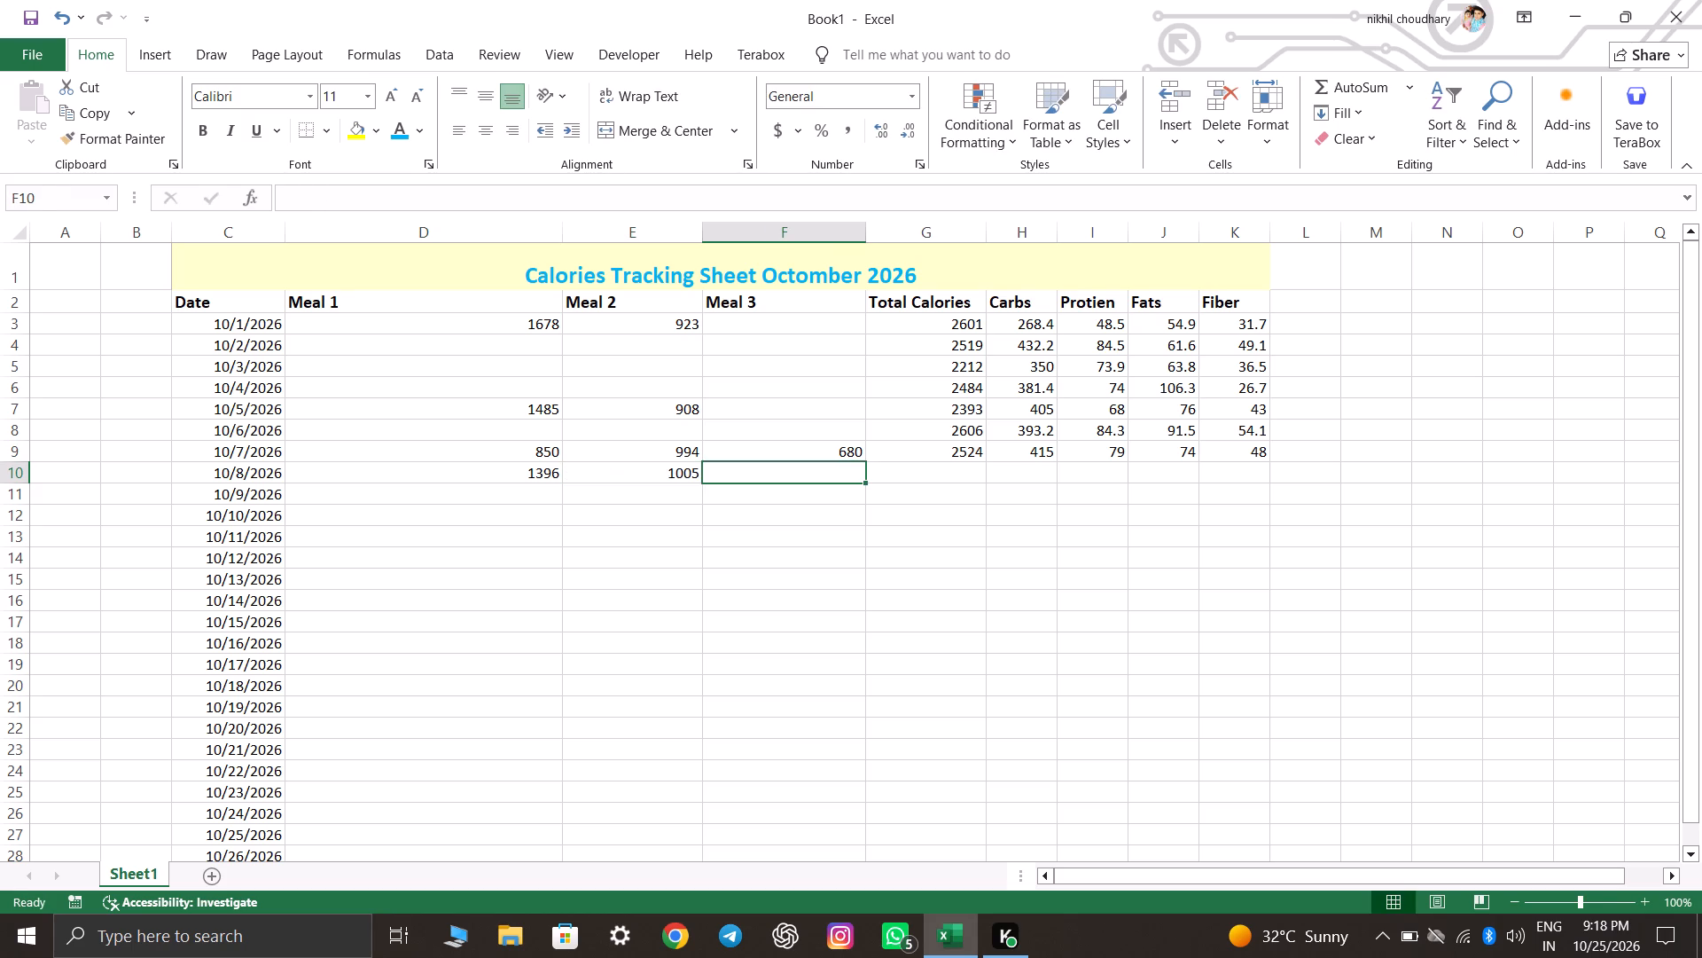
# Calculate the 10/8/2026 total calories in G10 with a SUM formula adding the meal cells D10, E10 and F10.
pyautogui.doubleClick(904, 470)
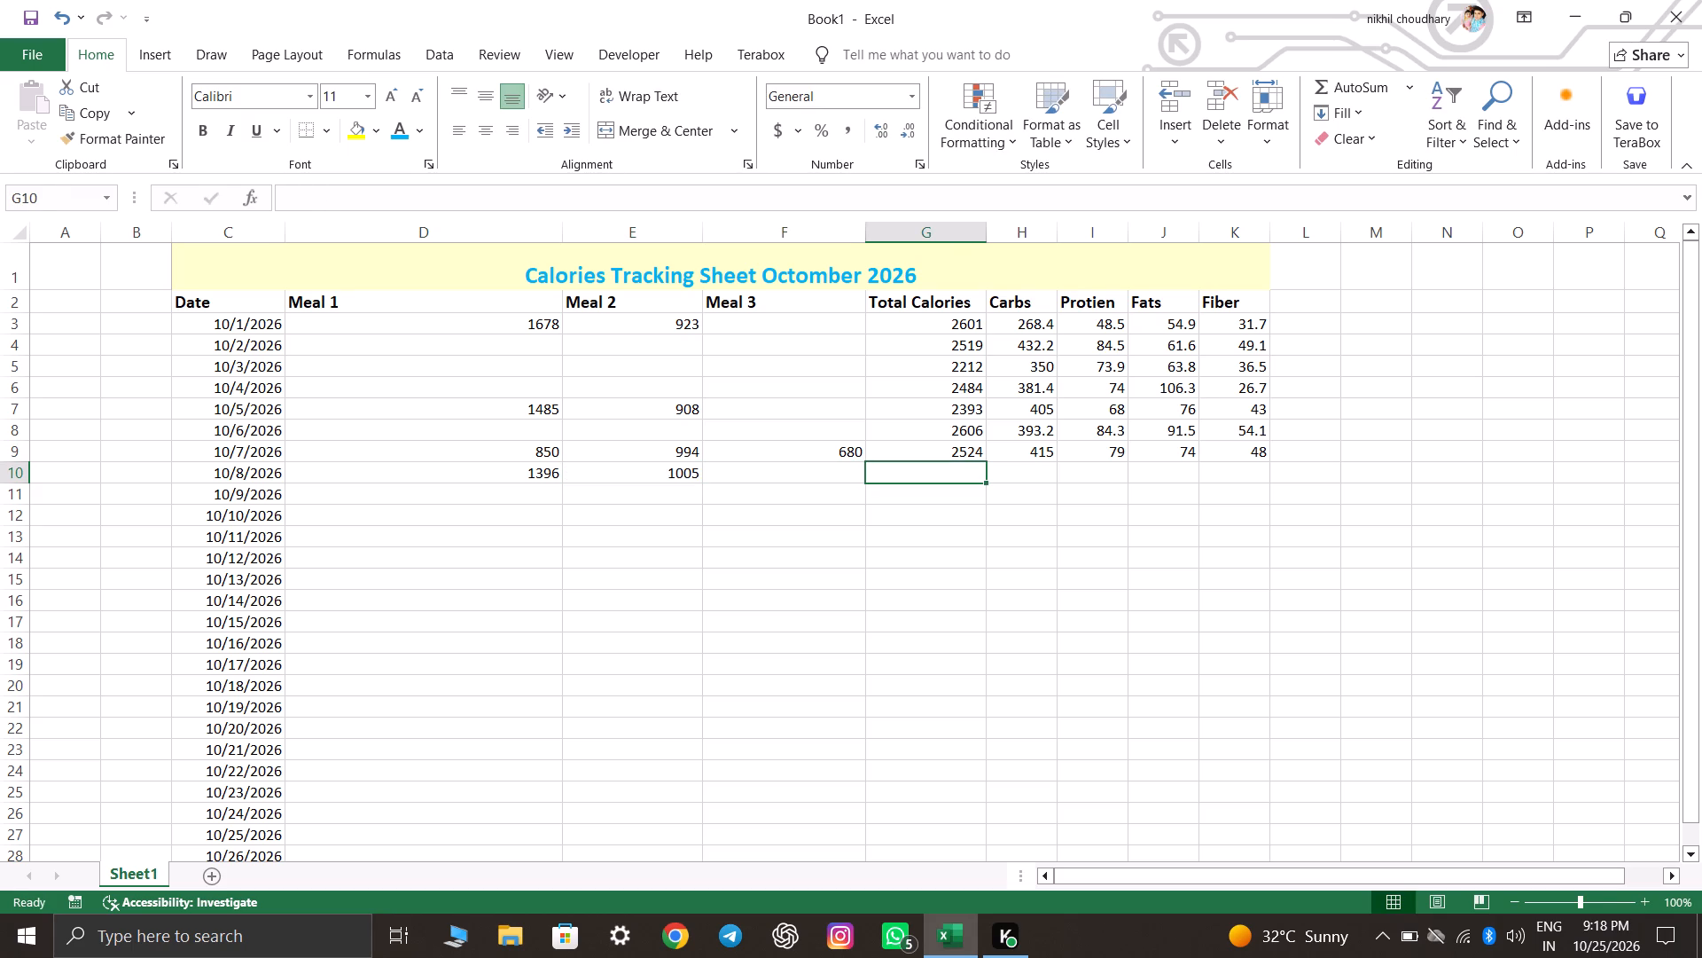
pyautogui.press('=')
pyautogui.write('SU')
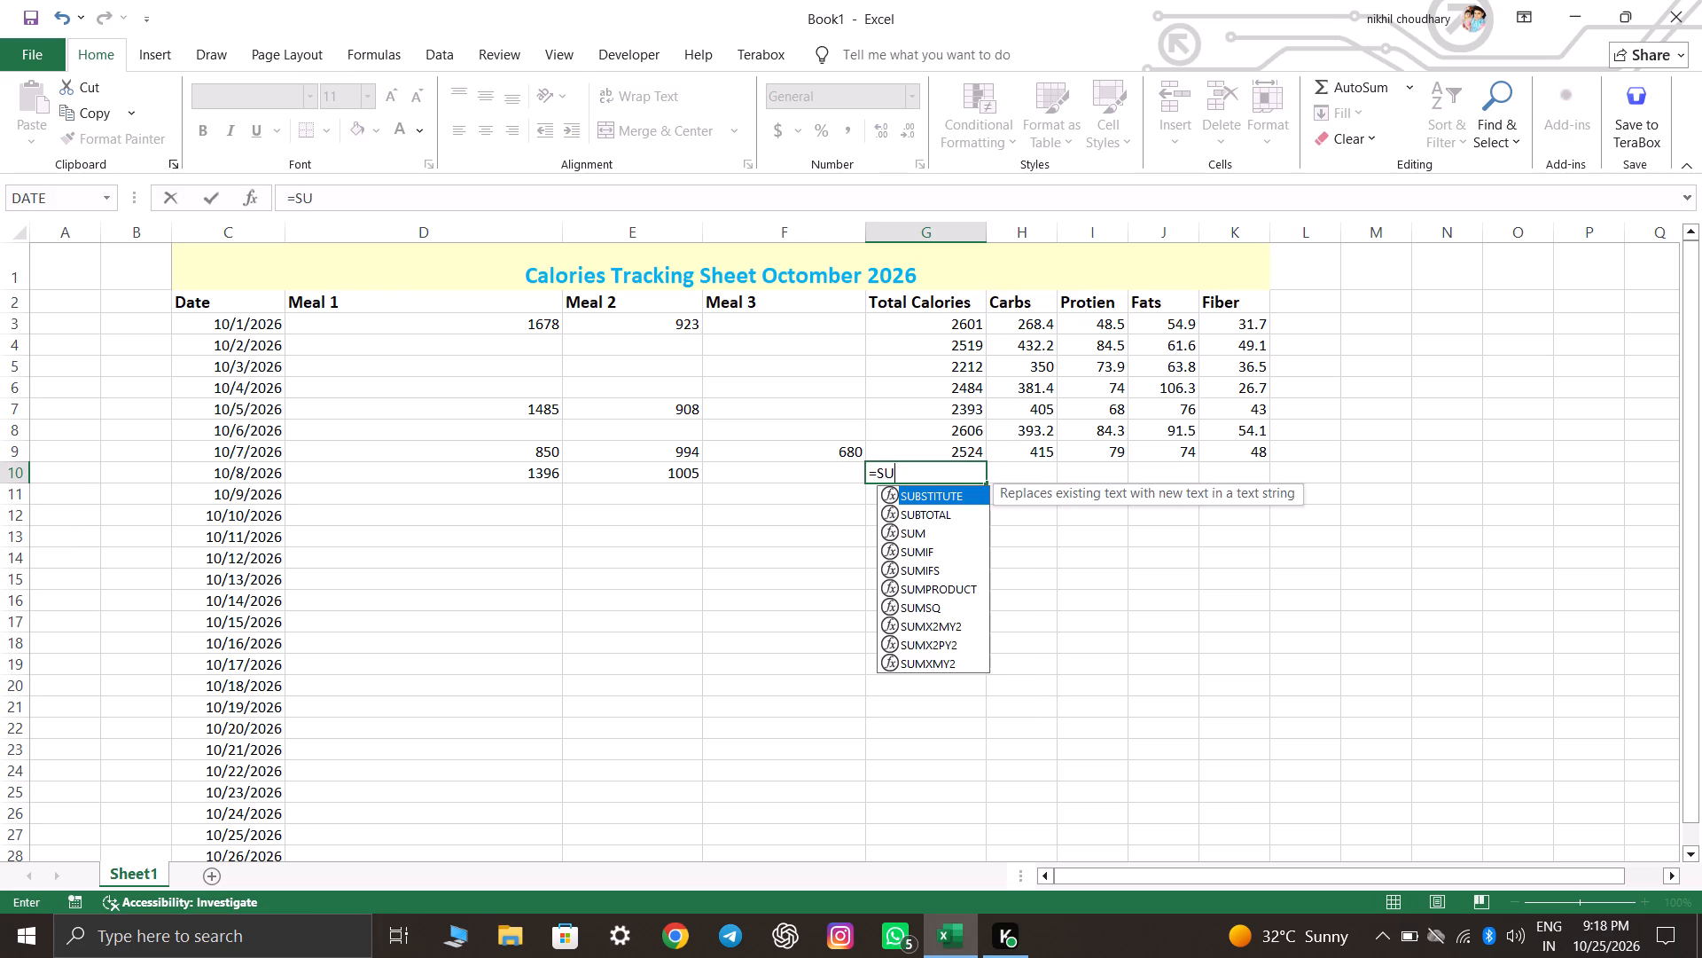
pyautogui.press('Tab')
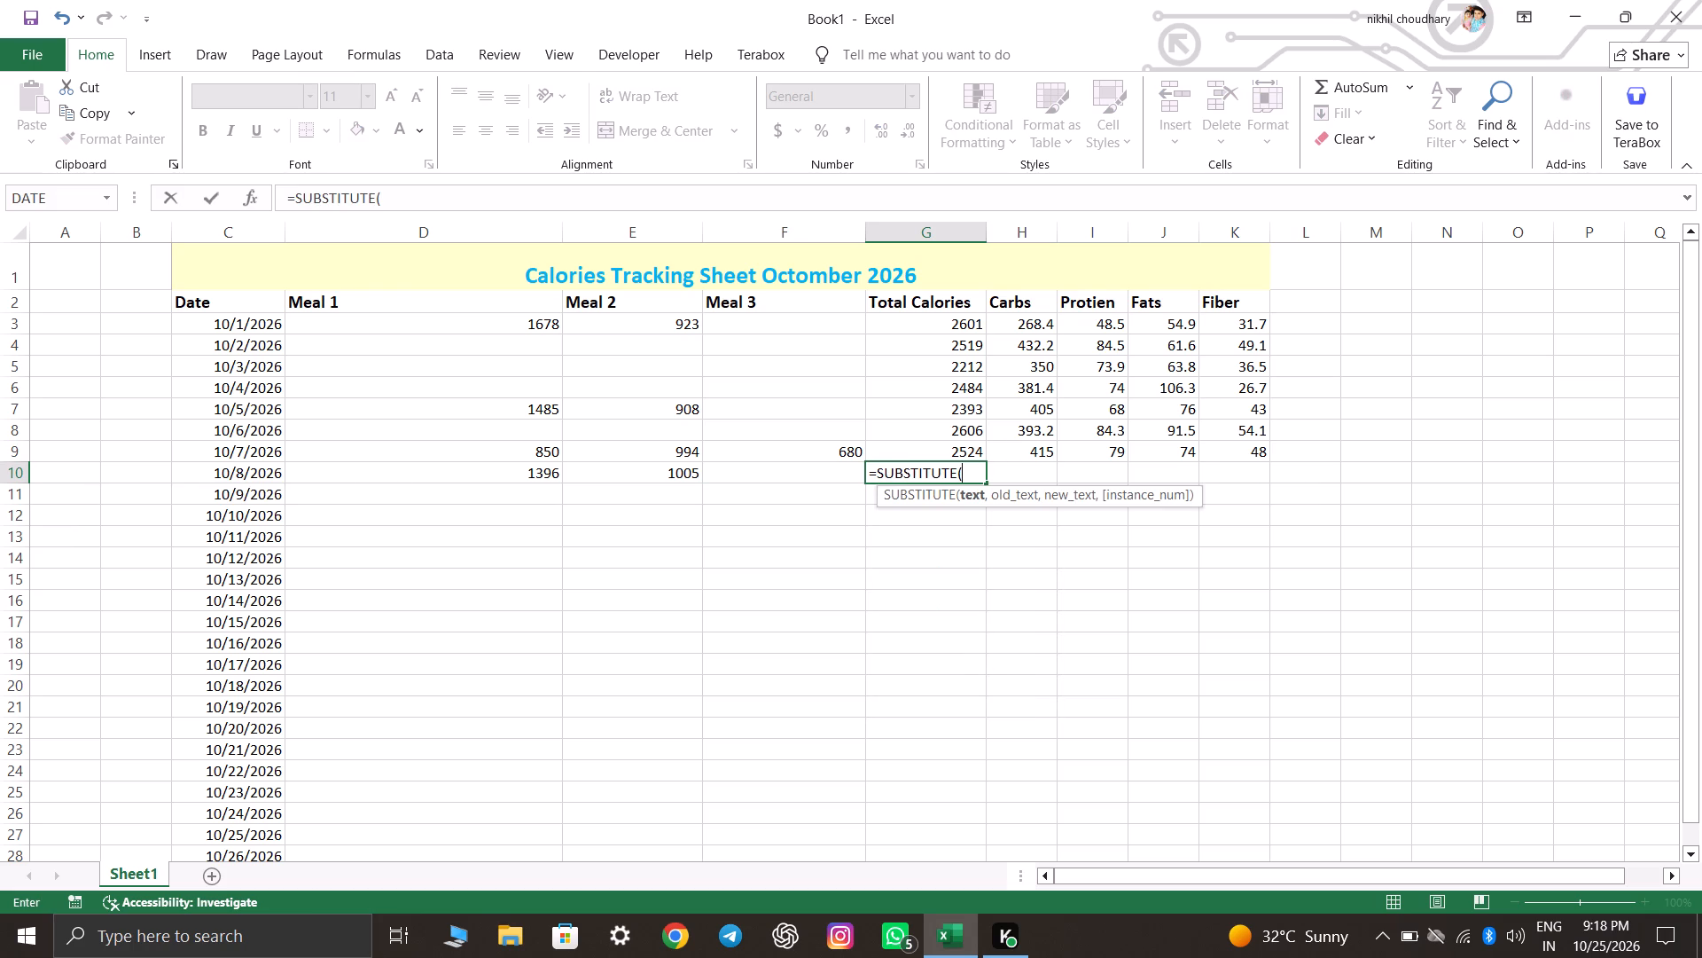
pyautogui.press('BackSpace')
pyautogui.press('BackSpace')
pyautogui.press('BackSpace')
pyautogui.press('BackSpace')
pyautogui.press('BackSpace')
pyautogui.press('BackSpace')
pyautogui.press('BackSpace')
pyautogui.press('BackSpace')
pyautogui.press('BackSpace')
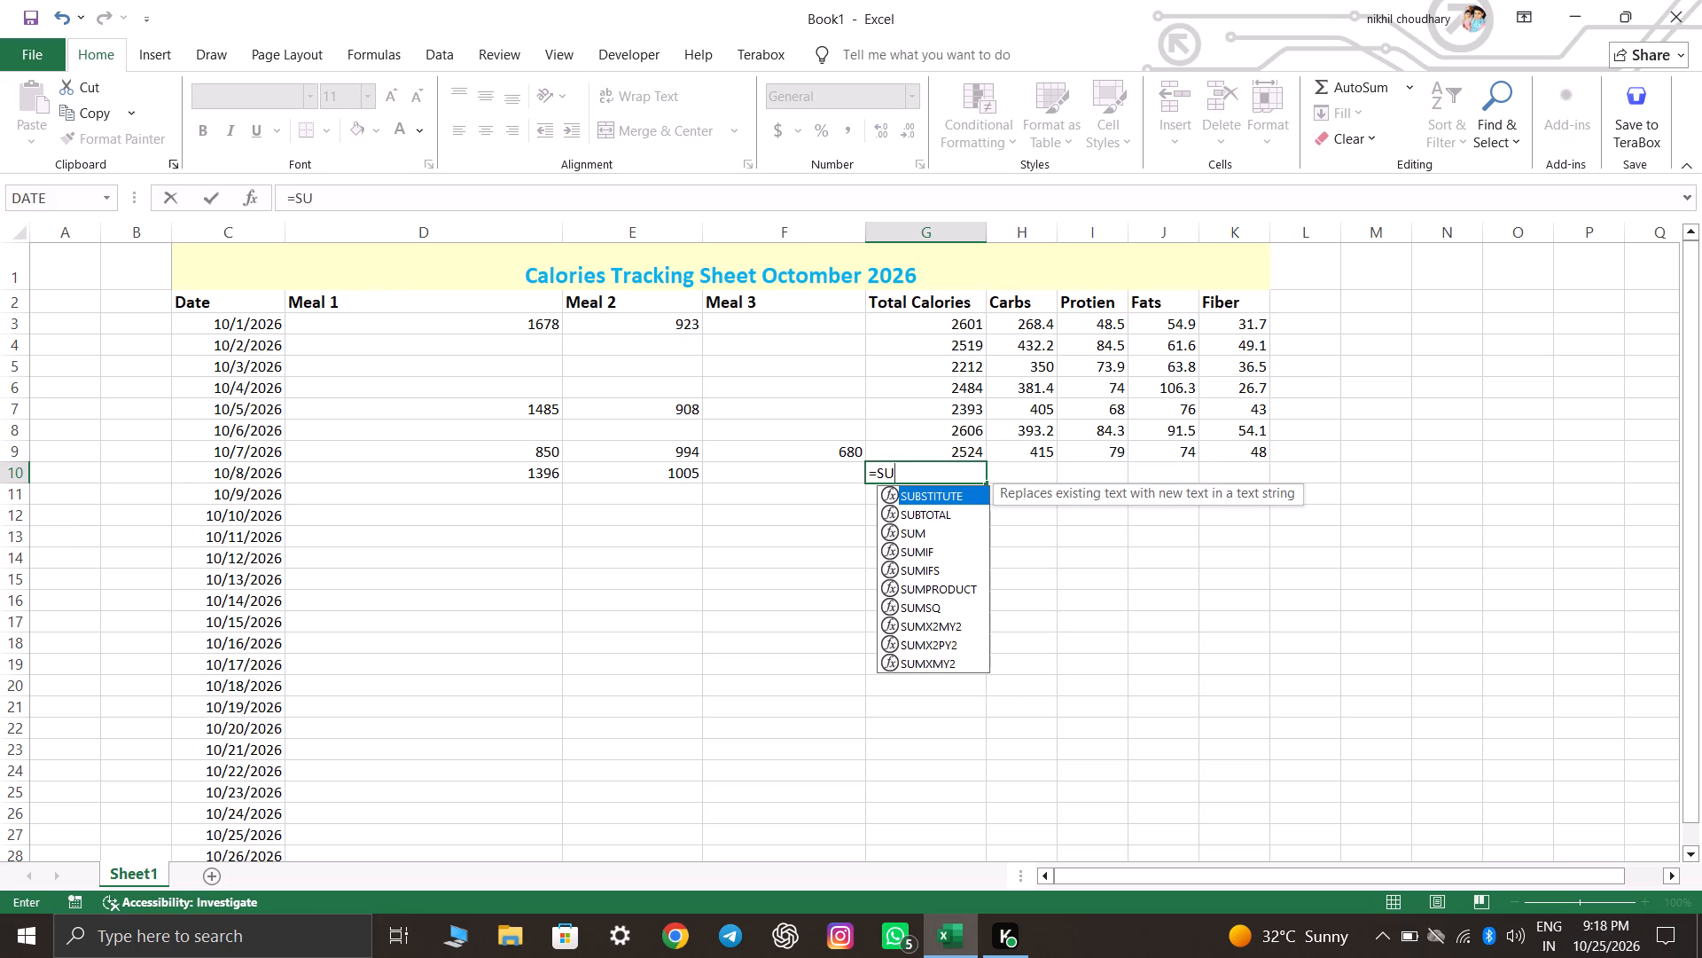
pyautogui.press('Down')
pyautogui.press('Down')
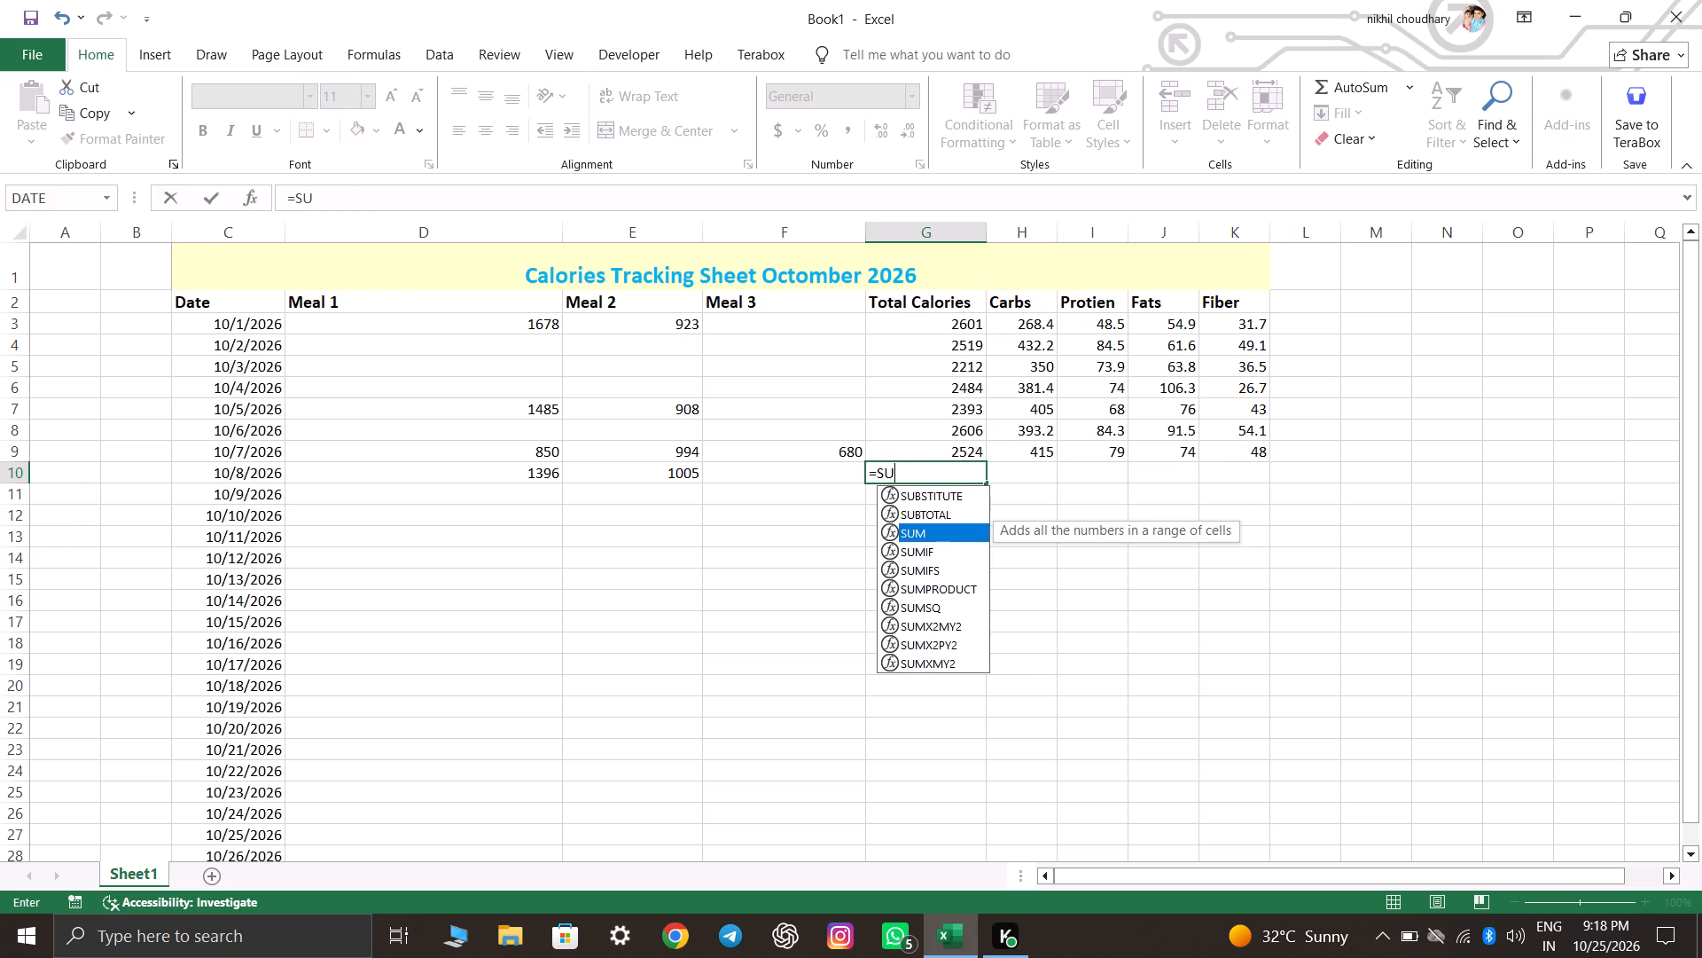
pyautogui.press('Tab')
pyautogui.click(547, 476)
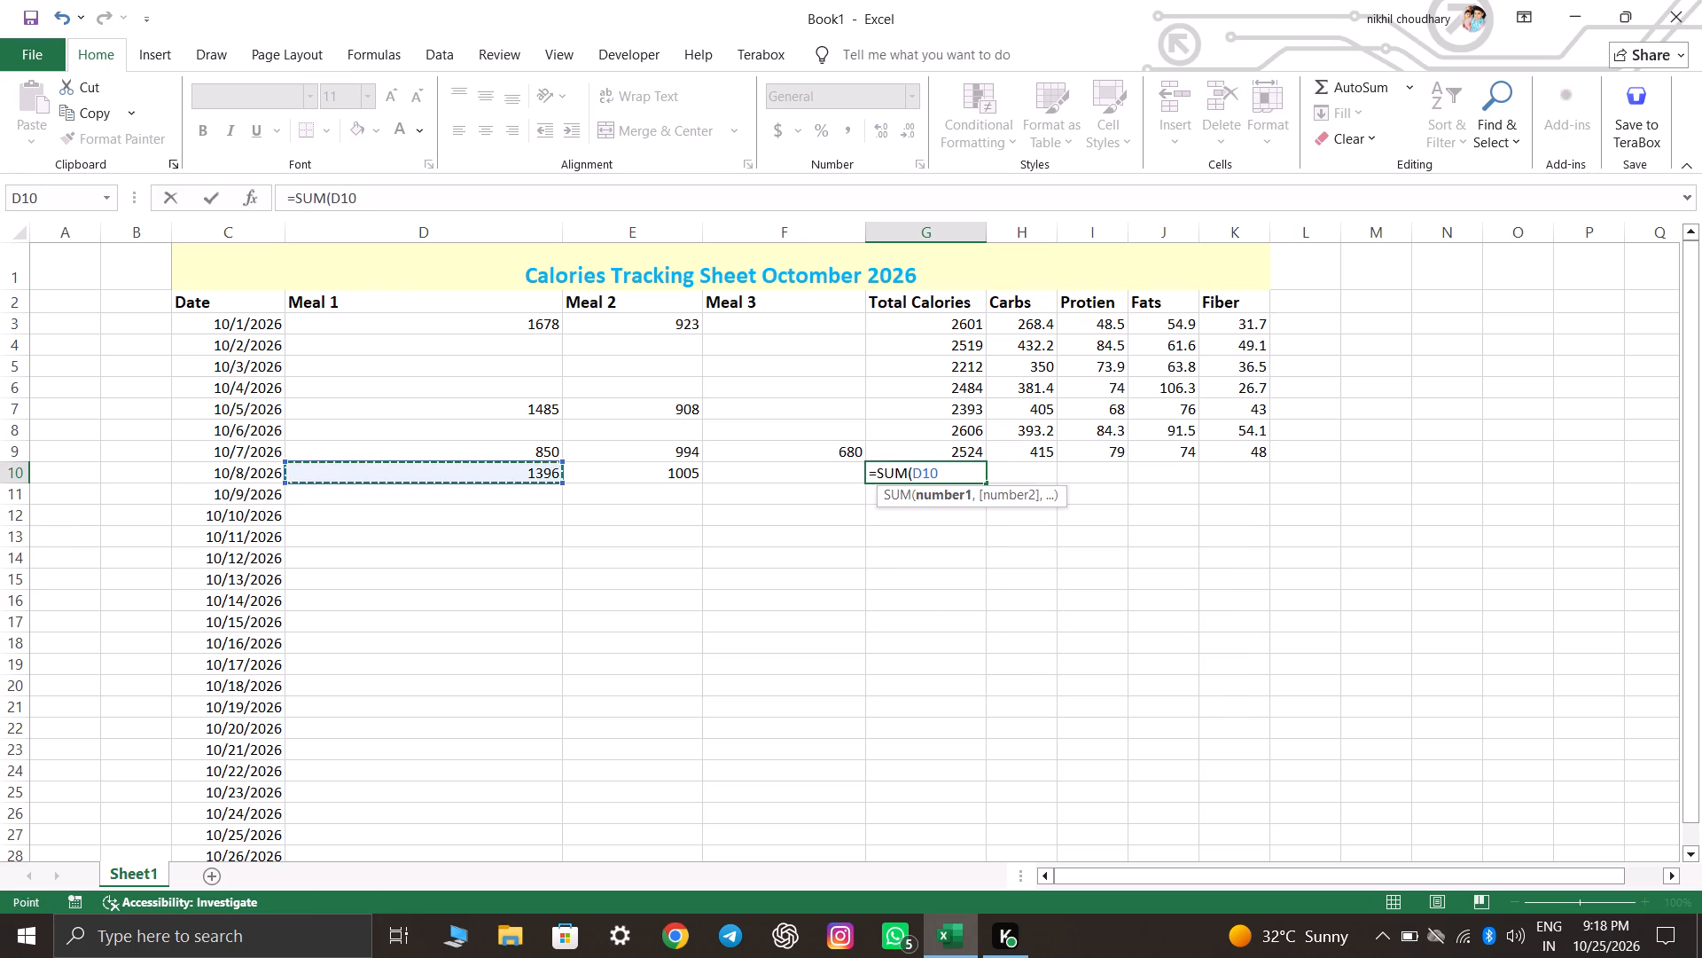
pyautogui.press(',')
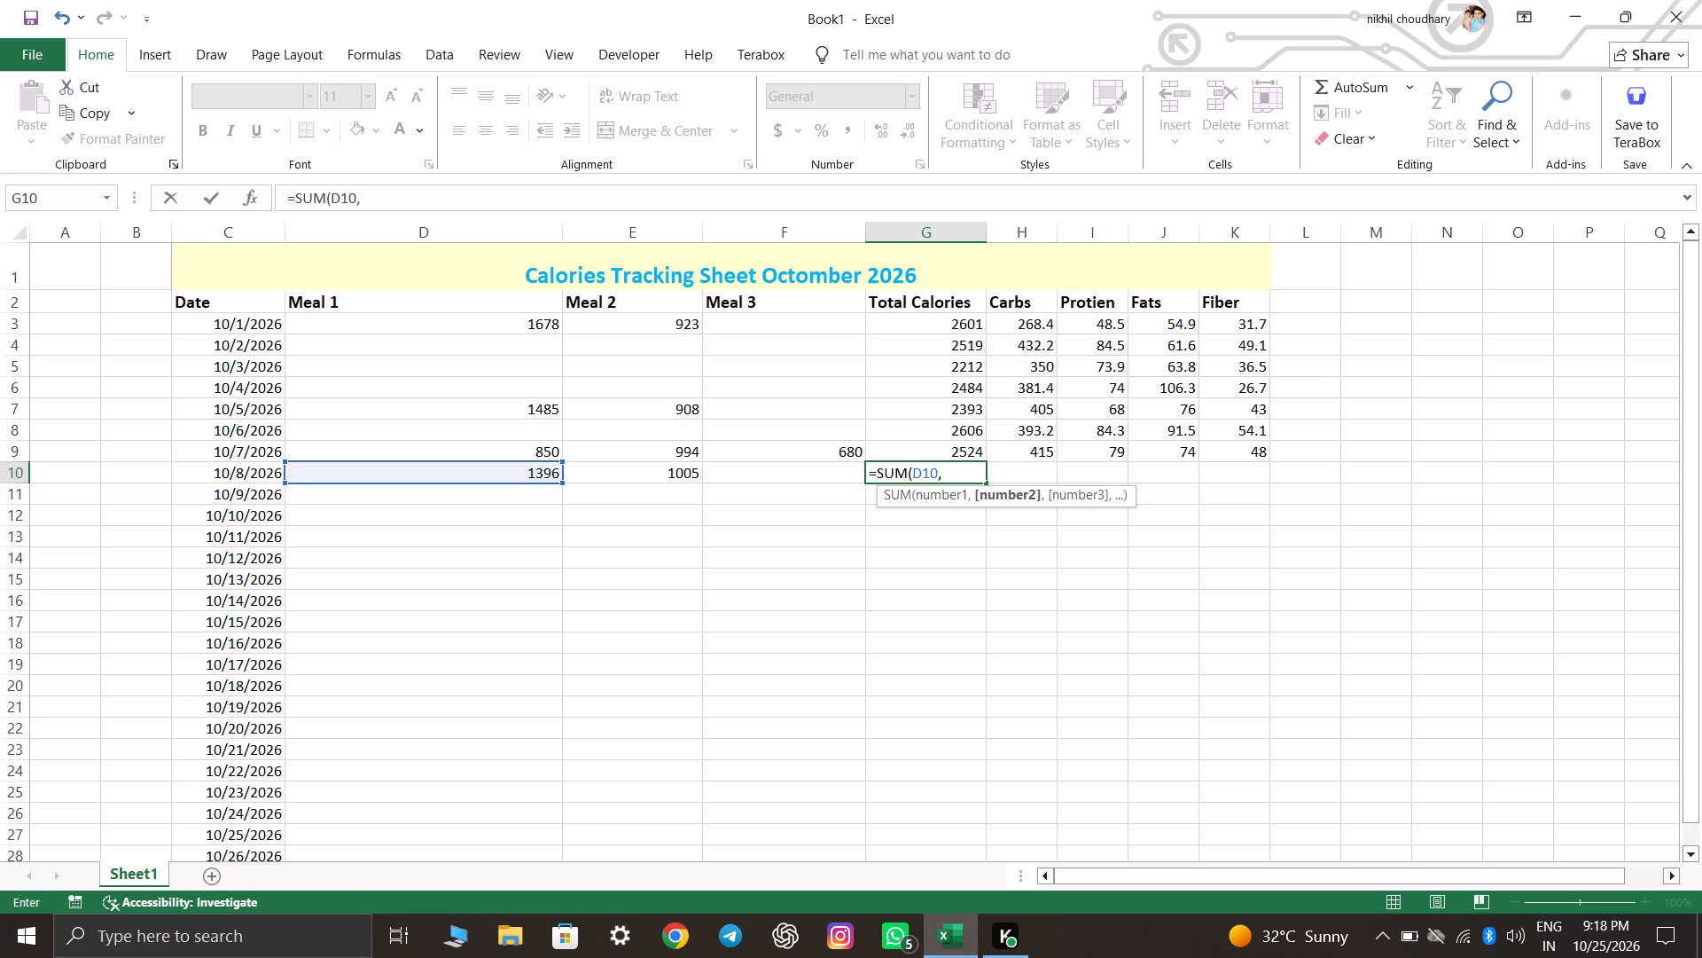
pyautogui.click(682, 470)
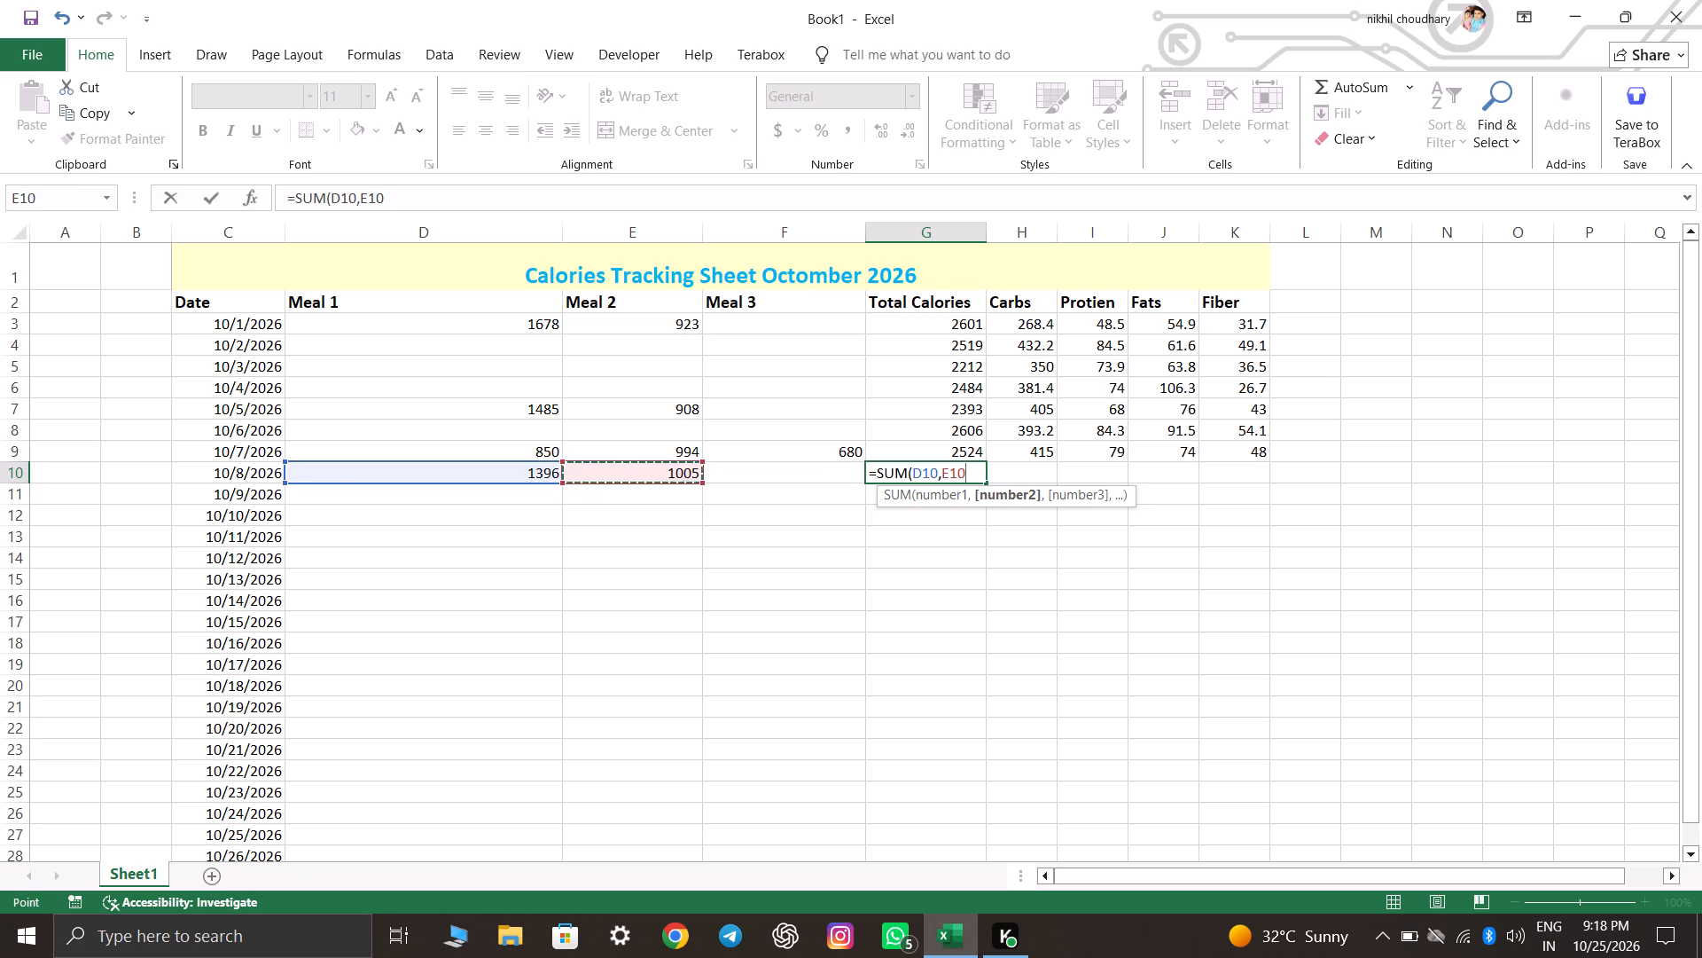
pyautogui.press(',')
pyautogui.click(813, 471)
pyautogui.press('Return')
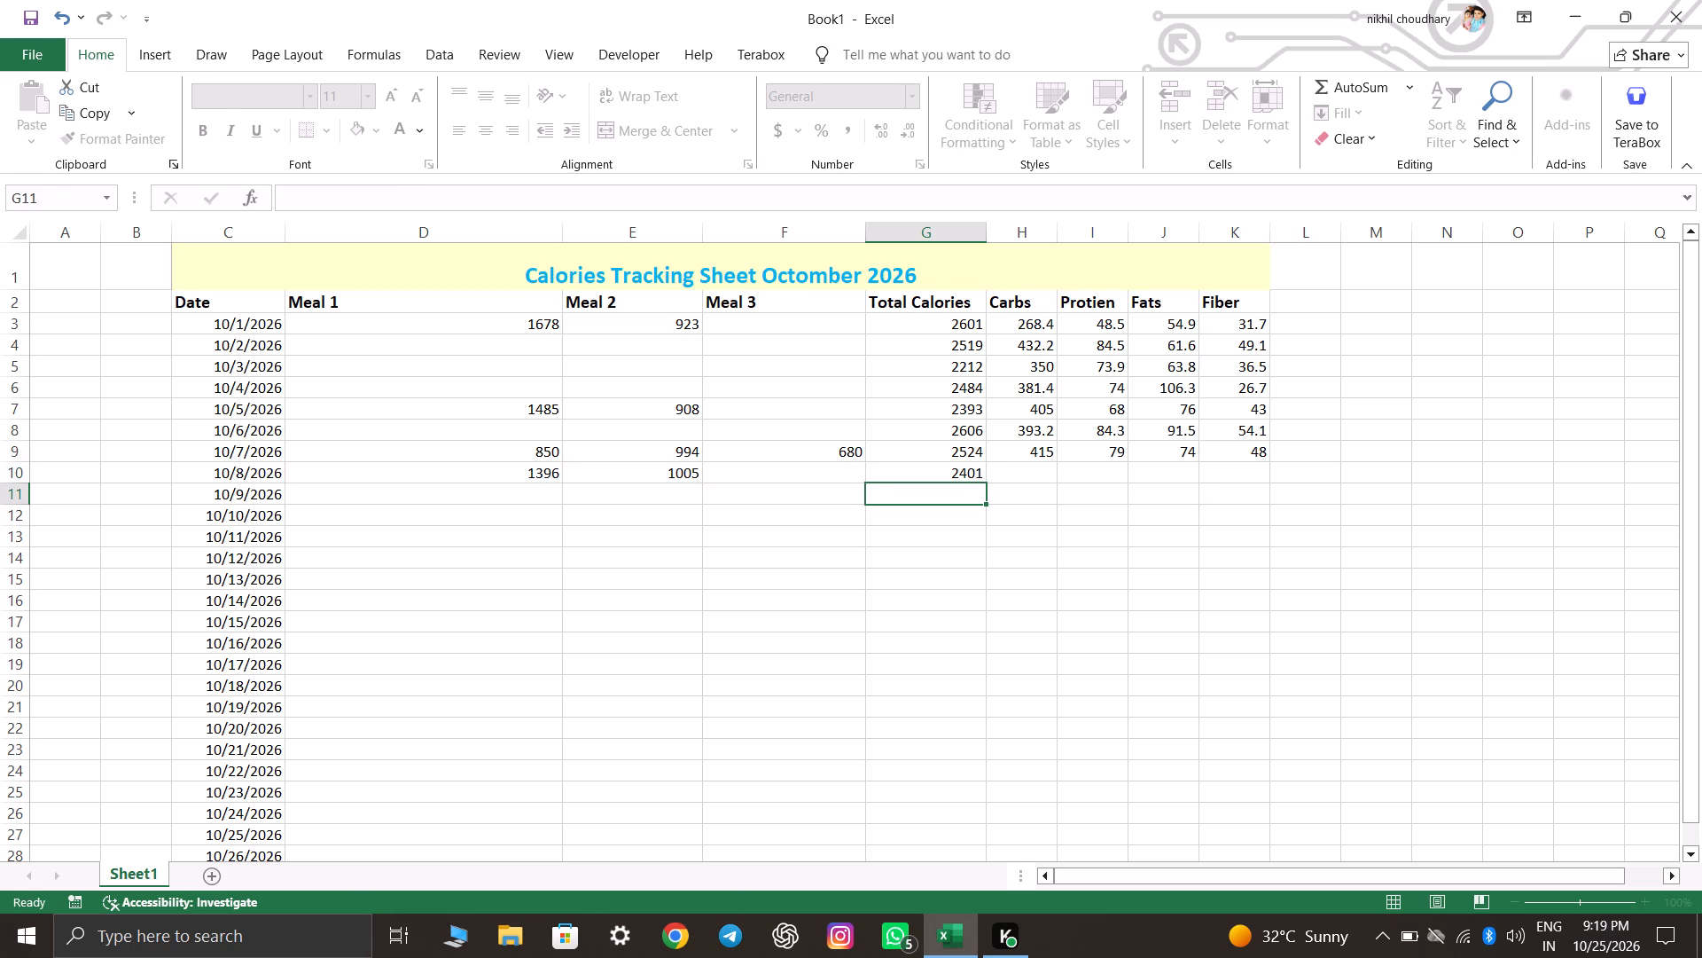
# Enter carbs 369, protein 102, fats 67 and fiber 59.1 in the 10/8/2026 row.
pyautogui.click(1011, 475)
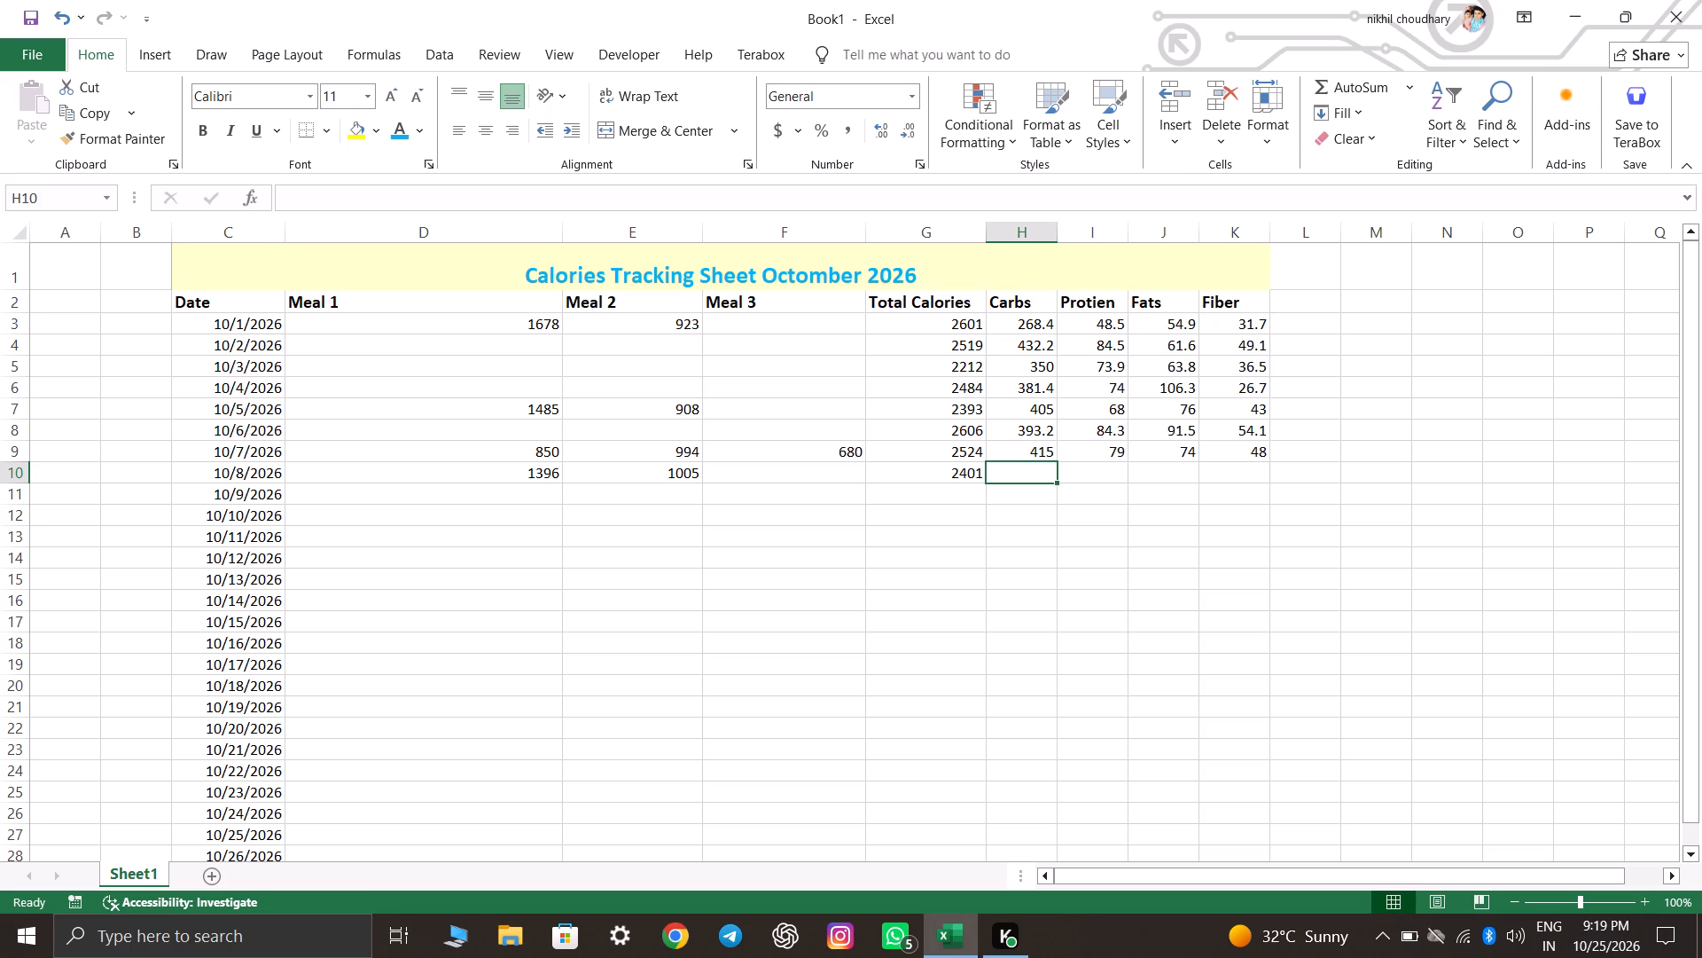
pyautogui.write('369')
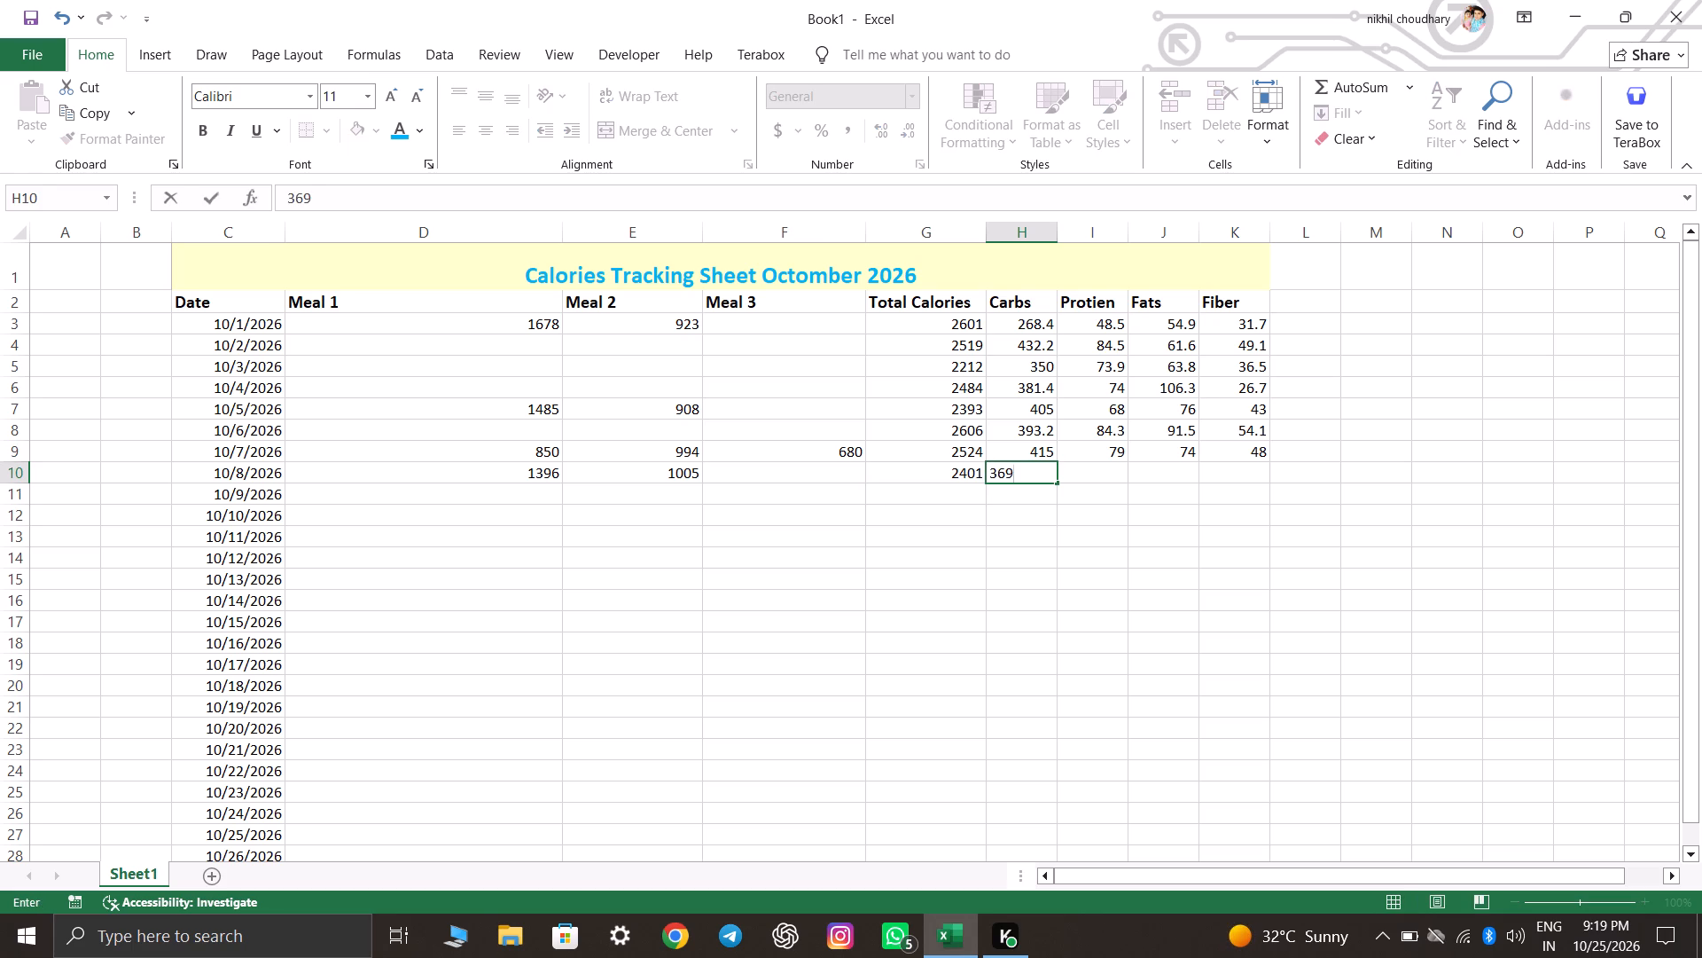
pyautogui.press('Right')
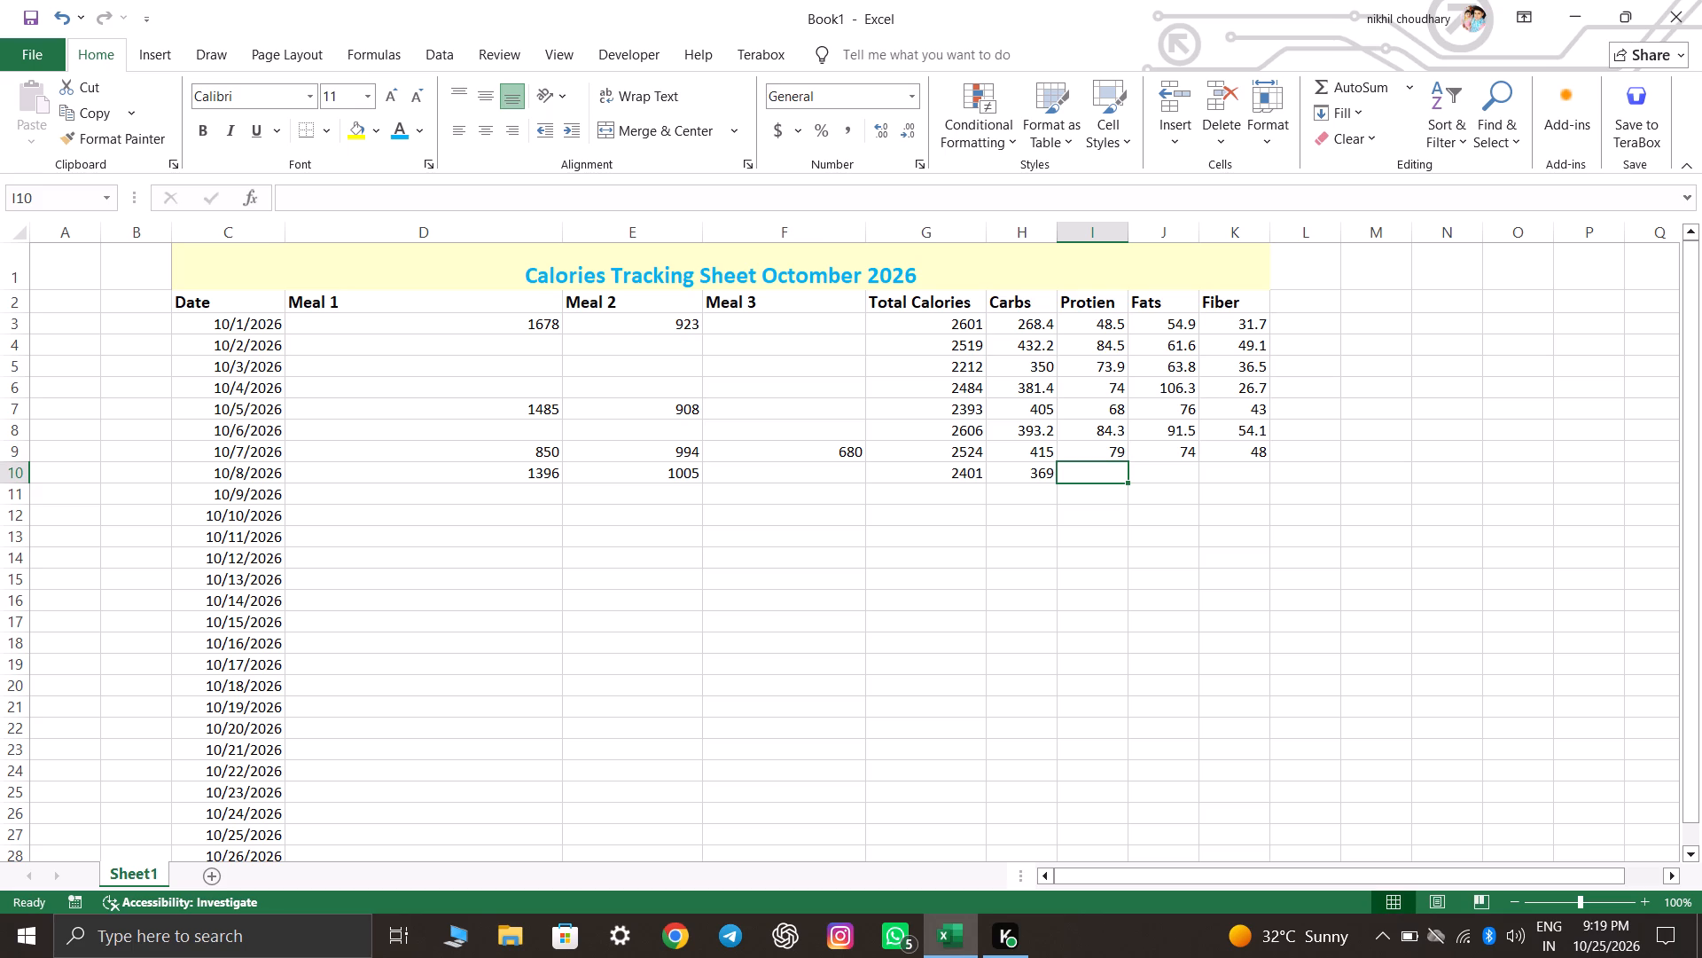
pyautogui.write('102')
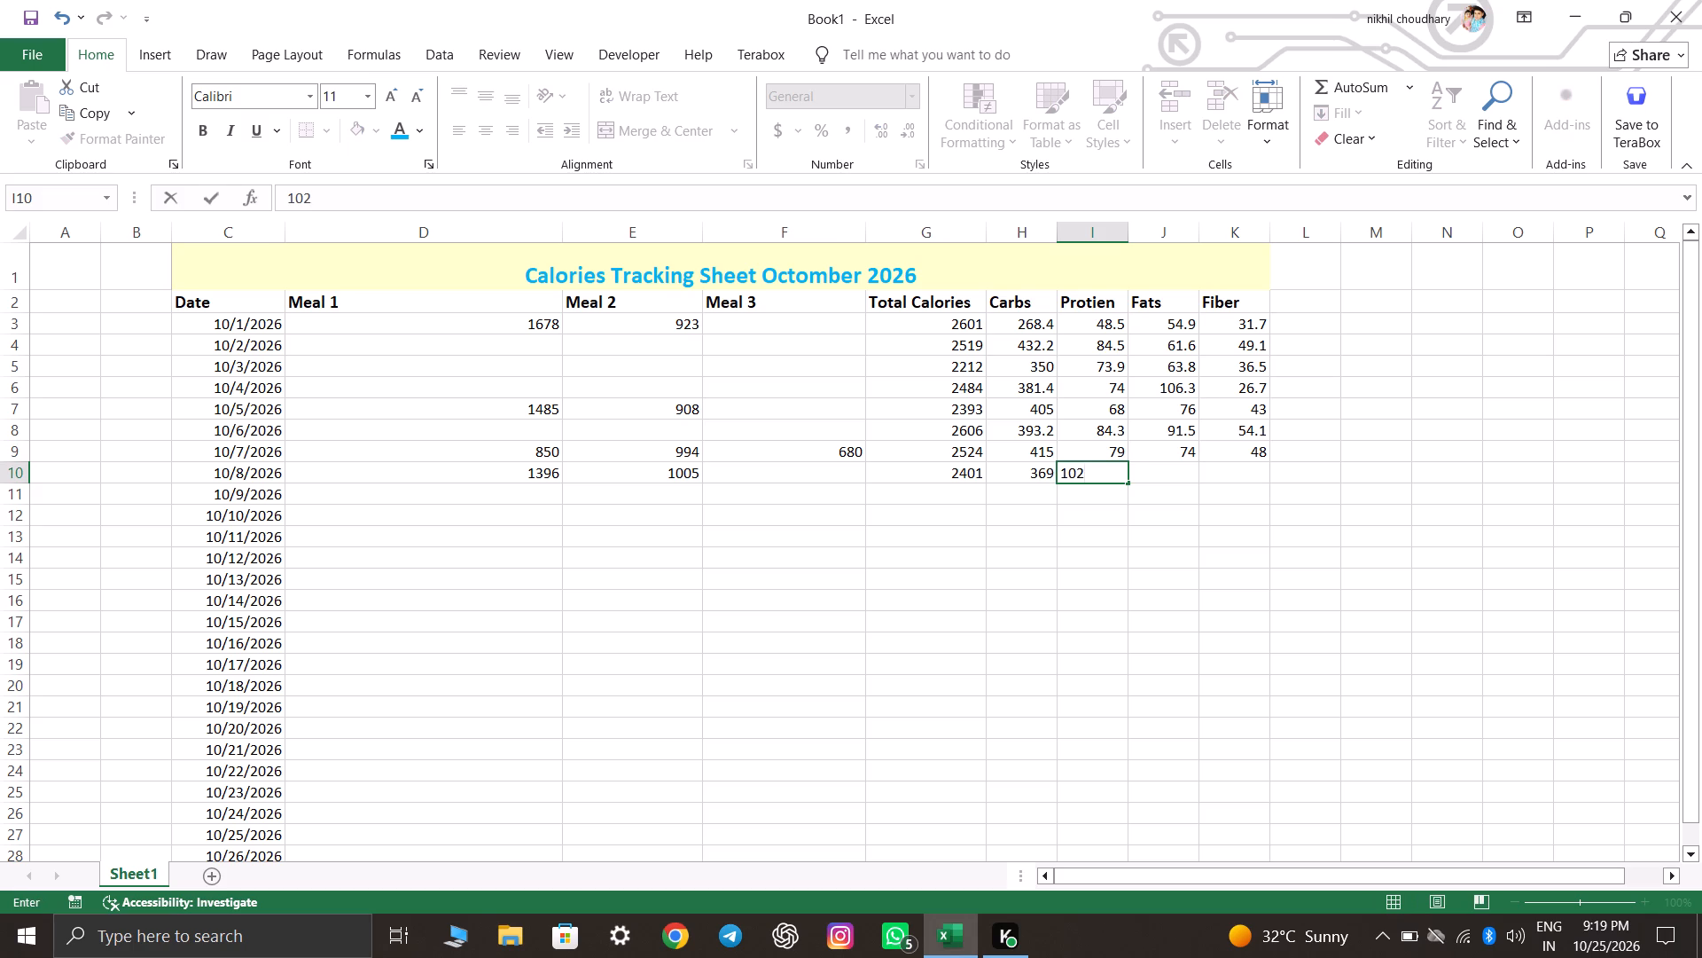
pyautogui.press('Right')
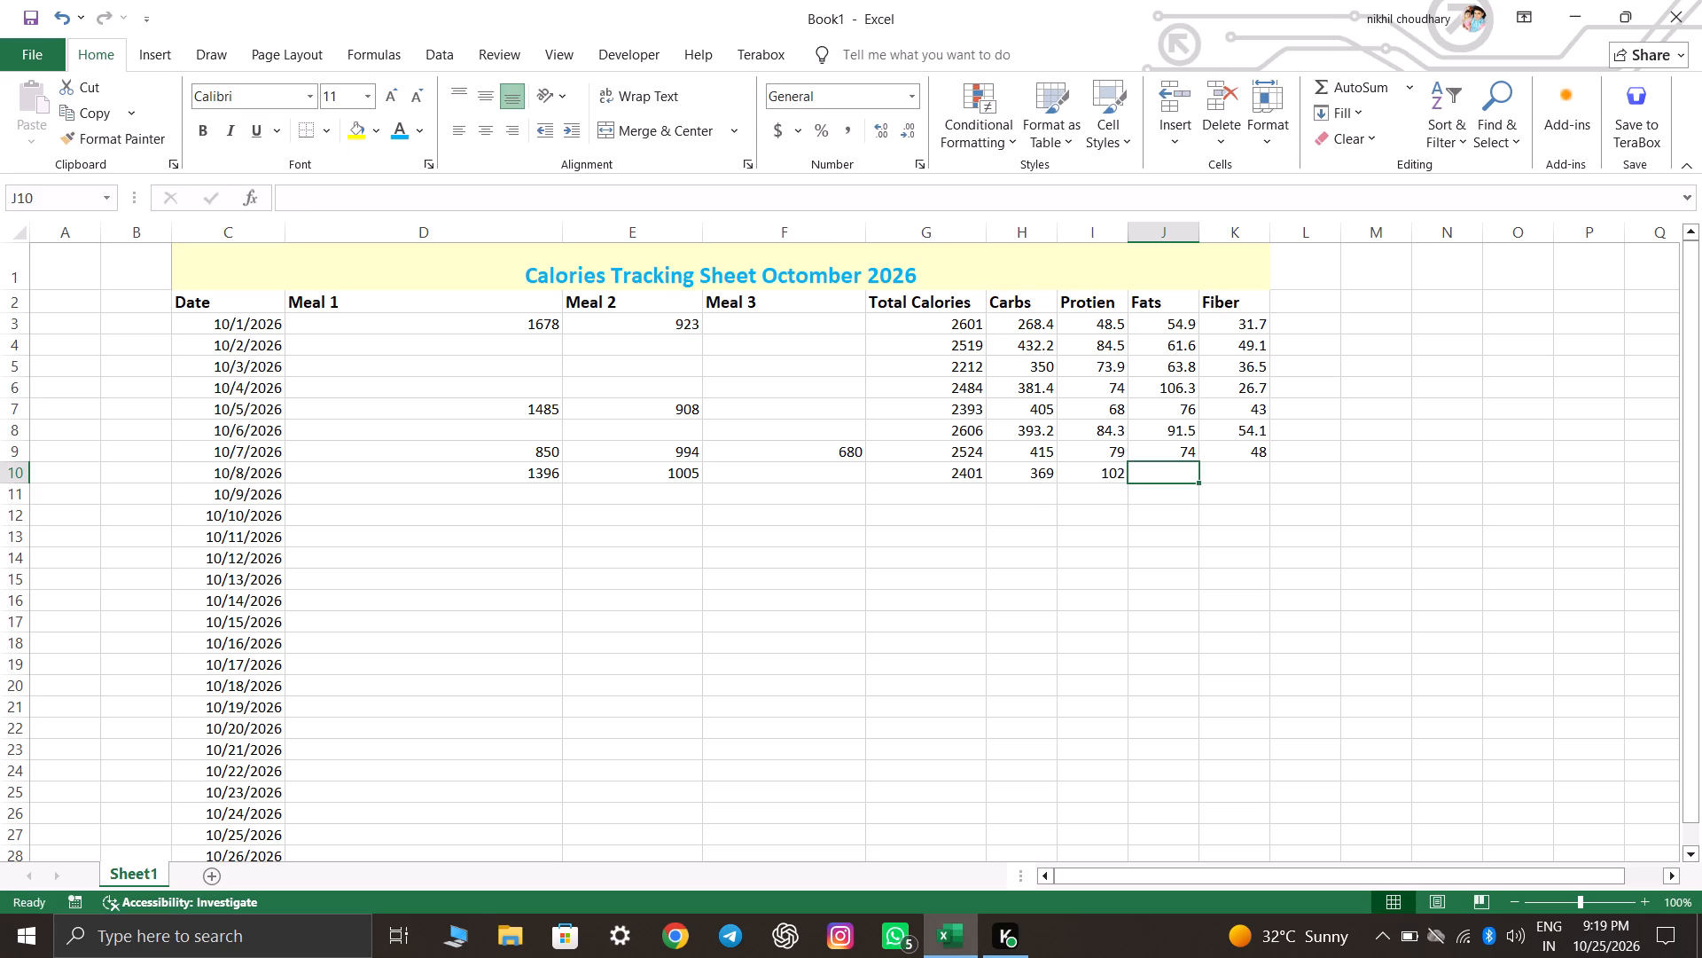
pyautogui.write('67')
pyautogui.press('Right')
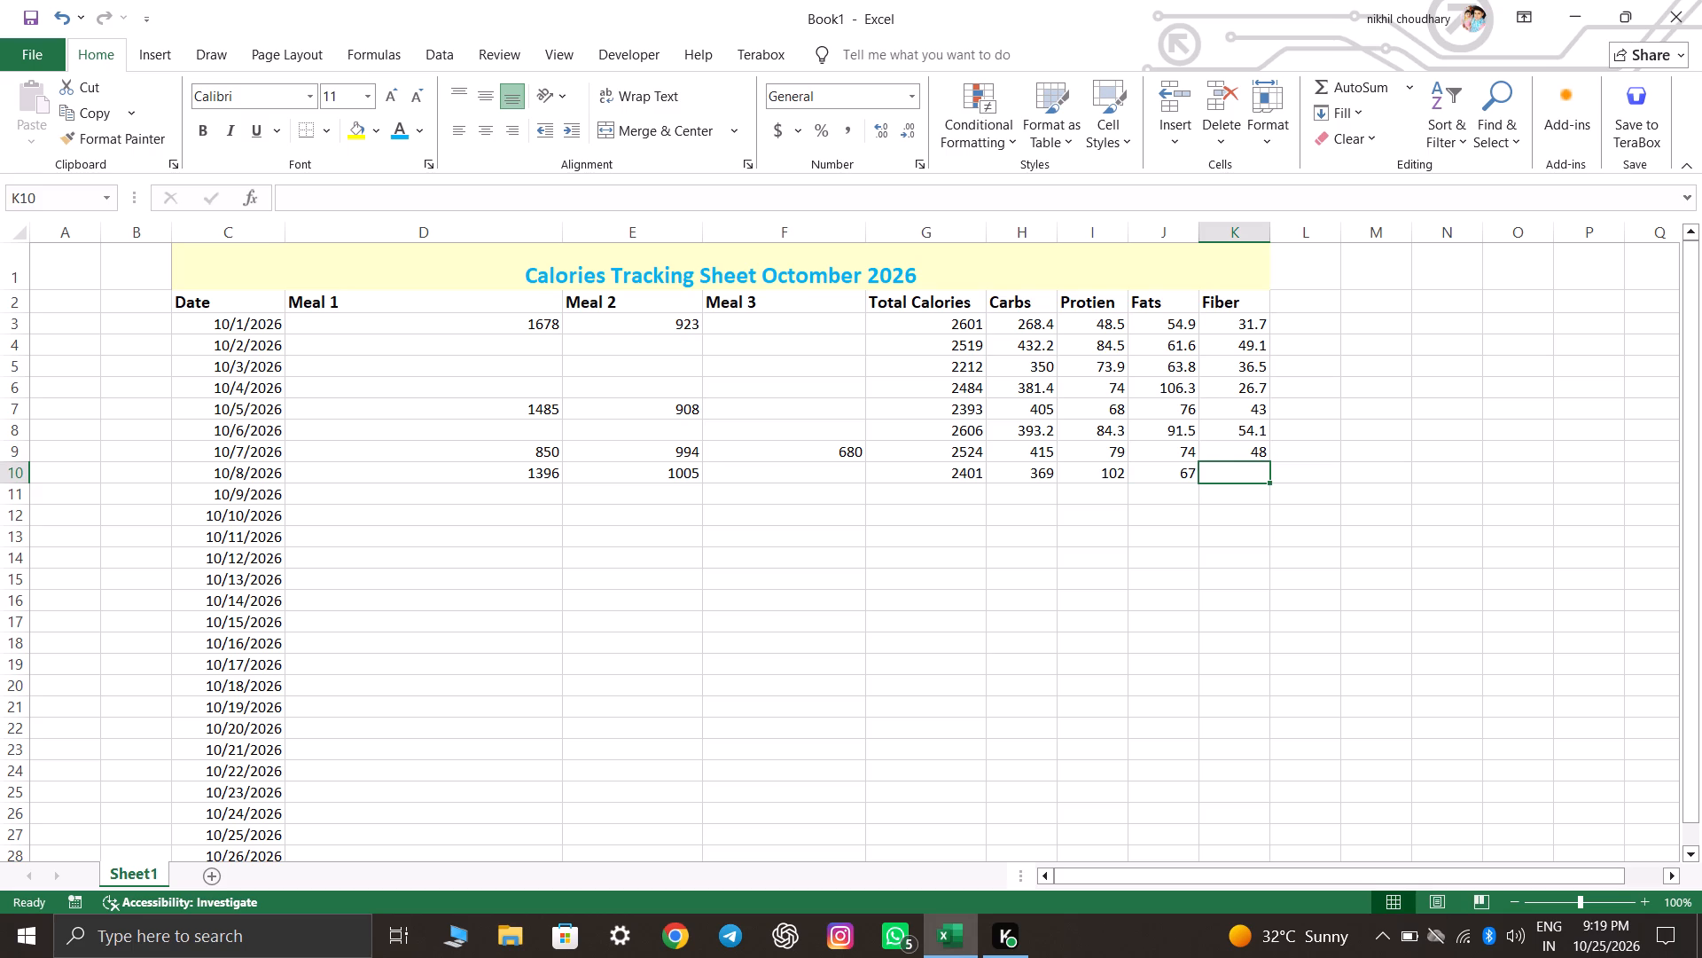
pyautogui.write('59.1')
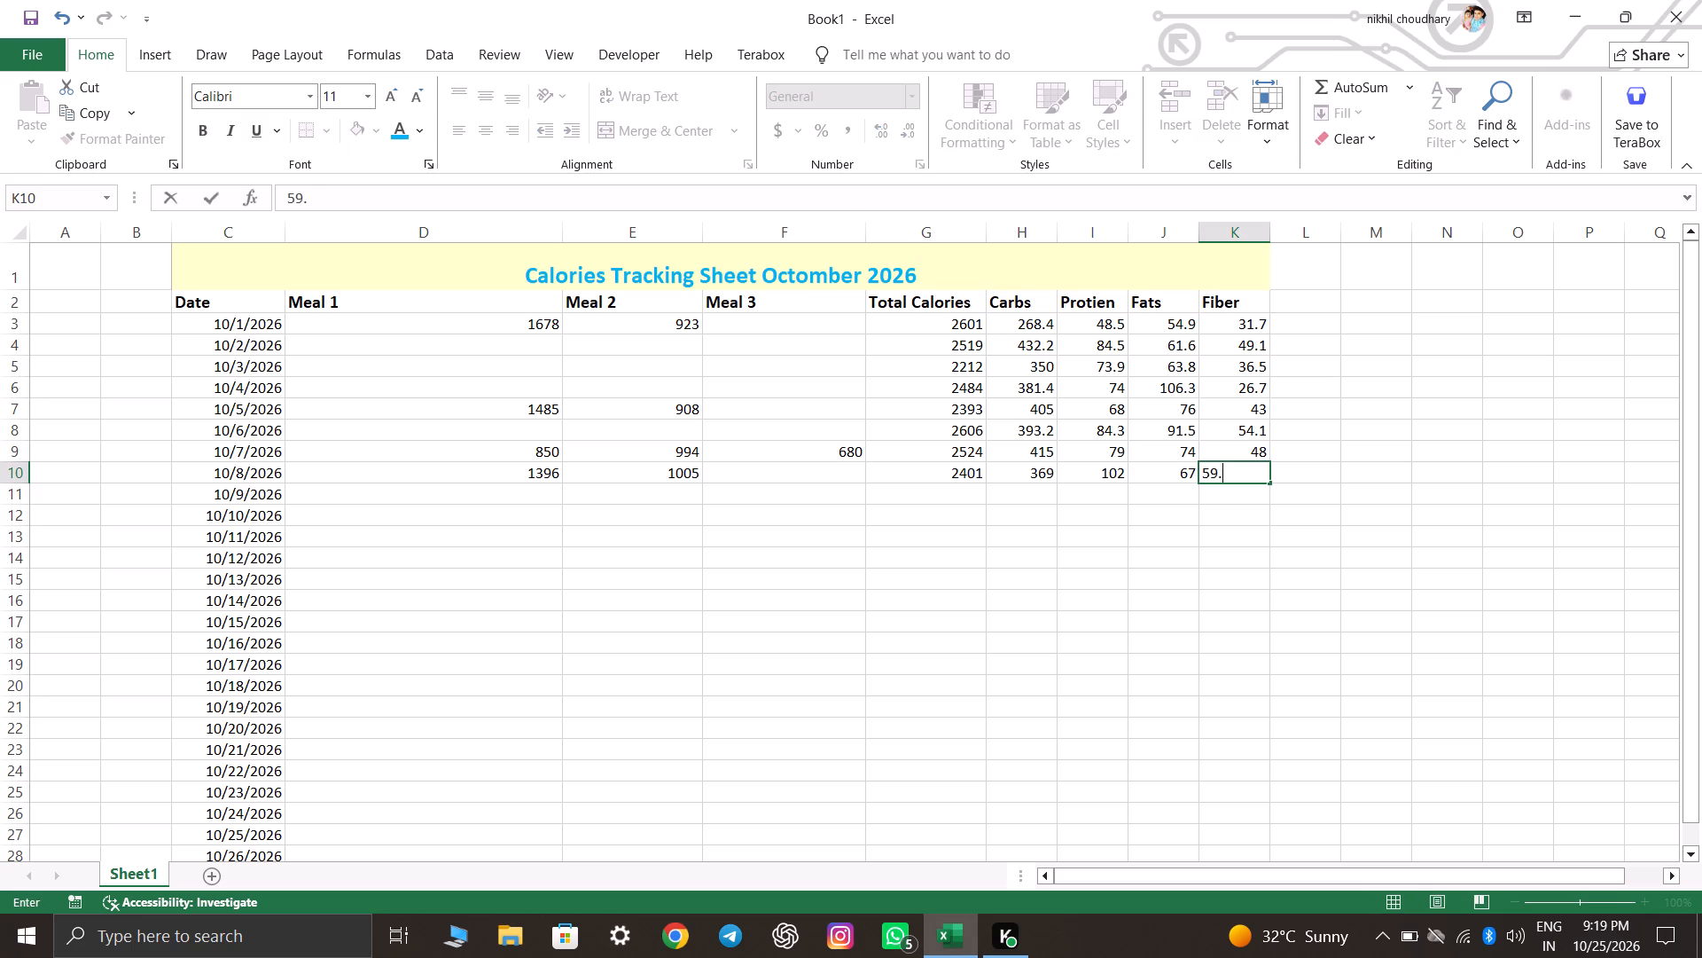
pyautogui.press('Left')
# Enter 562 for Meal 1, 865 for Meal 2 and 773 for Meal 3 in the 10/9/2026 row.
pyautogui.press('Left')
pyautogui.press('Left')
pyautogui.press('Left')
pyautogui.press('Left')
pyautogui.press('Left')
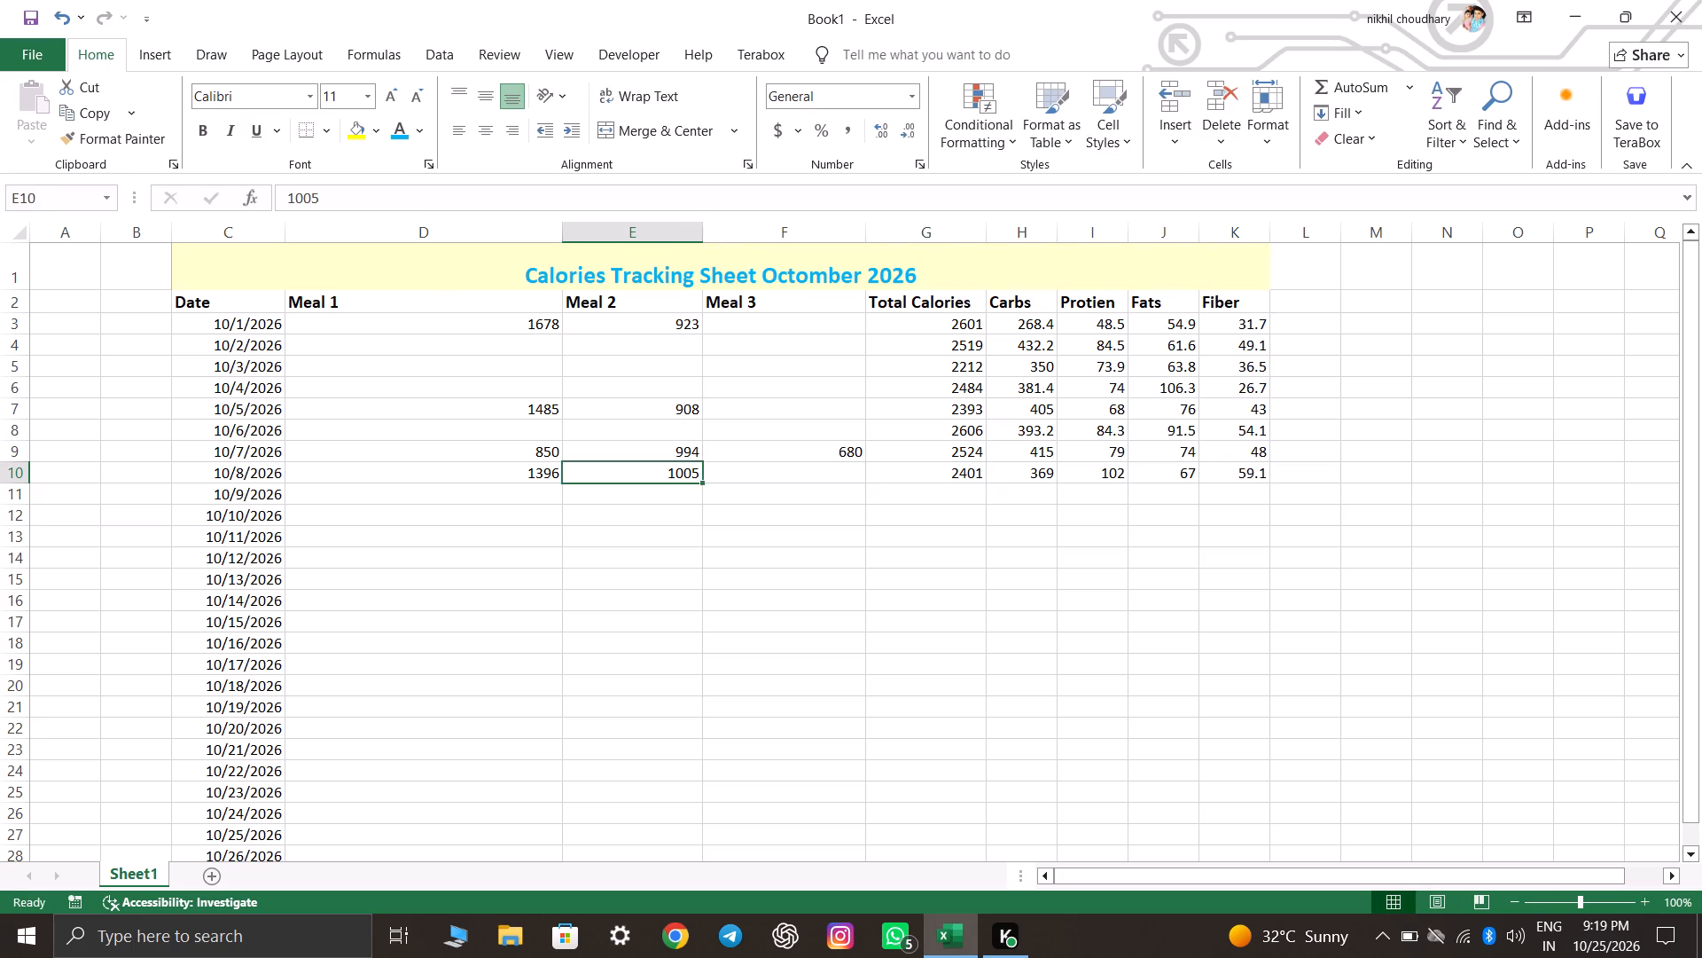
pyautogui.press('Left')
pyautogui.press('Down')
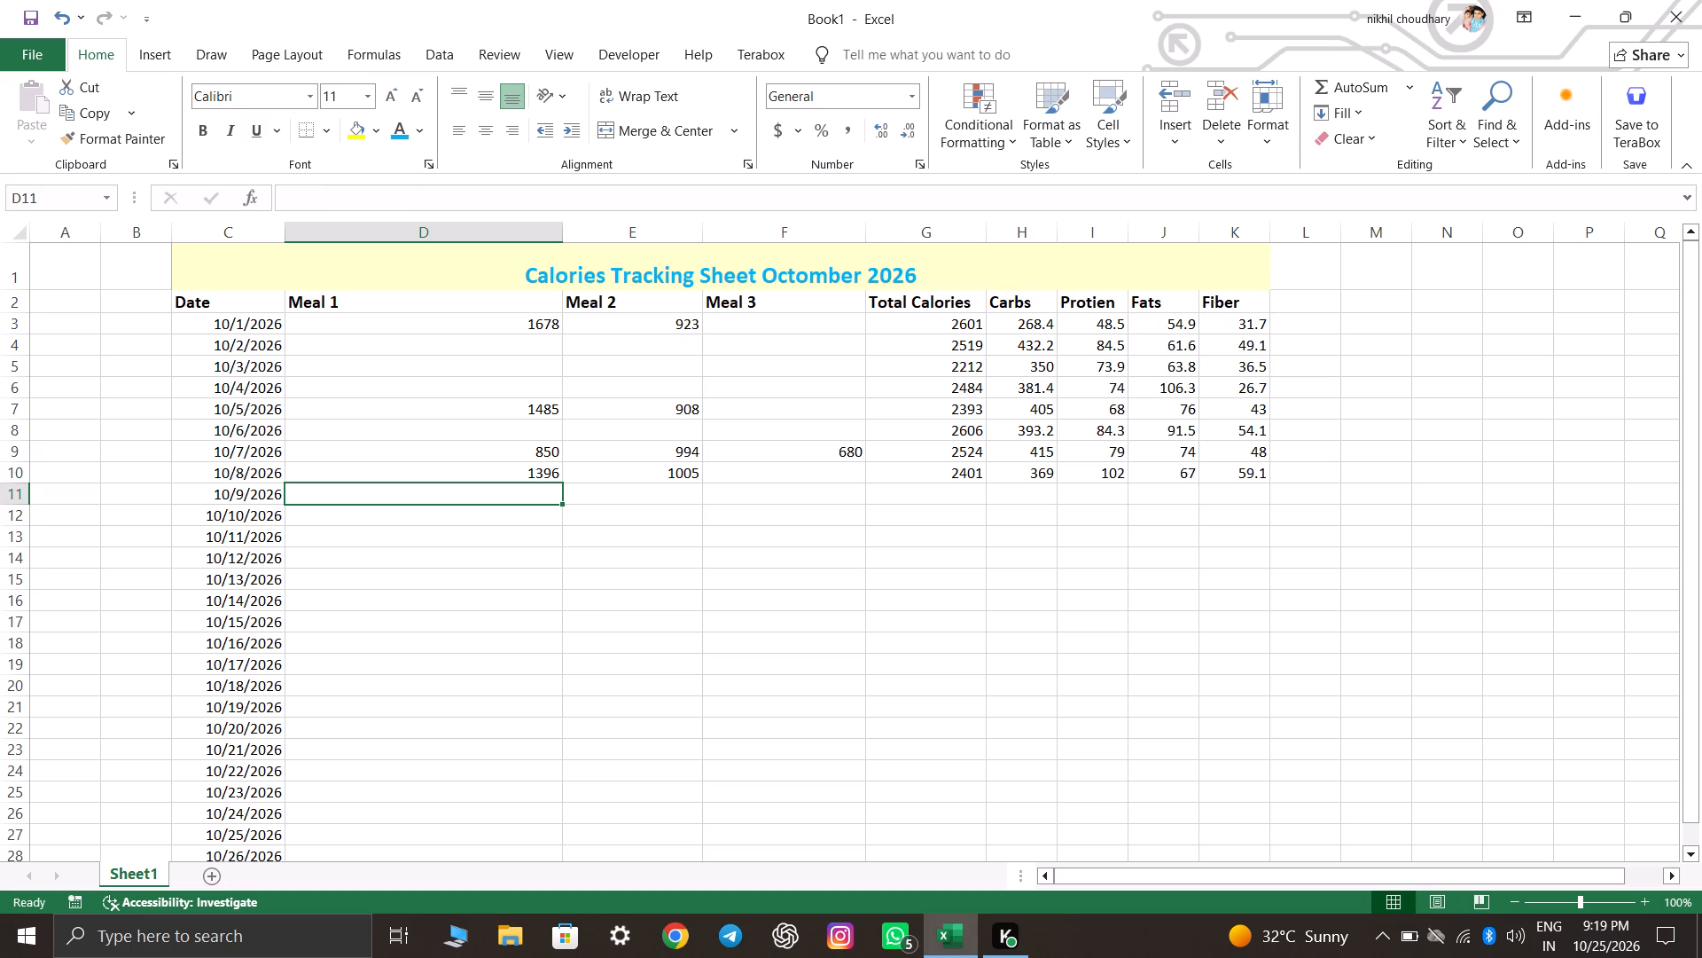
pyautogui.write('562')
pyautogui.press('Right')
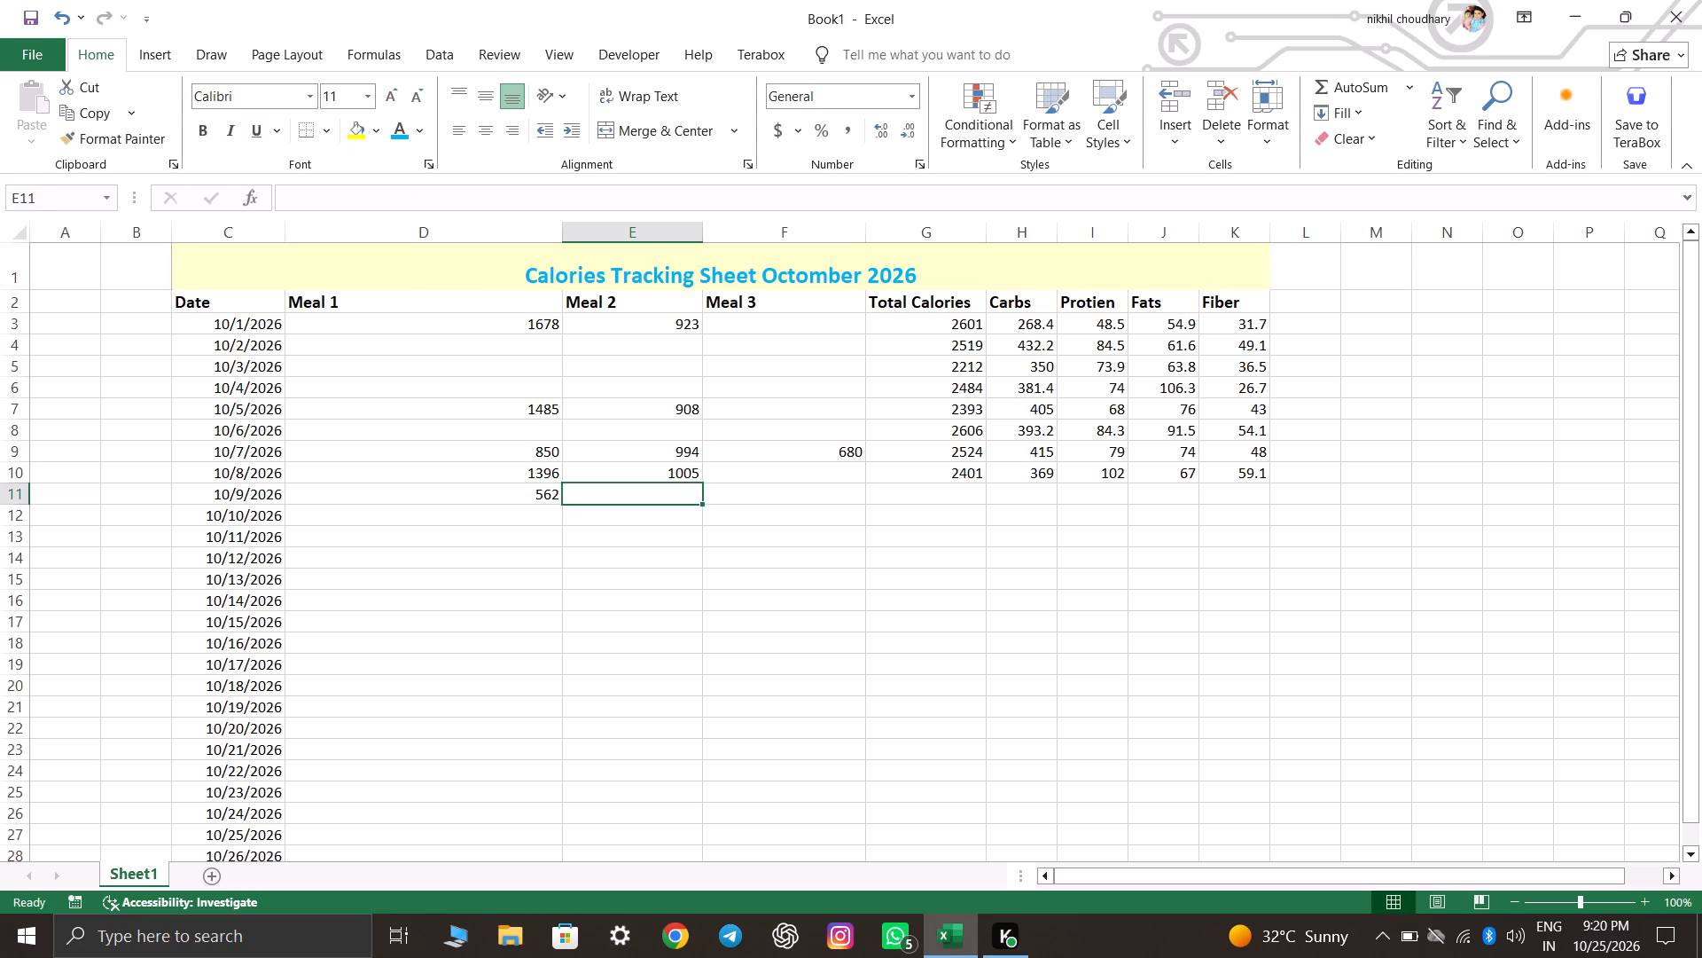
pyautogui.write('865')
pyautogui.press('Right')
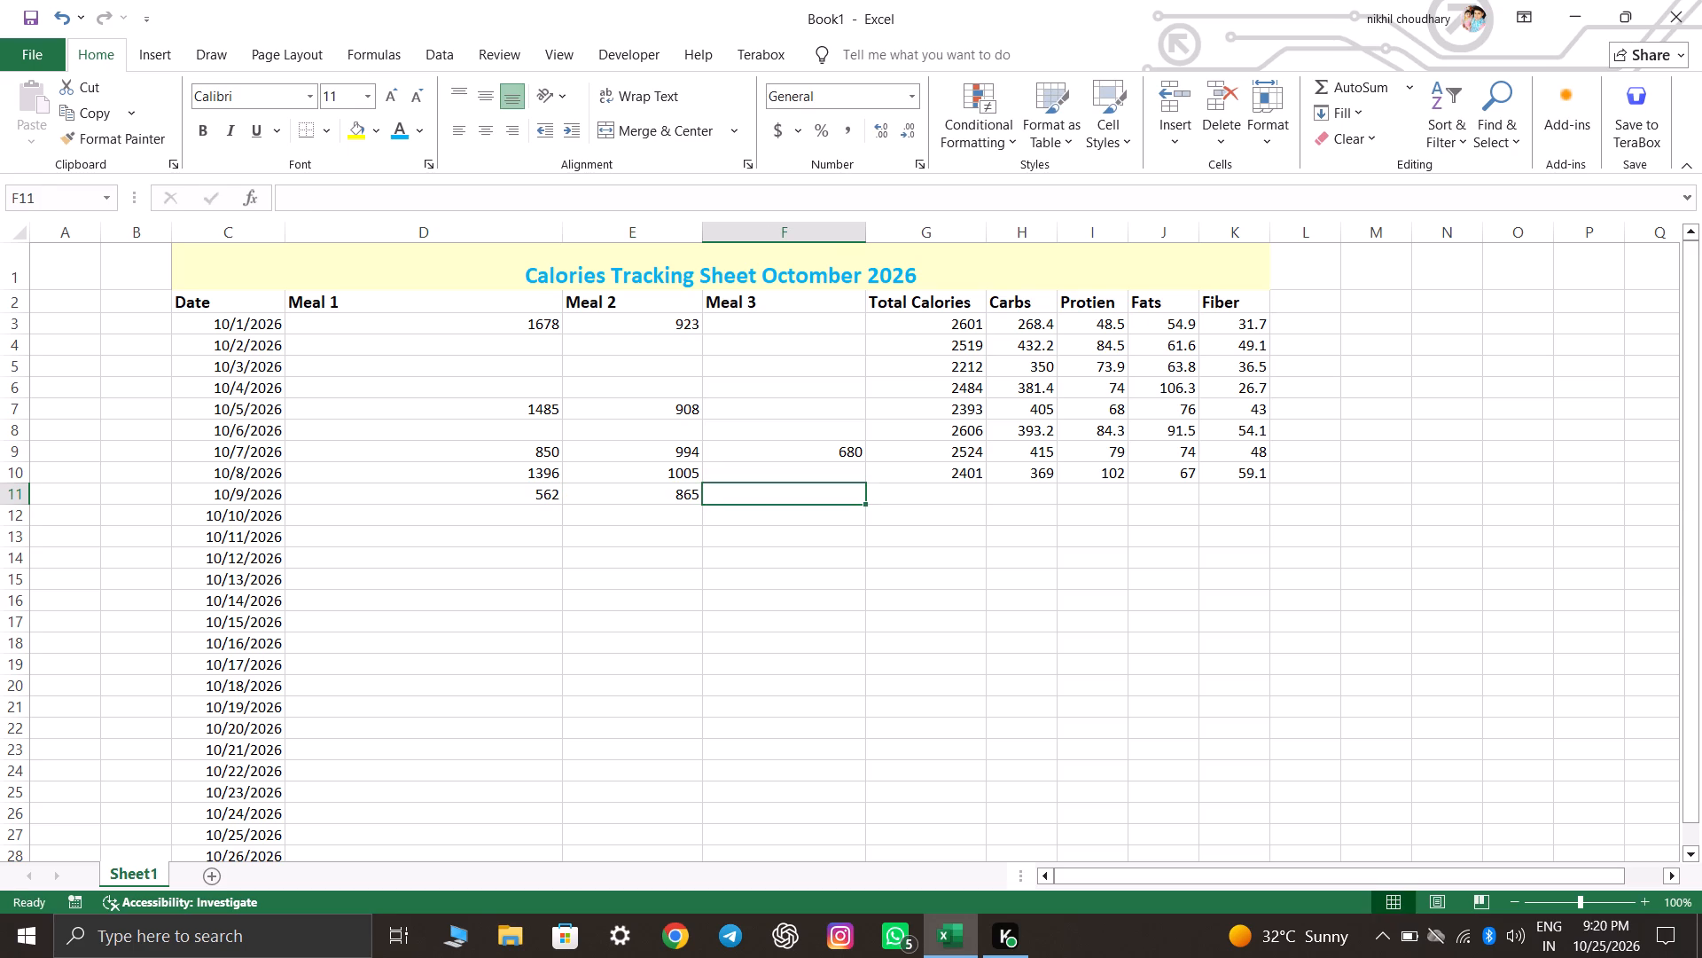
pyautogui.write('773')
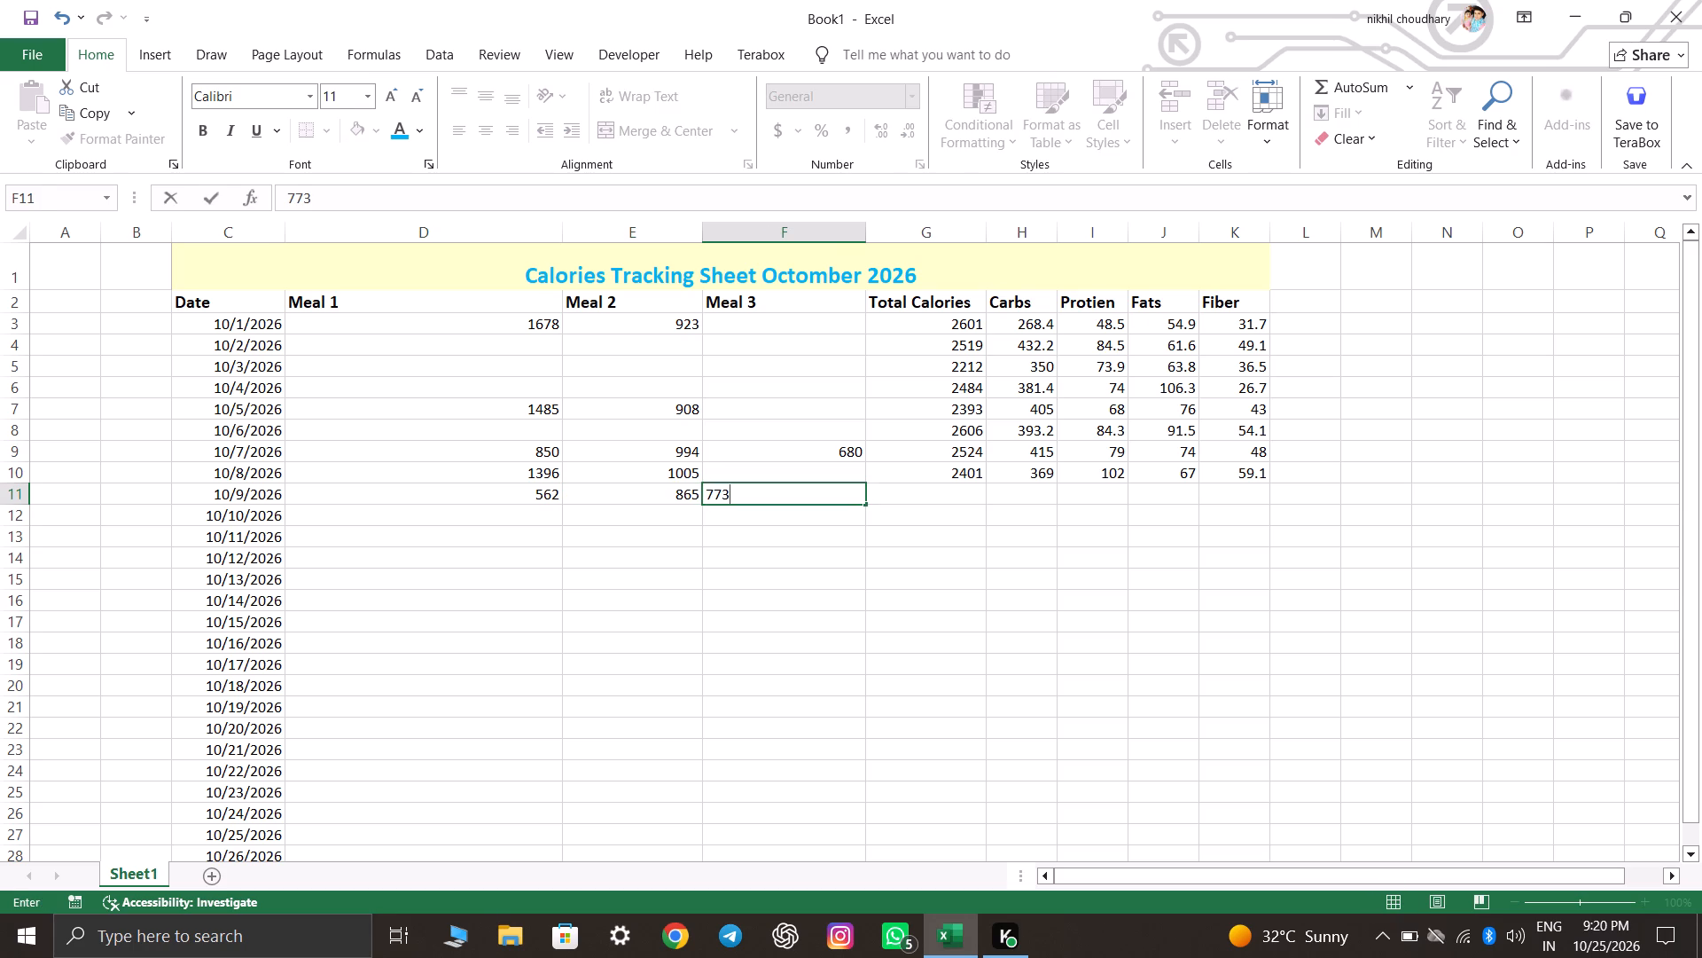
# Calculate the 10/9/2026 total calories in G11 with a SUM formula adding the meal cells D11, E11 and F11.
pyautogui.doubleClick(959, 489)
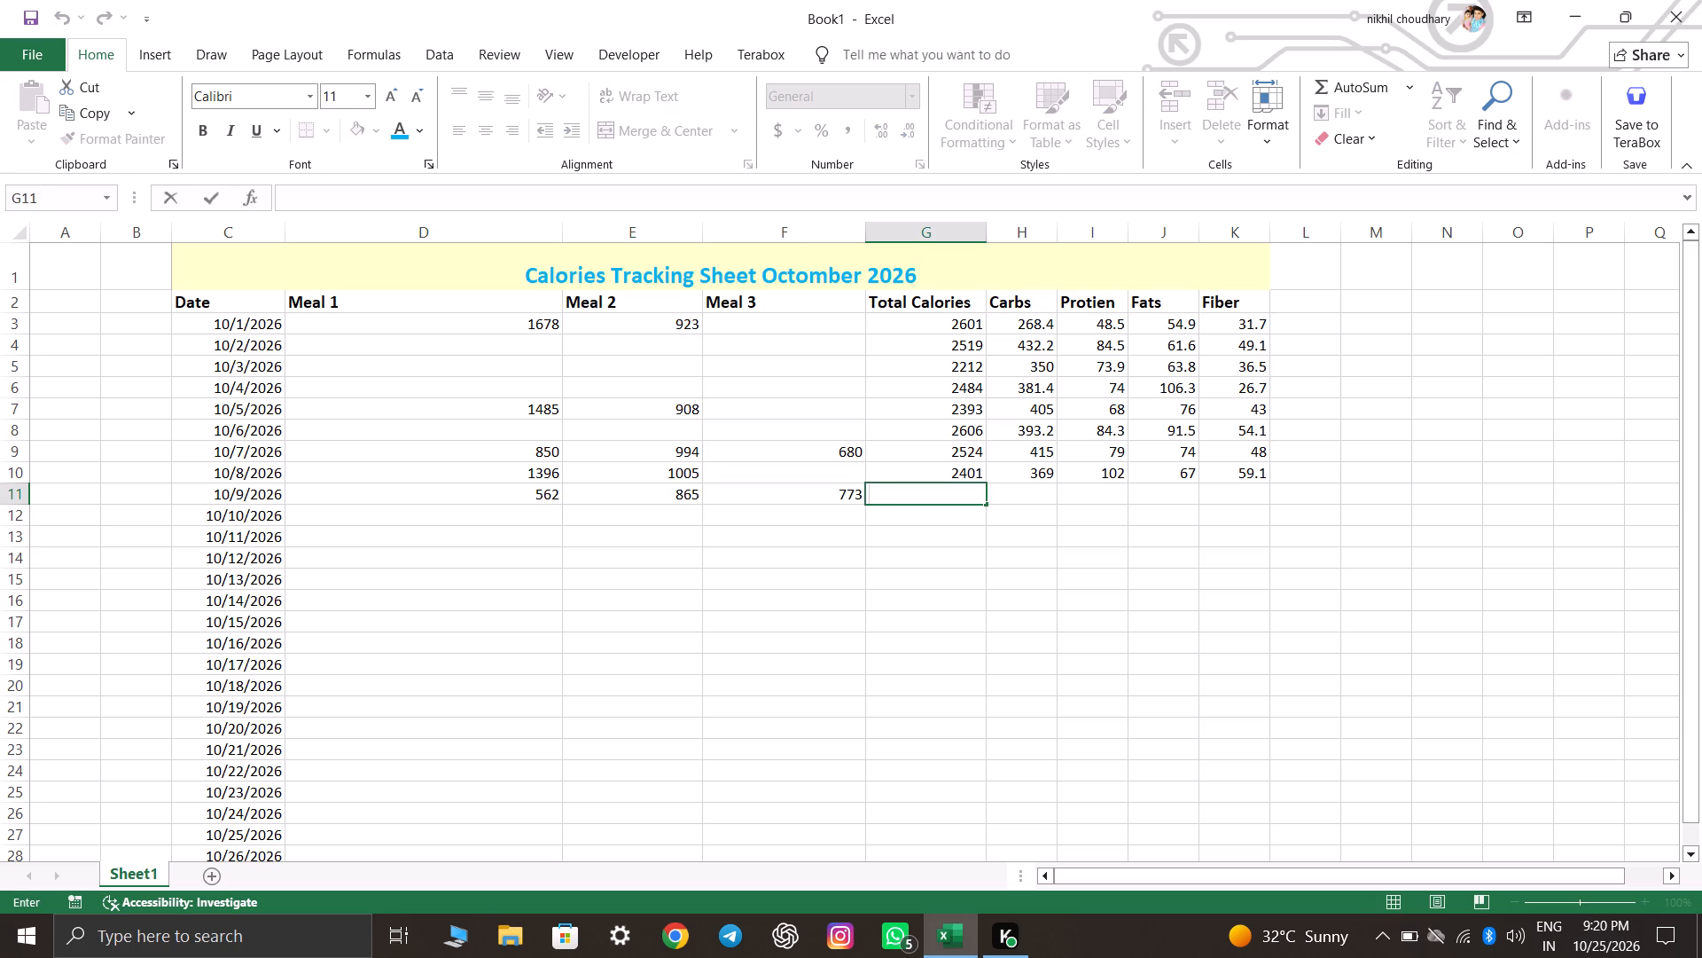
pyautogui.write('SU')
pyautogui.press('m')
pyautogui.press('BackSpace')
pyautogui.press('BackSpace')
pyautogui.press('BackSpace')
pyautogui.press('BackSpace')
pyautogui.write('=SUM')
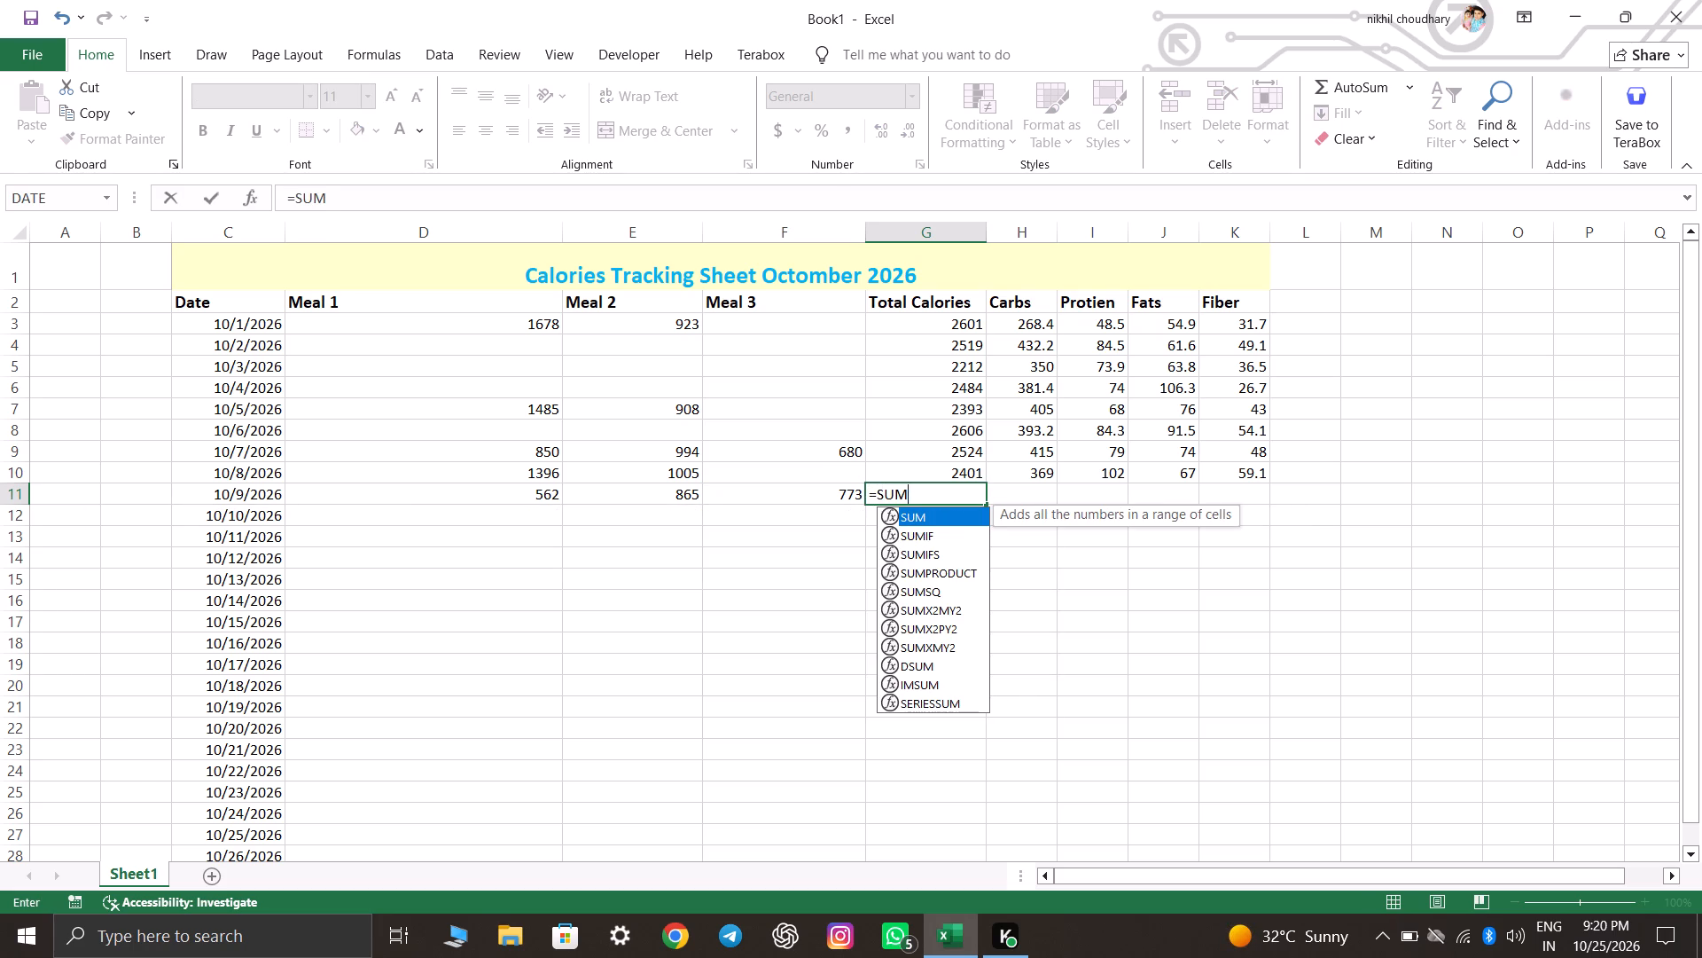
pyautogui.press('Tab')
pyautogui.click(527, 484)
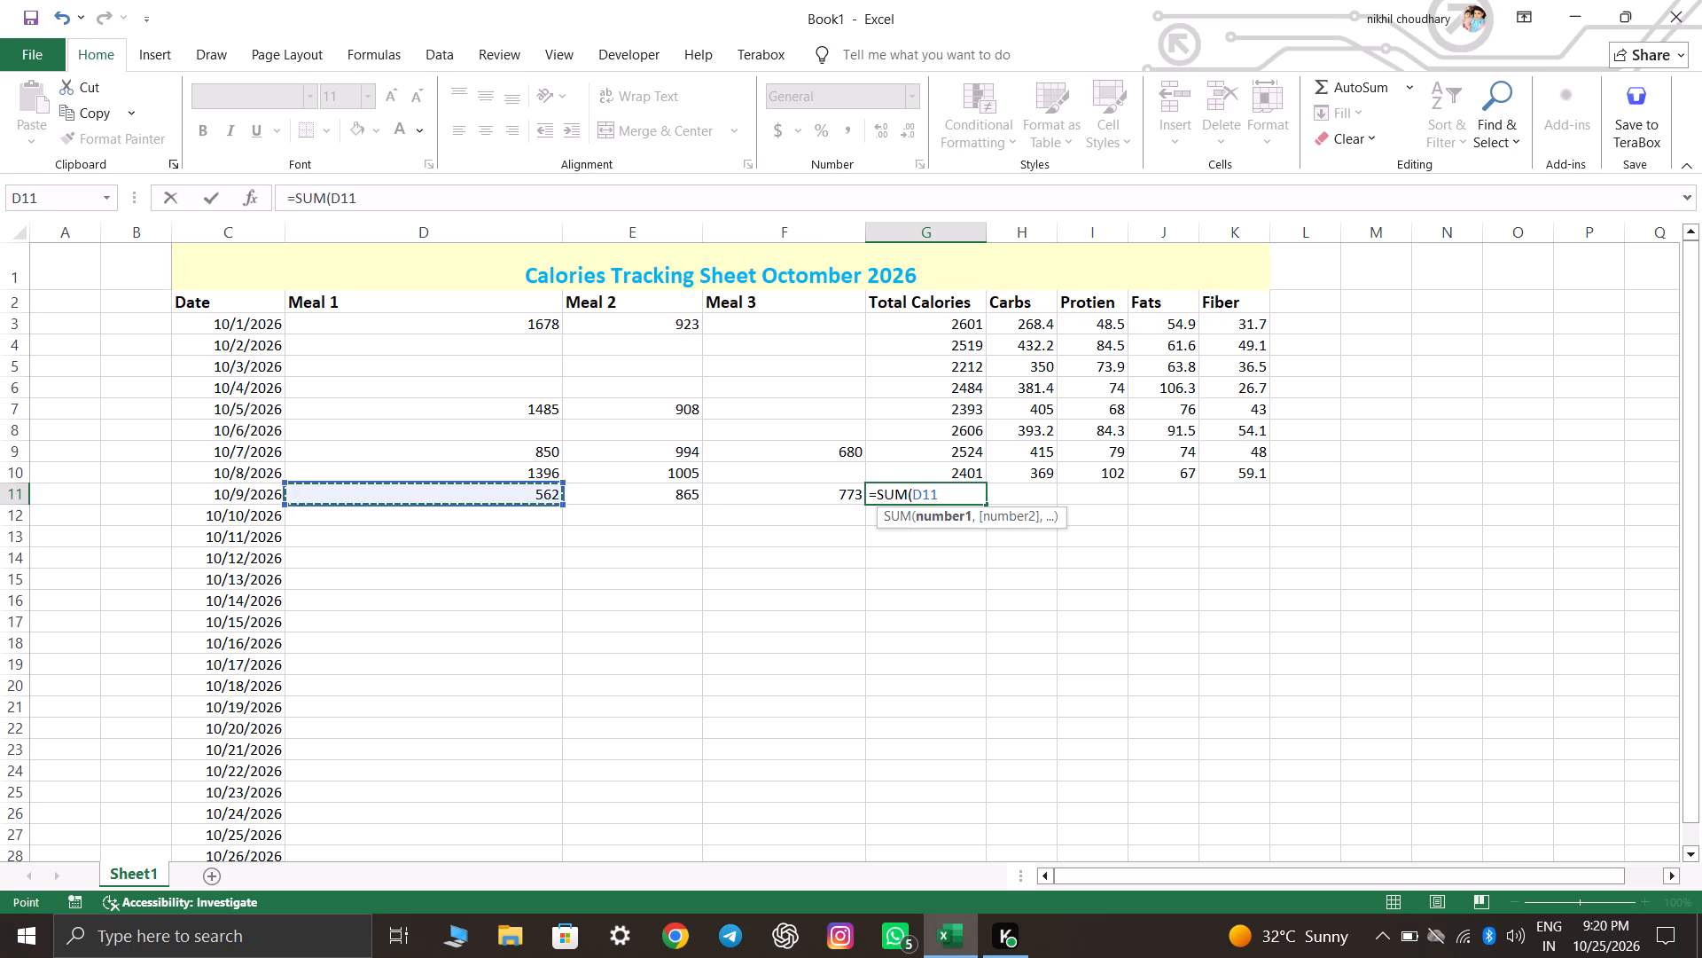
pyautogui.press(',')
pyautogui.click(654, 489)
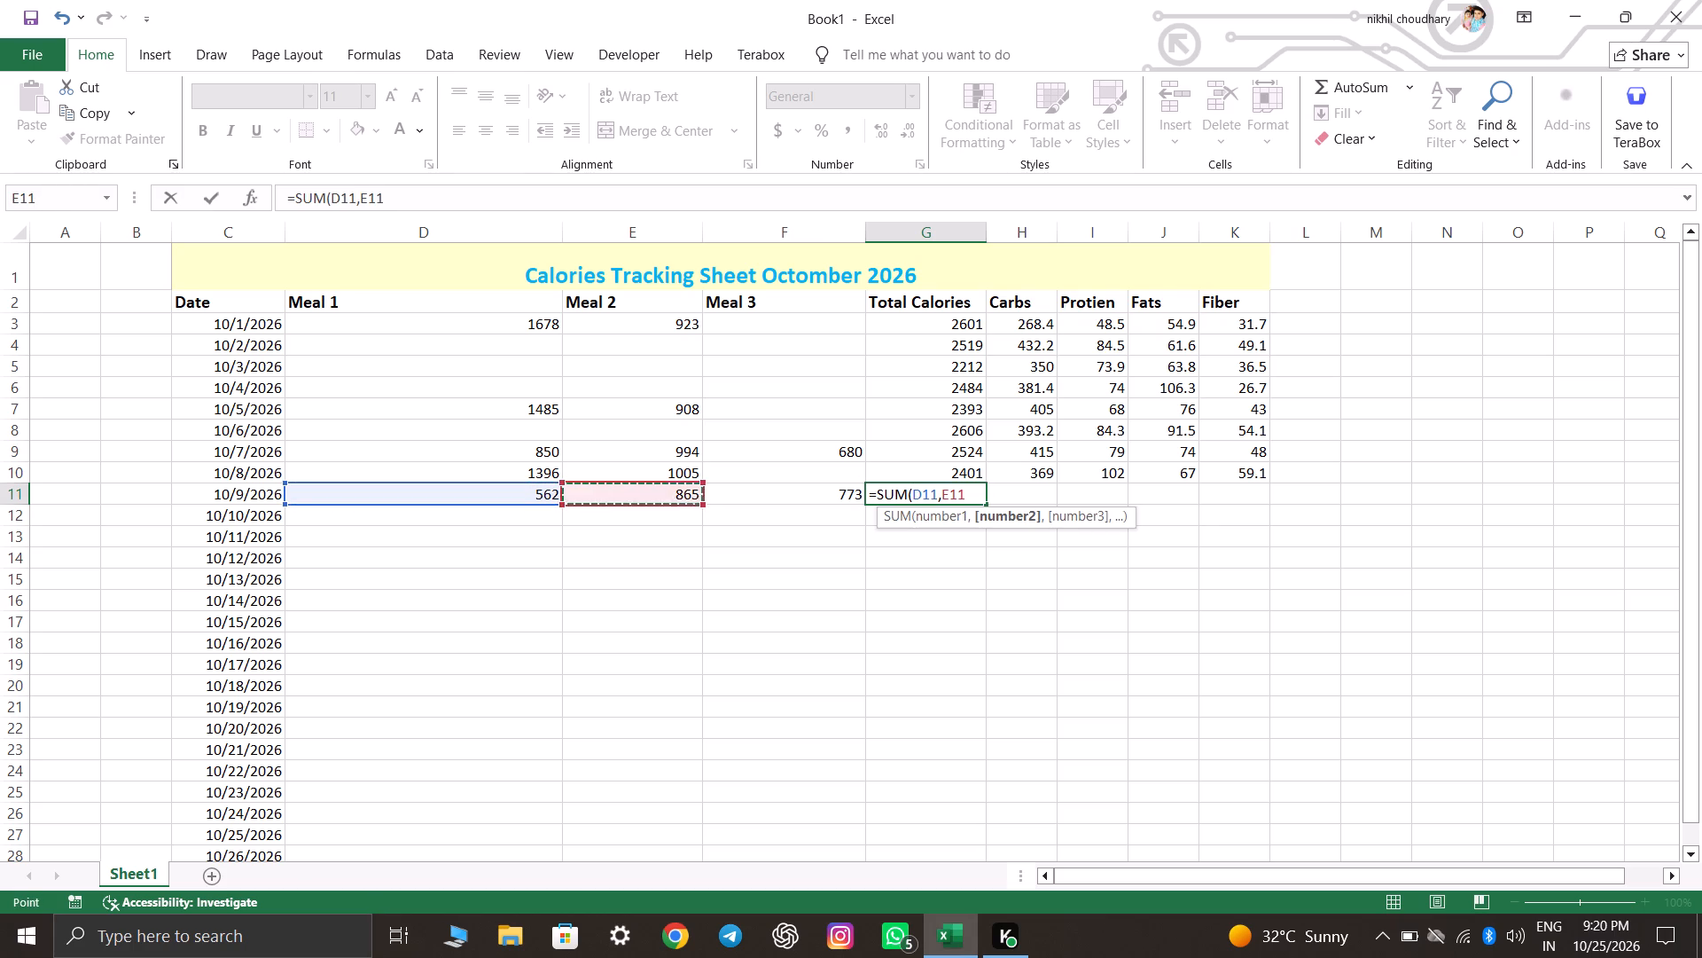
pyautogui.press(',')
pyautogui.click(818, 494)
pyautogui.press('Return')
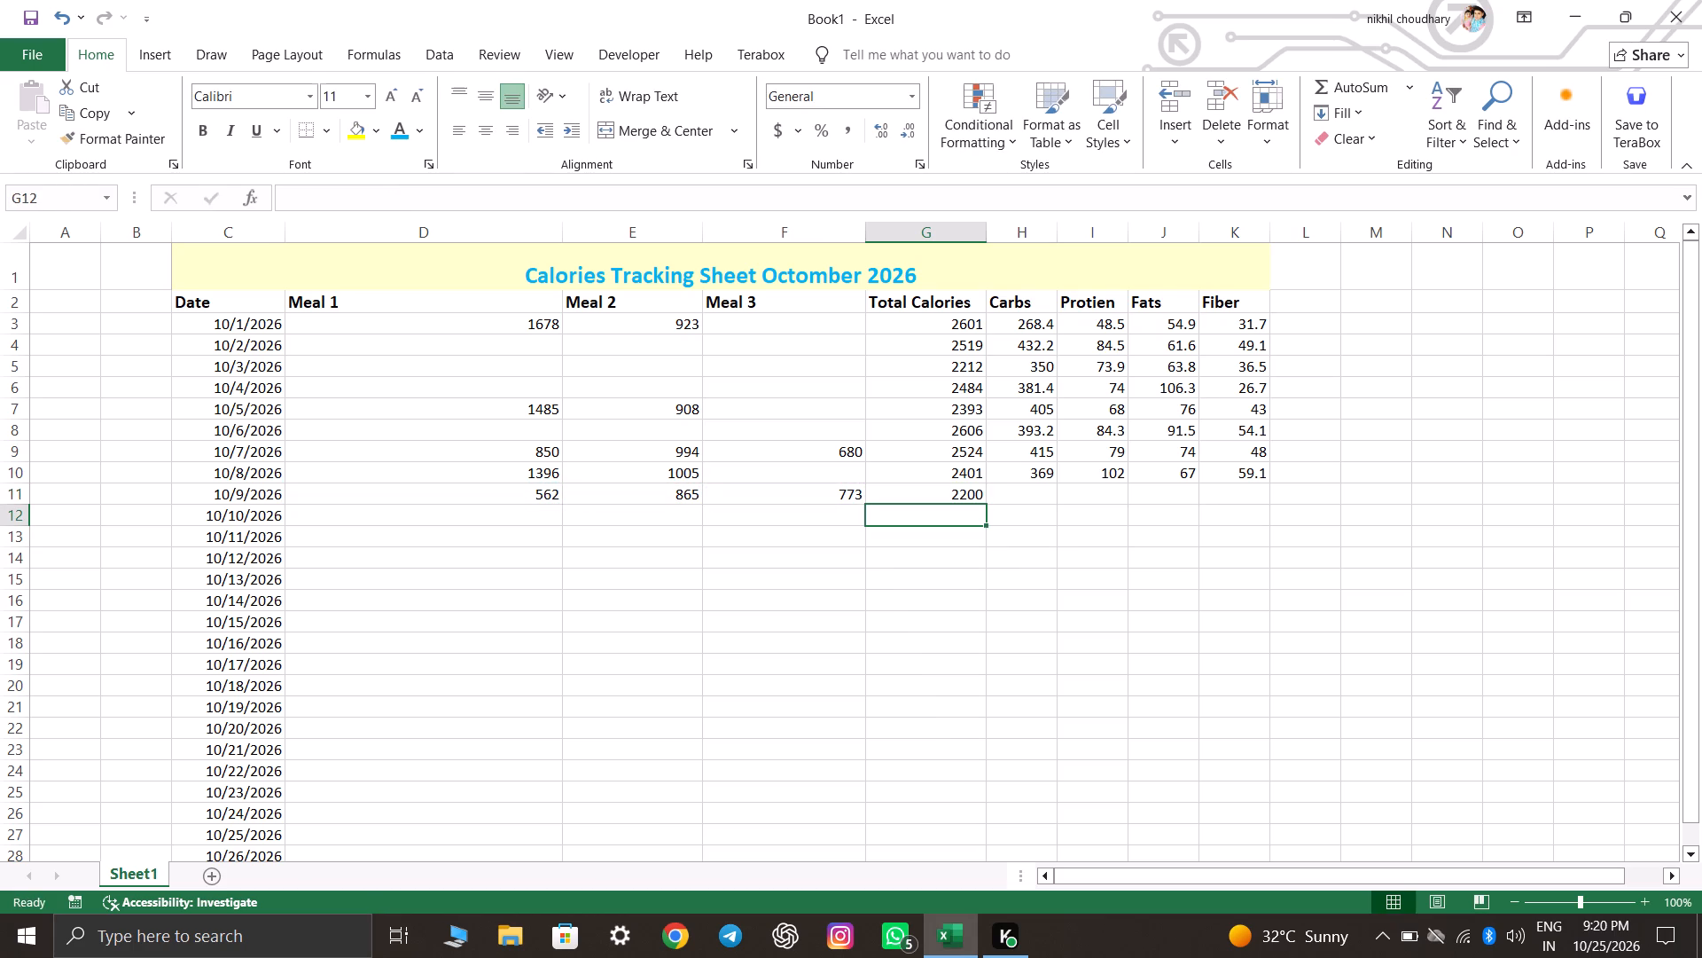
# Enter carbs 392, protein 70, fats 46 and fiber 51 in the 10/9/2026 row.
pyautogui.click(1019, 491)
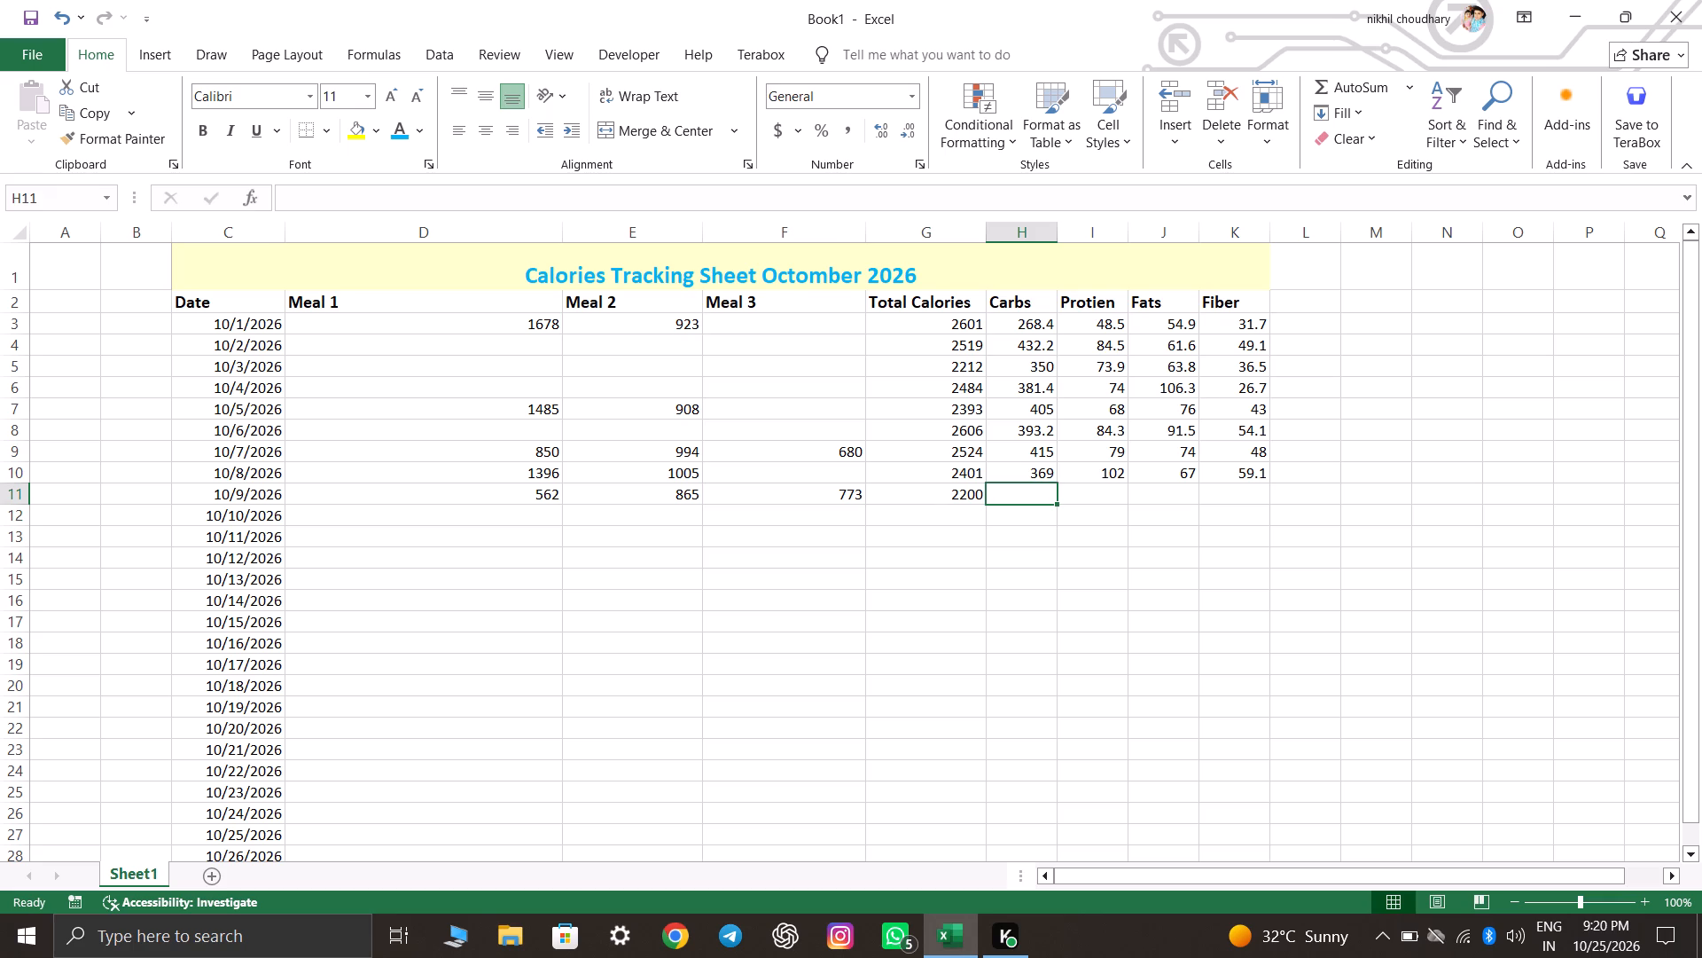
pyautogui.write('392')
pyautogui.press('Right')
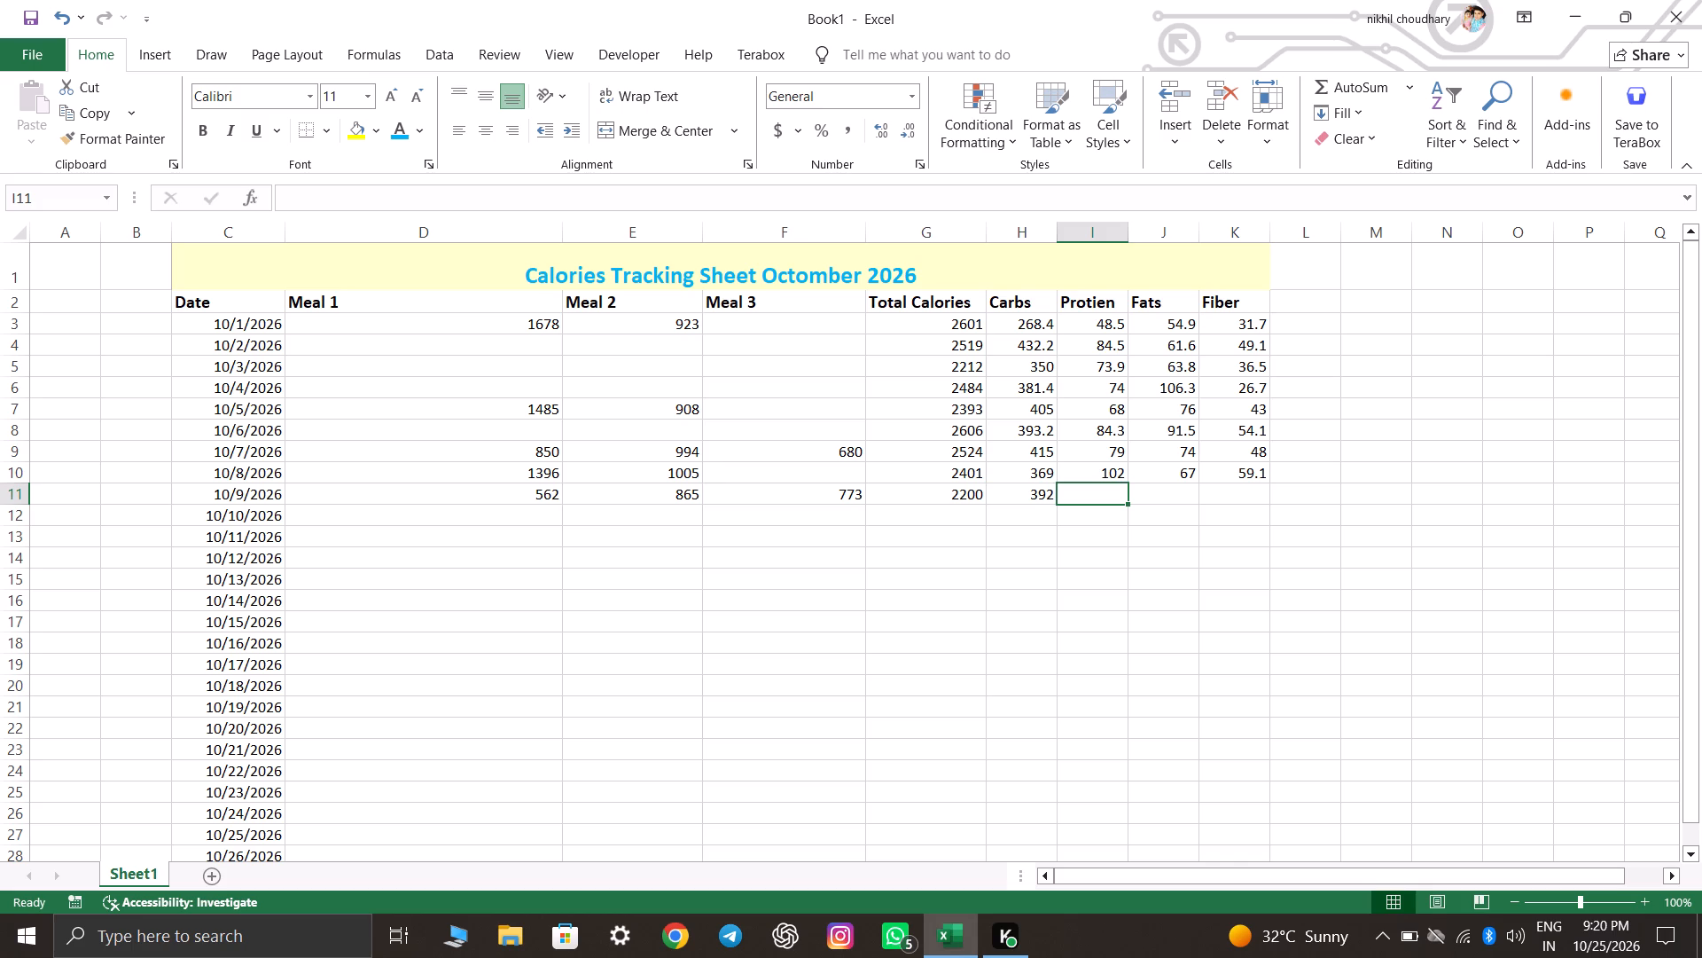
pyautogui.write('70')
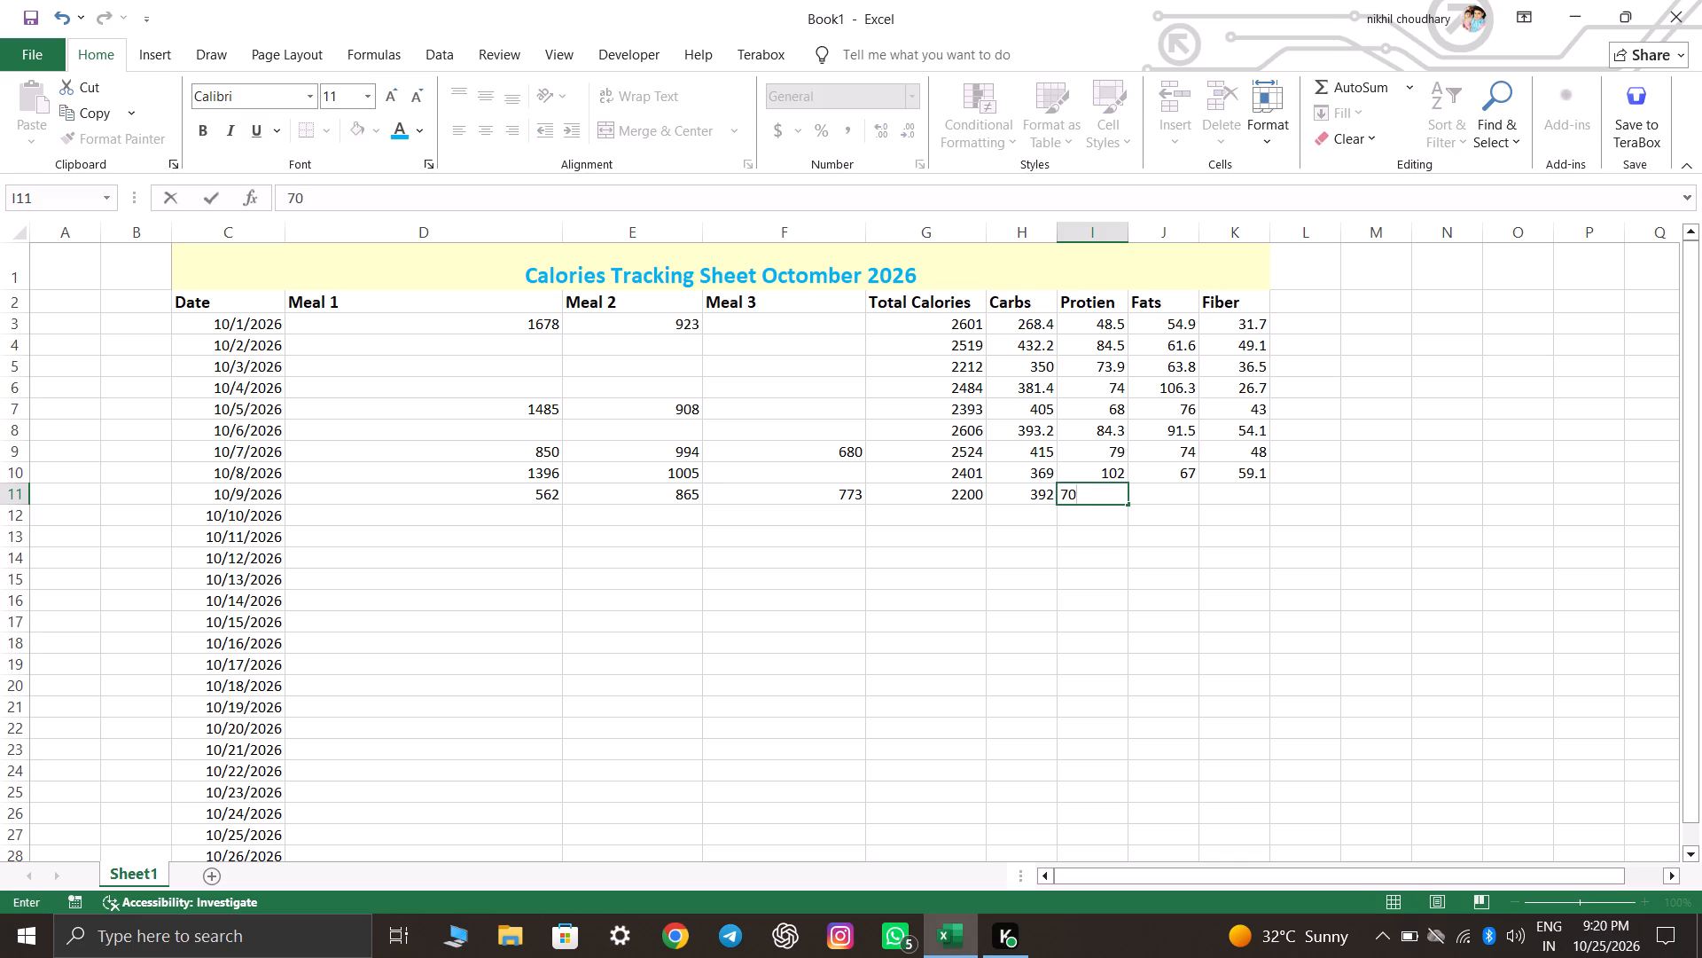
pyautogui.press('Right')
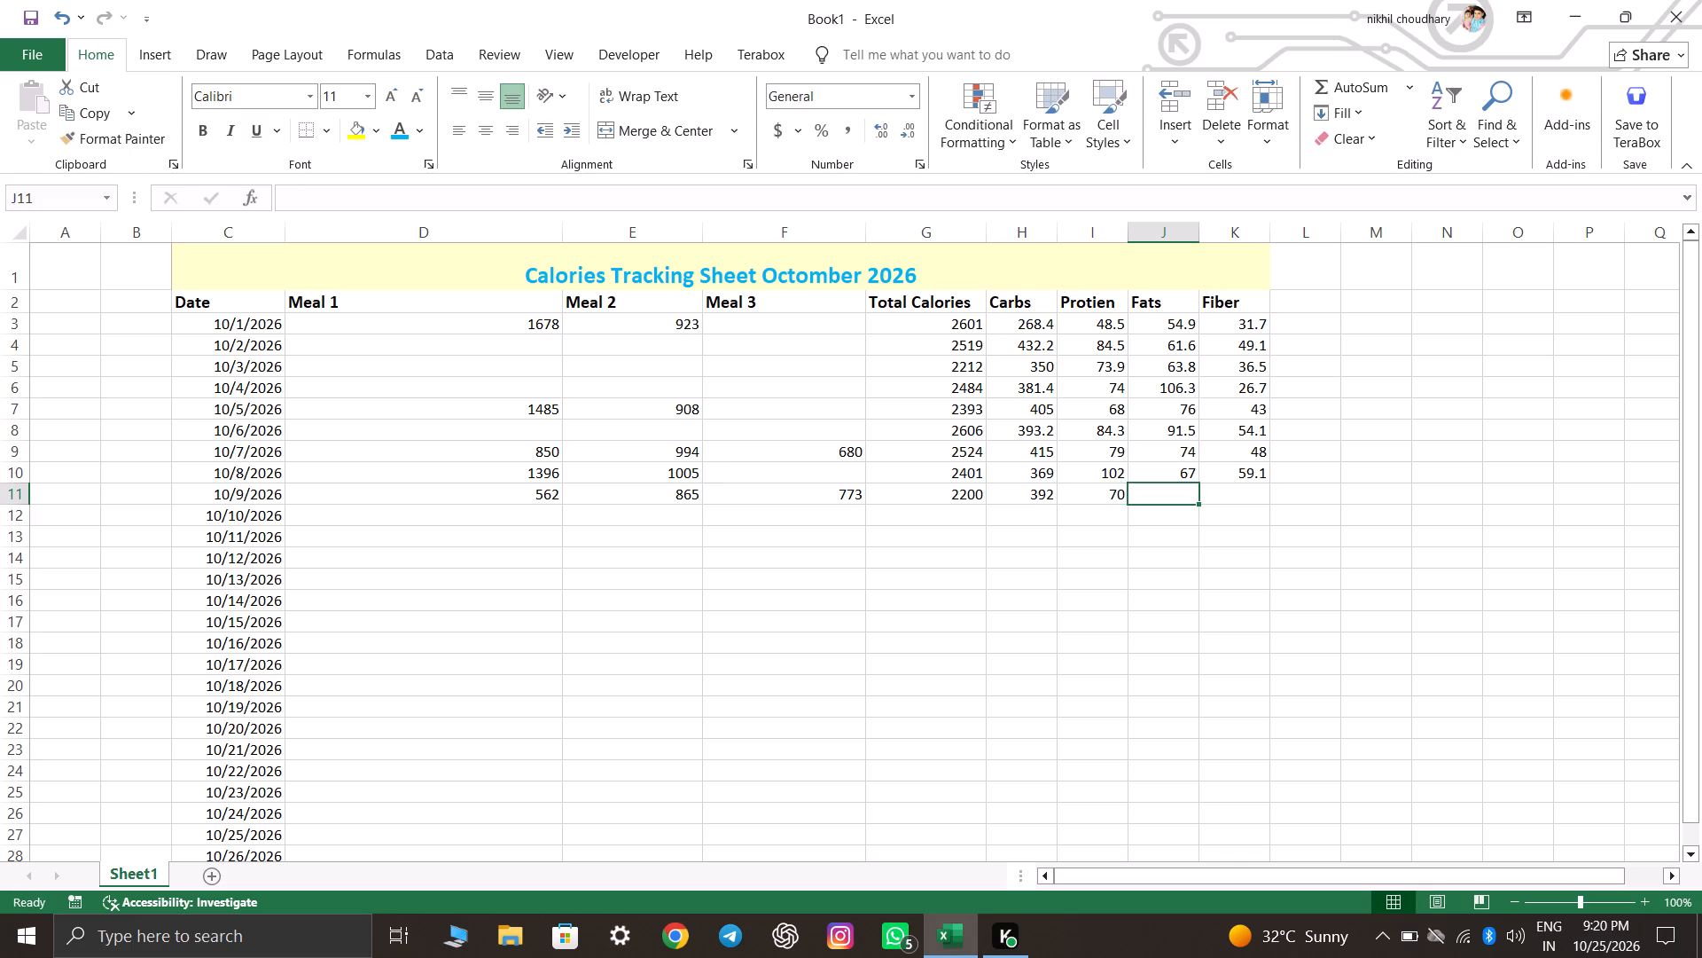
pyautogui.write('46')
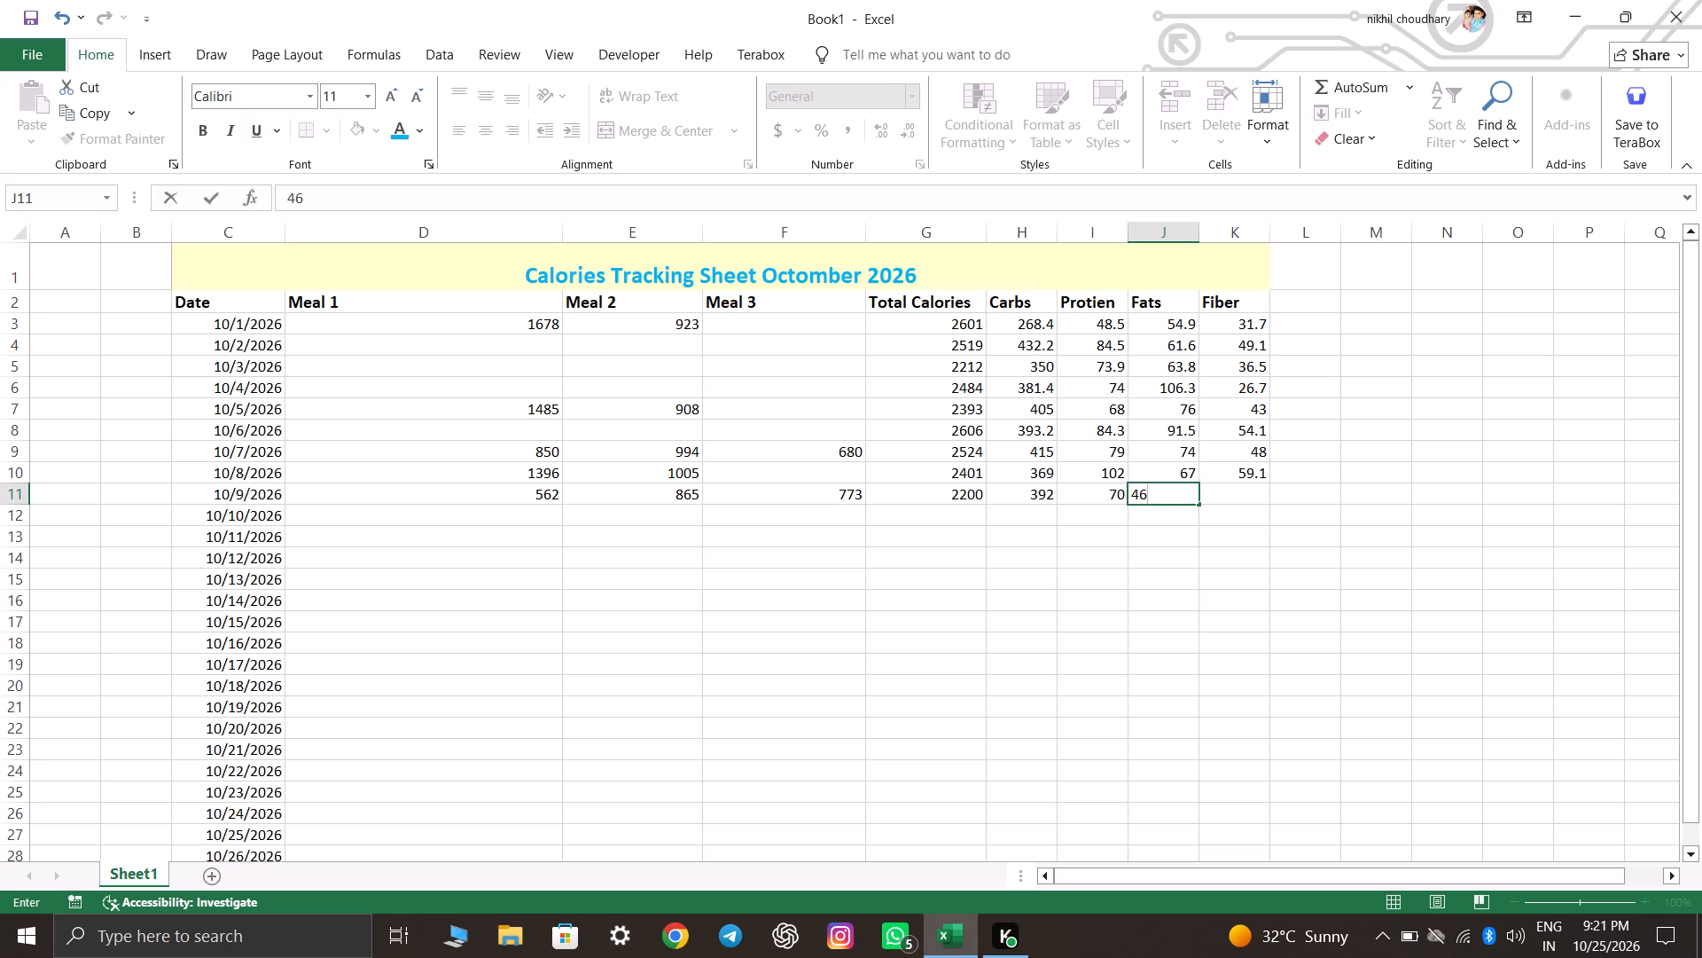
pyautogui.write('51')
pyautogui.press('BackSpace')
pyautogui.press('BackSpace')
pyautogui.press('Right')
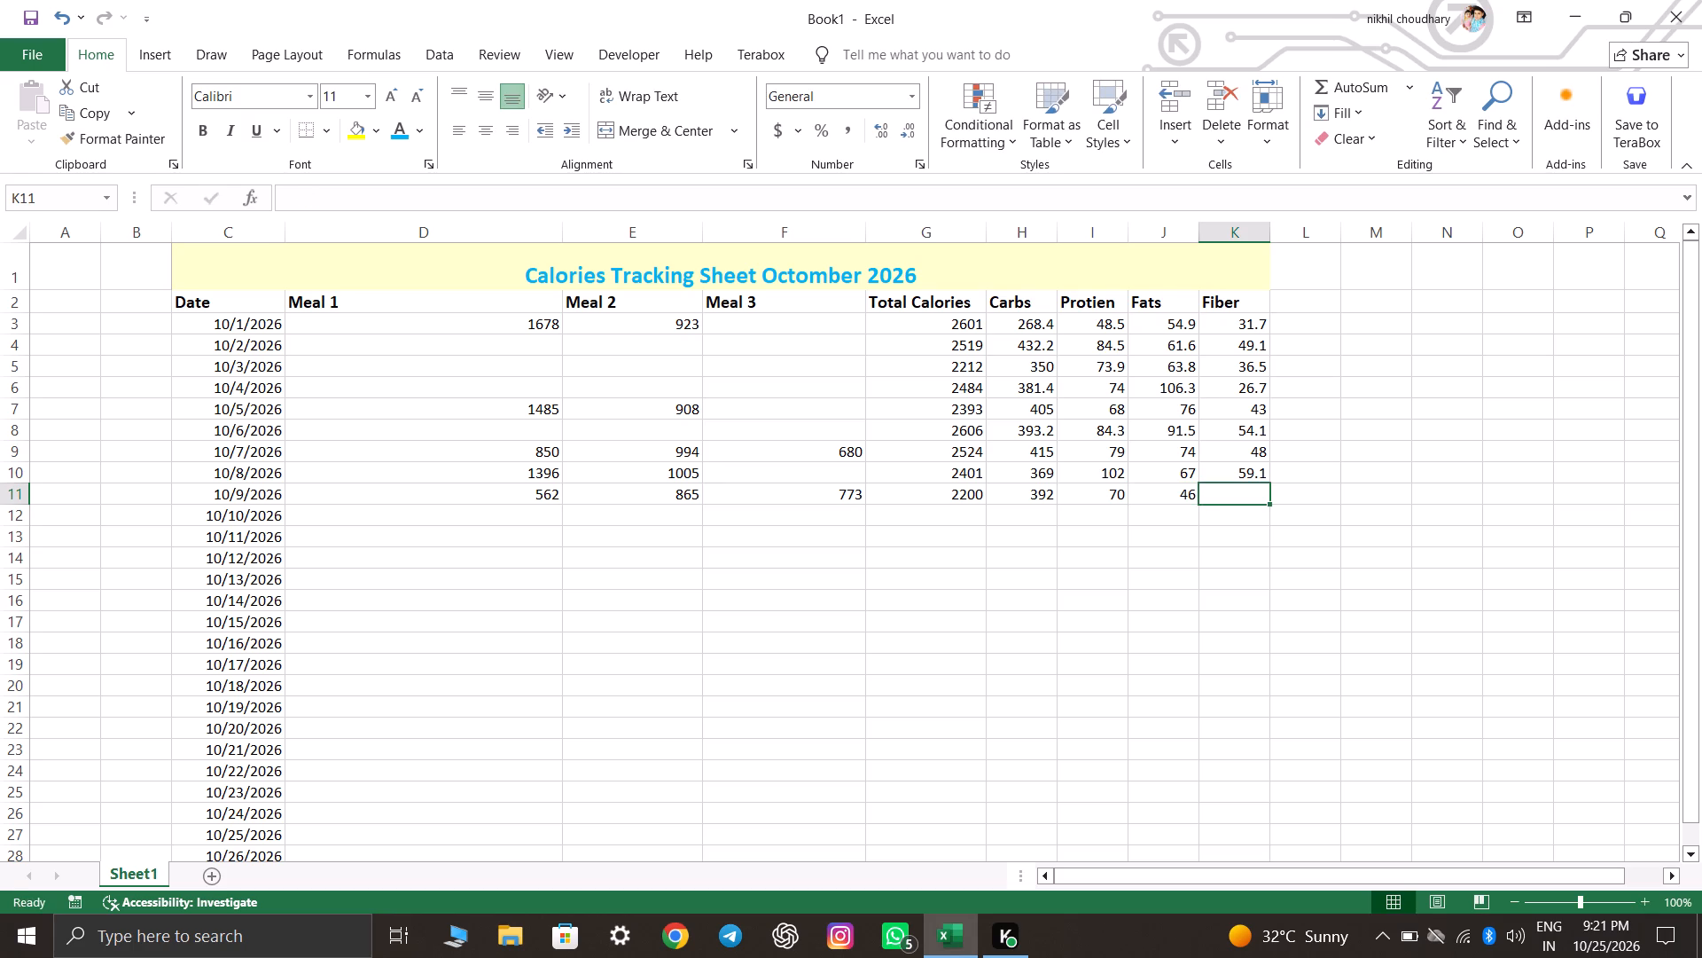
pyautogui.write('51')
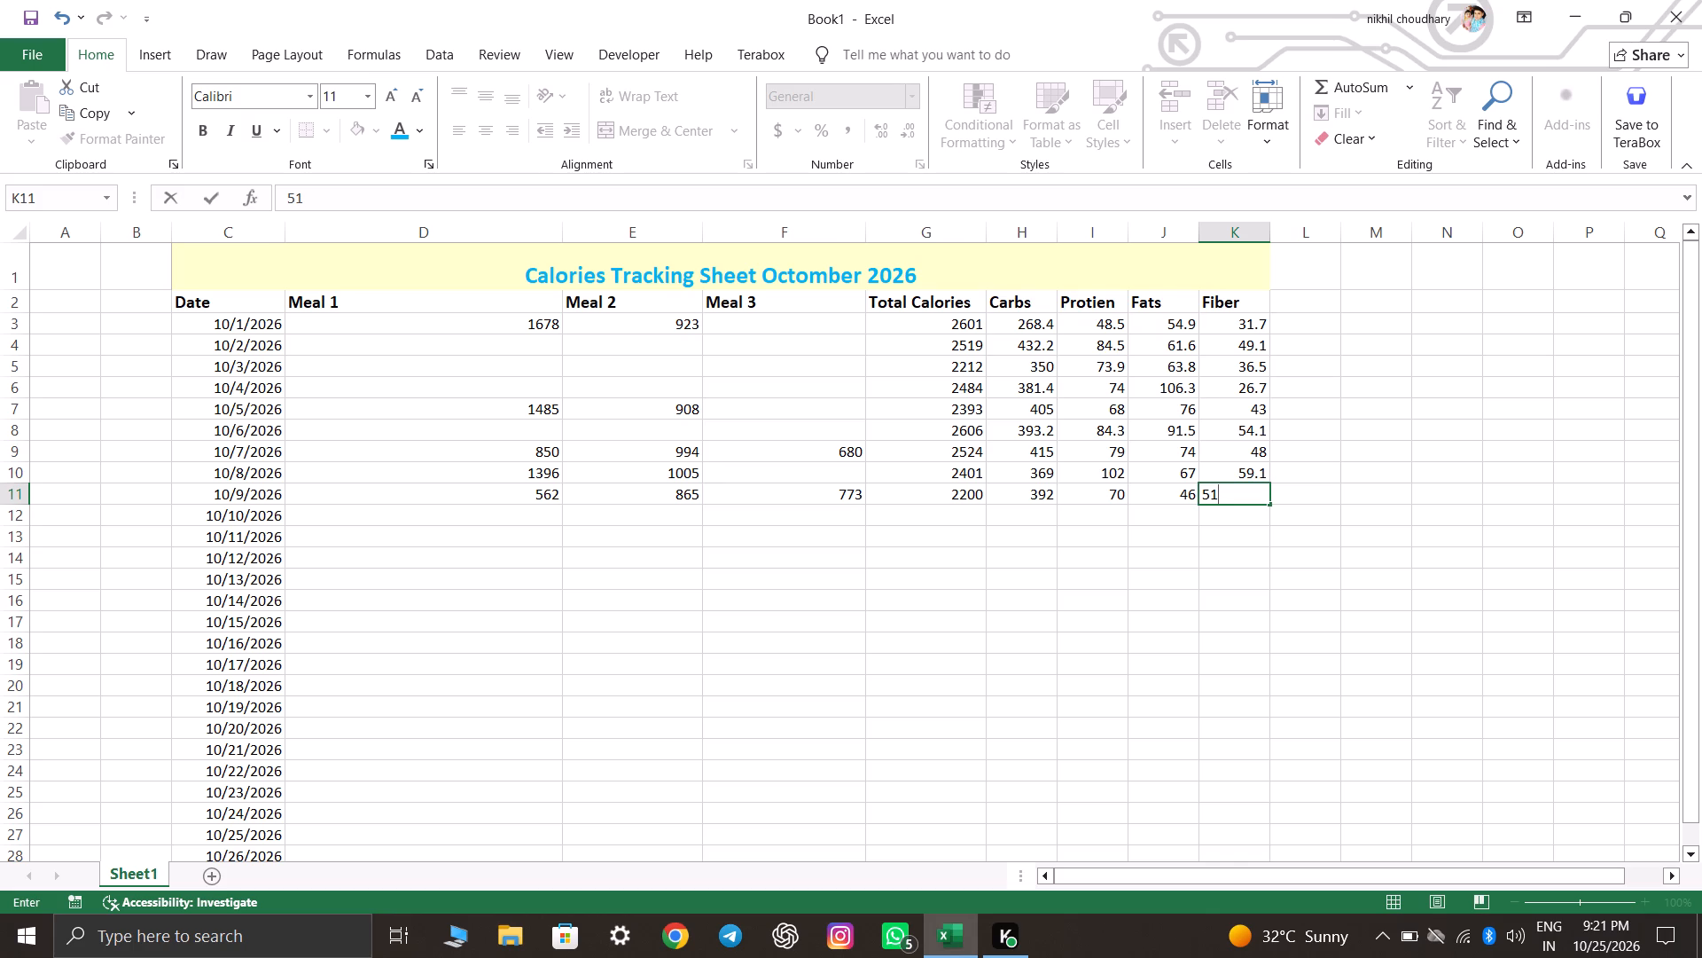
# Enter 1292 for Meal 1 and 1012 for Meal 2 in the 10/10/2026 row.
pyautogui.click(478, 514)
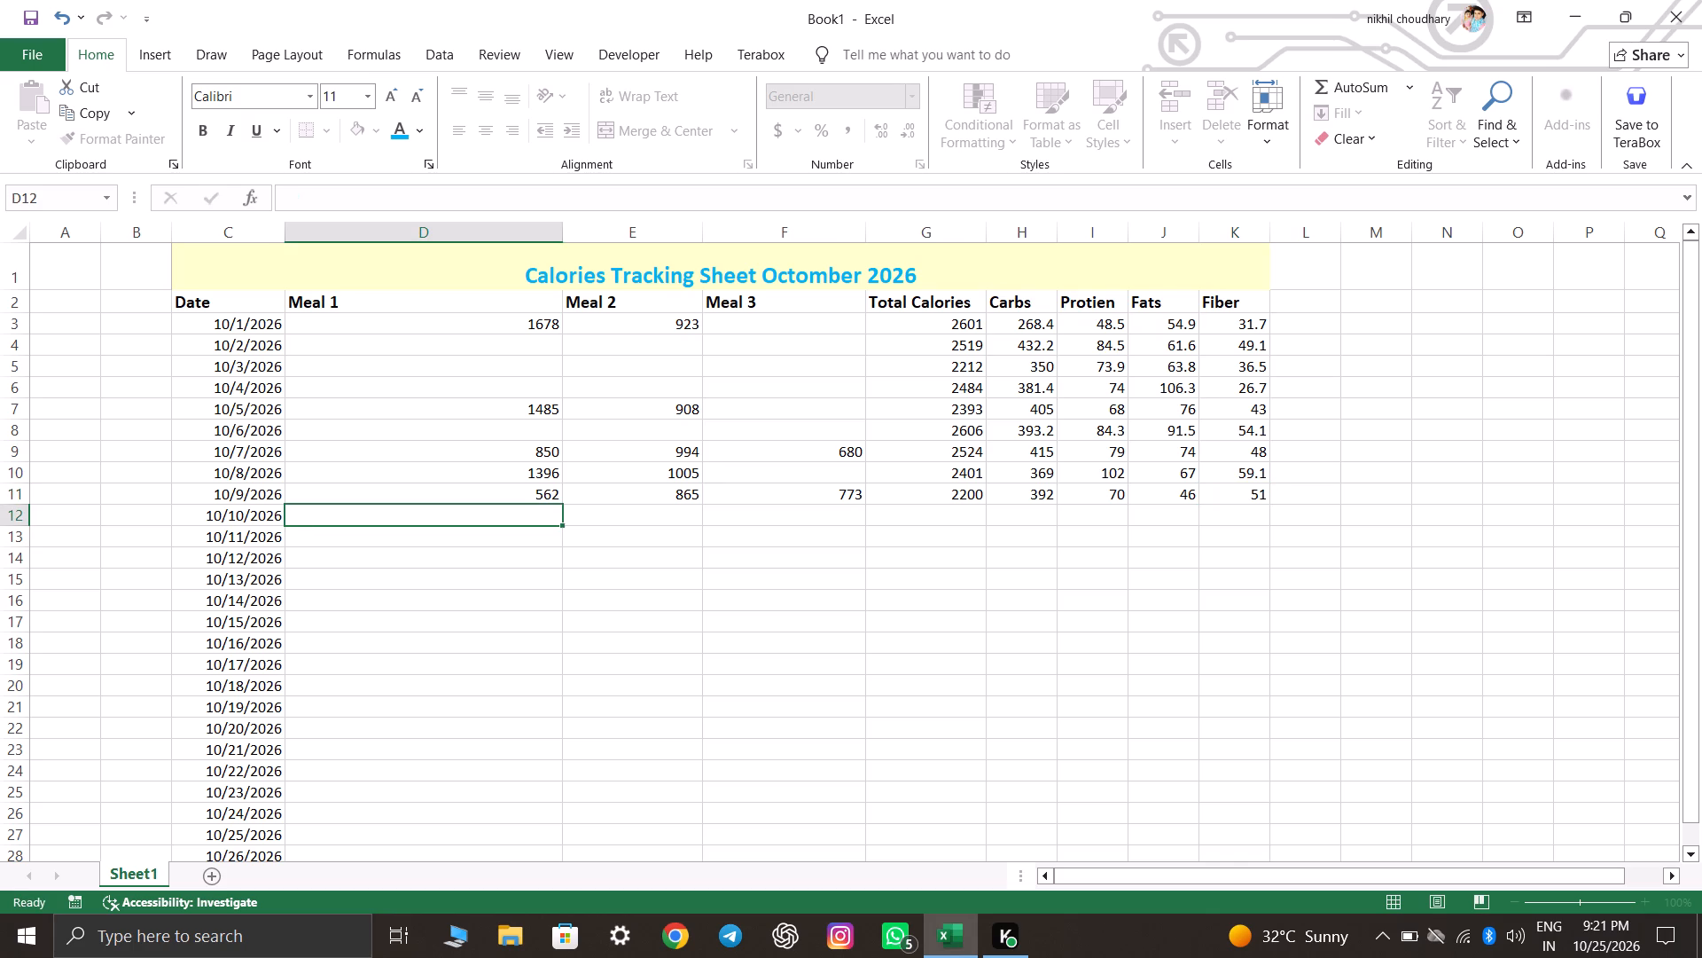
pyautogui.write('1292')
pyautogui.press('Right')
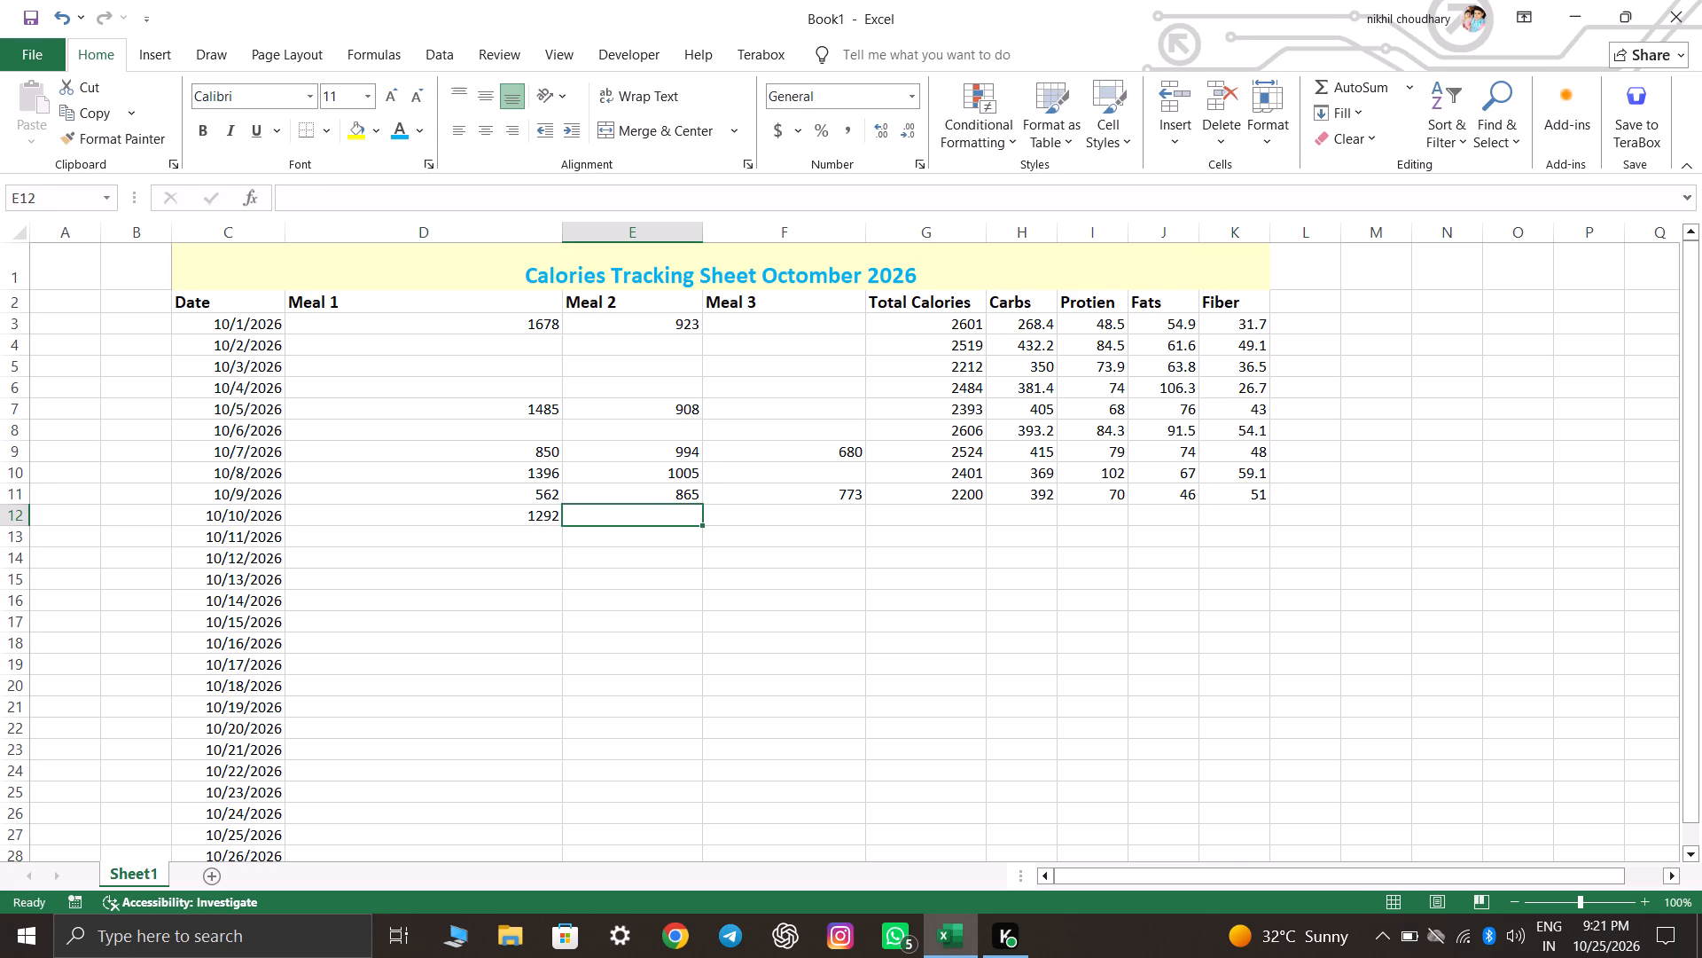
pyautogui.write('1012')
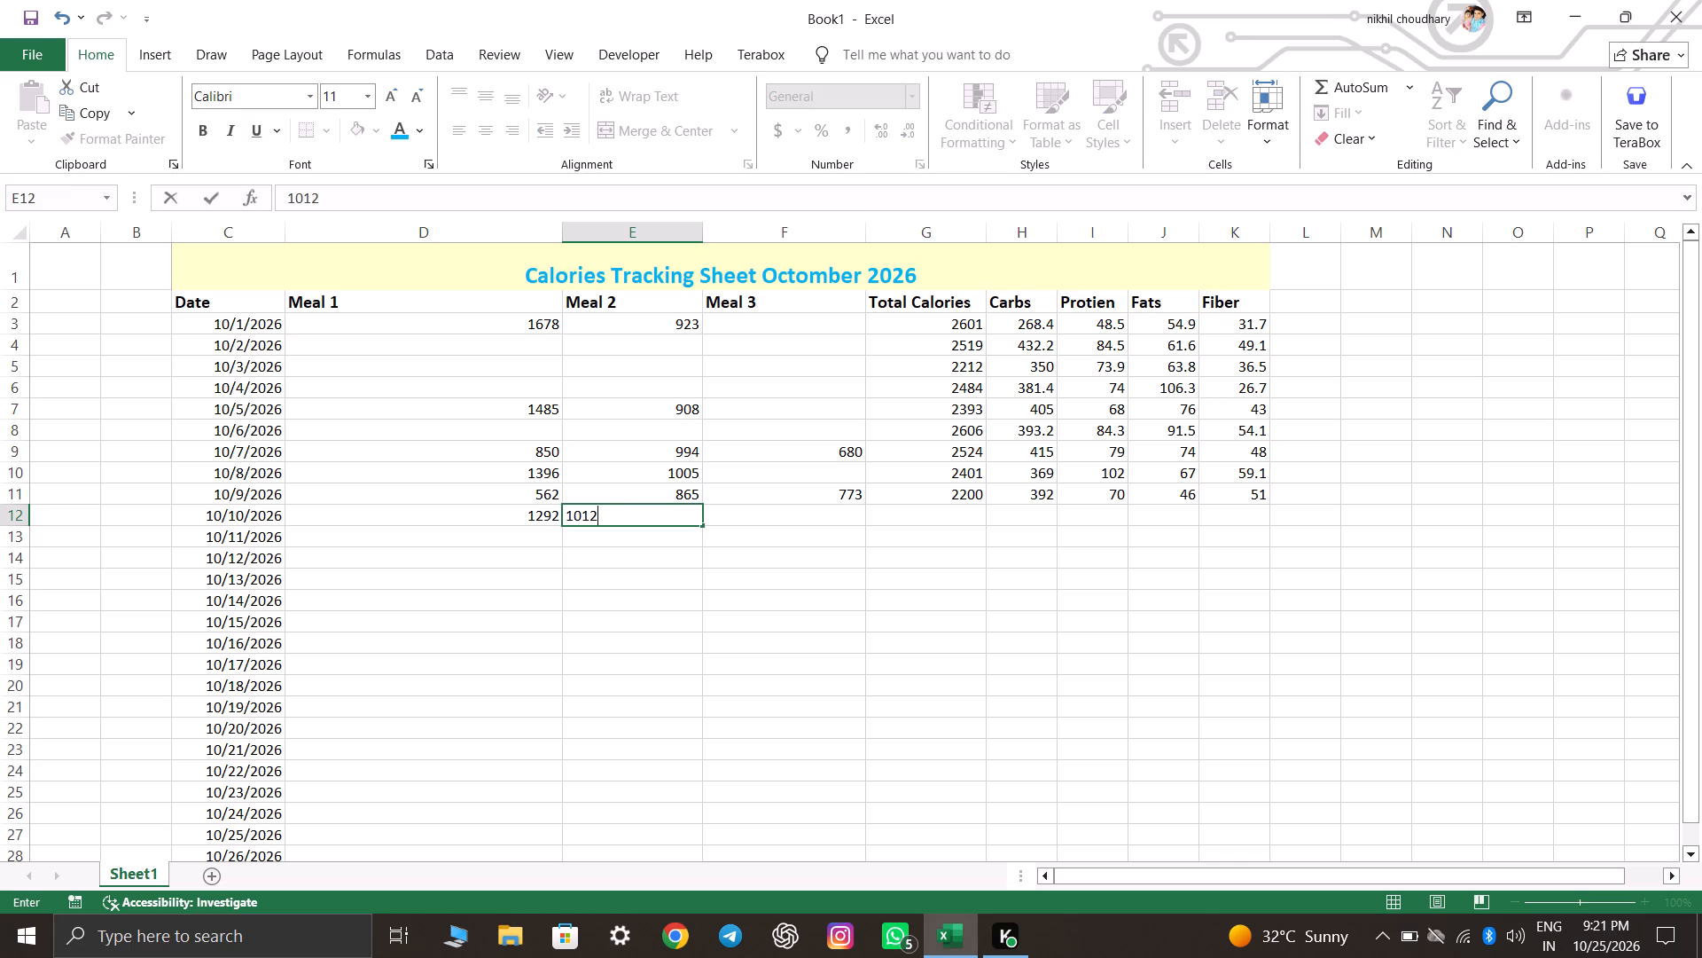
# Calculate the 10/10/2026 total calories in G12 with a SUM formula adding the meal cells D12, E12 and F12.
pyautogui.click(919, 505)
pyautogui.write('=SUM')
pyautogui.press('Tab')
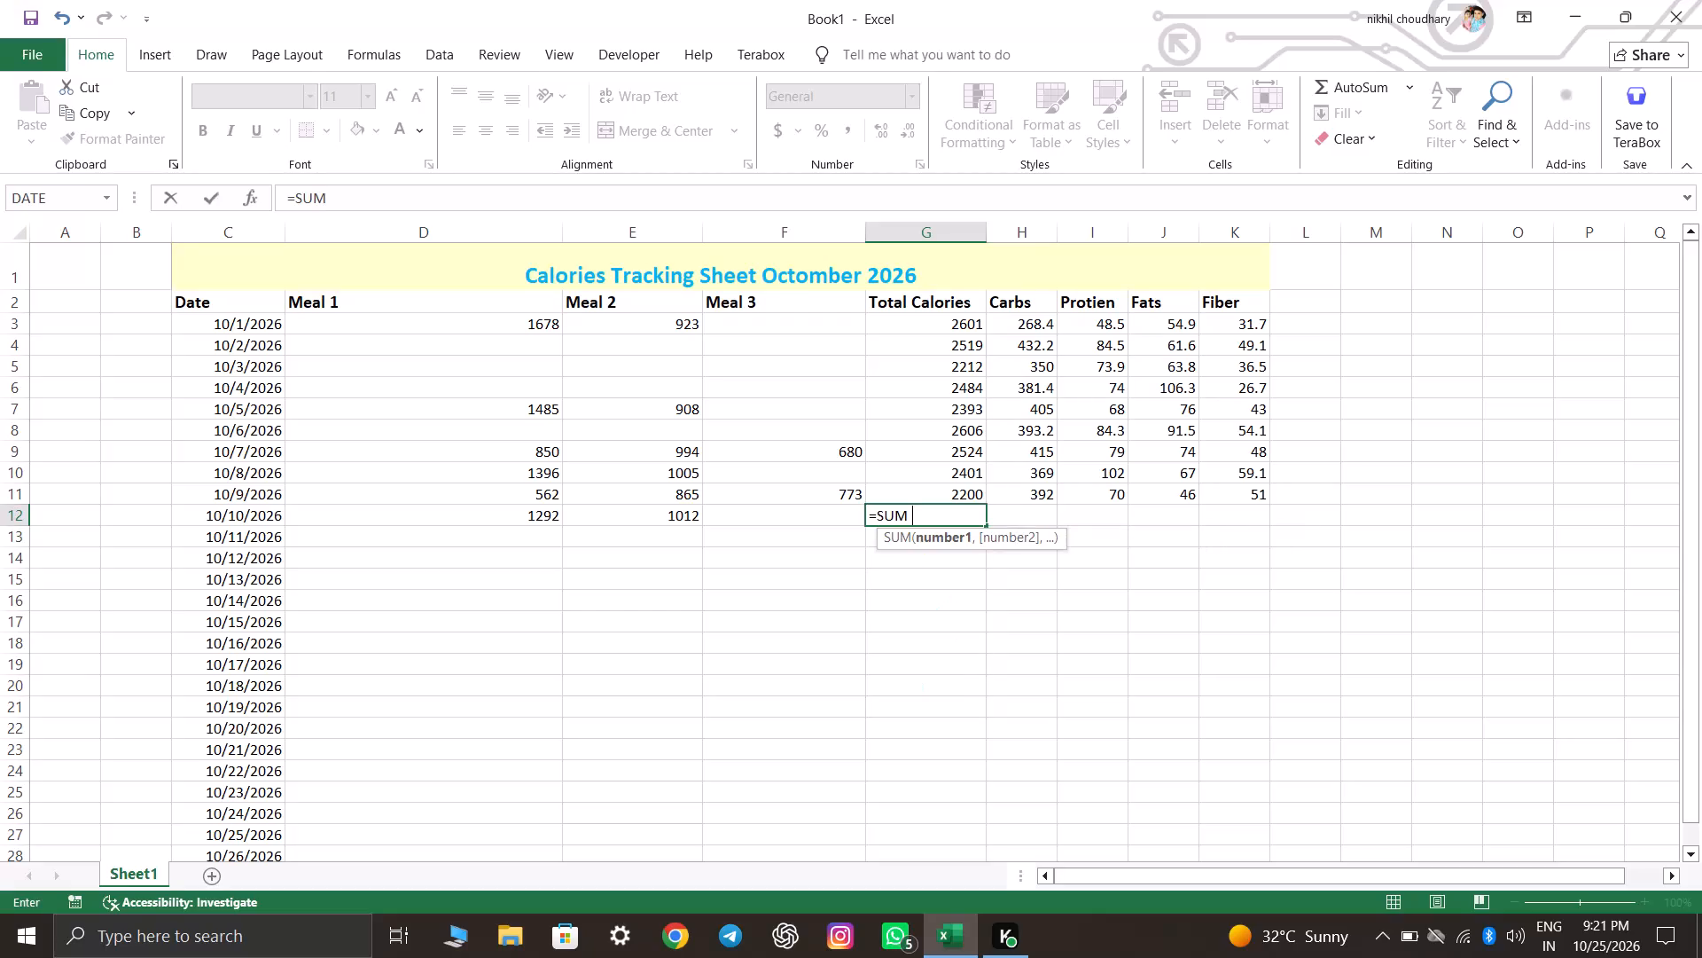
pyautogui.click(557, 514)
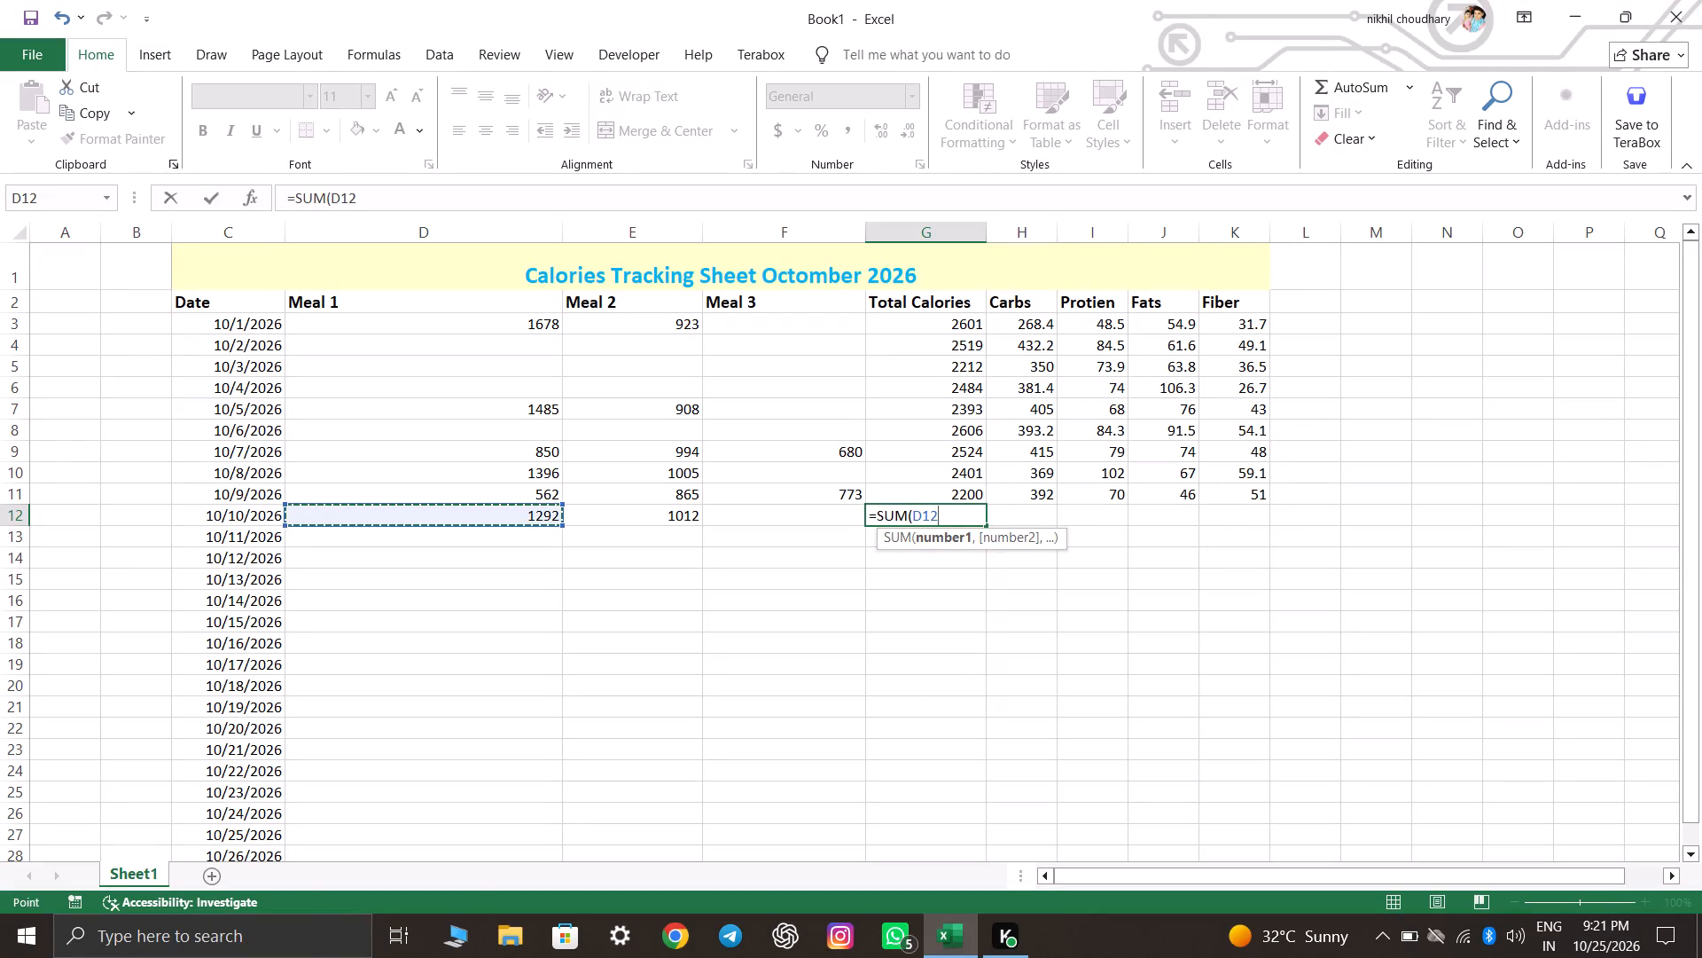
pyautogui.press(',')
pyautogui.click(653, 519)
pyautogui.press(',')
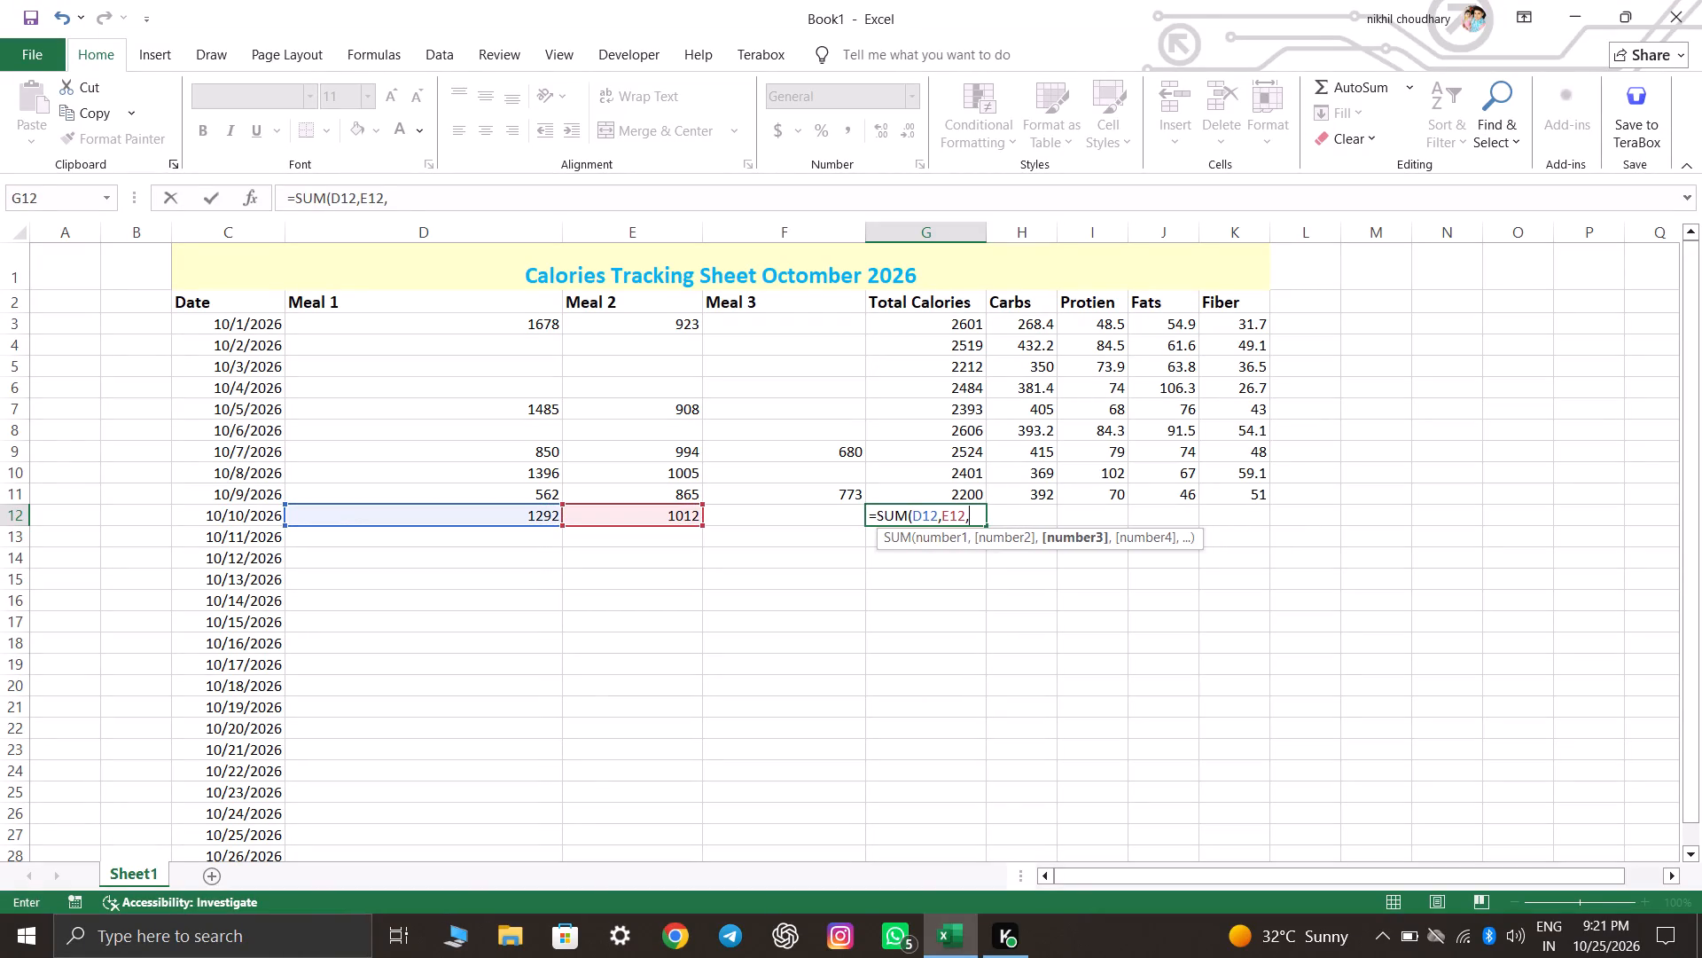
pyautogui.click(793, 520)
pyautogui.press('Return')
# Enter carbs 342, protein 63, fats 76 and fiber 18 in the 10/10/2026 row.
pyautogui.click(1028, 517)
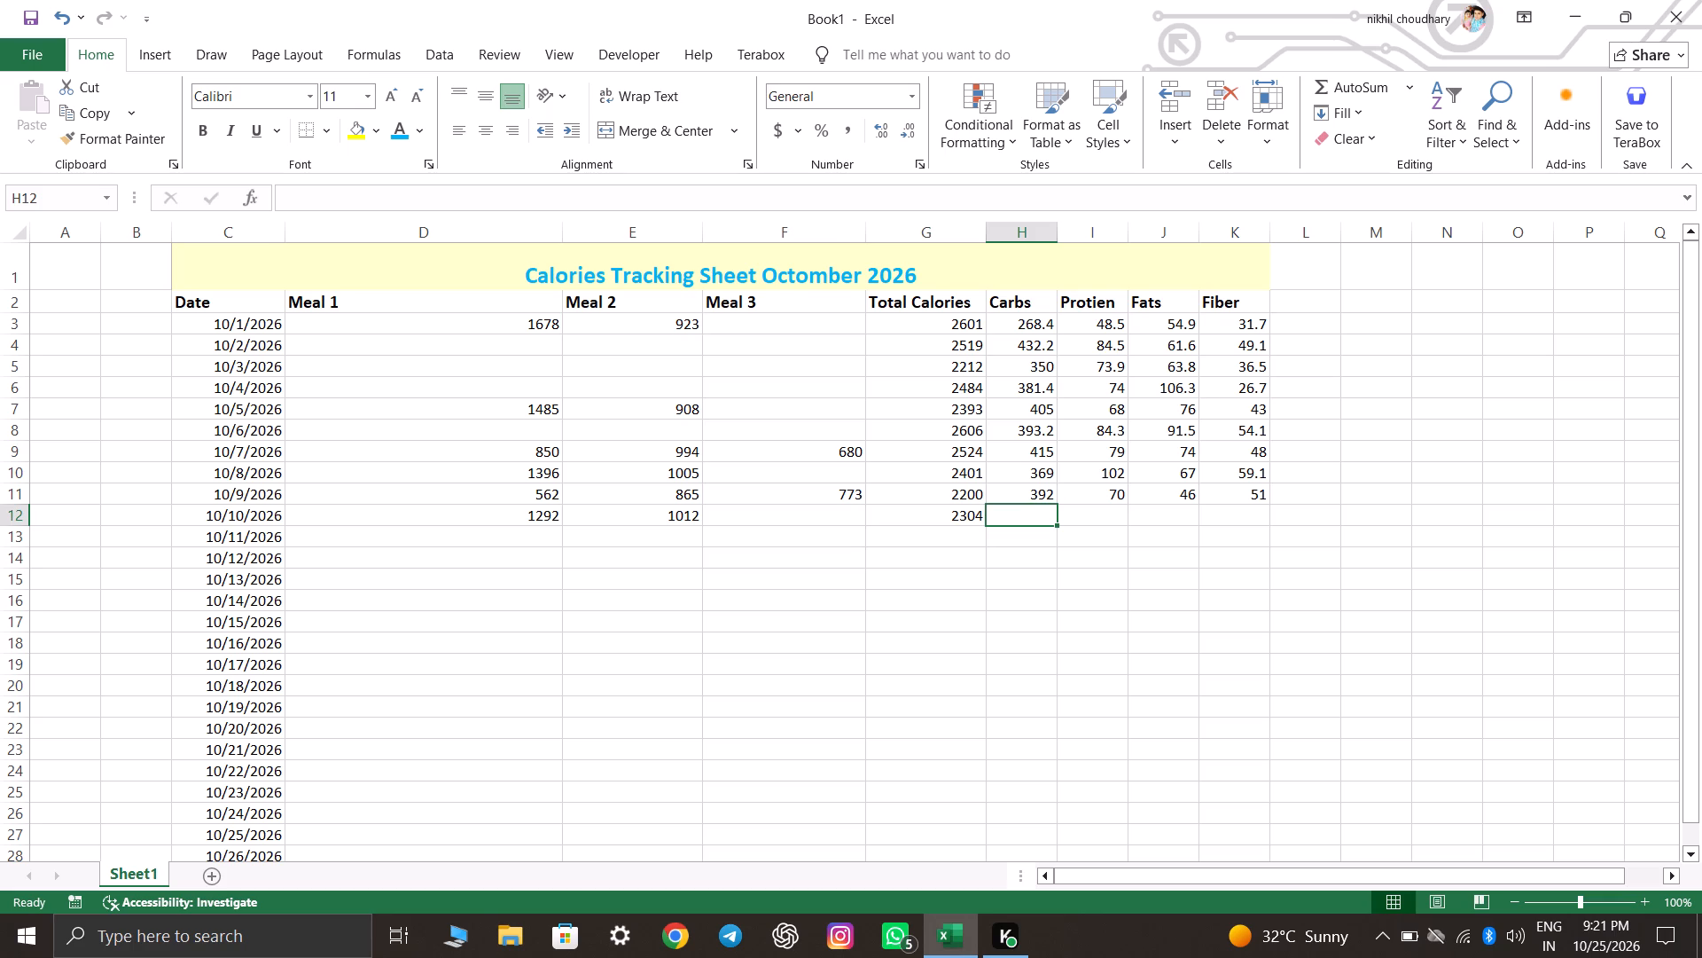
pyautogui.write('342')
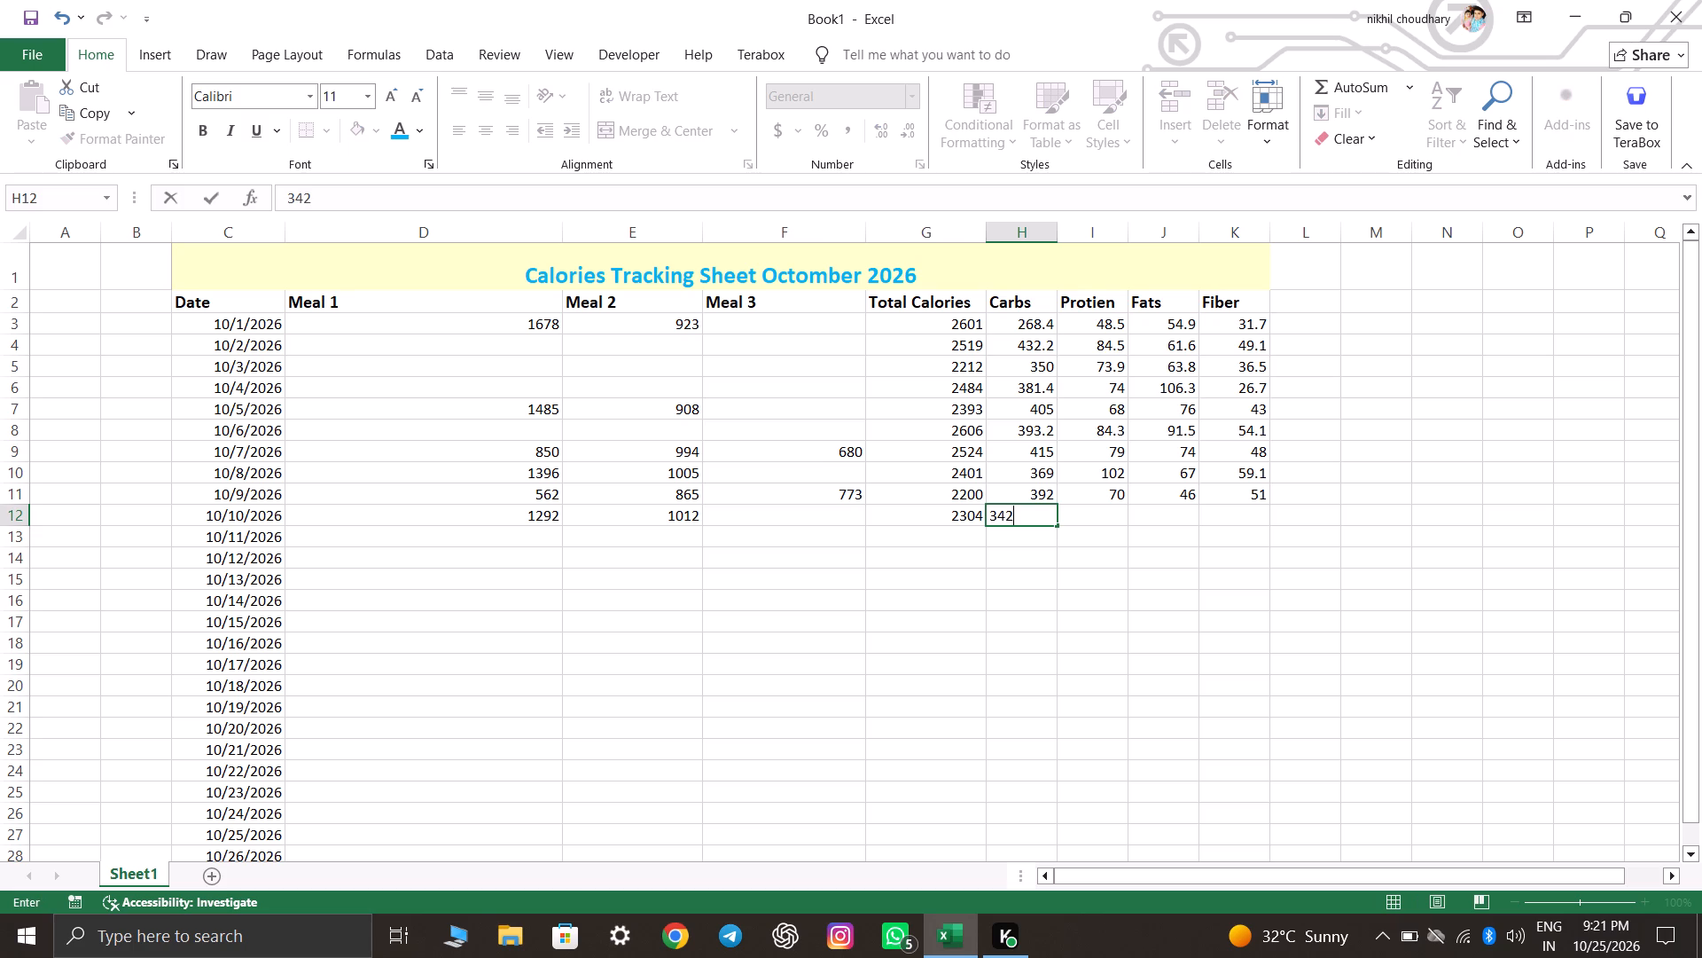
pyautogui.press('Right')
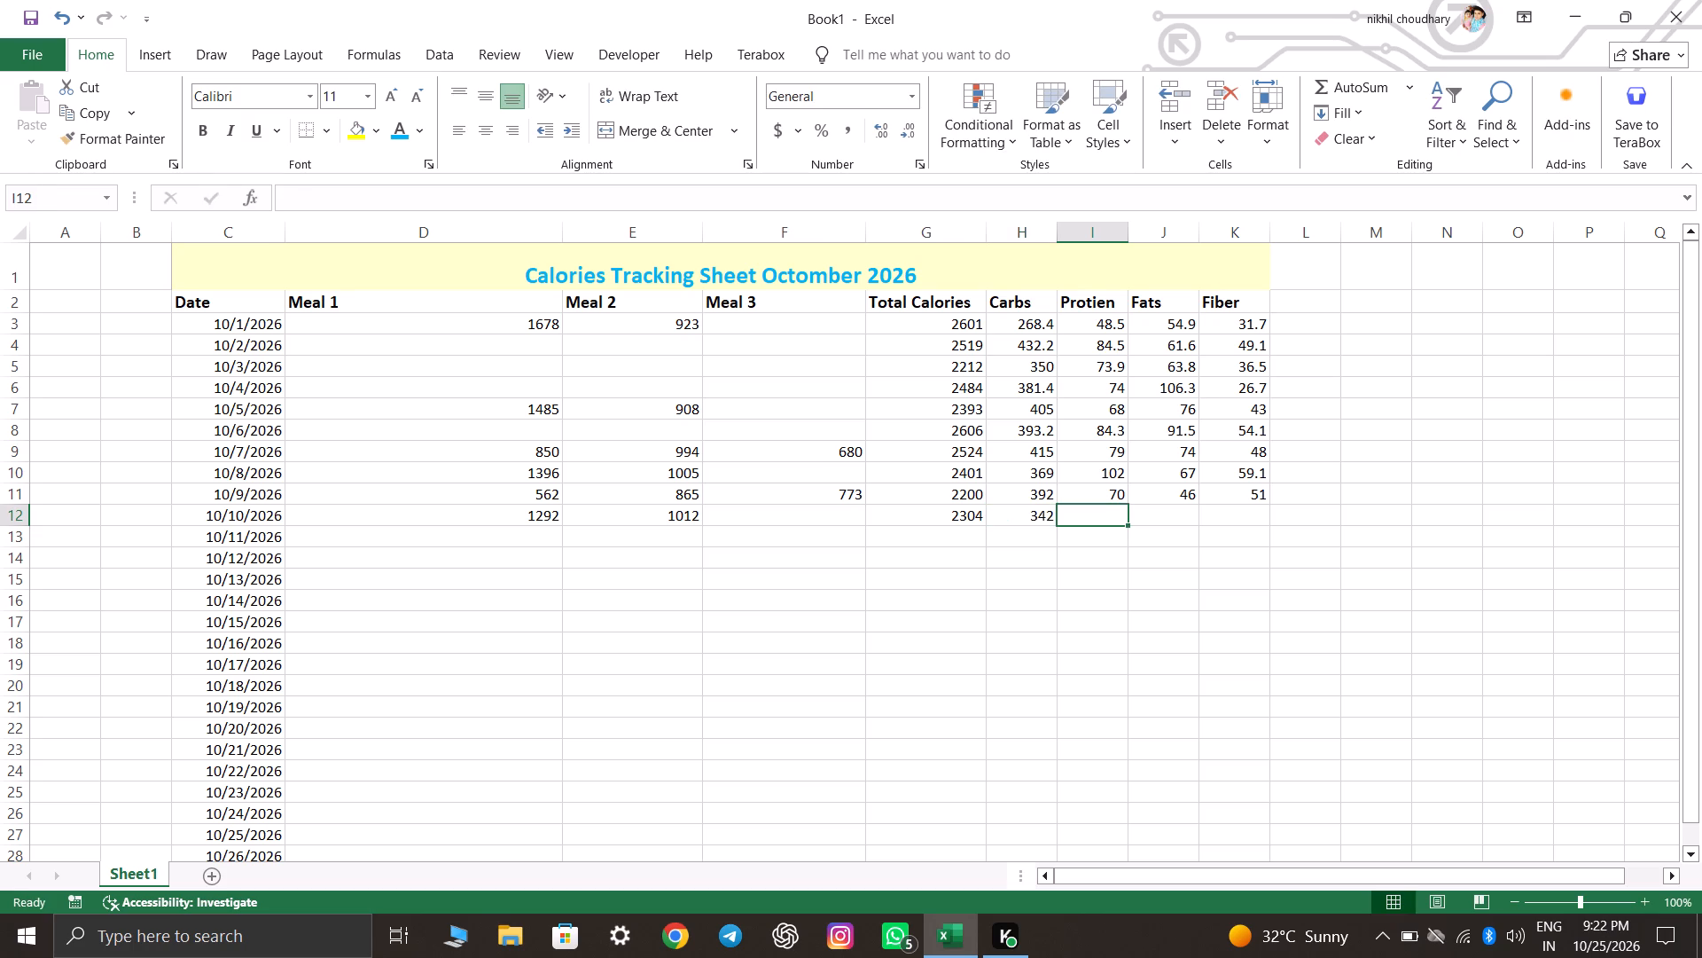
pyautogui.press('3')
pyautogui.press('BackSpace')
pyautogui.write('63')
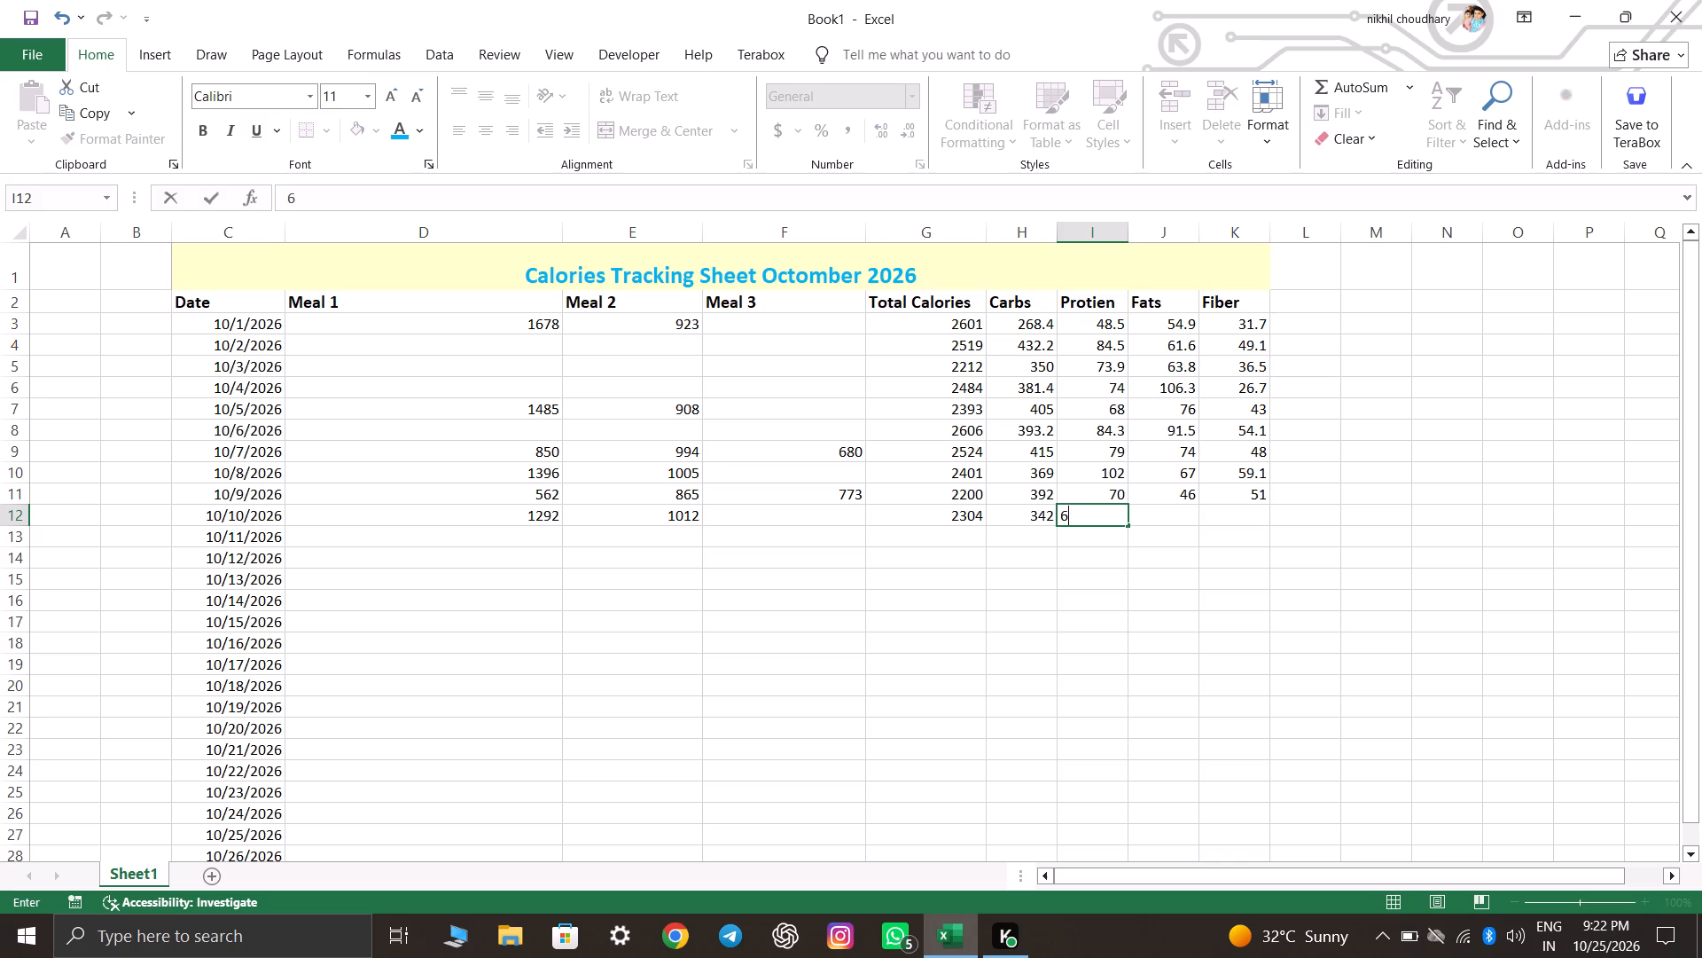
pyautogui.press('Right')
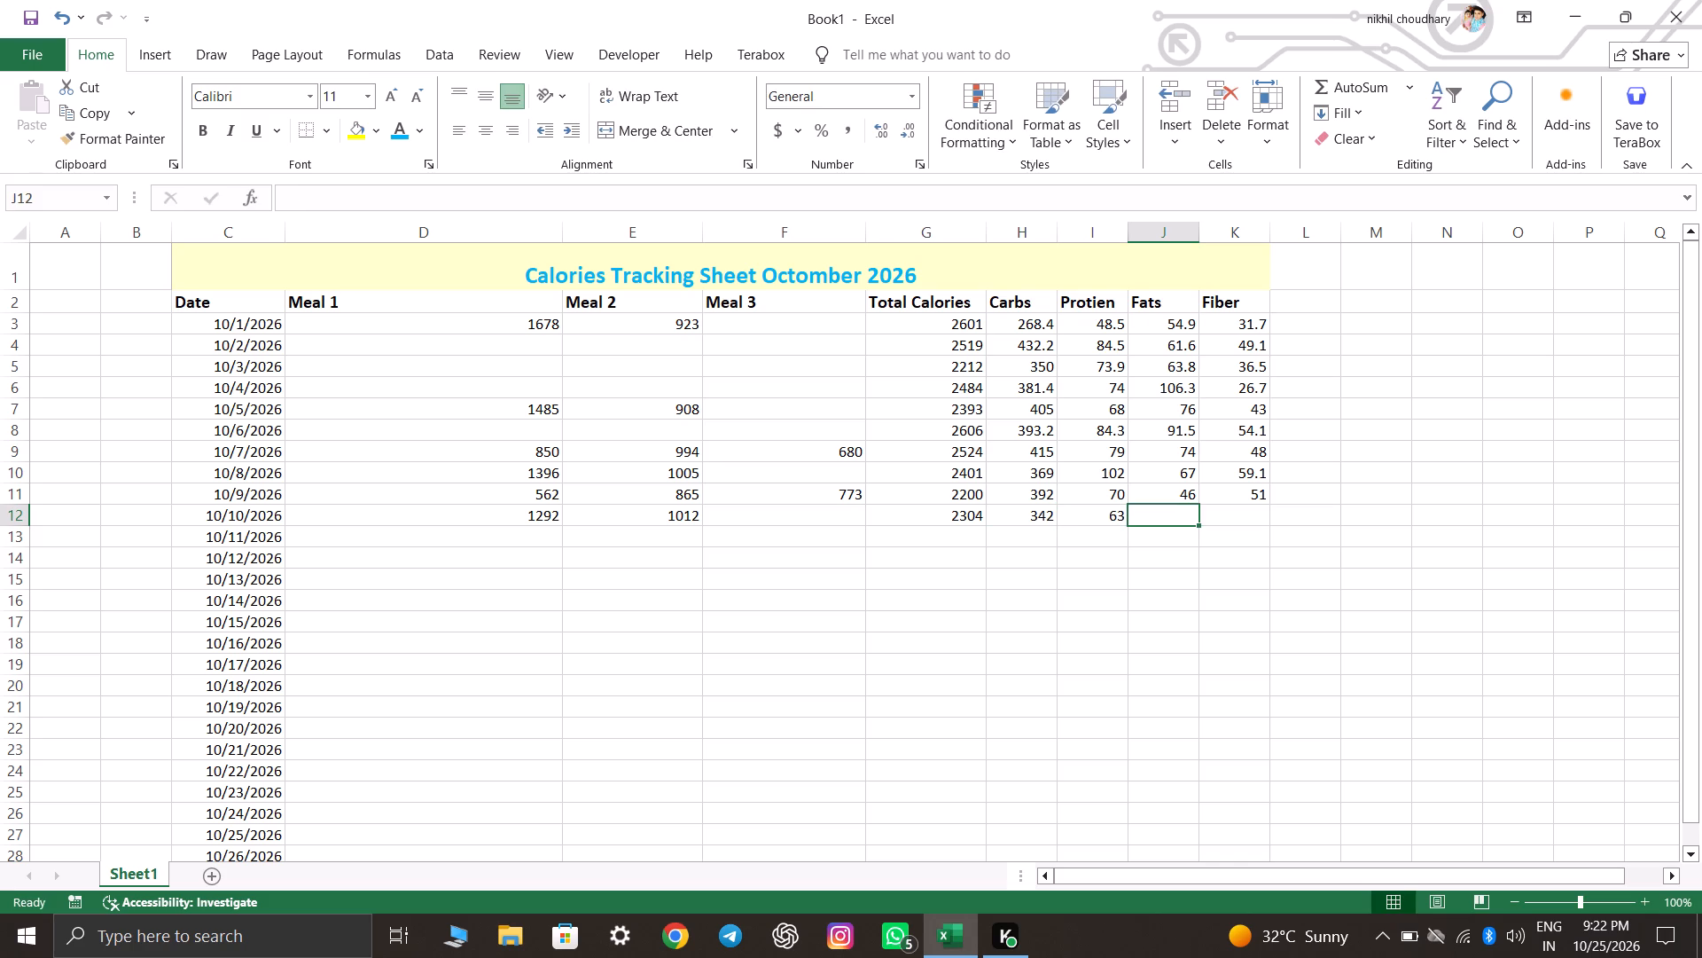
pyautogui.write('76')
pyautogui.press('Right')
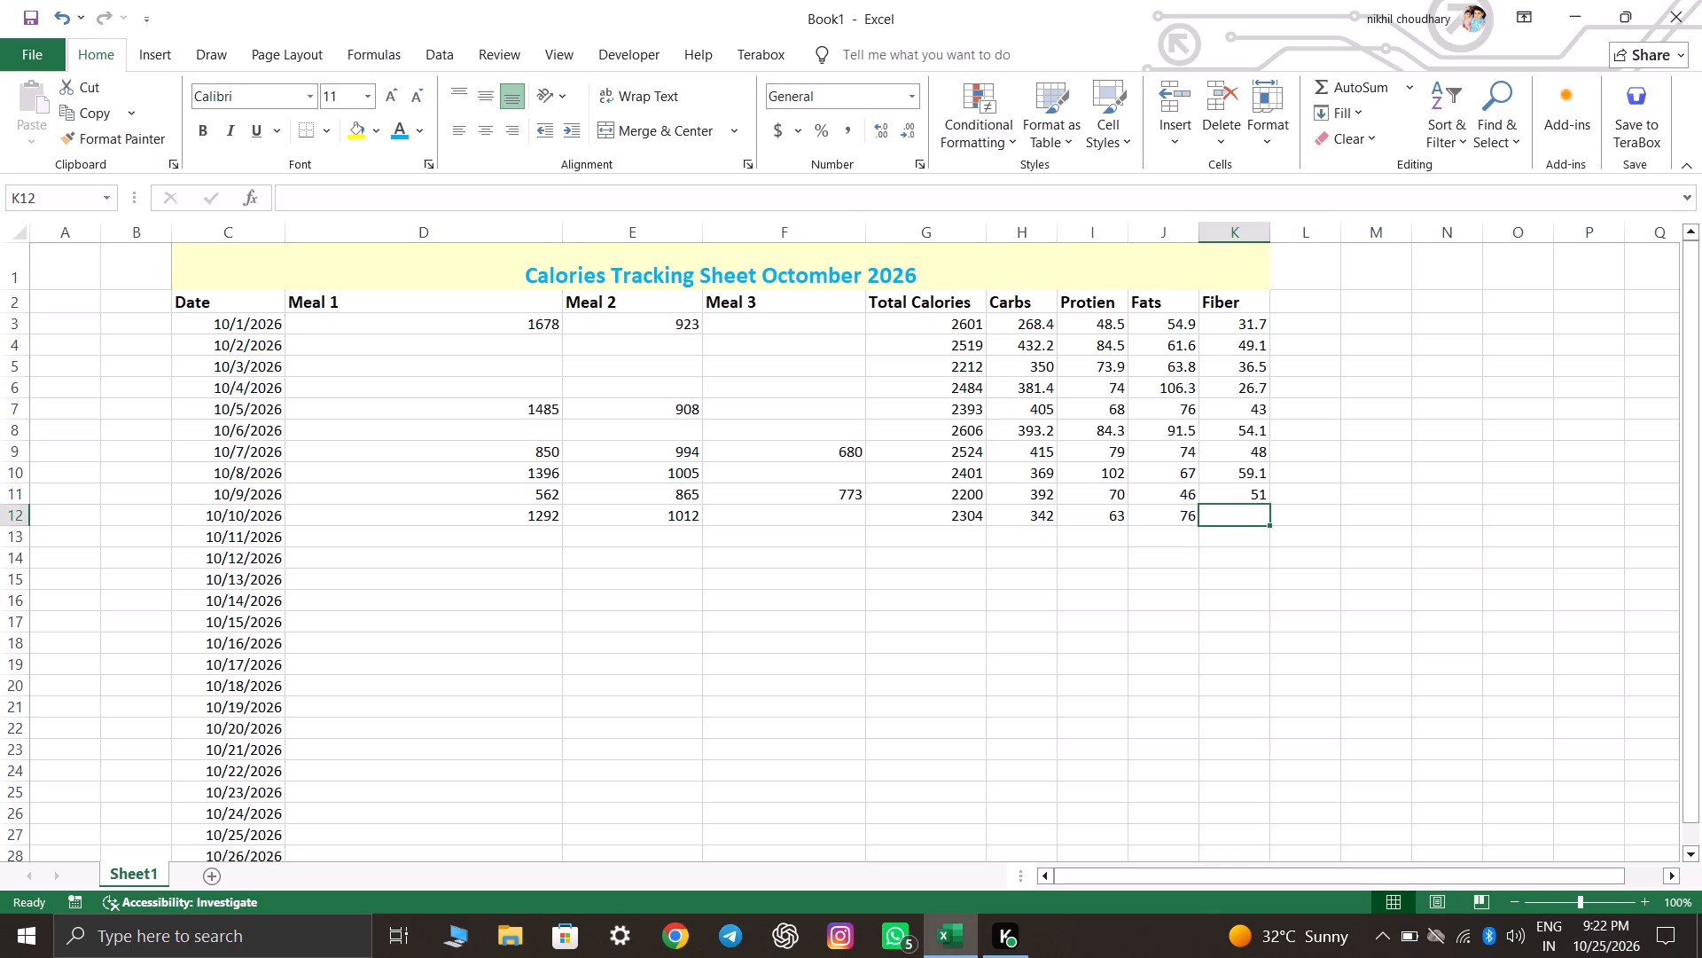
pyautogui.write('18')
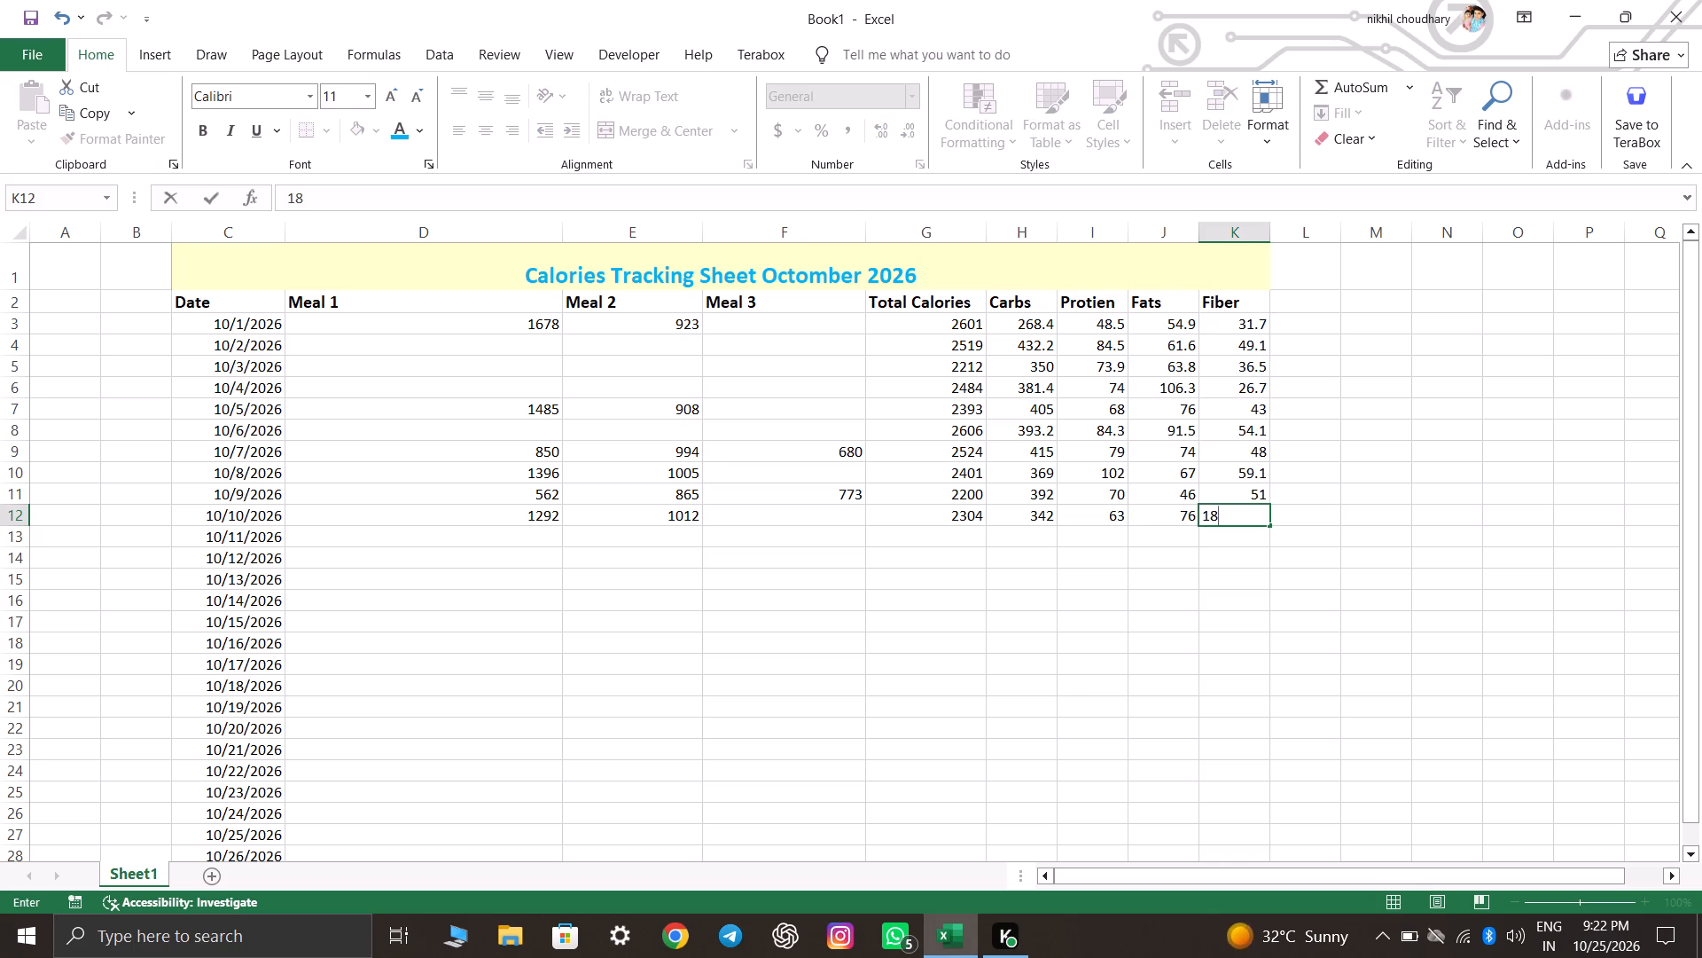
# Enter 875 for Meal 1, 693 for Meal 2 and 805 for Meal 3 in the 10/11/2026 row.
pyautogui.press('Left')
pyautogui.press('Left')
pyautogui.press('Left')
pyautogui.press('Left')
pyautogui.press('Left')
pyautogui.press('Left')
pyautogui.press('Left')
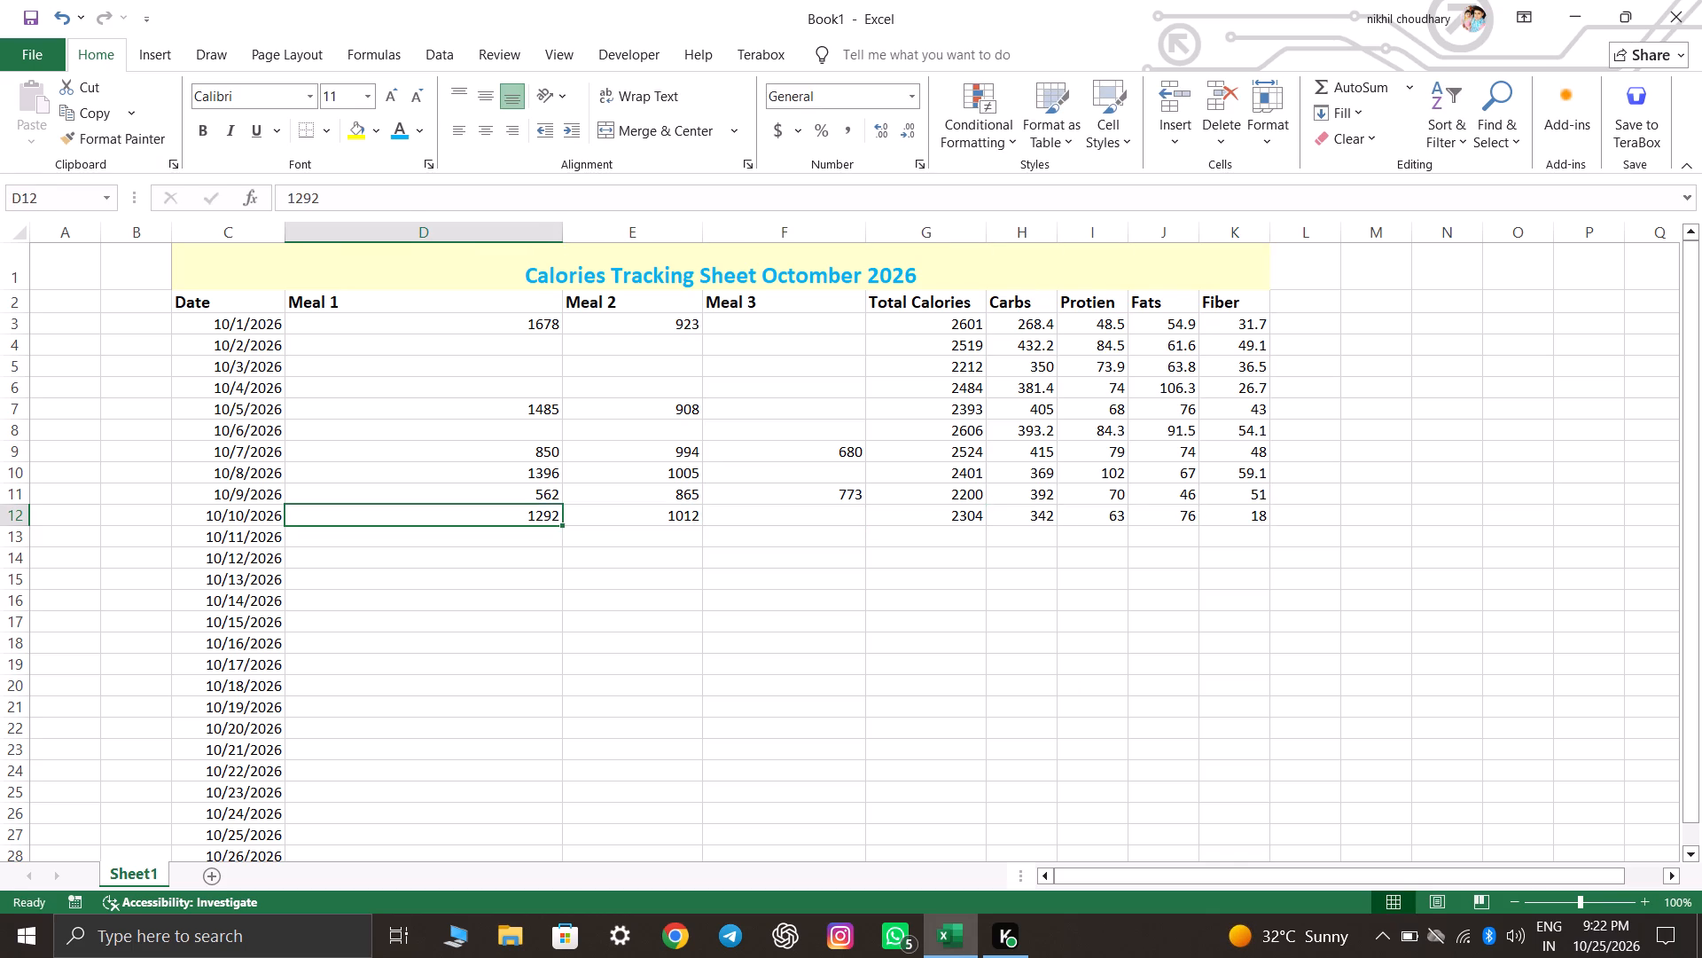
pyautogui.press('Return')
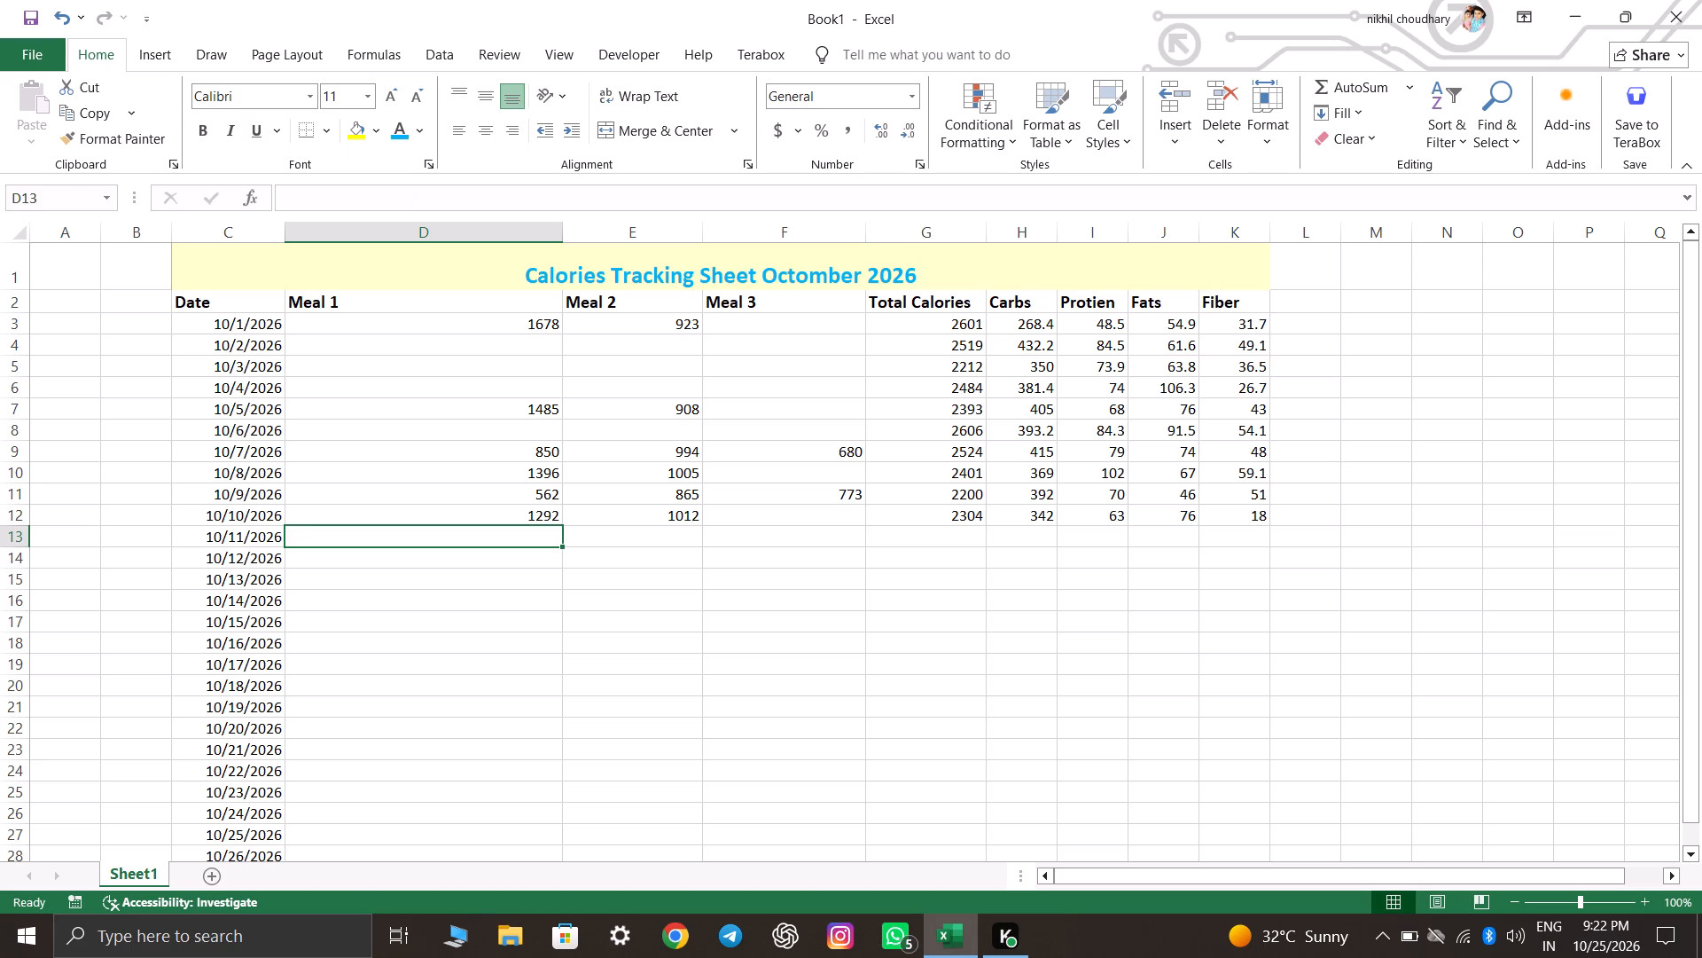
pyautogui.write('875')
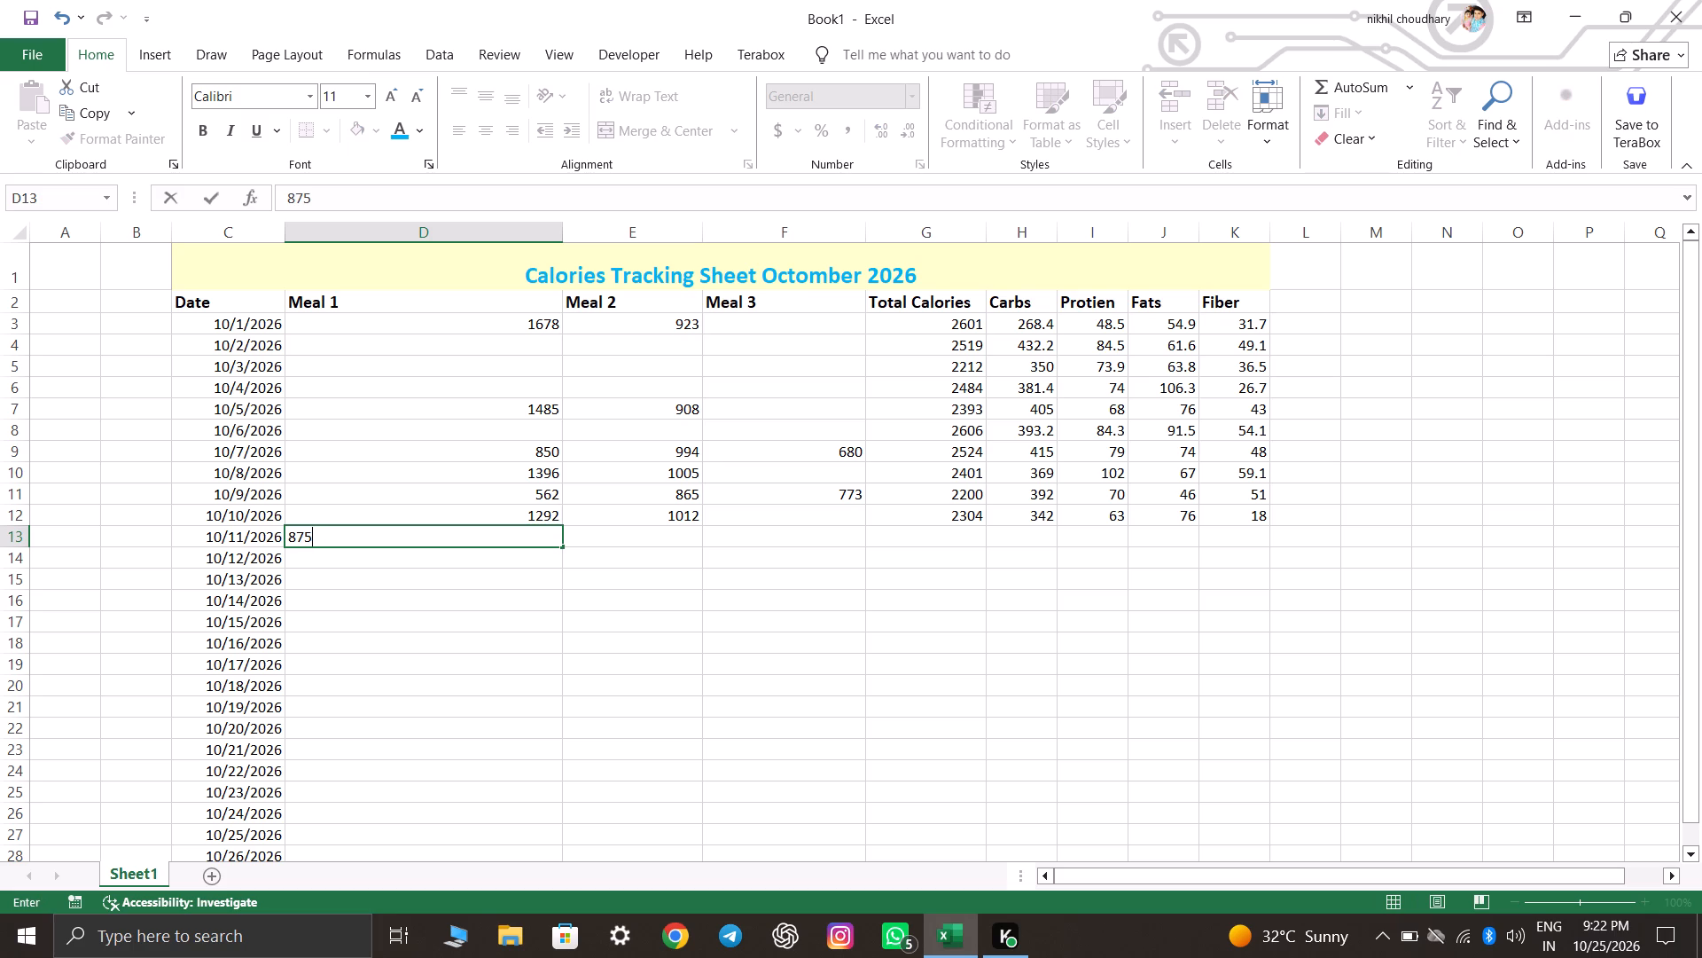
pyautogui.press('Right')
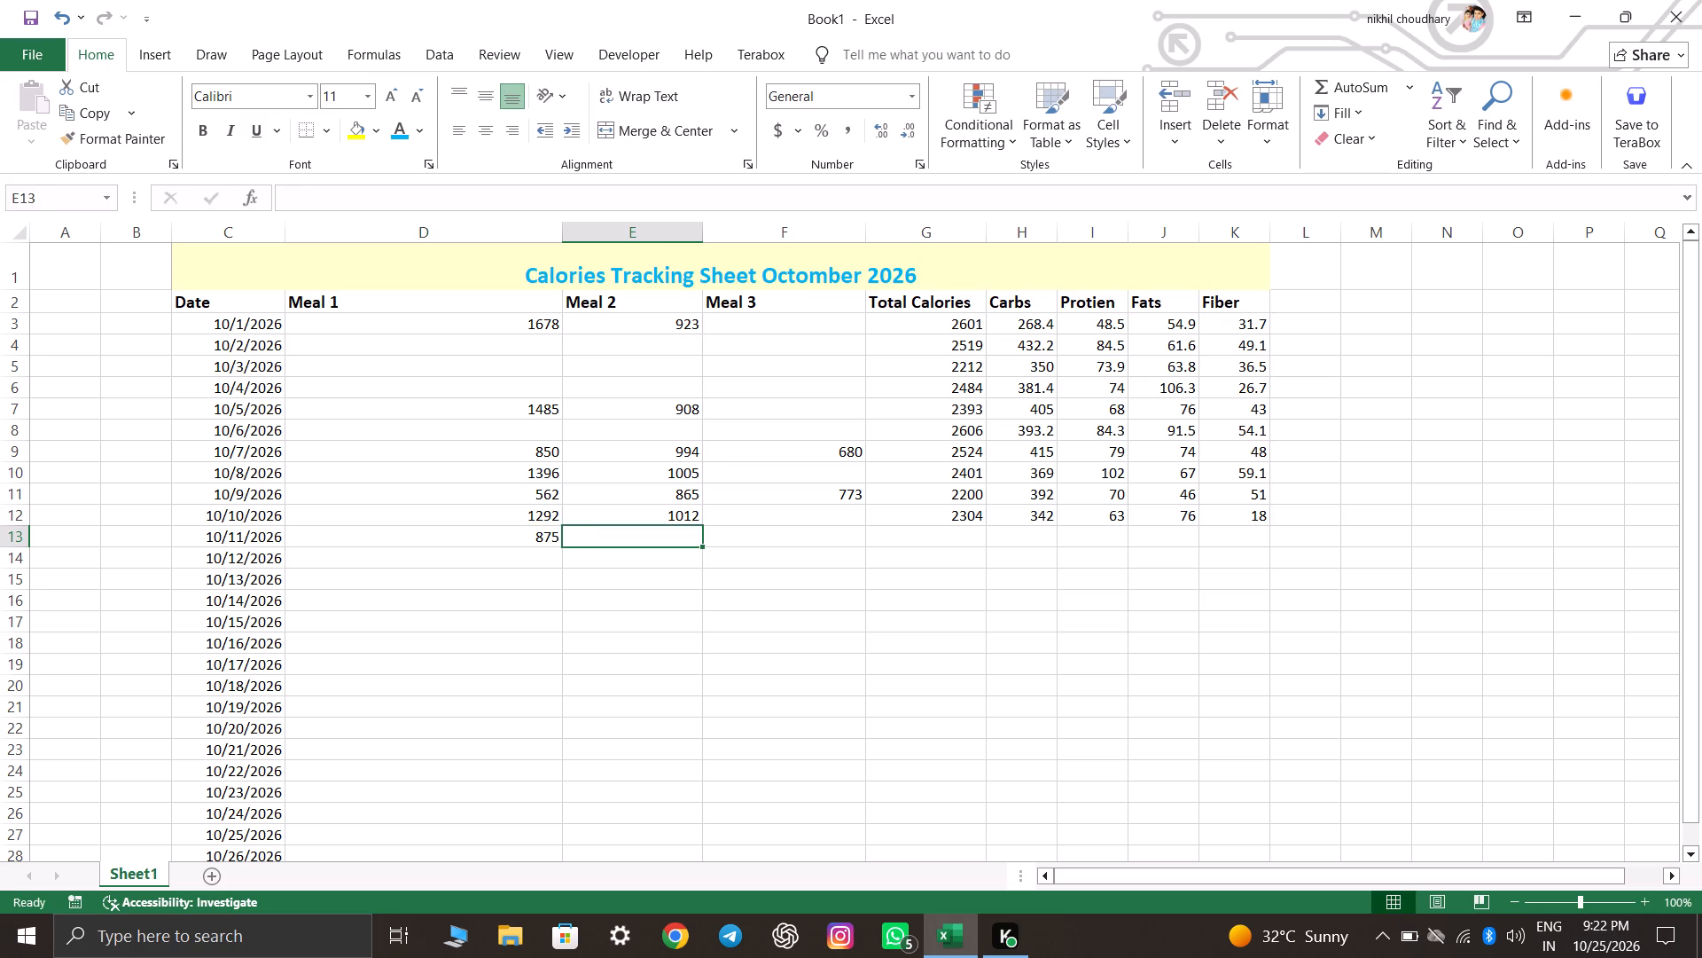
pyautogui.write('69')
pyautogui.press('3')
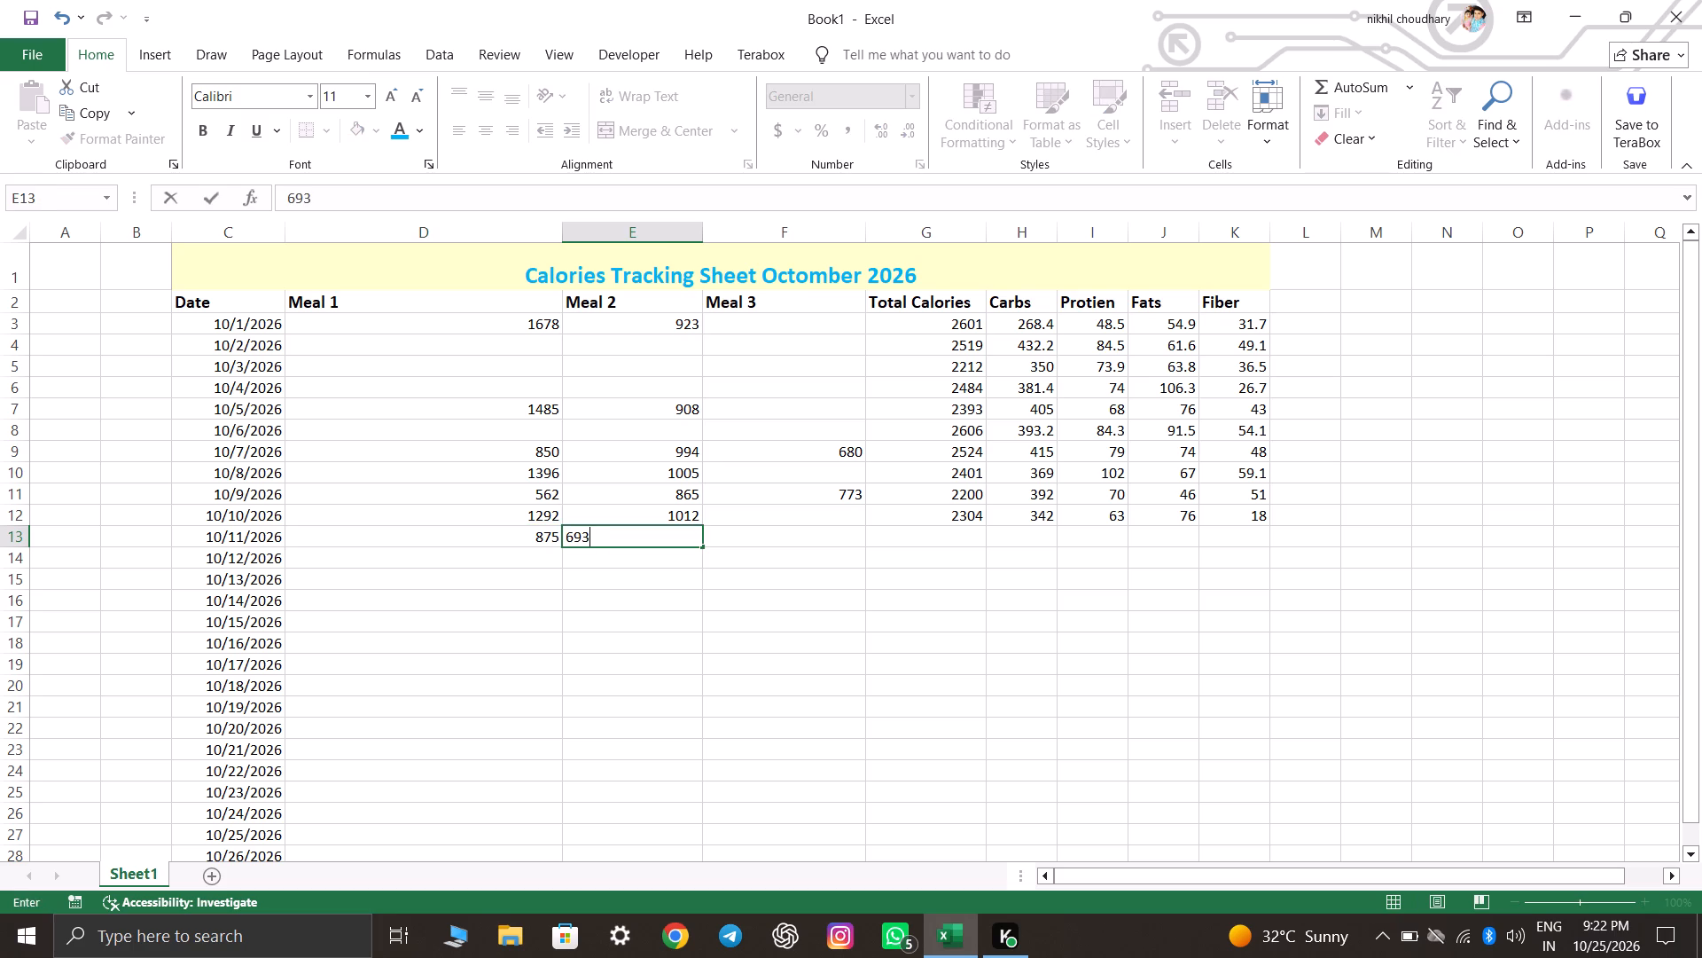
pyautogui.press('Right')
pyautogui.write('805')
pyautogui.press('Right')
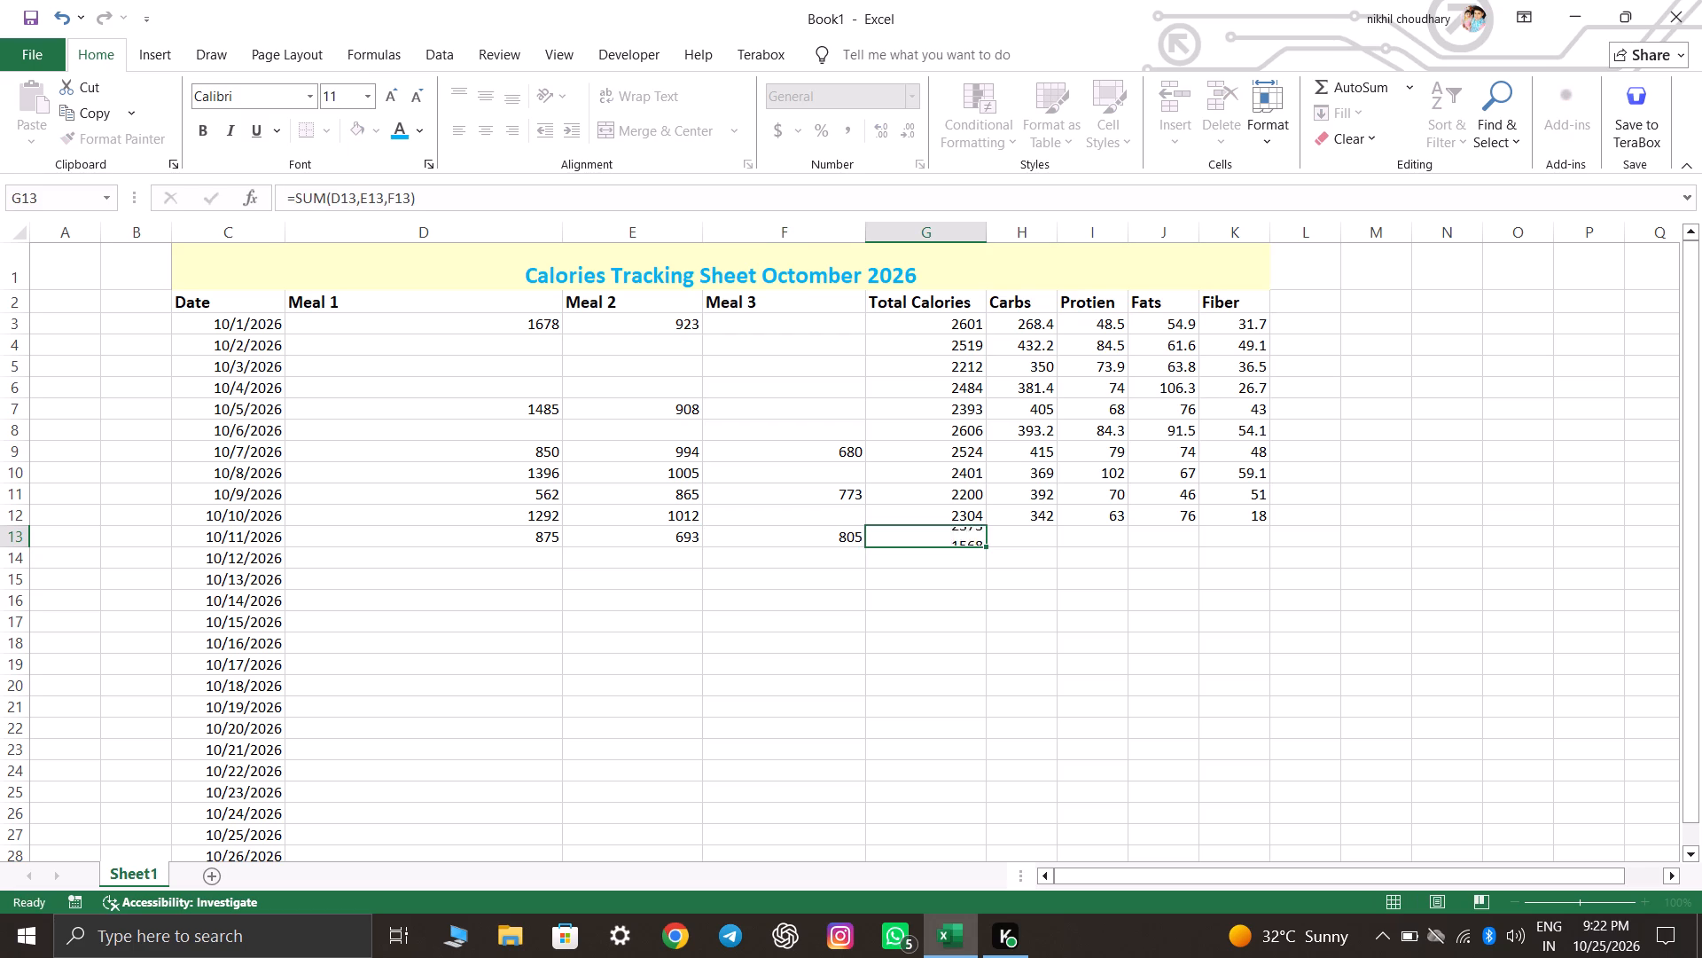
pyautogui.press('Right')
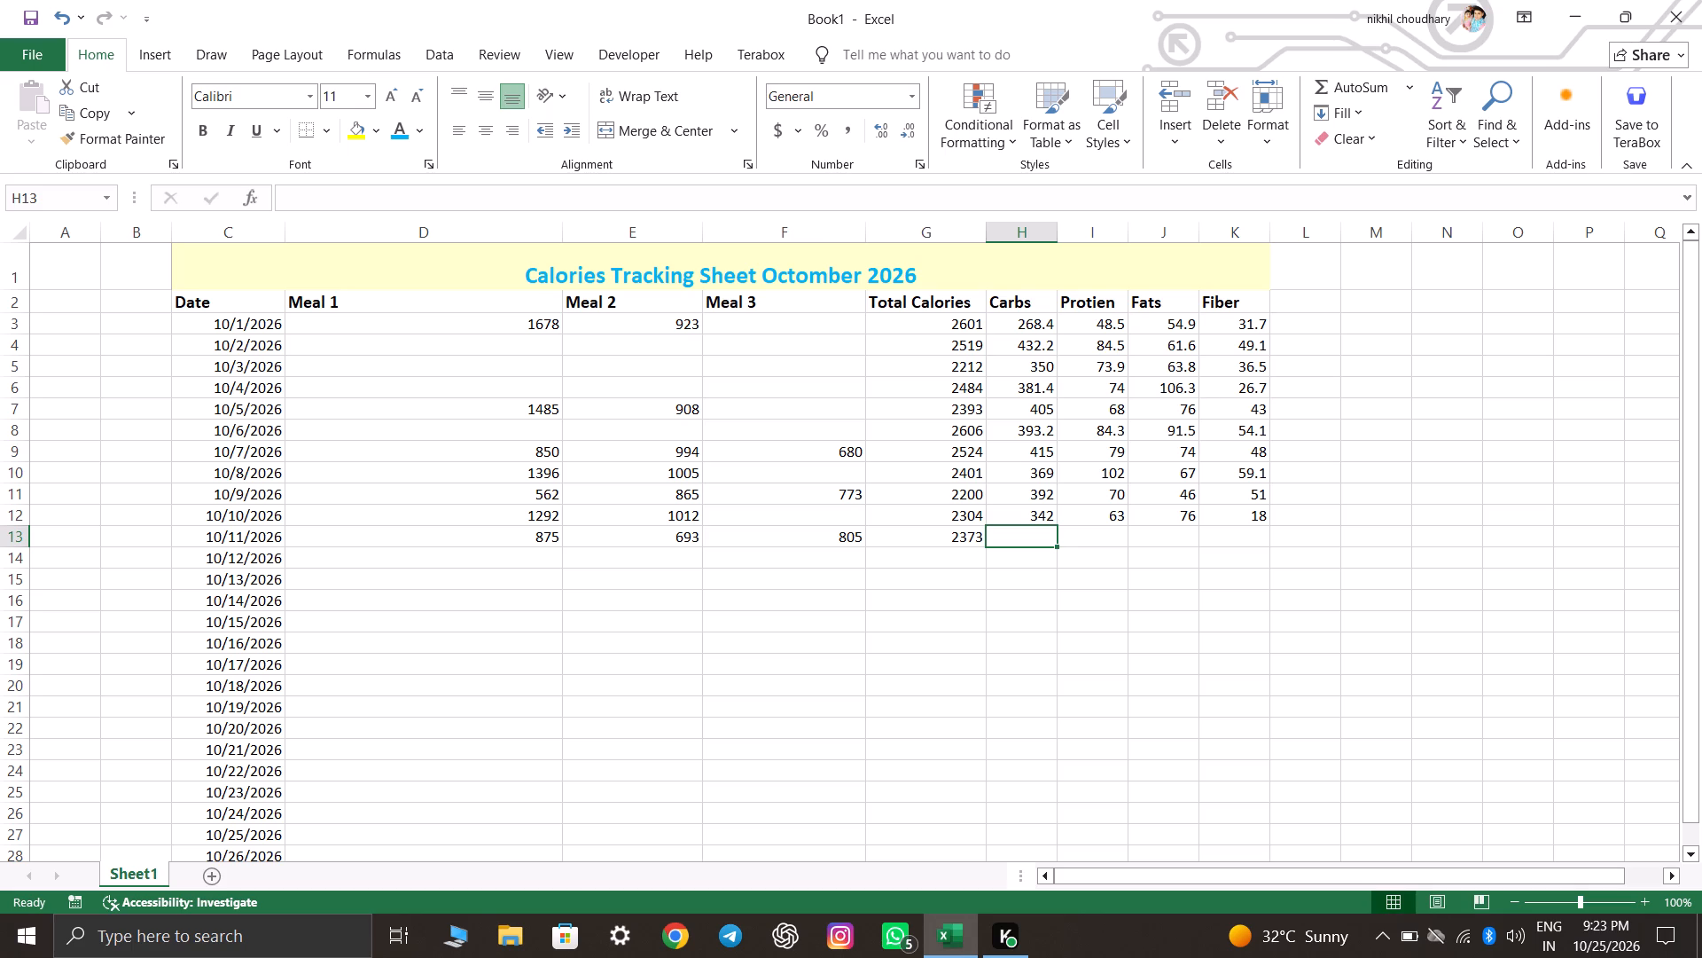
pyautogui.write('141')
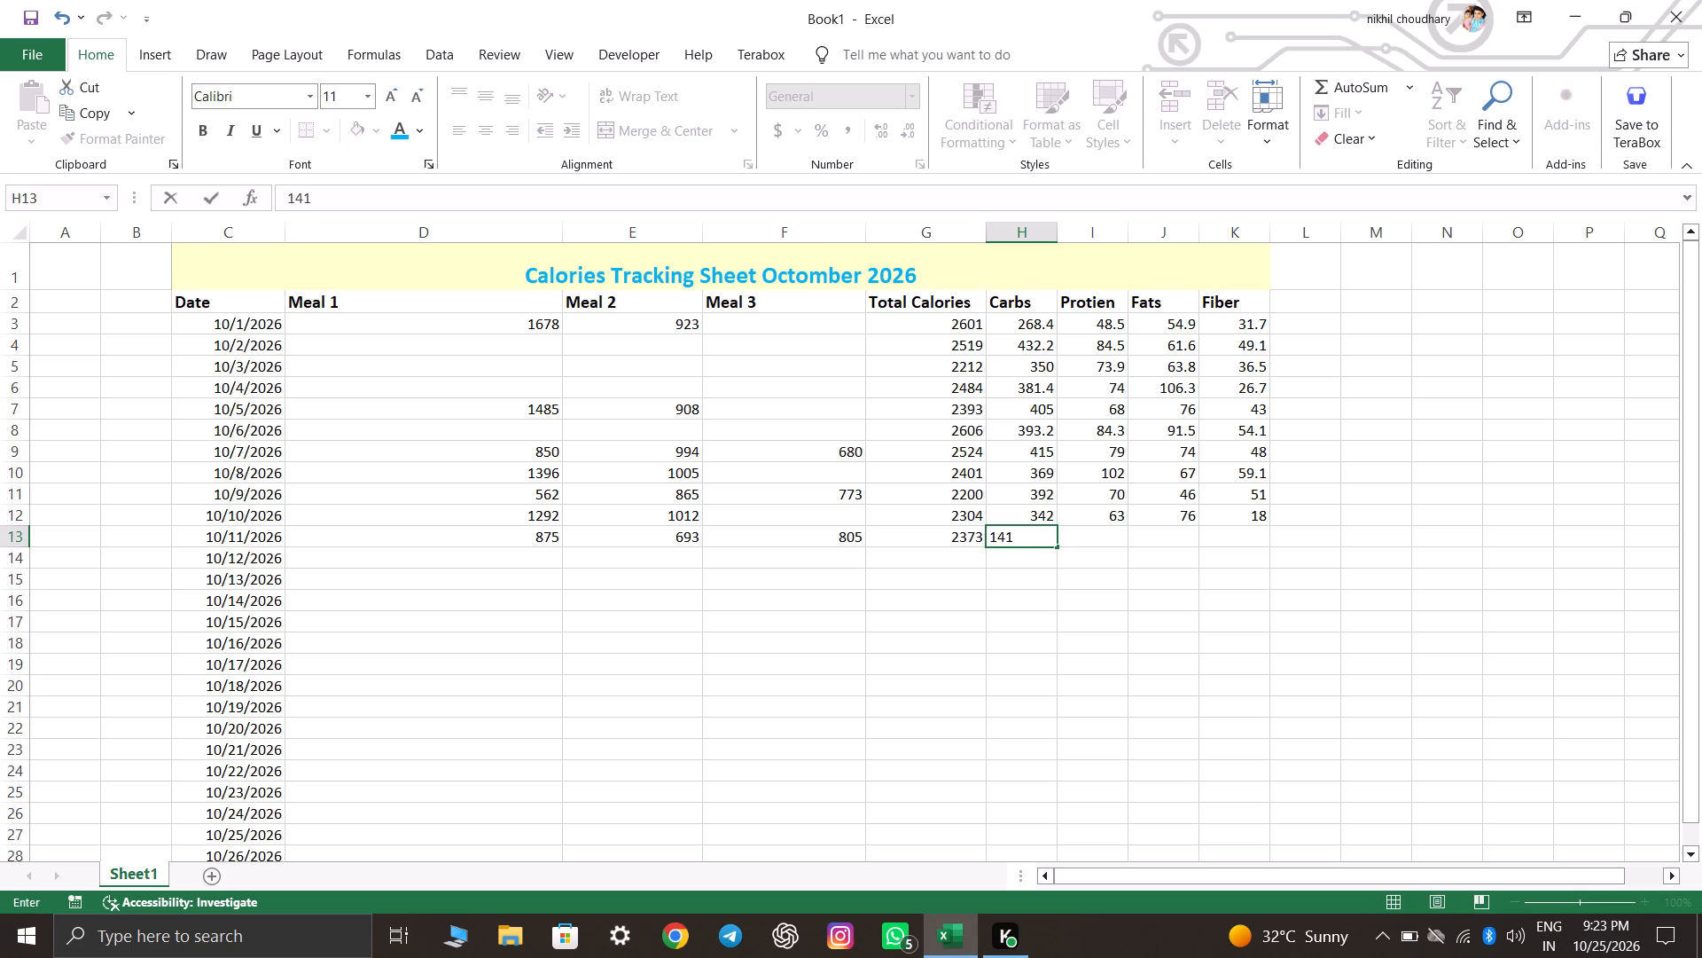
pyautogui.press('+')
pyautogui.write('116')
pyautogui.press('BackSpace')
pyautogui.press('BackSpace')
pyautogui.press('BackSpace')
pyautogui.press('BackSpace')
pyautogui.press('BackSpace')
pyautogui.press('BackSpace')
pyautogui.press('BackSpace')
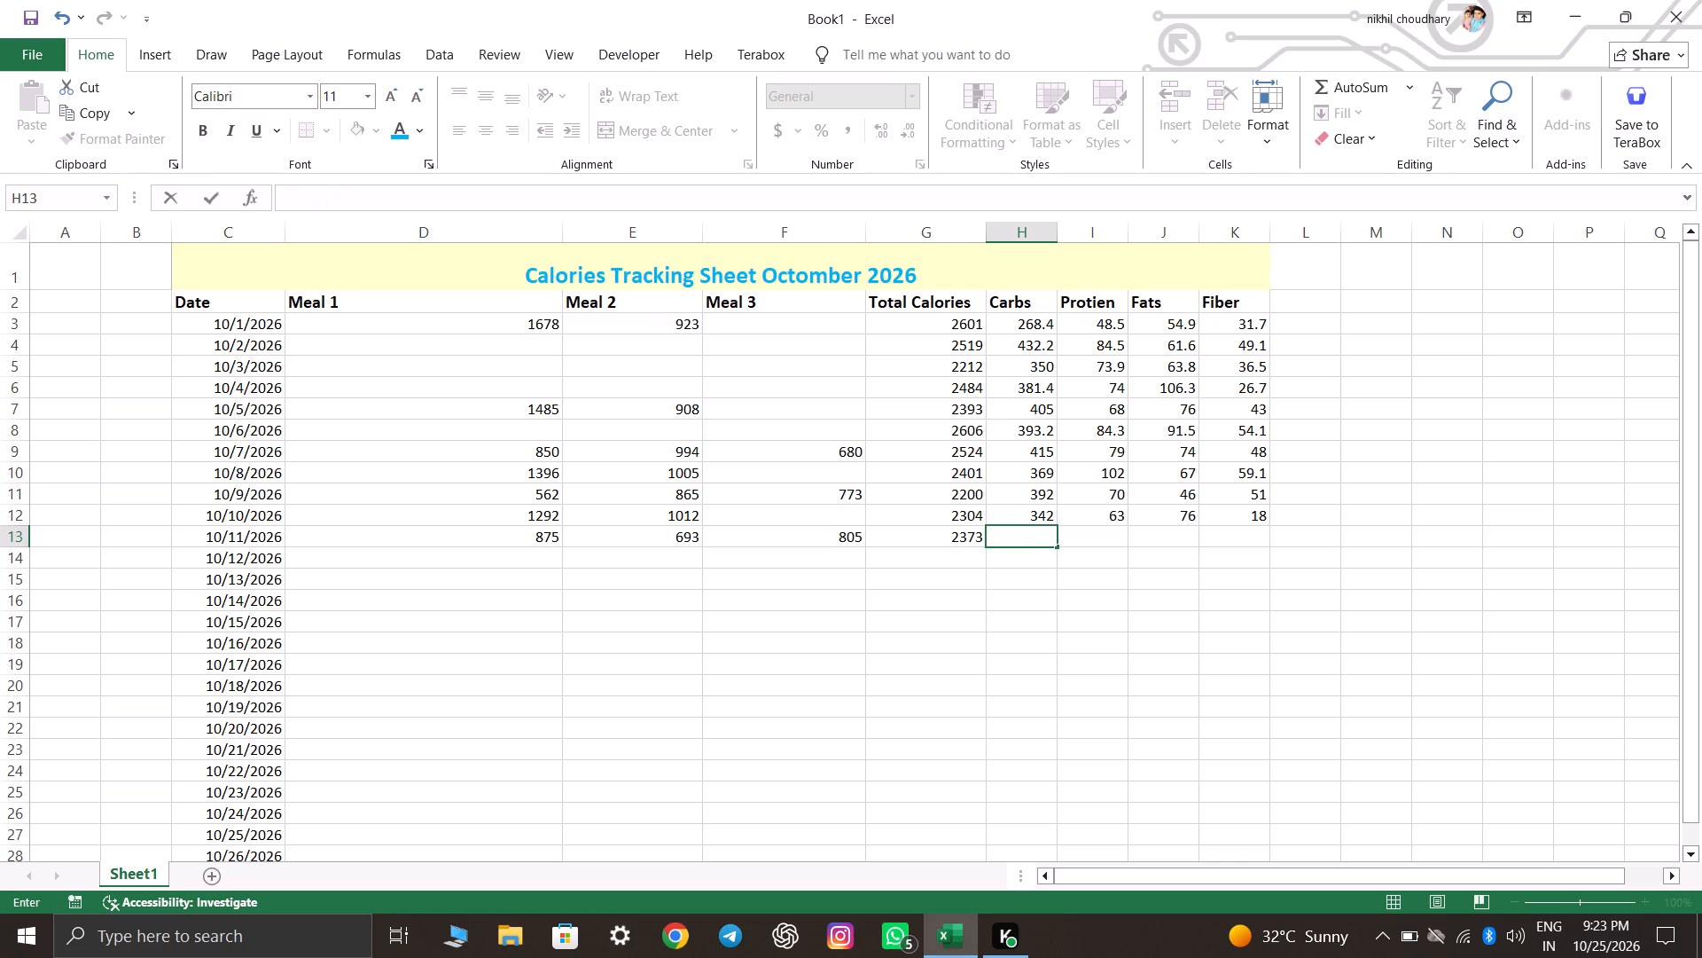
# Calculate the 10/11/2026 carbs in H13 with the formula =141+116+111.
pyautogui.press('=')
pyautogui.write('141')
pyautogui.write('+116')
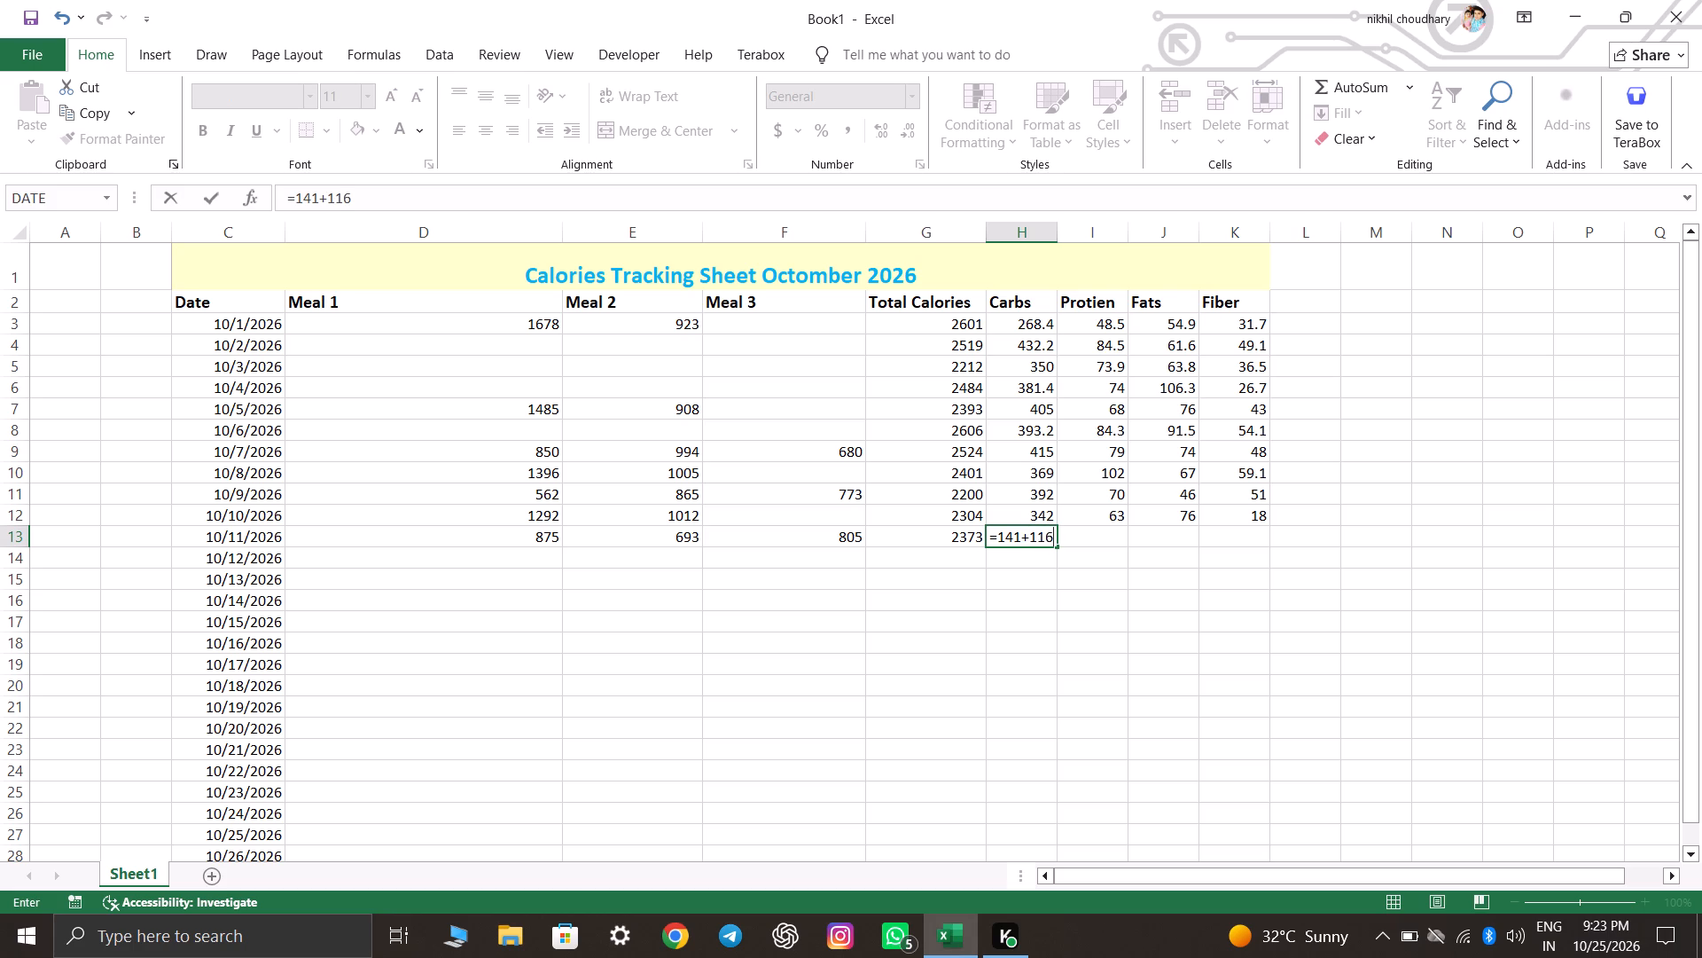
pyautogui.press('+')
pyautogui.write('111')
pyautogui.press('Return')
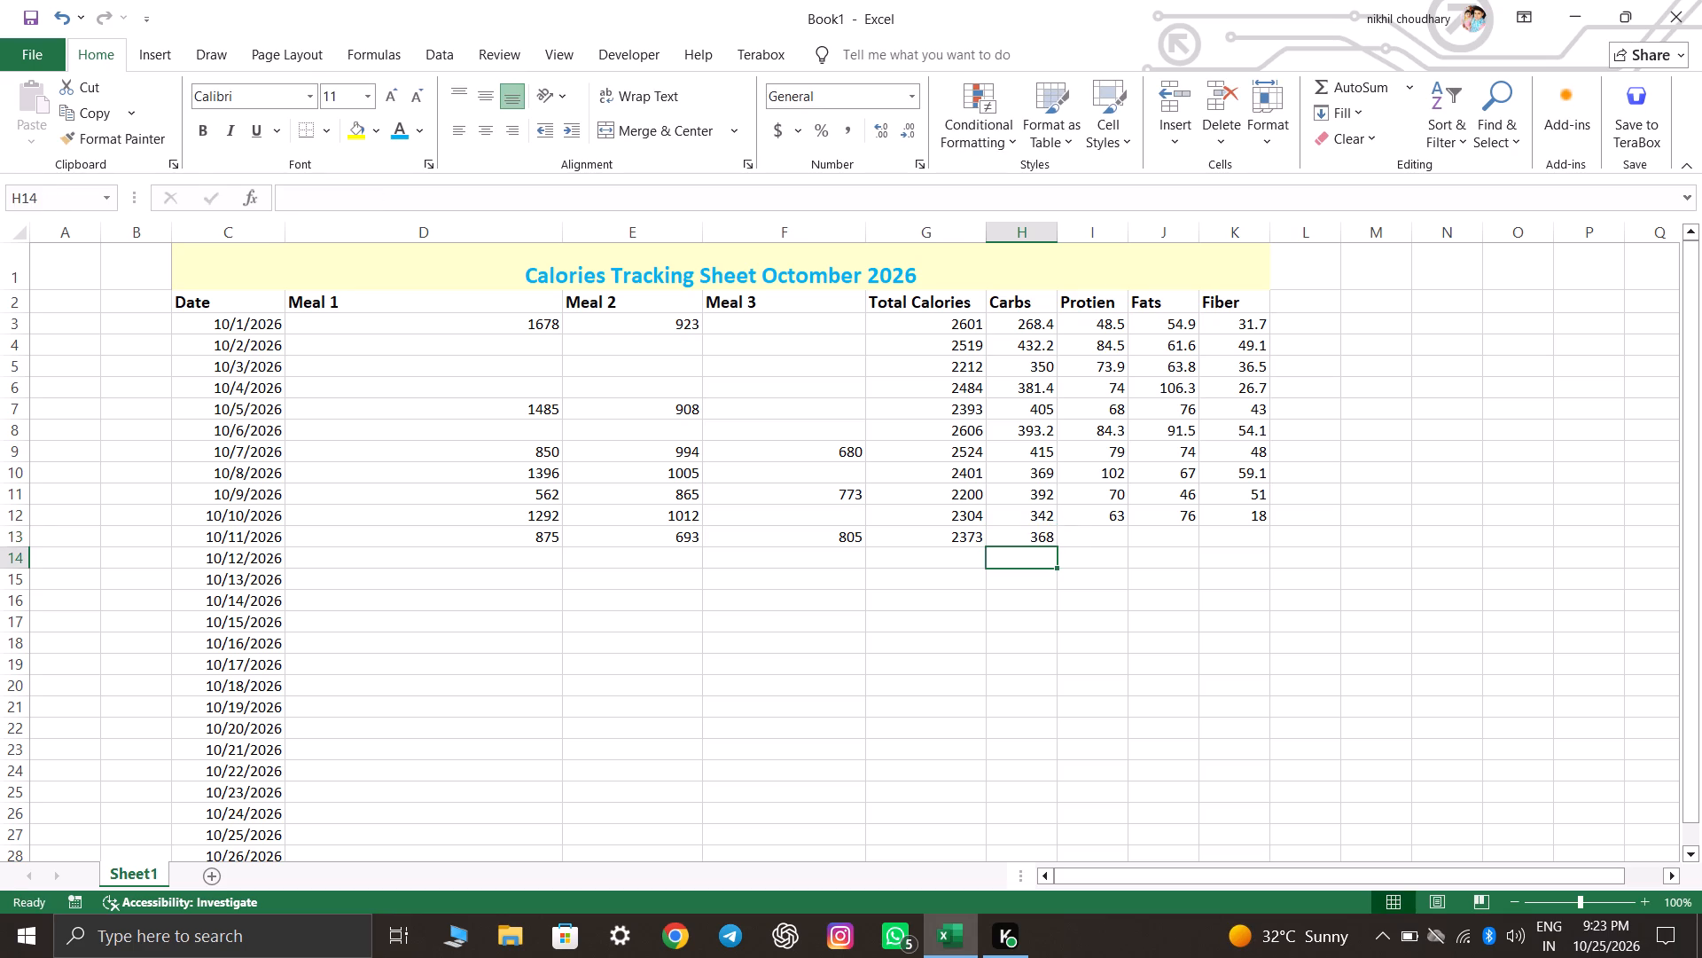
# Calculate the 10/11/2026 protein in I13 with the formula =21+27+38.
pyautogui.press('Right')
pyautogui.press('Up')
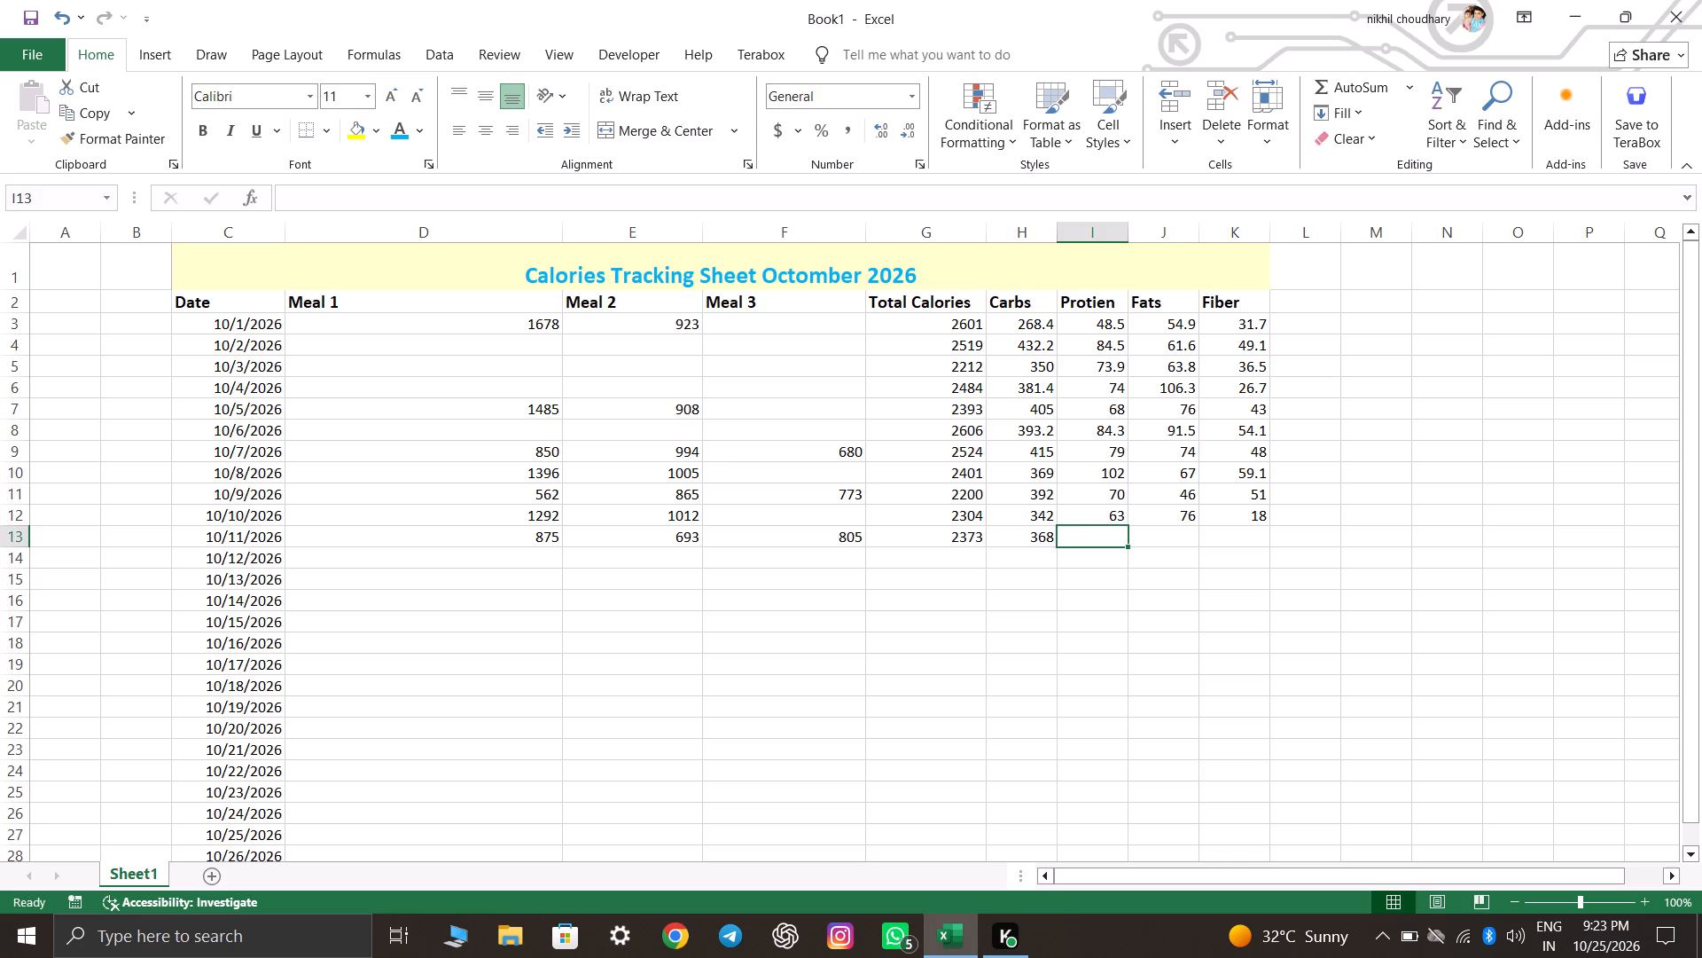
pyautogui.write('21+27+38')
pyautogui.press('Return')
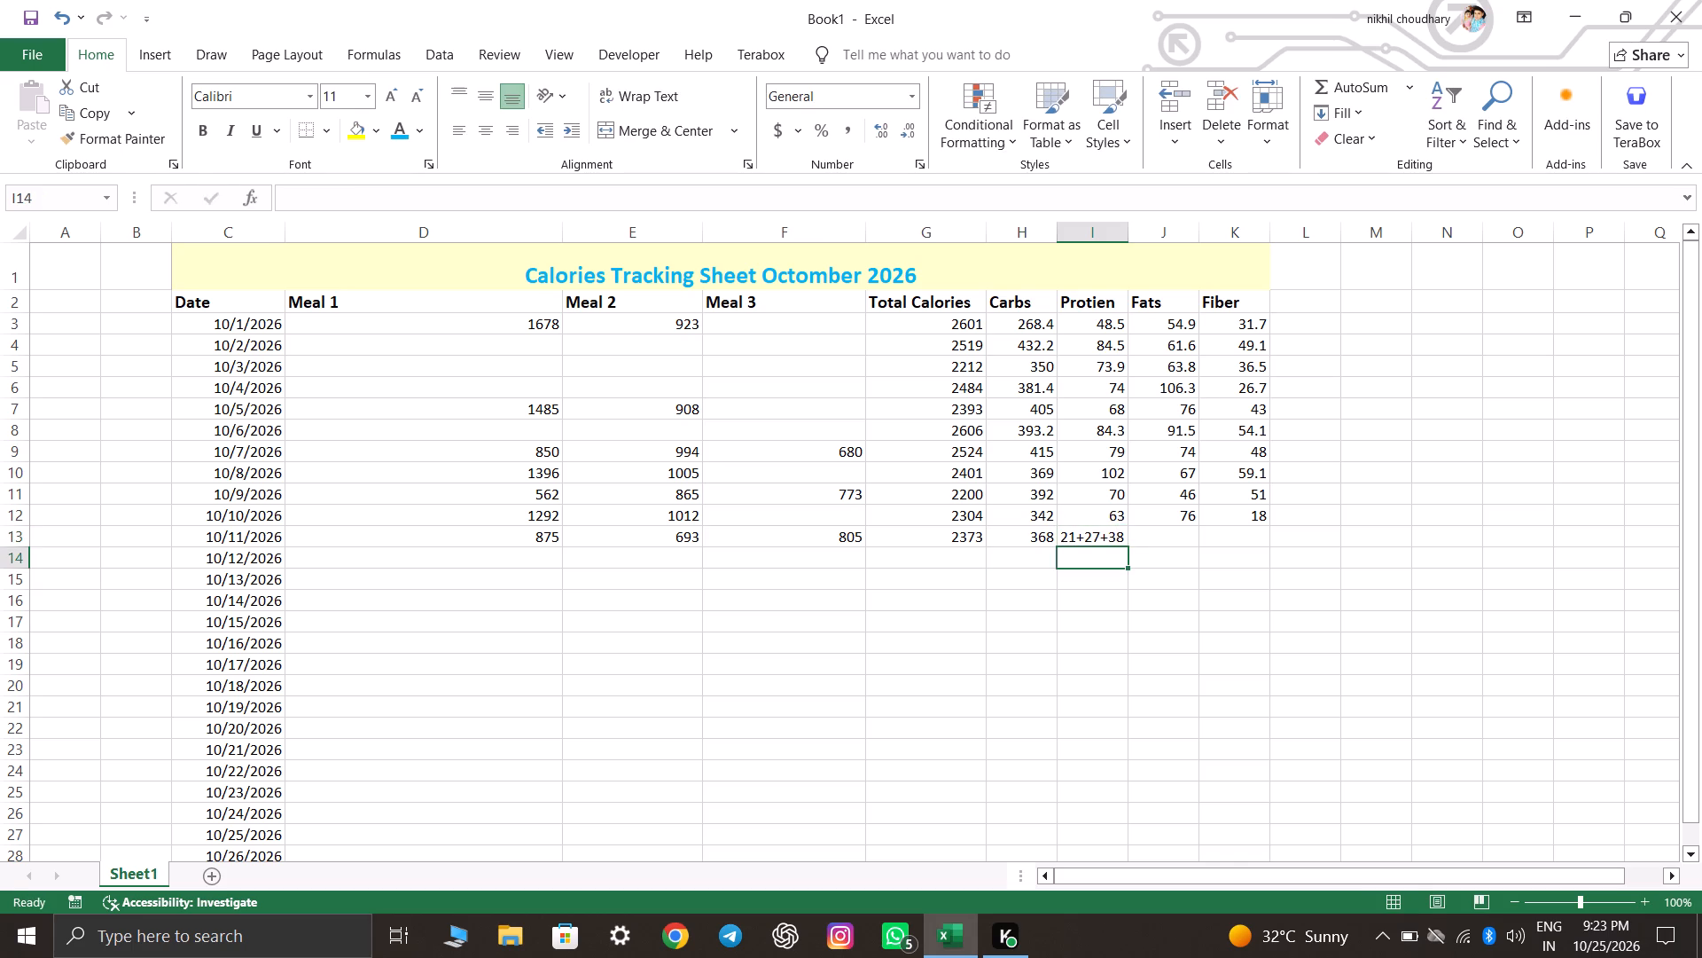
pyautogui.press('Right')
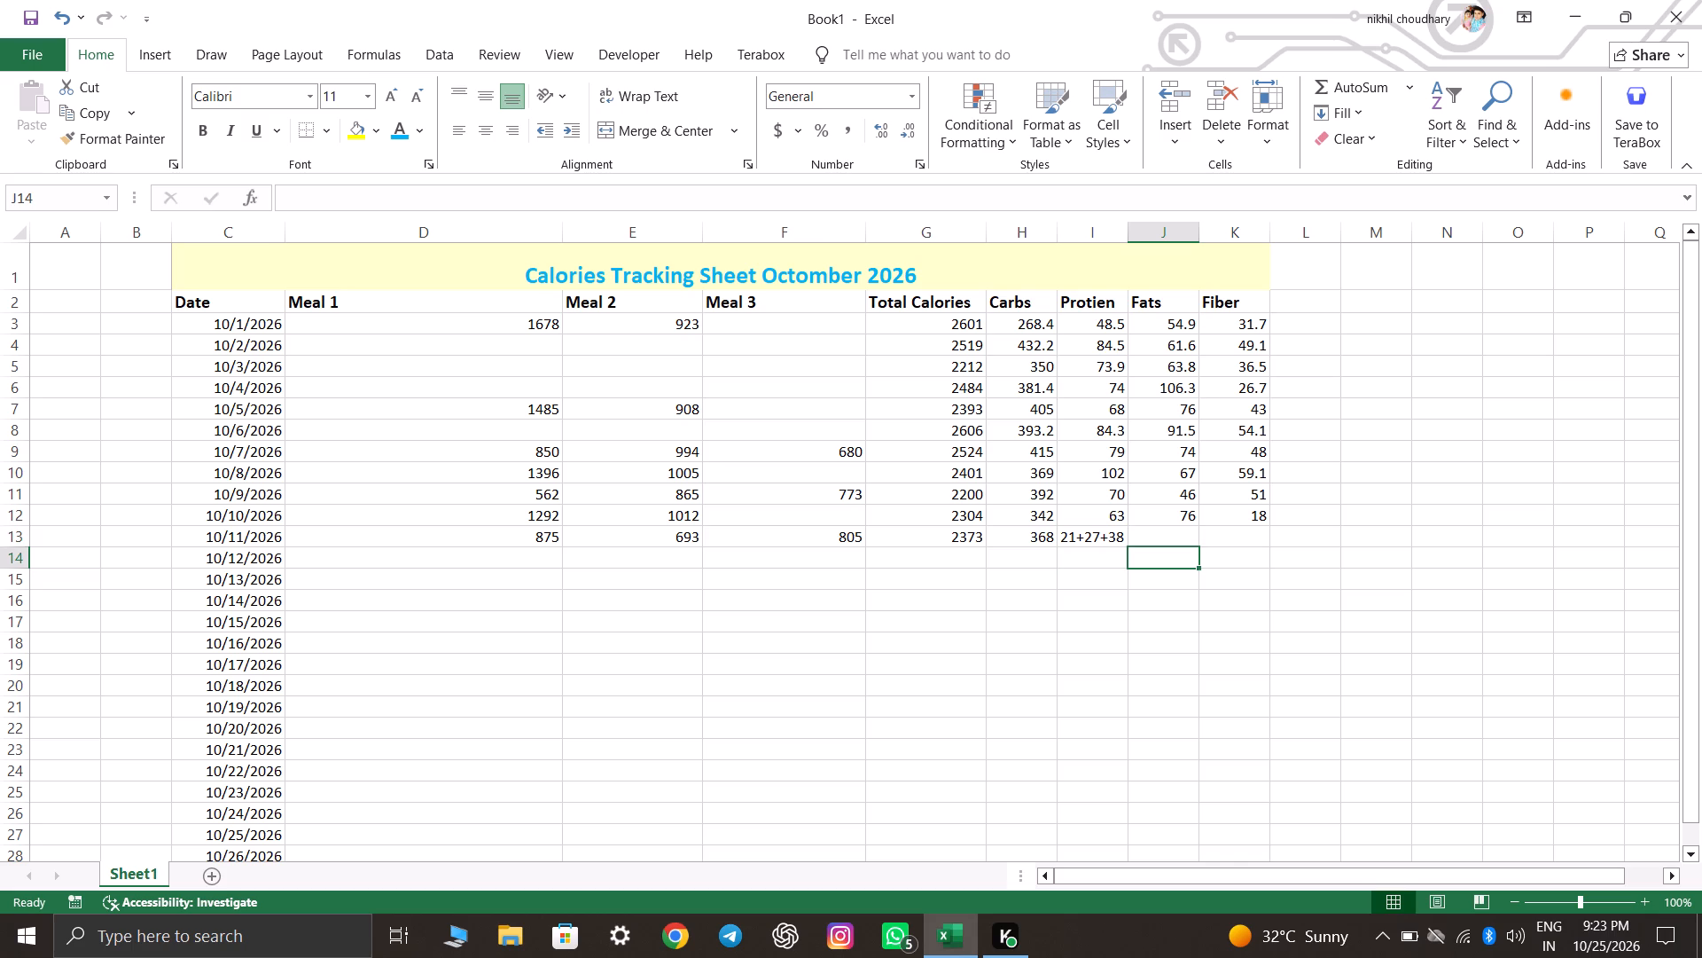
pyautogui.press('Up')
pyautogui.press('Left')
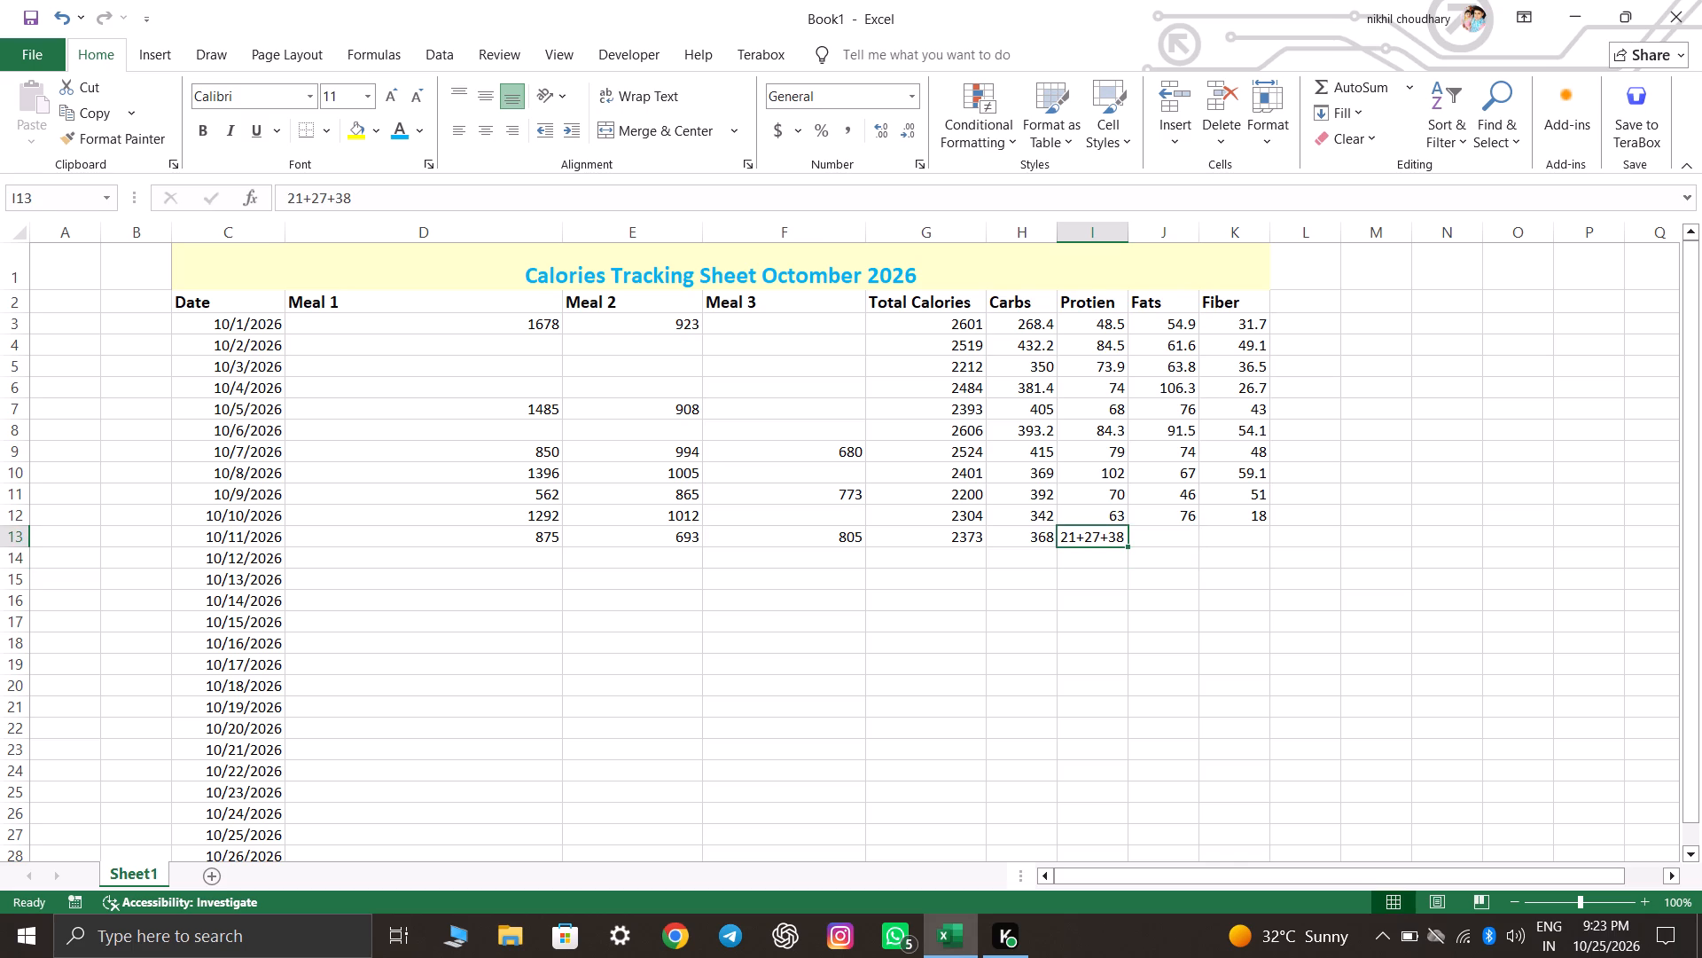
pyautogui.press('BackSpace')
pyautogui.press('=')
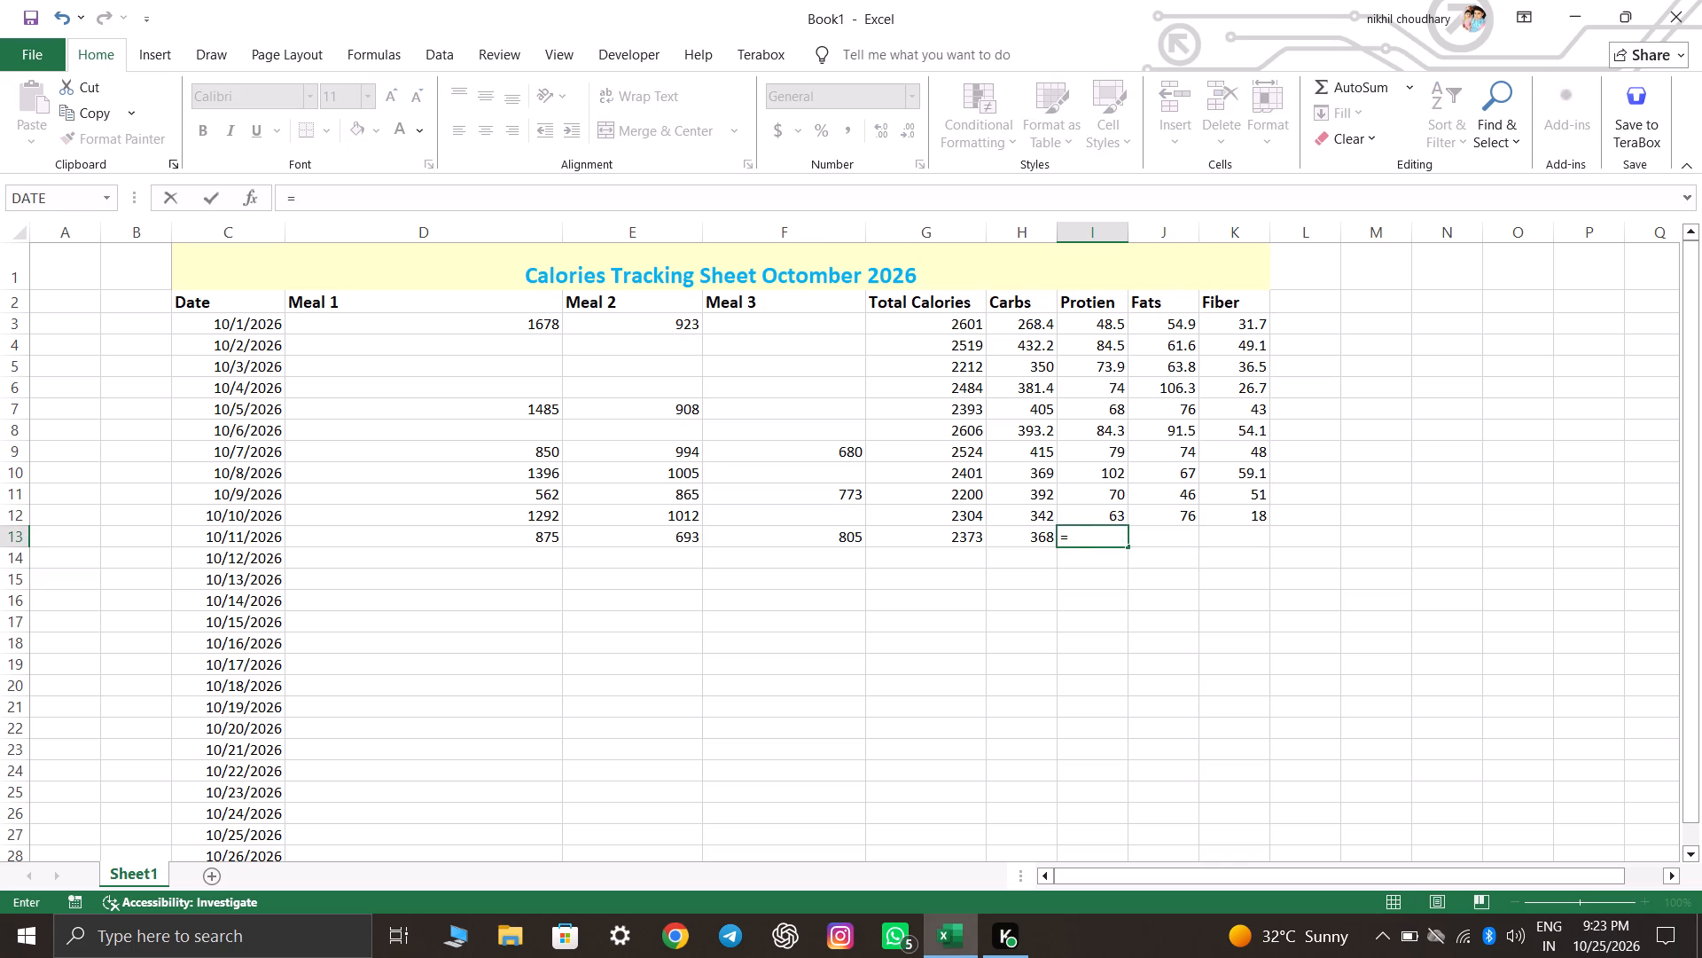
pyautogui.write('21')
pyautogui.write('+27+3')
pyautogui.press('8')
pyautogui.press('Right')
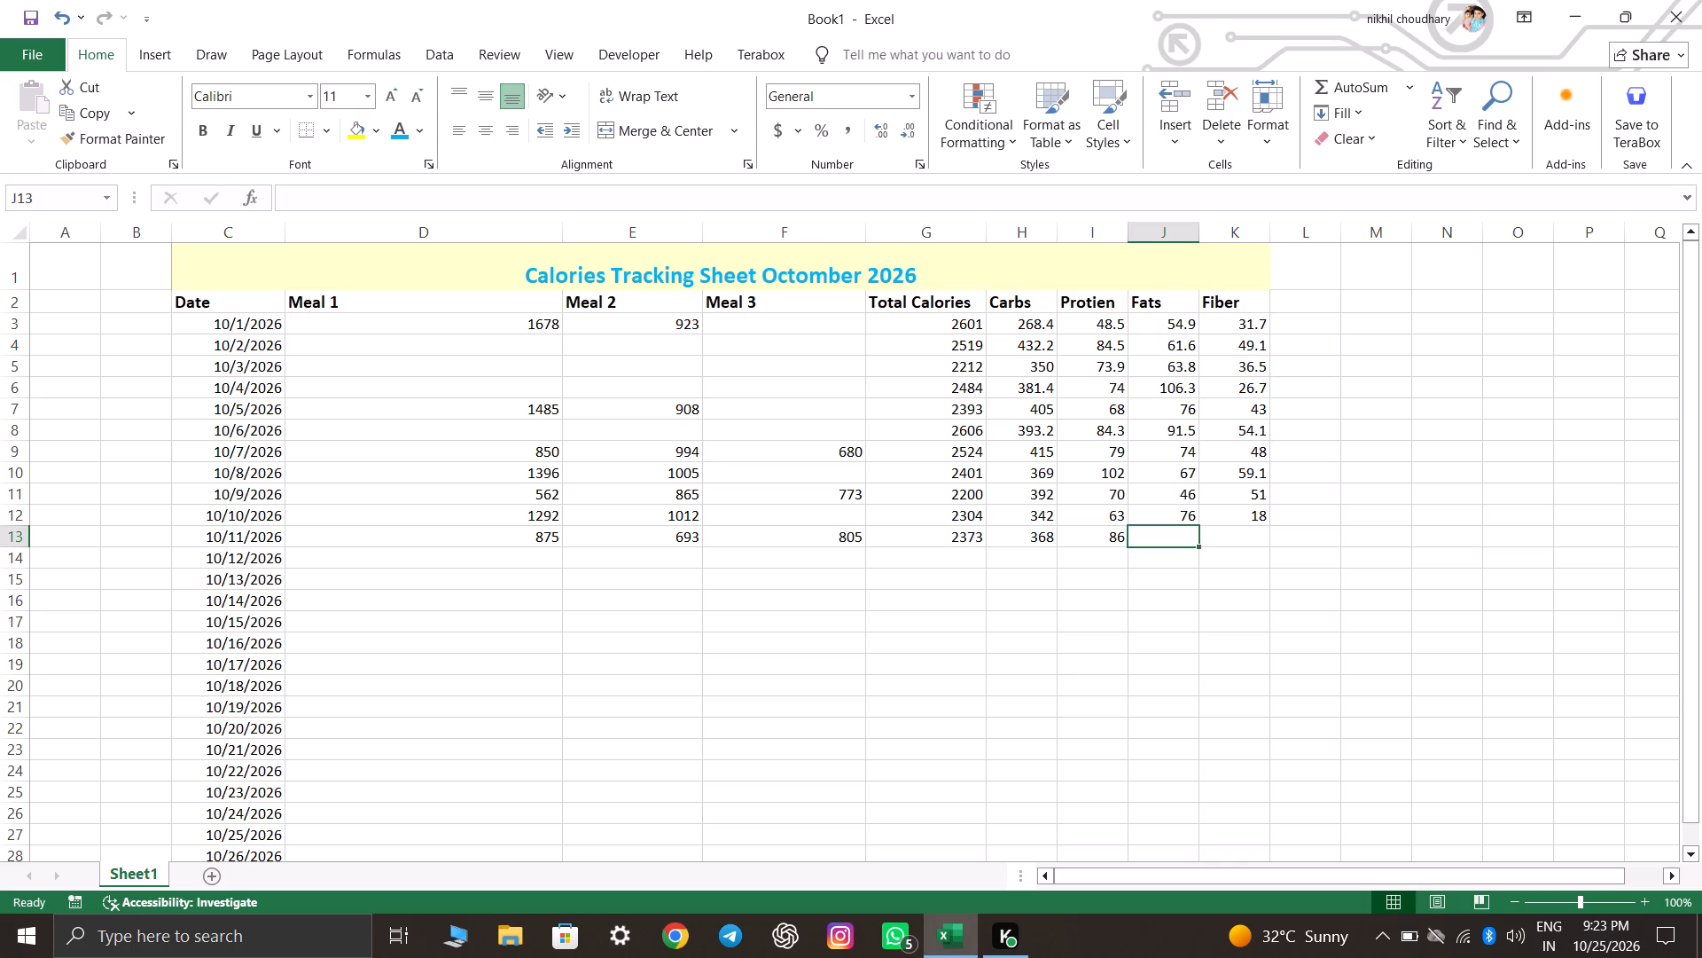
# Calculate the 10/11/2026 fats with the formula =34+17+23 and fiber with =15+24+13.
pyautogui.press('=')
pyautogui.write('34+17+23')
pyautogui.press('Right')
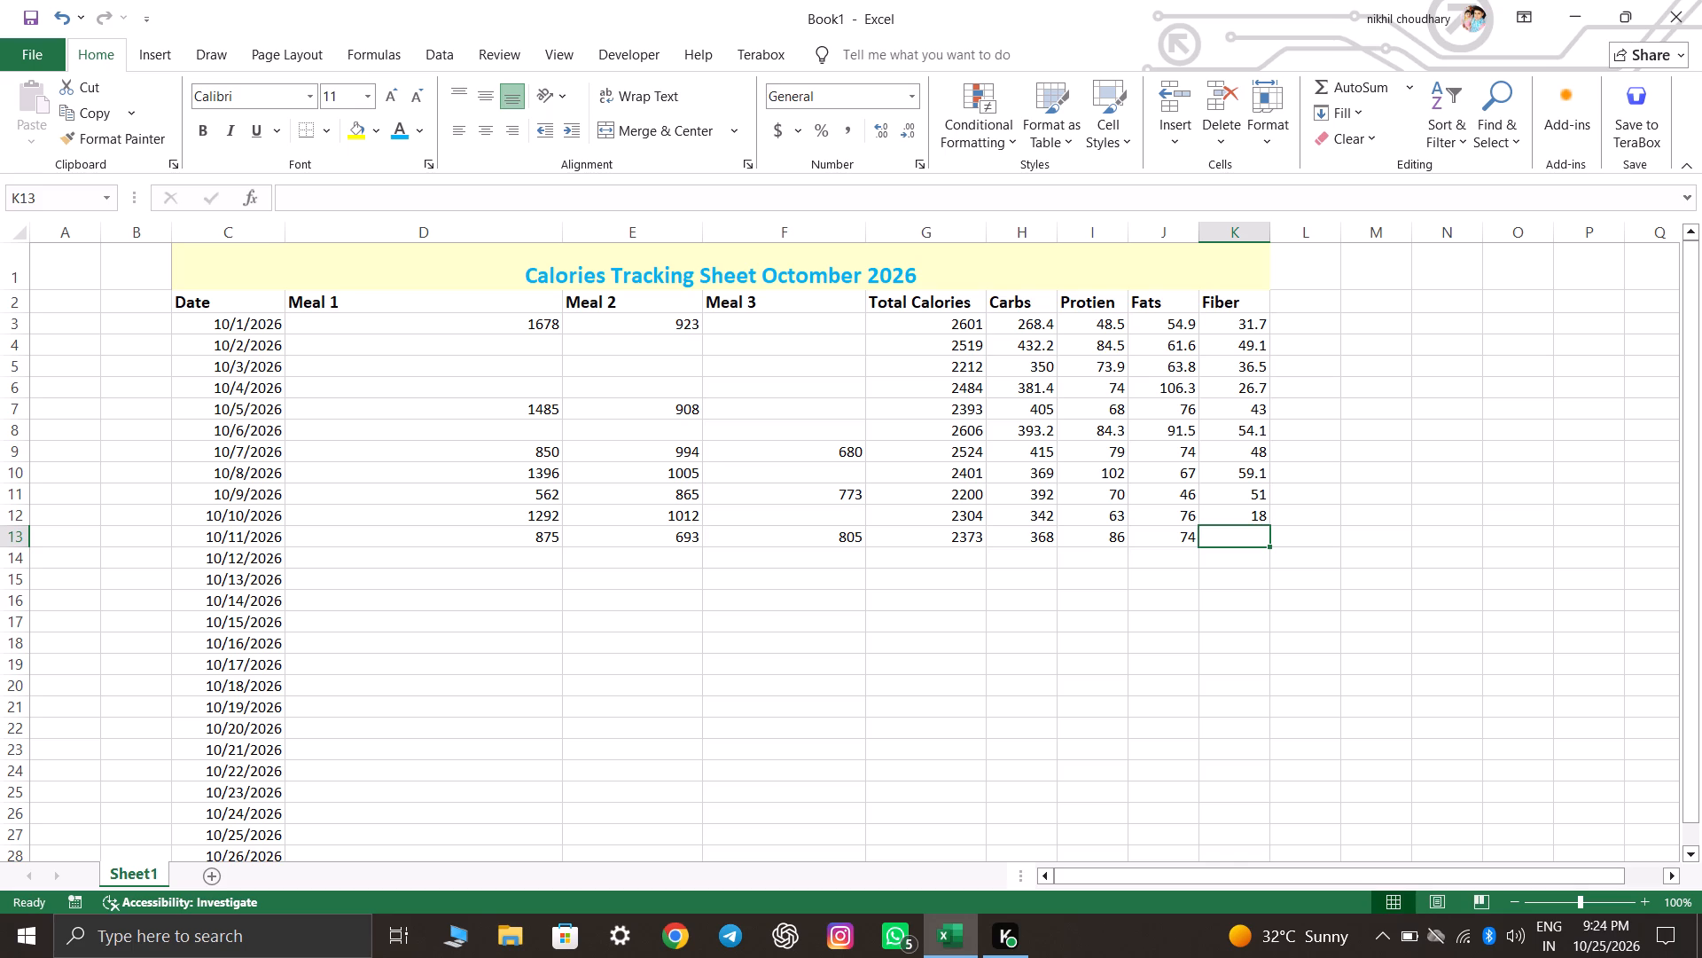
pyautogui.write('=15+24+13')
pyautogui.press('Return')
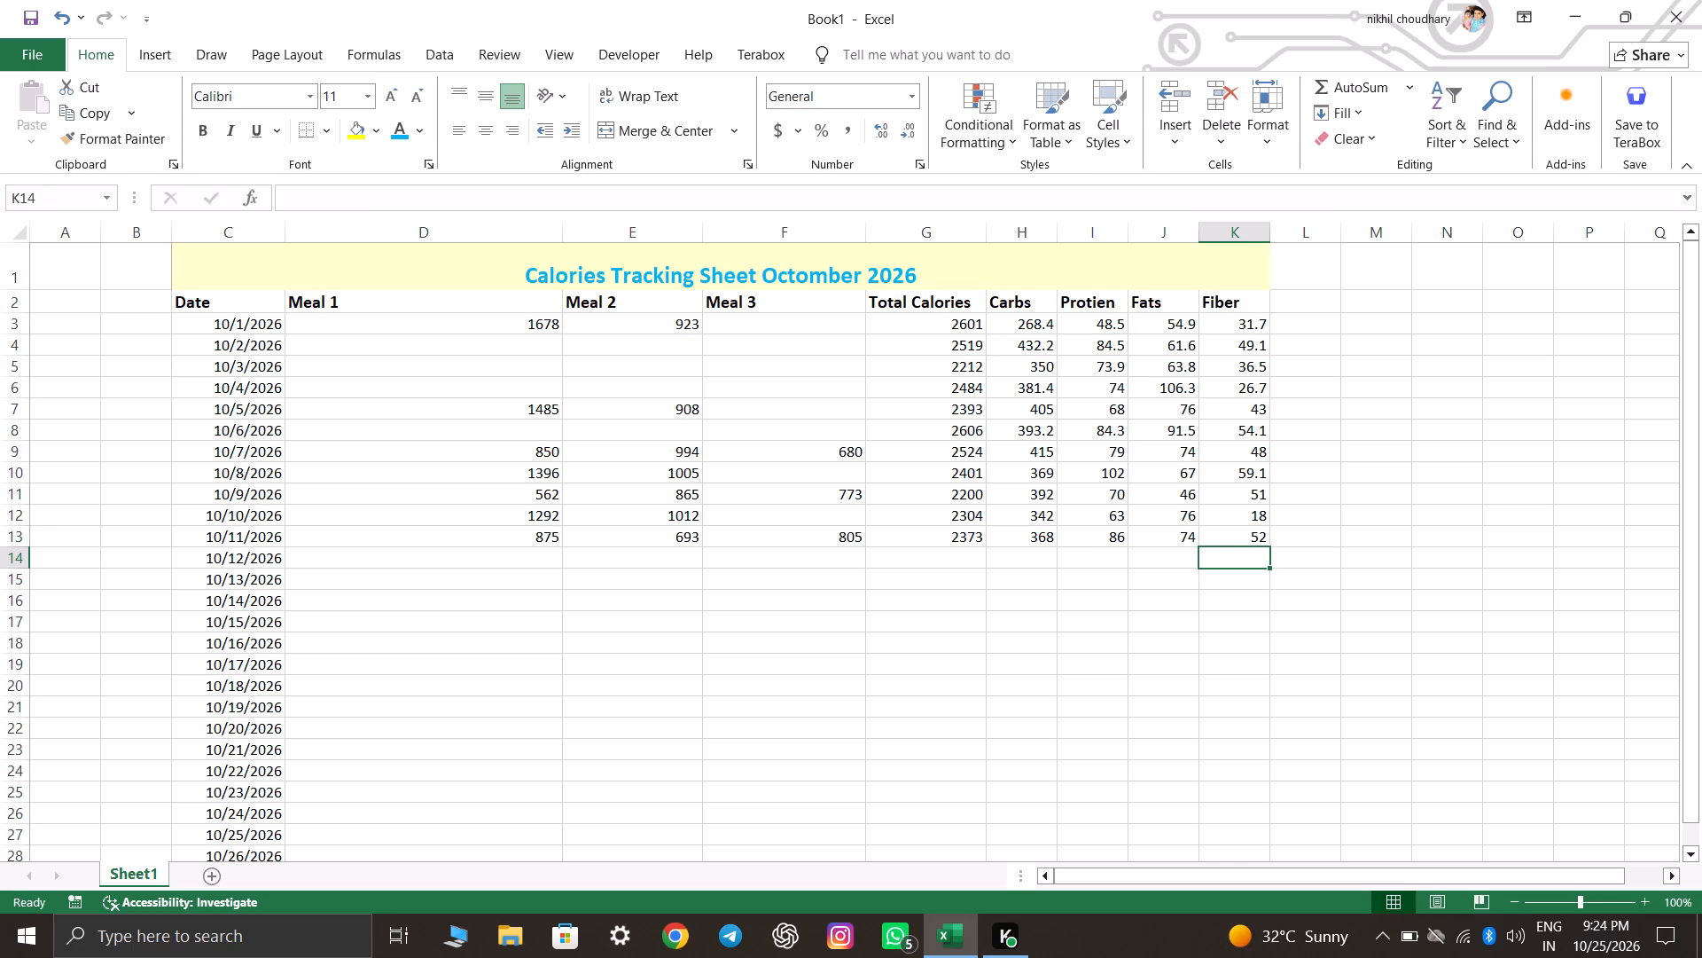
# Enter 681 for Meal 1, 885 for Meal 2 and 726 for Meal 3 in the 10/12/2026 row.
pyautogui.press('Left')
pyautogui.press('Left')
pyautogui.press('Left')
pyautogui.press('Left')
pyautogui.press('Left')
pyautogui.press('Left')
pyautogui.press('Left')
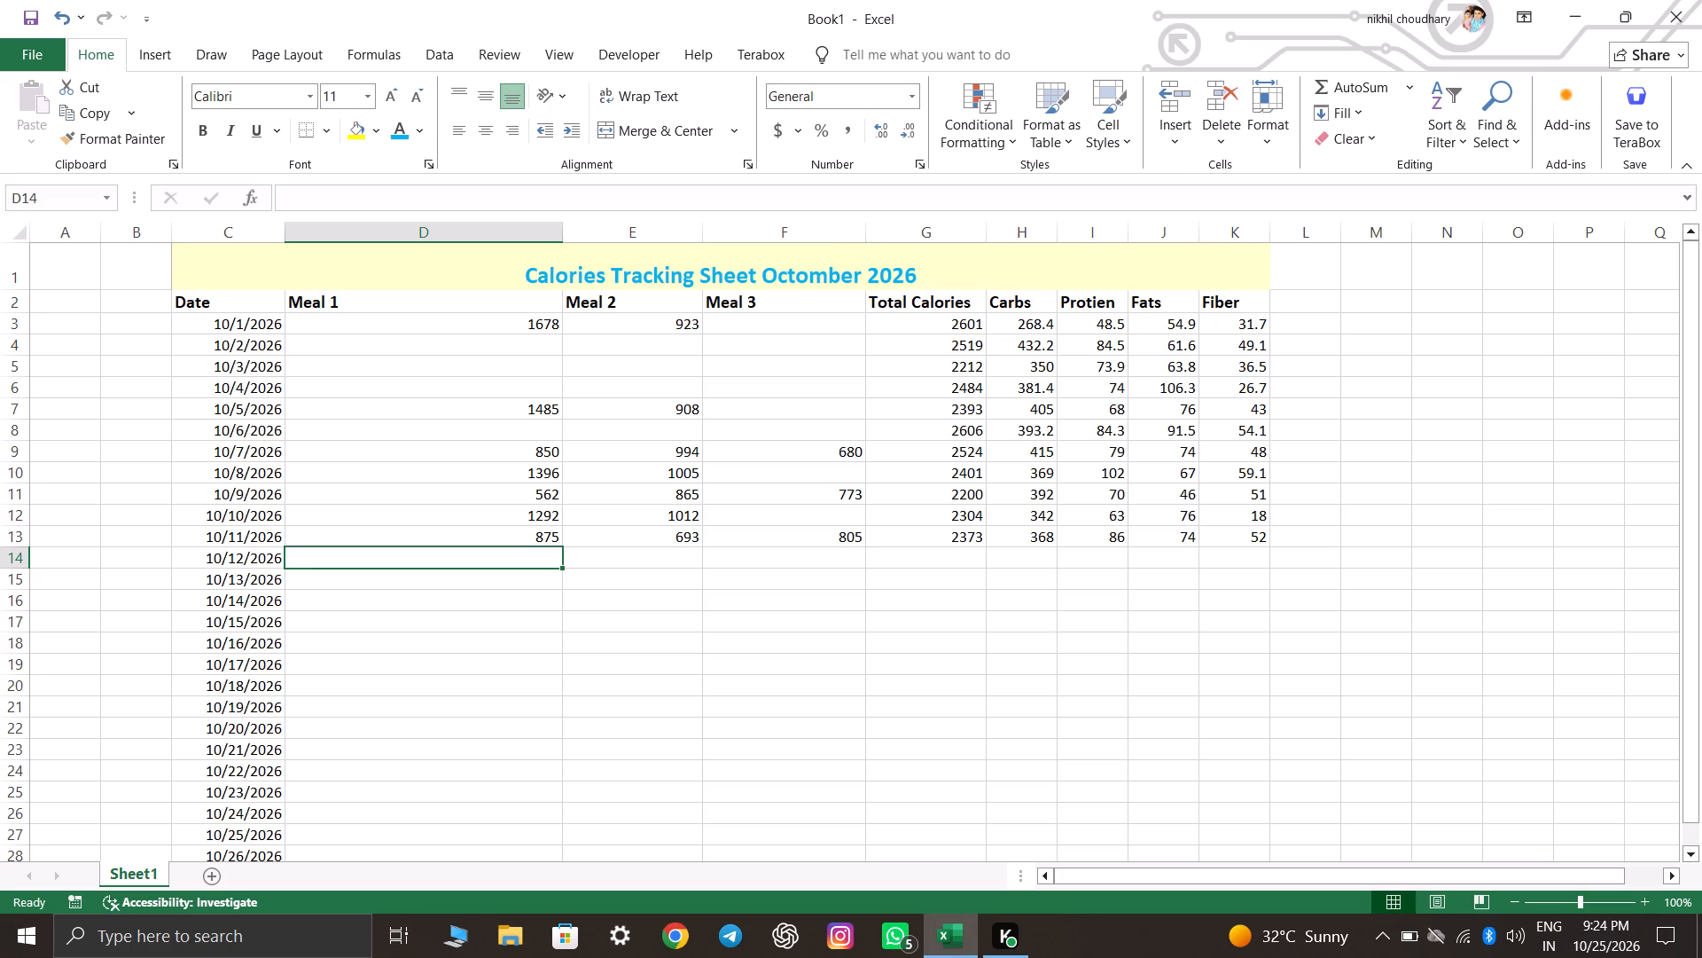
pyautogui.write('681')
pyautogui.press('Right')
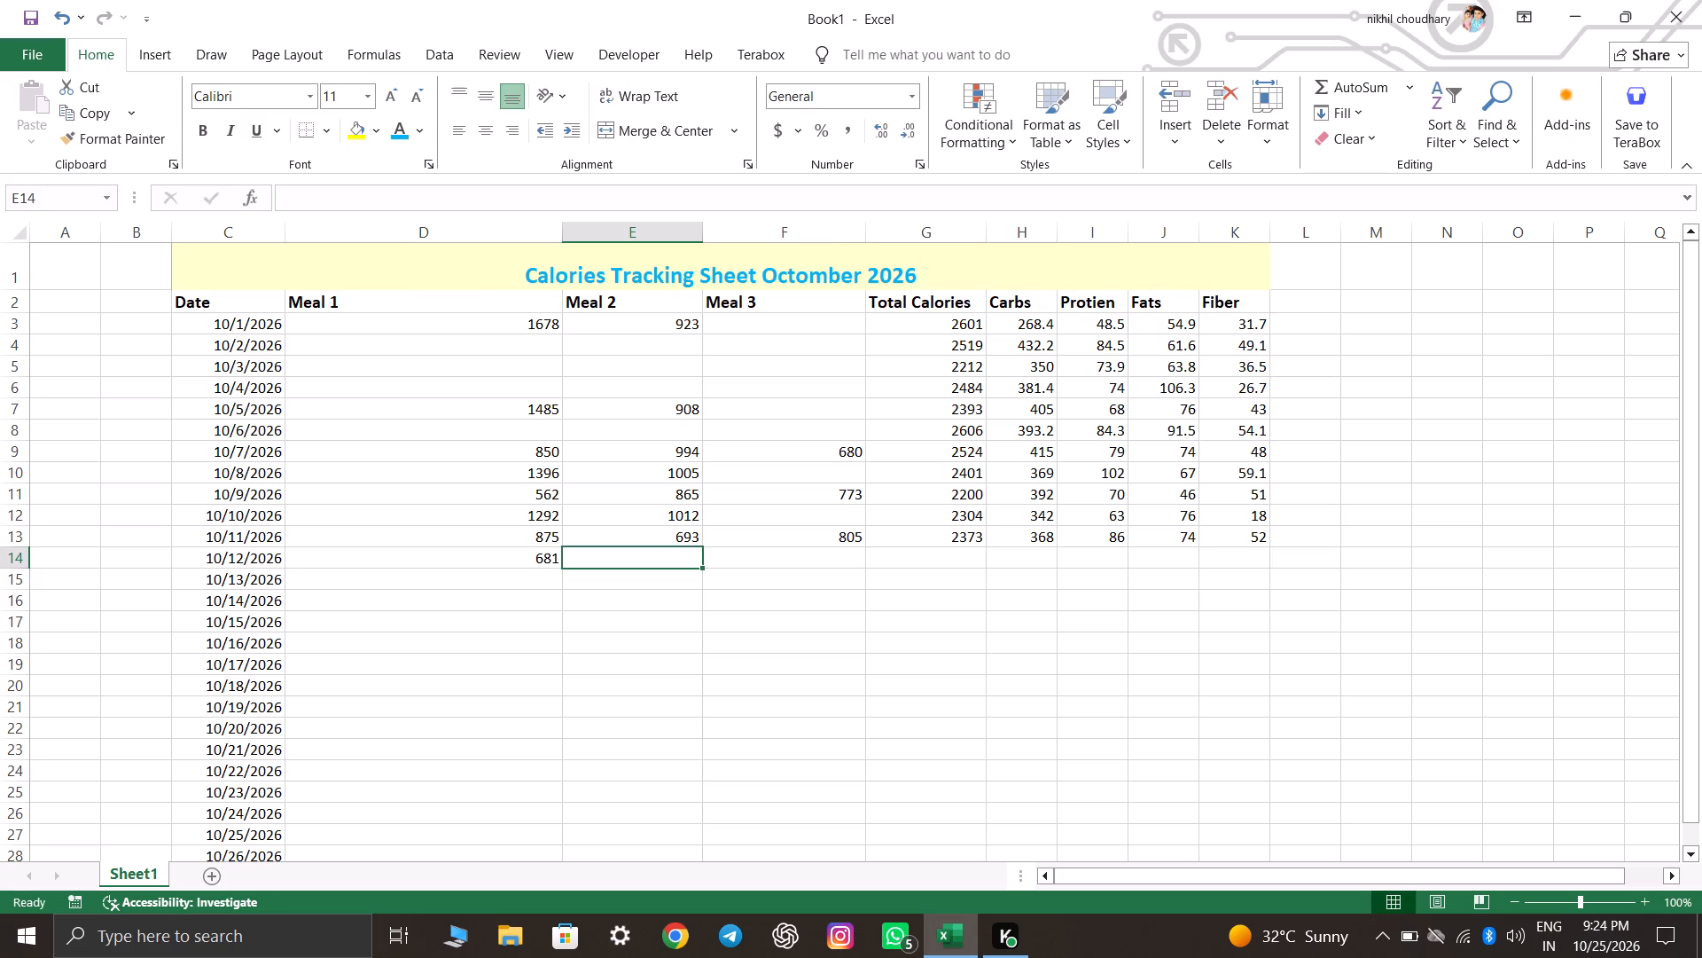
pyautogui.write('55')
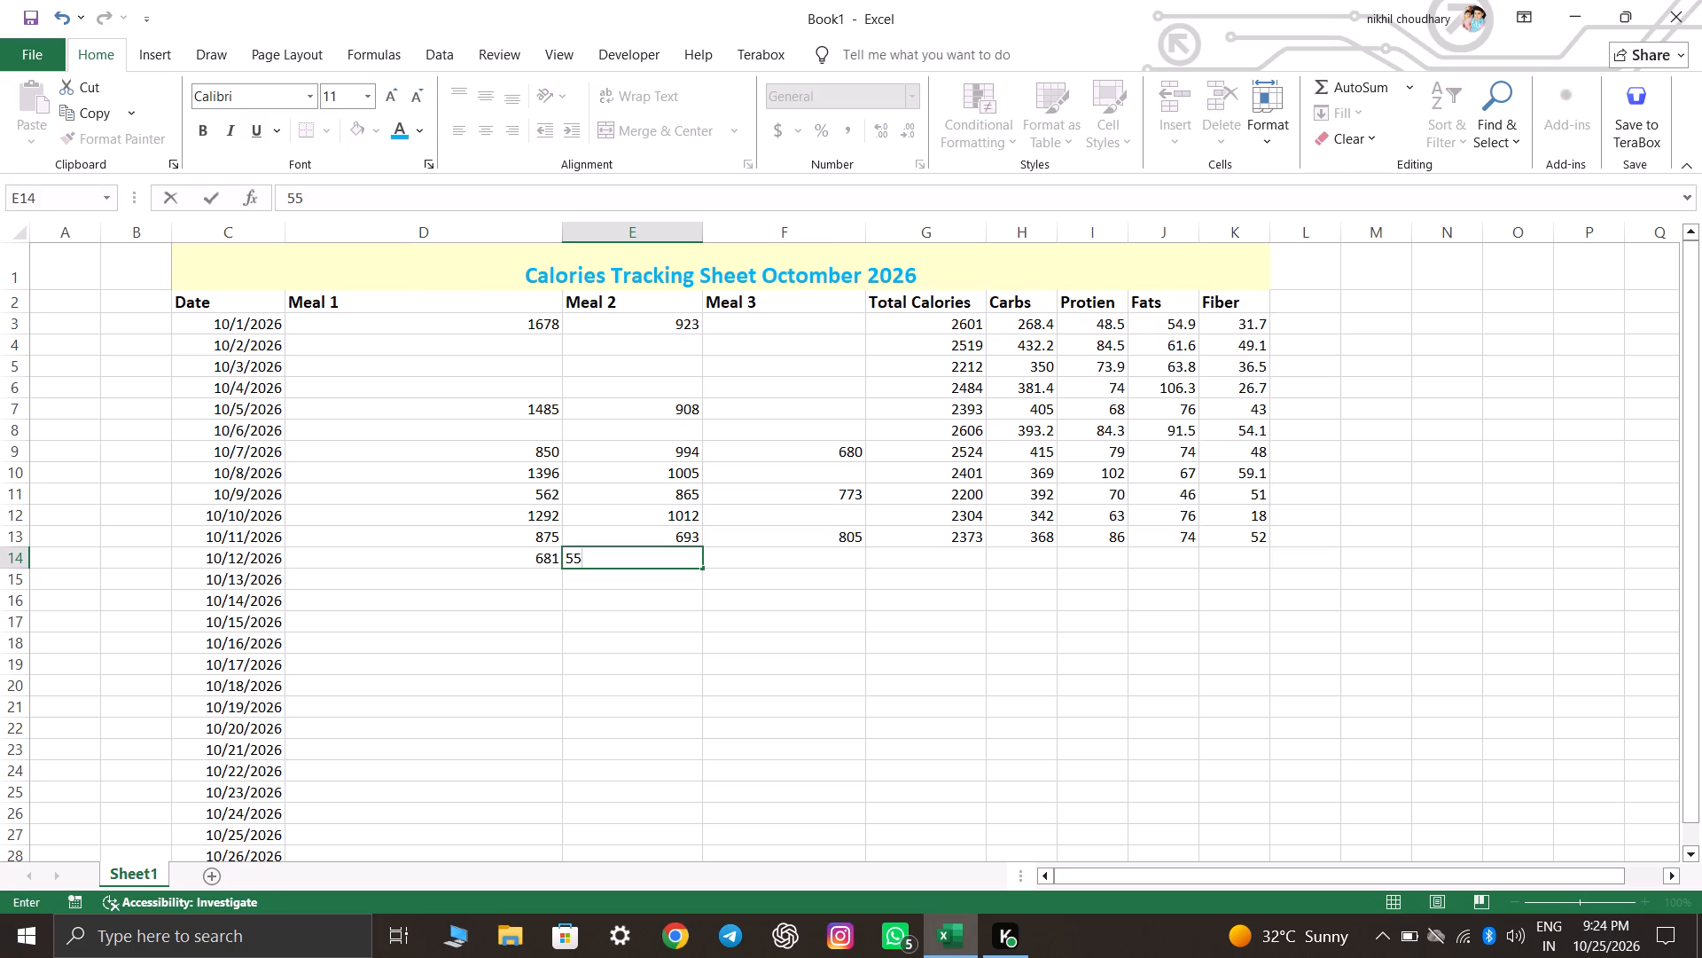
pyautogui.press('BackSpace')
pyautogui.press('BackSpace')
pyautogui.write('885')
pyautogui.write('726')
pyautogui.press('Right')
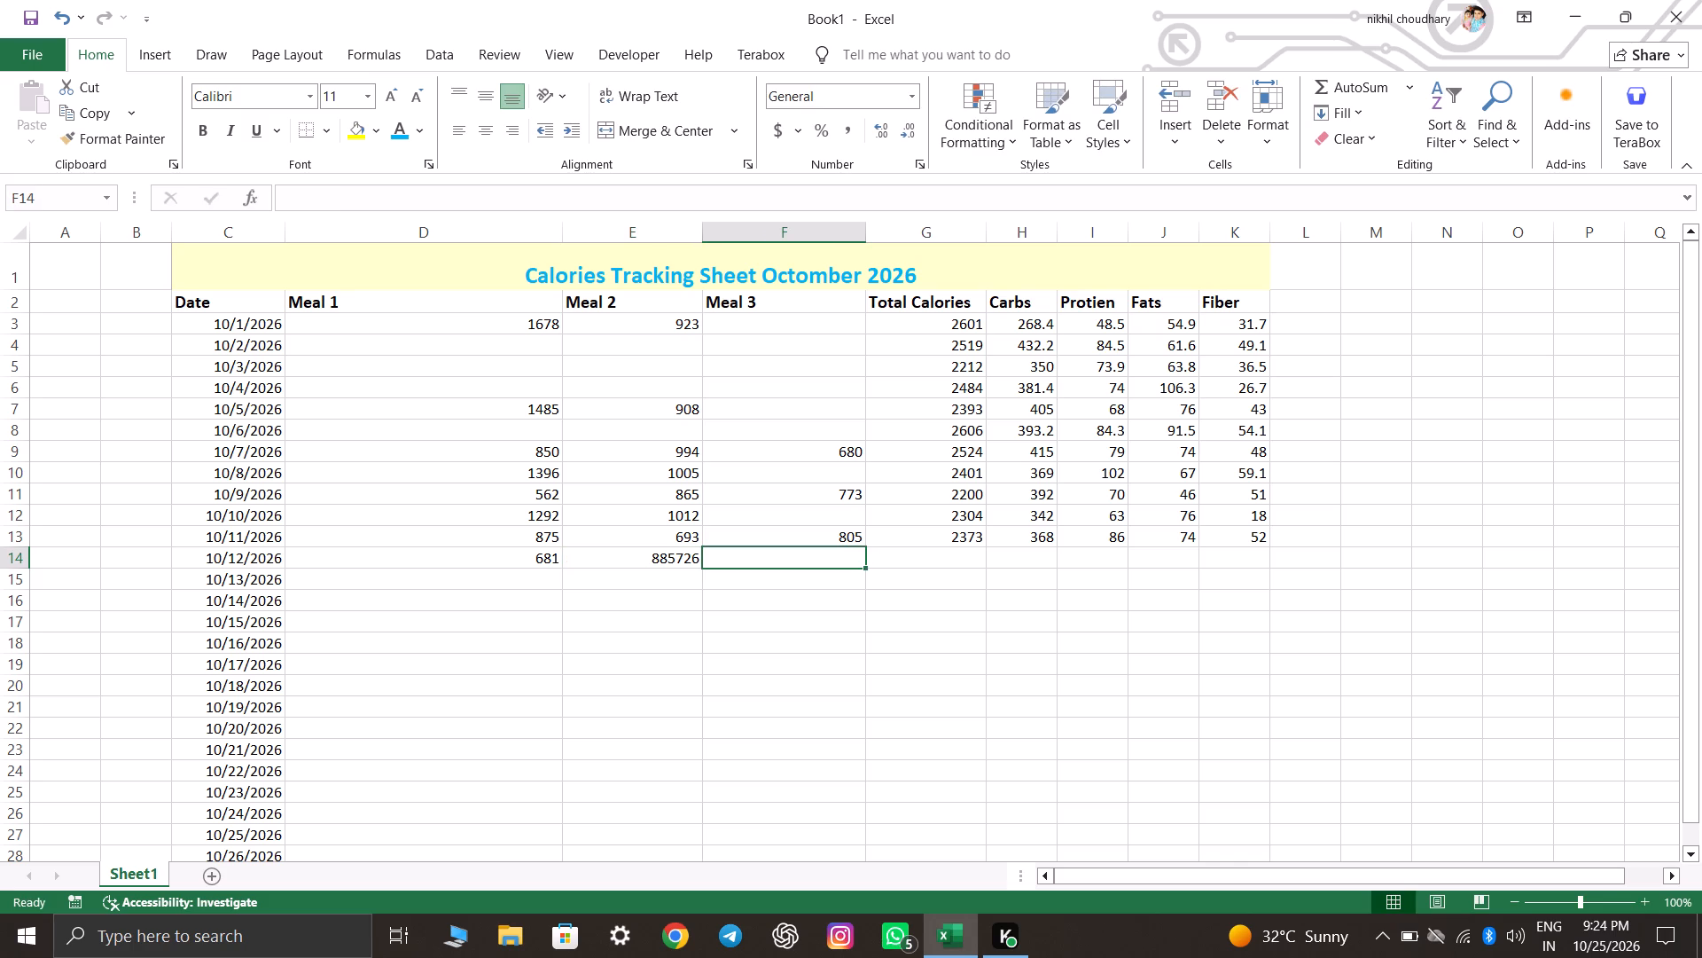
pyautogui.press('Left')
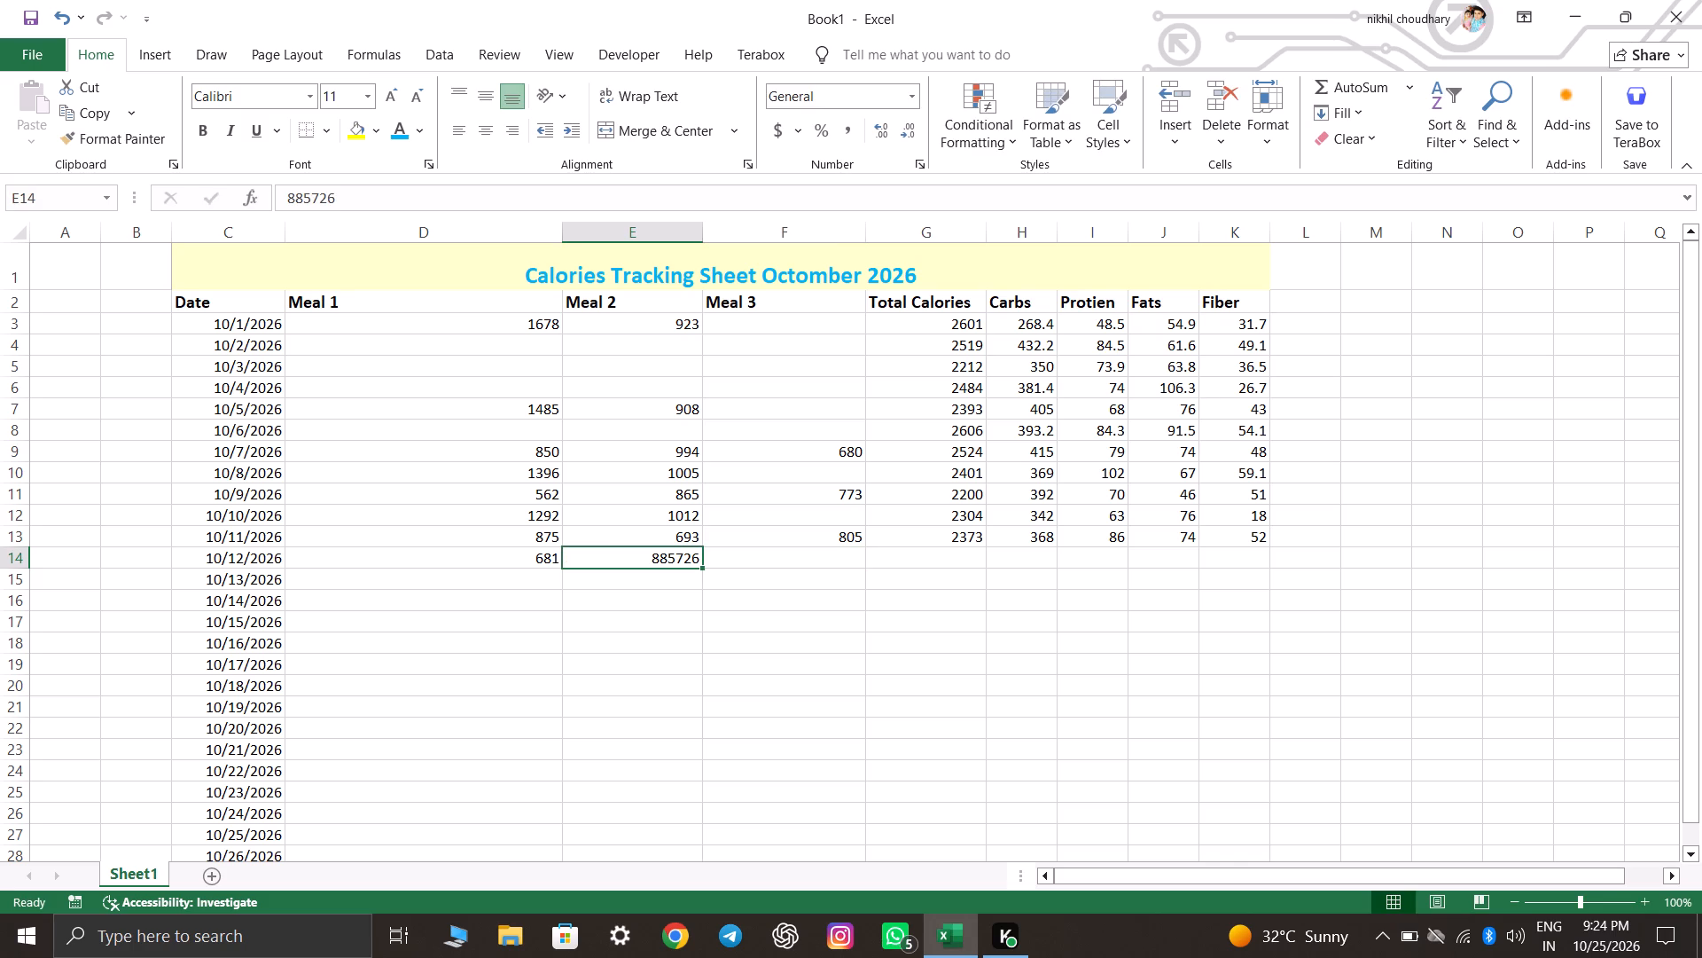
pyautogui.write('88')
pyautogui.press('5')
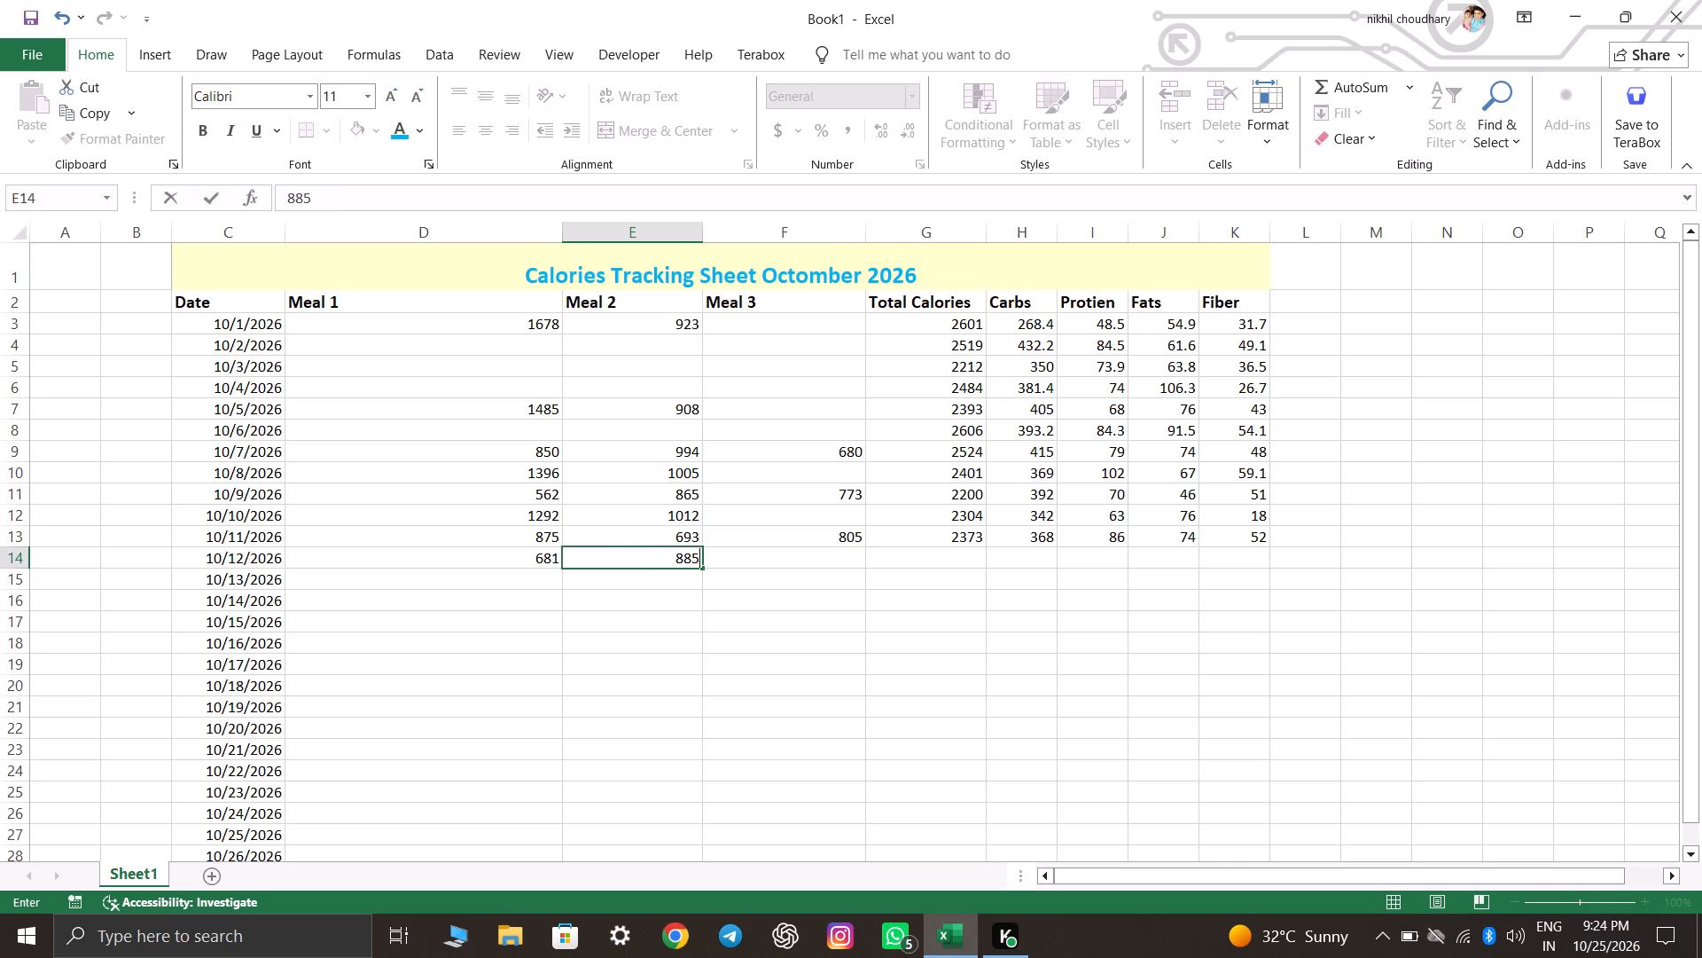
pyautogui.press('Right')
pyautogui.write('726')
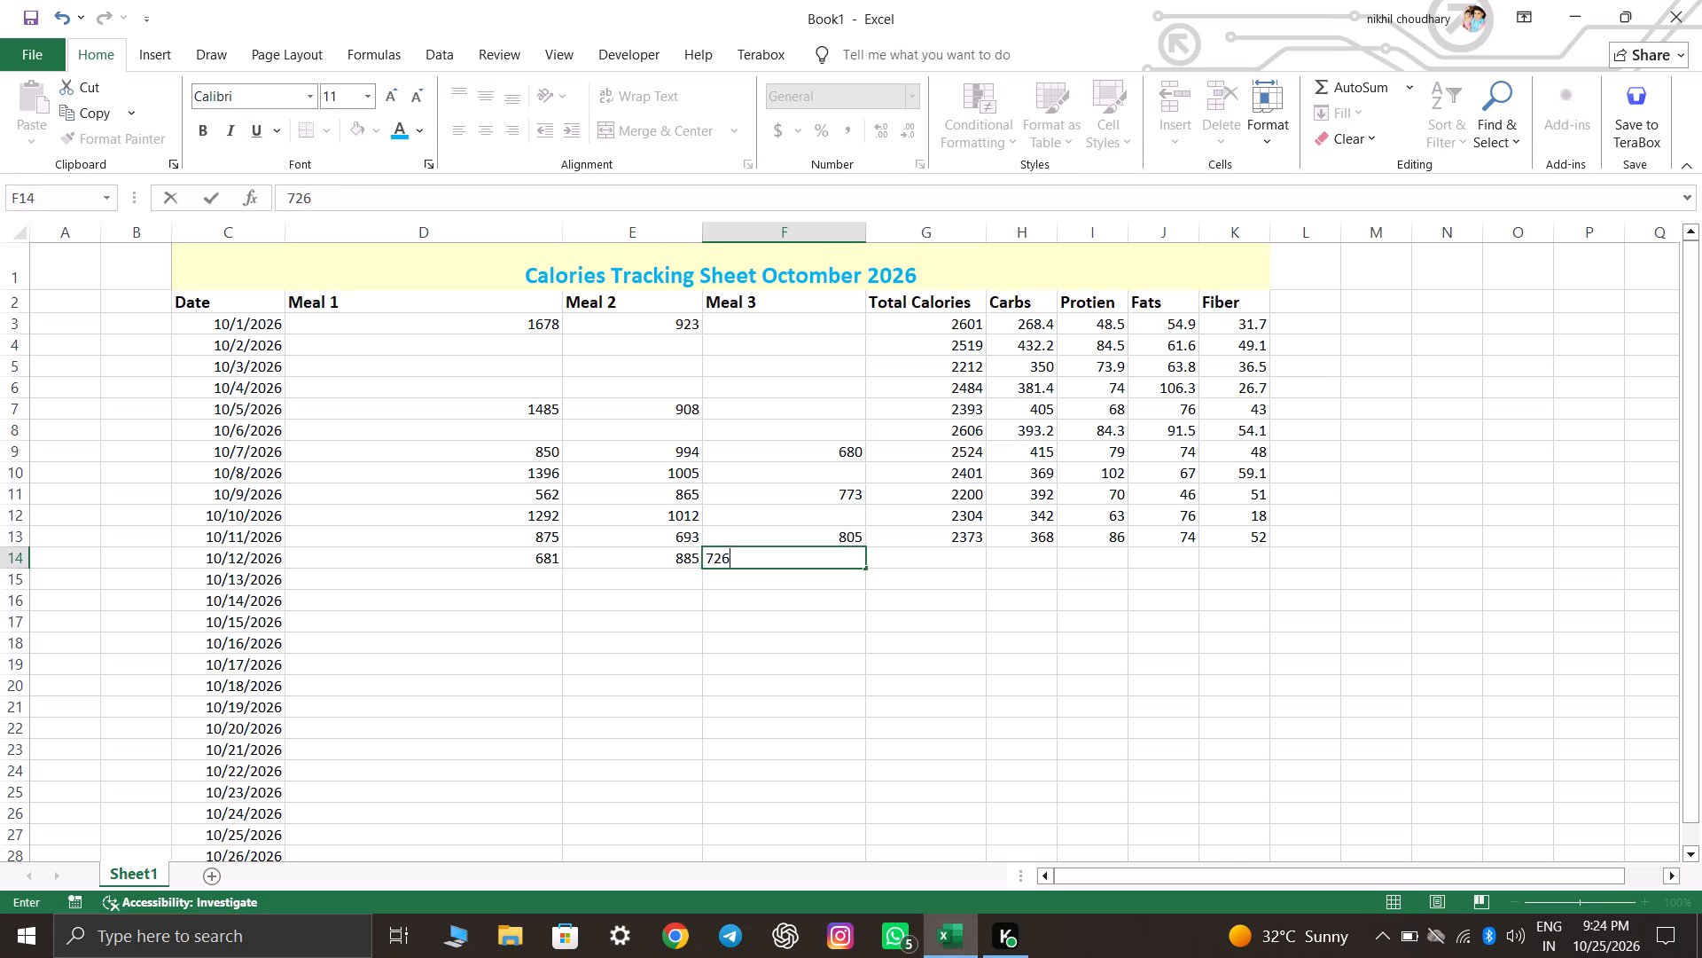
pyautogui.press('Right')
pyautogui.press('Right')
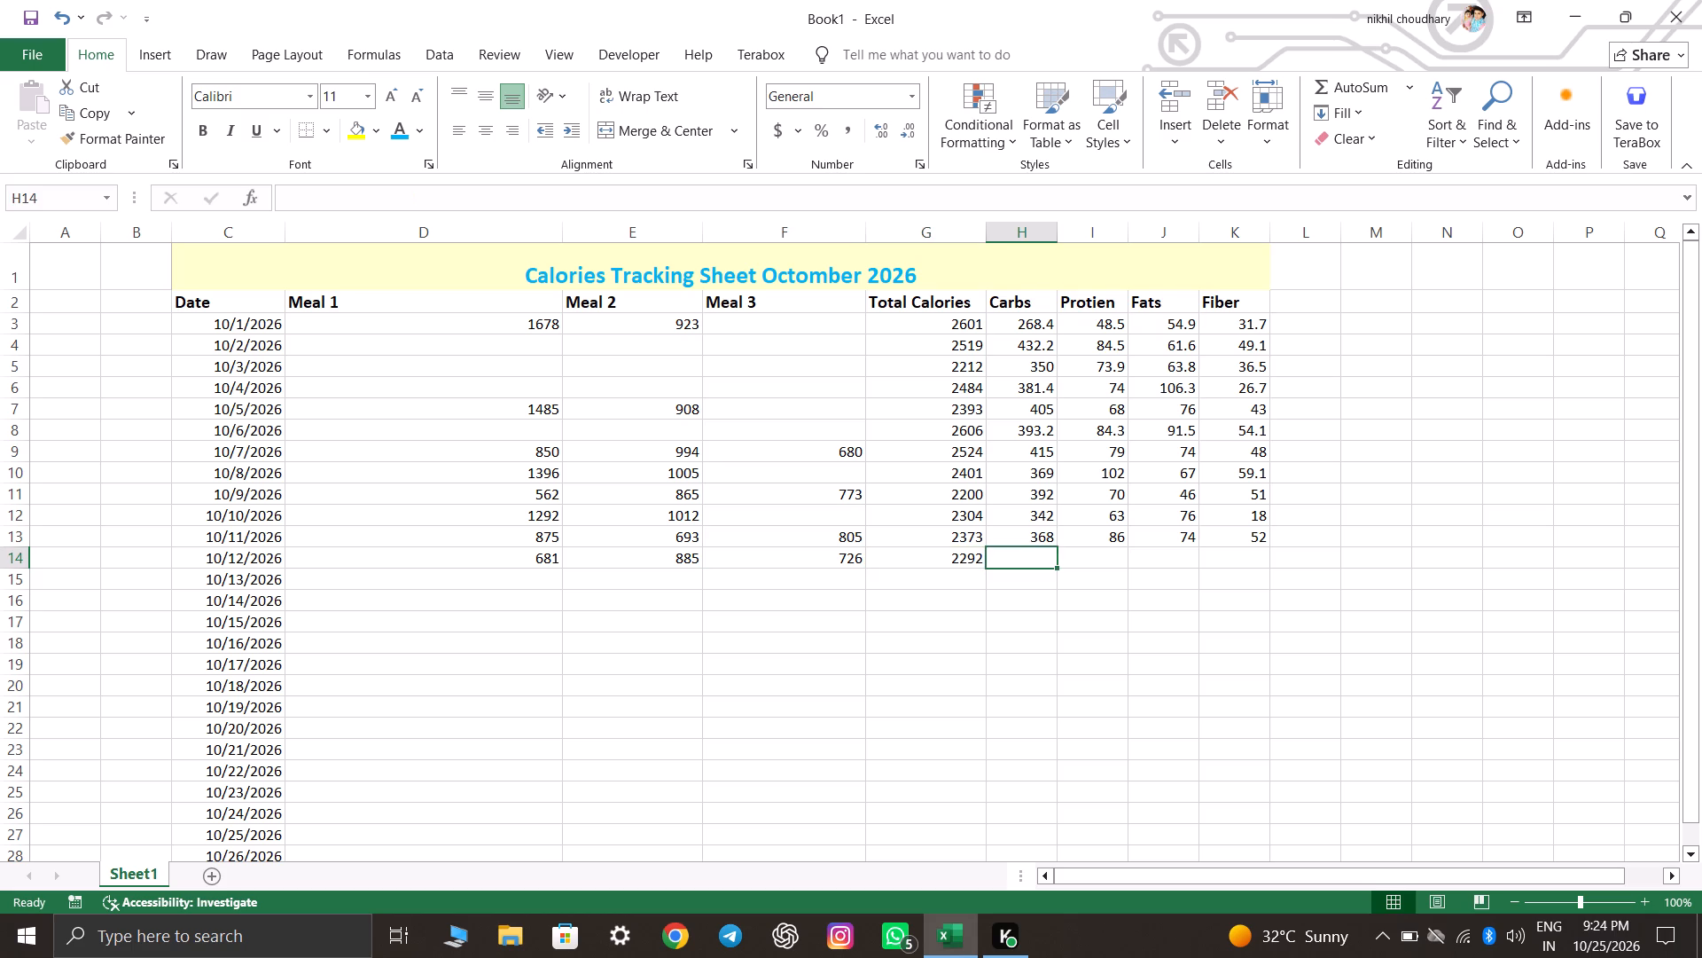
# Enter the formula =22+29+31 in the 10/12/2026 carbs cell H14.
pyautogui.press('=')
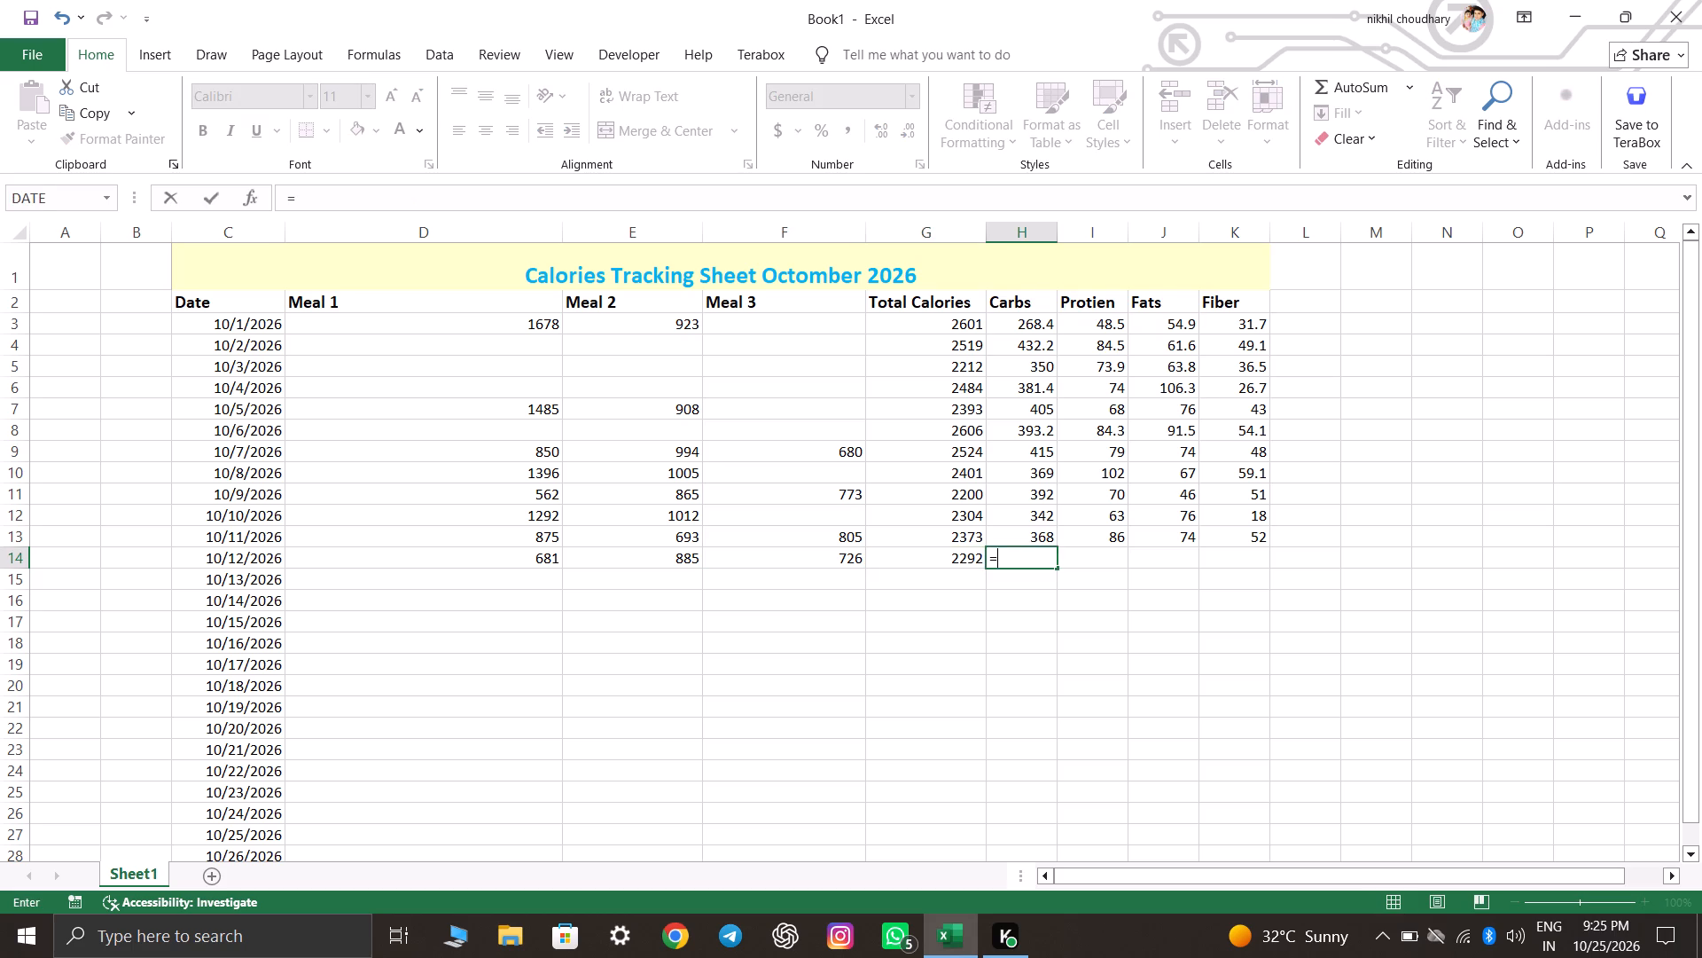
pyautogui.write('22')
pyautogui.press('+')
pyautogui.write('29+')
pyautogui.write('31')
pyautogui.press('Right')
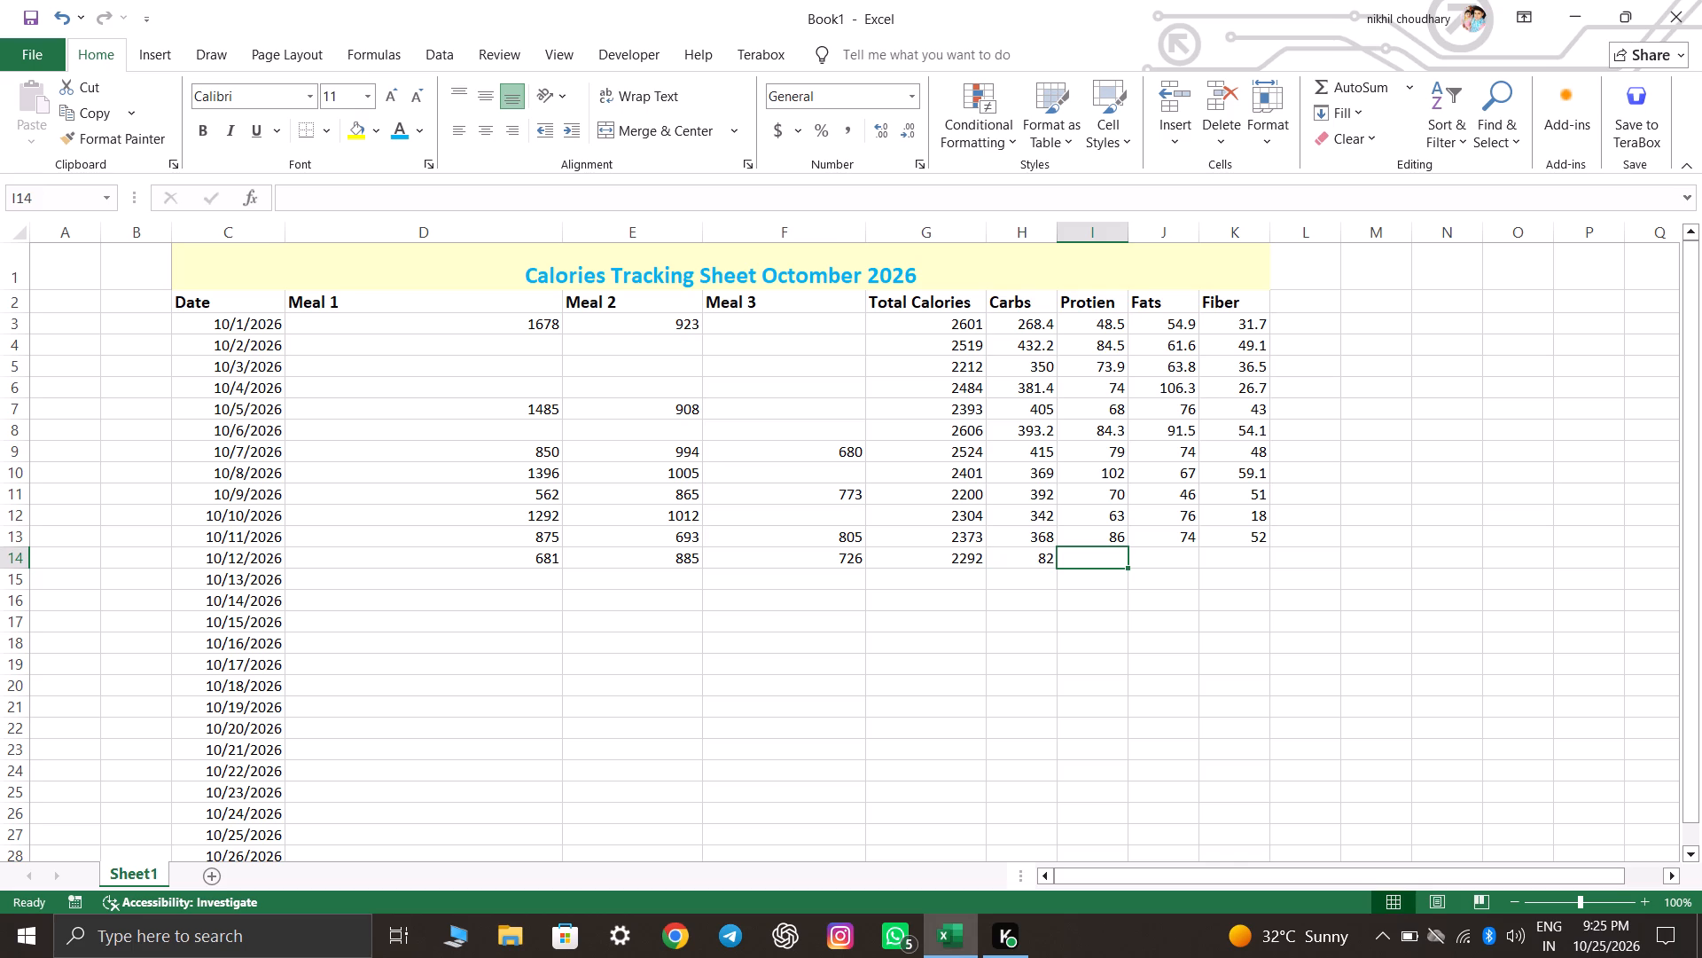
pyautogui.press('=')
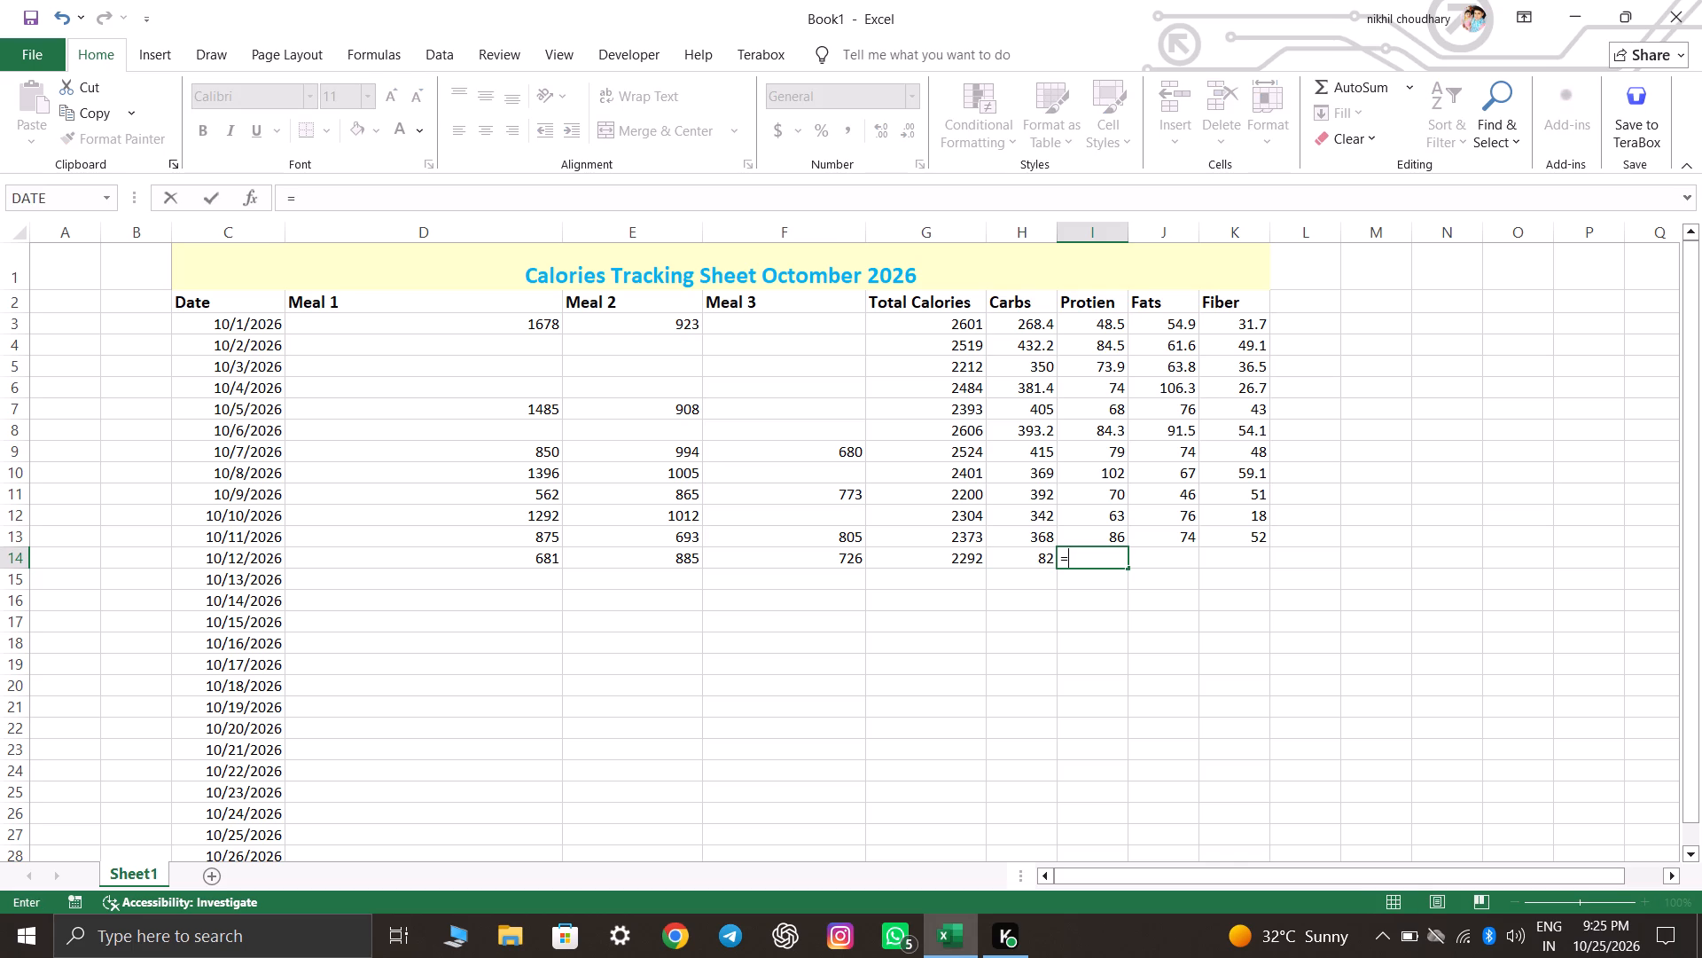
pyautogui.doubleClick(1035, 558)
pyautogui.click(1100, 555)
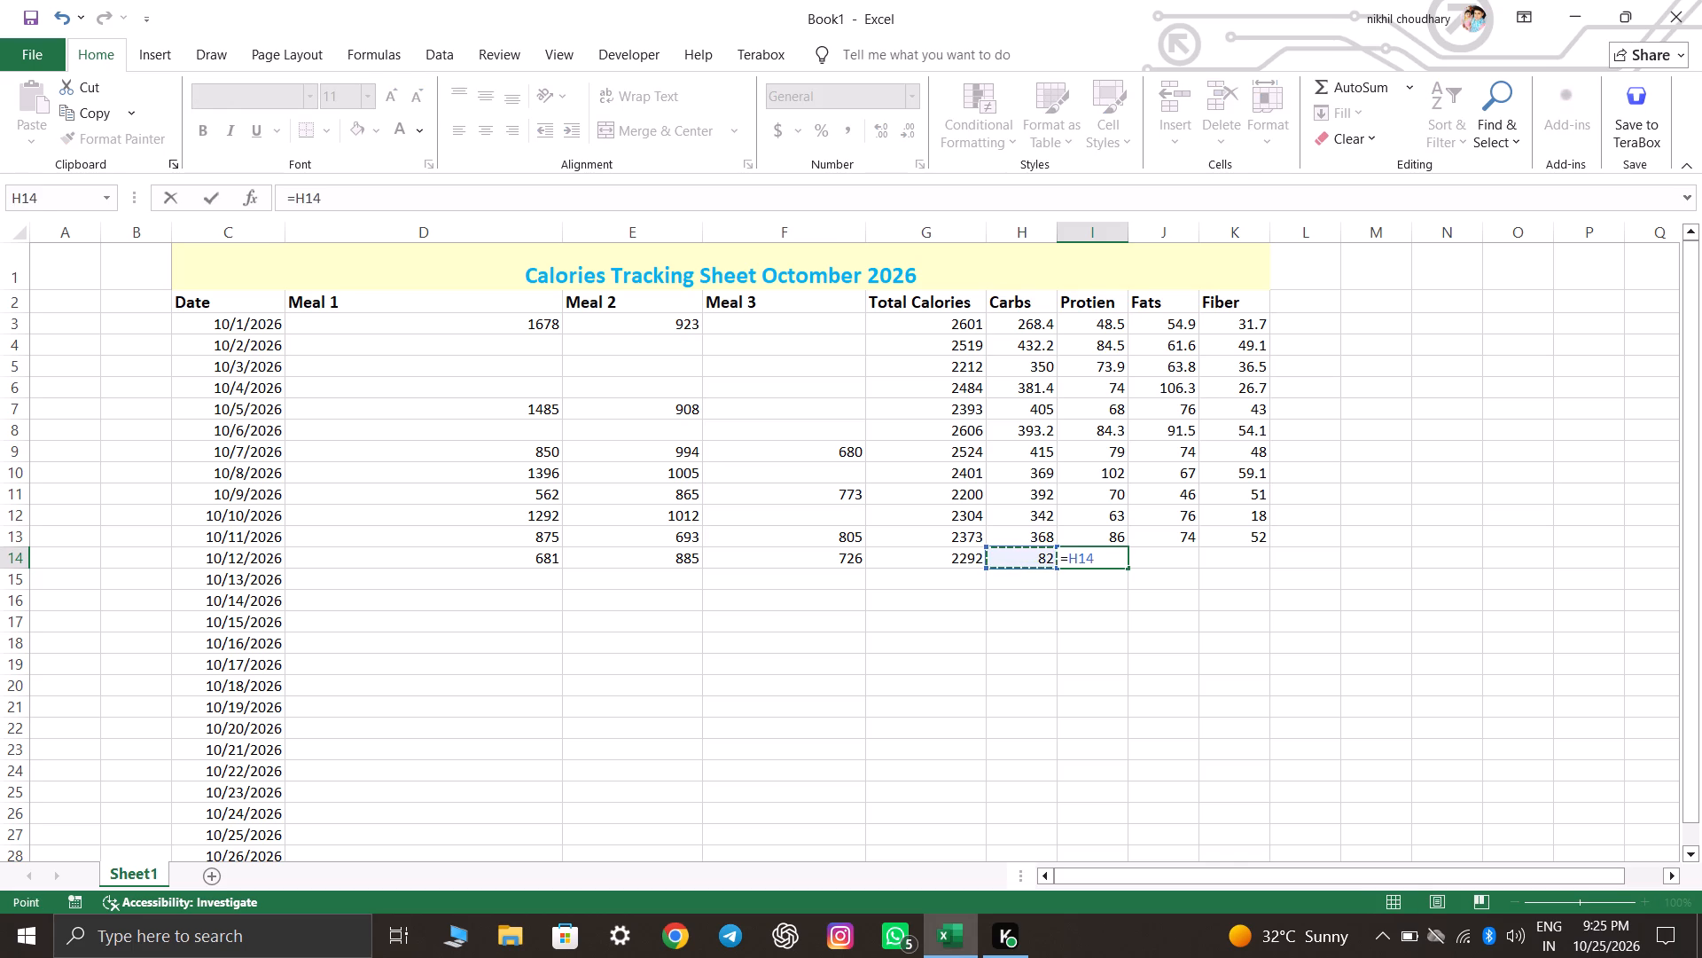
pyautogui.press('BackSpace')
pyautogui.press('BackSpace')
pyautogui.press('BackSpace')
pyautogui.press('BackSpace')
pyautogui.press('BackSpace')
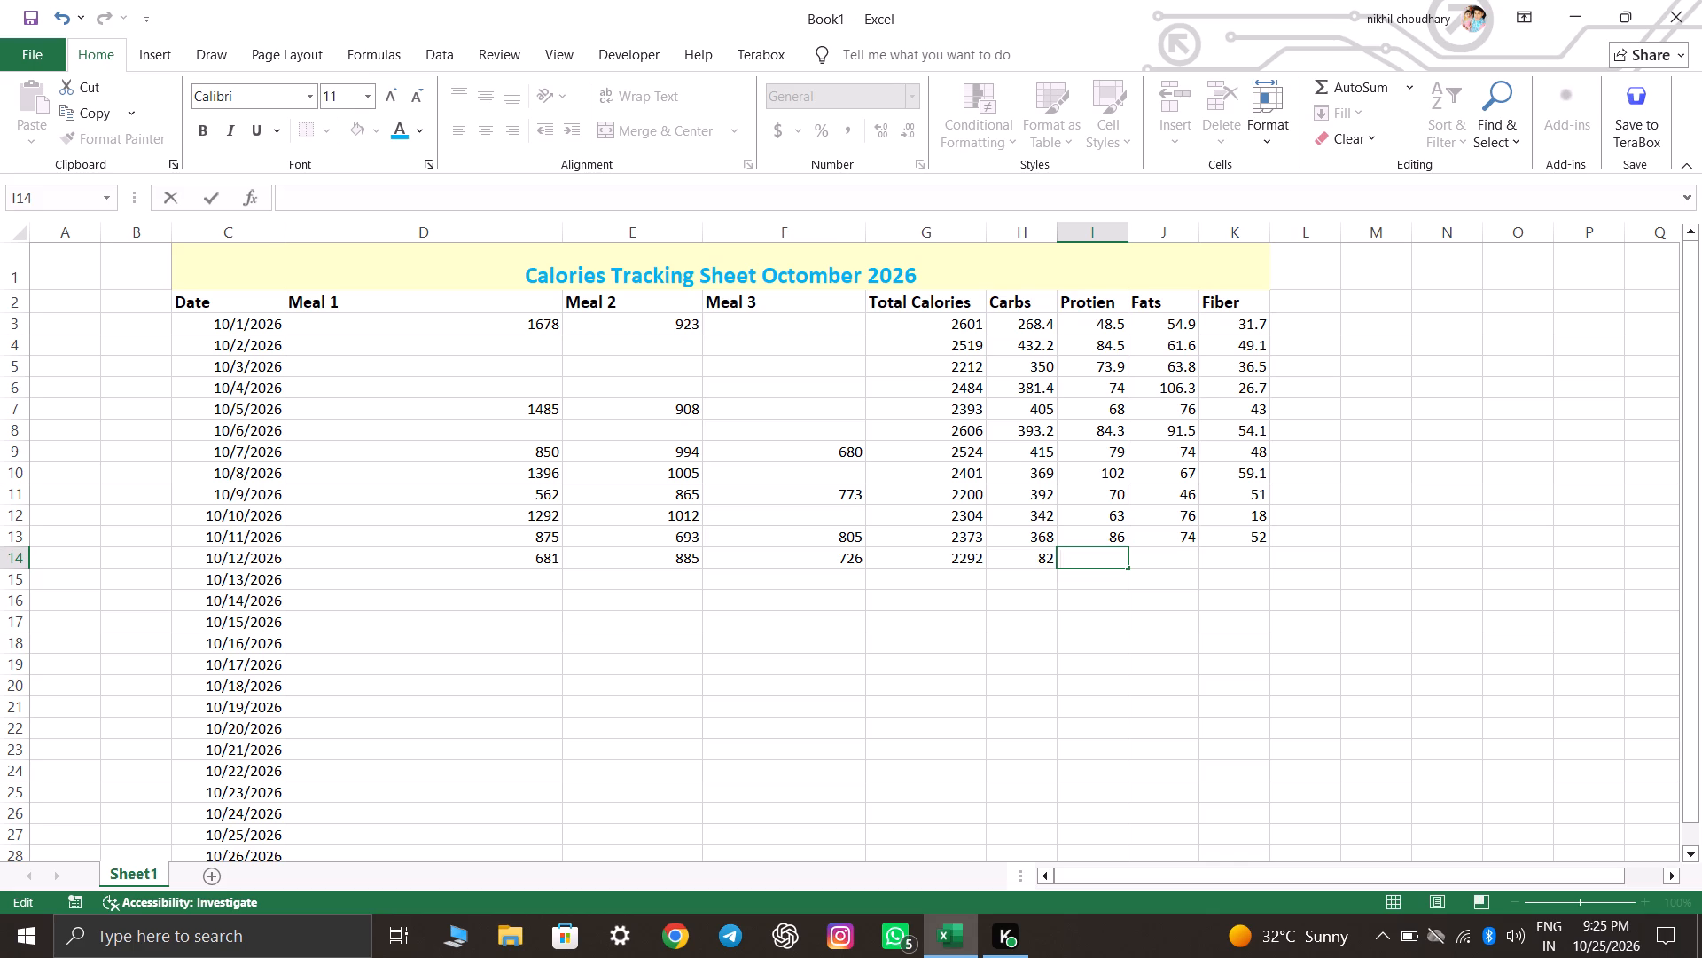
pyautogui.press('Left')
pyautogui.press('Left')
# Move the formula =22+29+31 from the 10/12/2026 carbs cell H14 to the protein cell I14.
pyautogui.click(1043, 558)
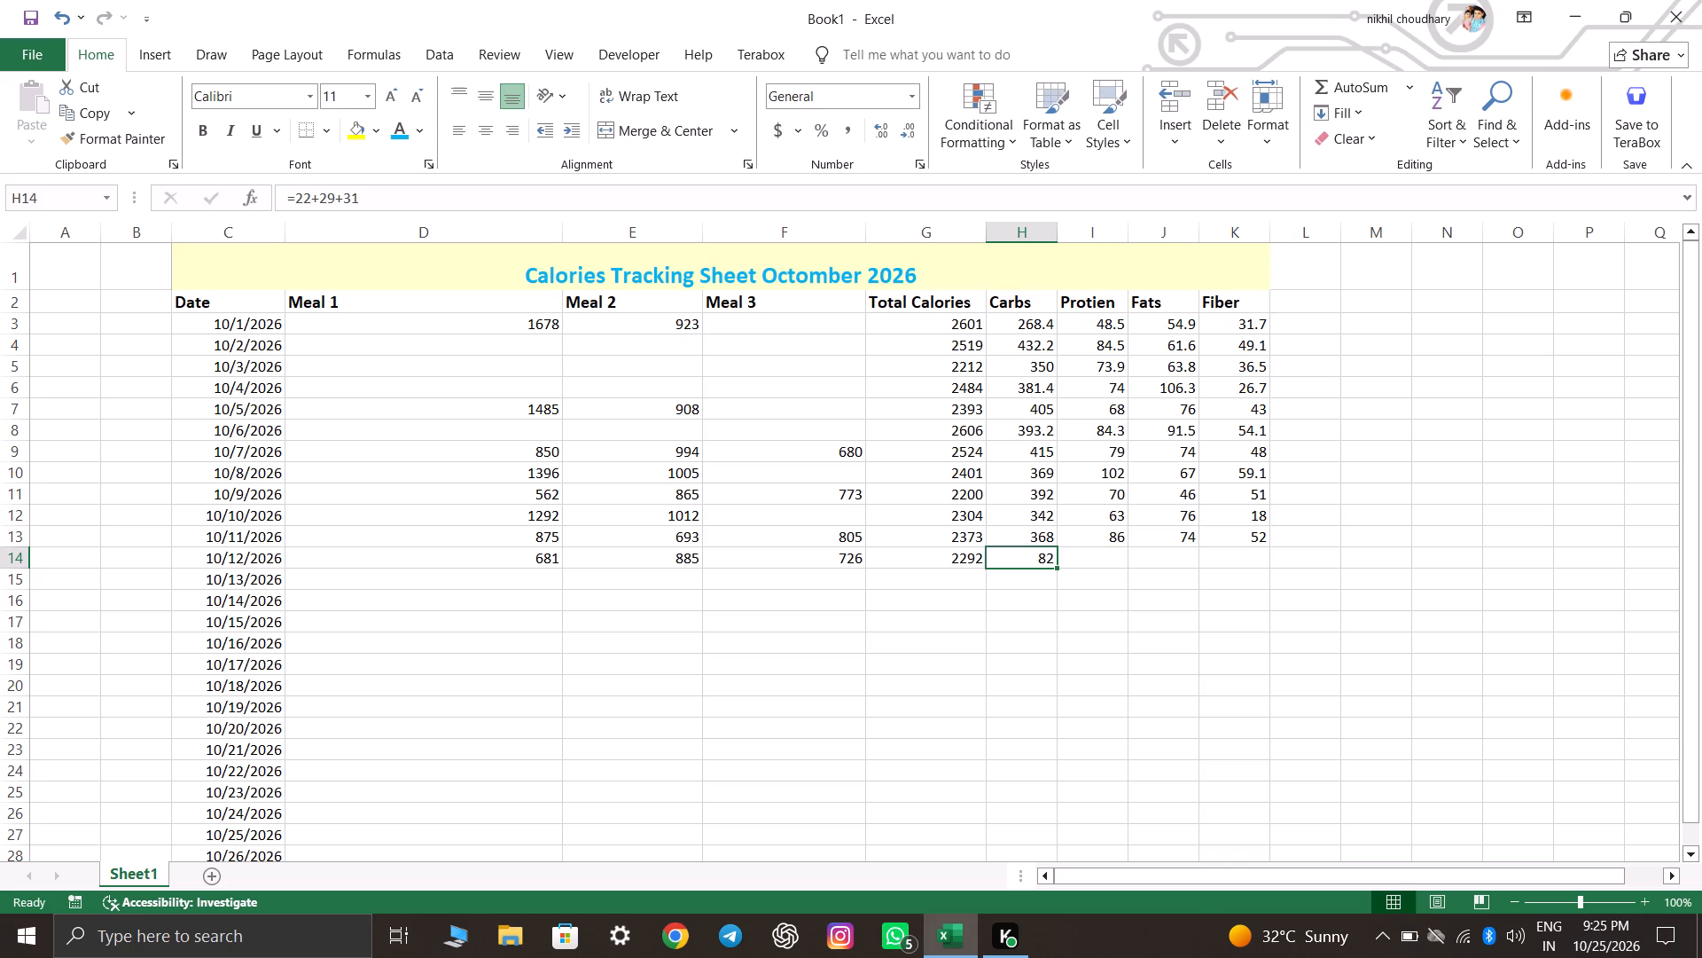
pyautogui.tripleClick(1043, 558)
pyautogui.hotkey('ctrl', 'a')
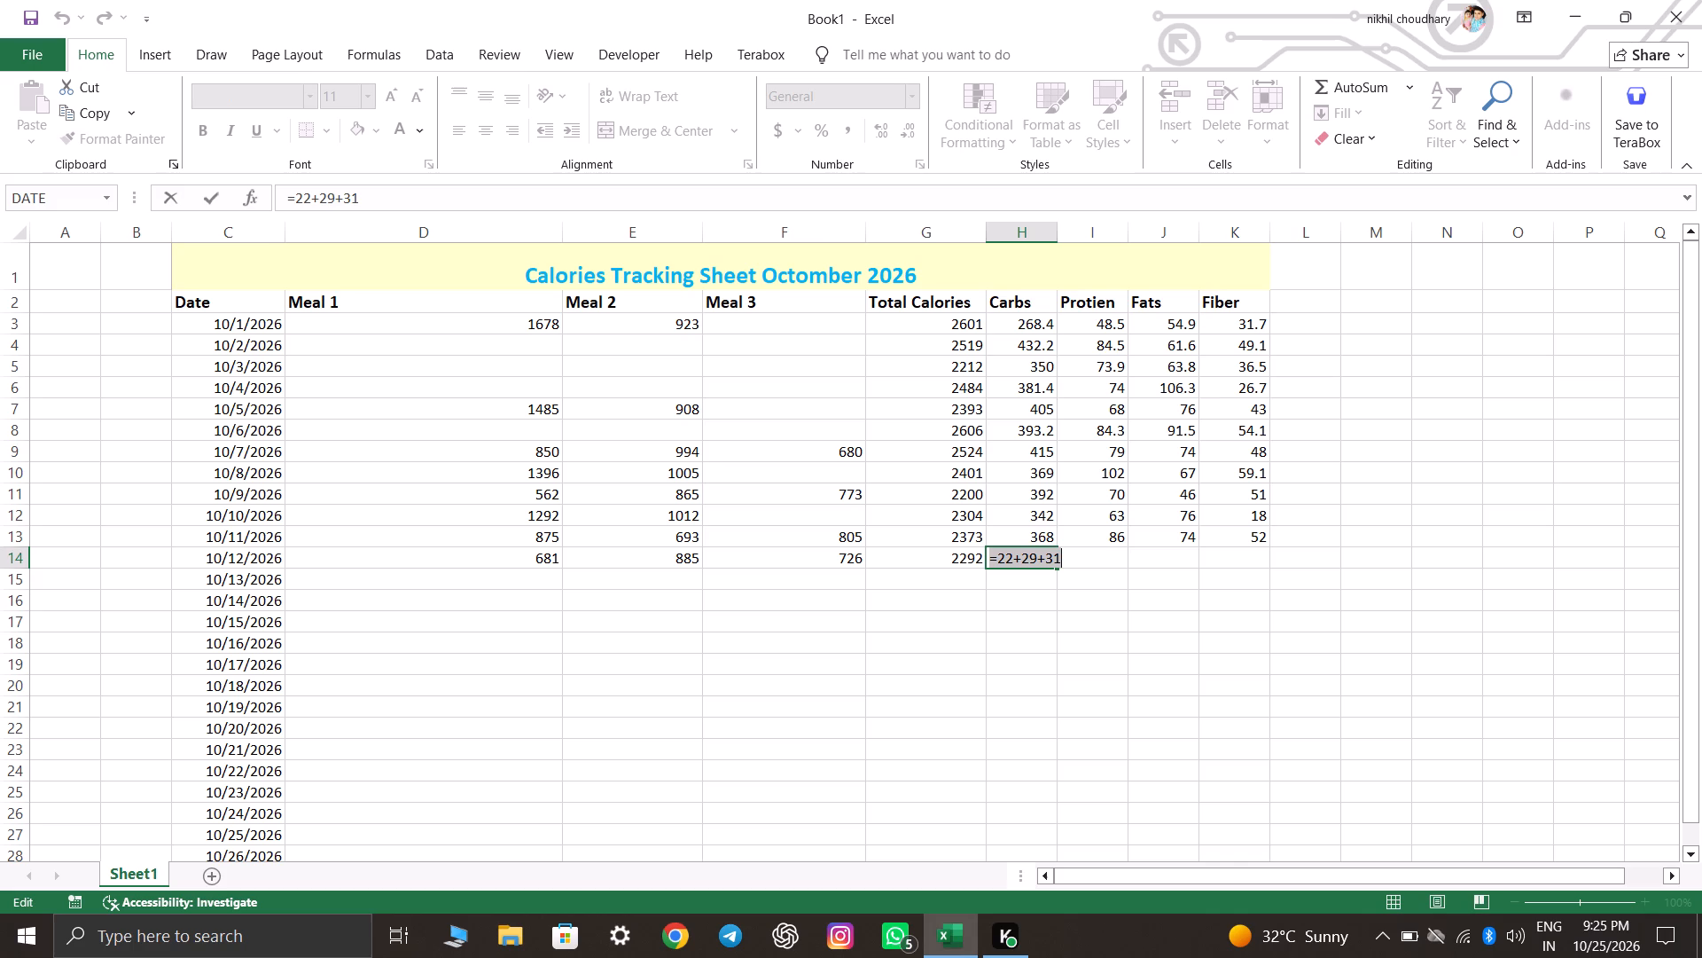
pyautogui.hotkey('ctrl', 'x')
pyautogui.click(1106, 552)
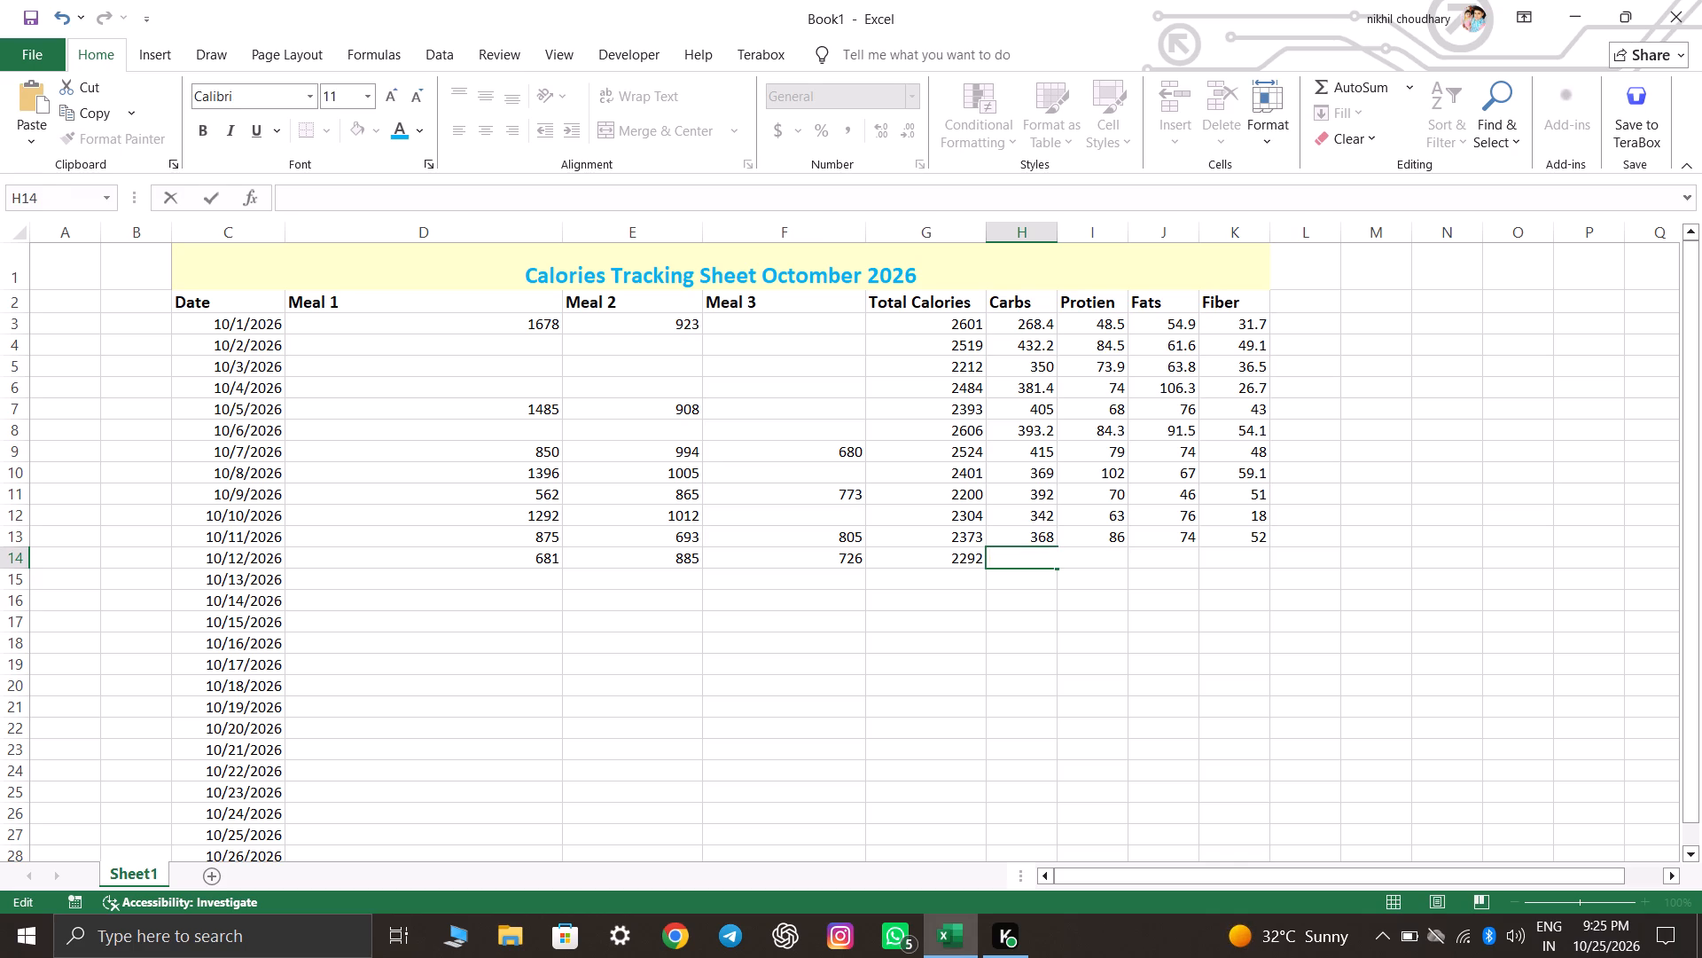
pyautogui.click(1108, 573)
pyautogui.doubleClick(1106, 556)
pyautogui.hotkey('ctrl', 'v')
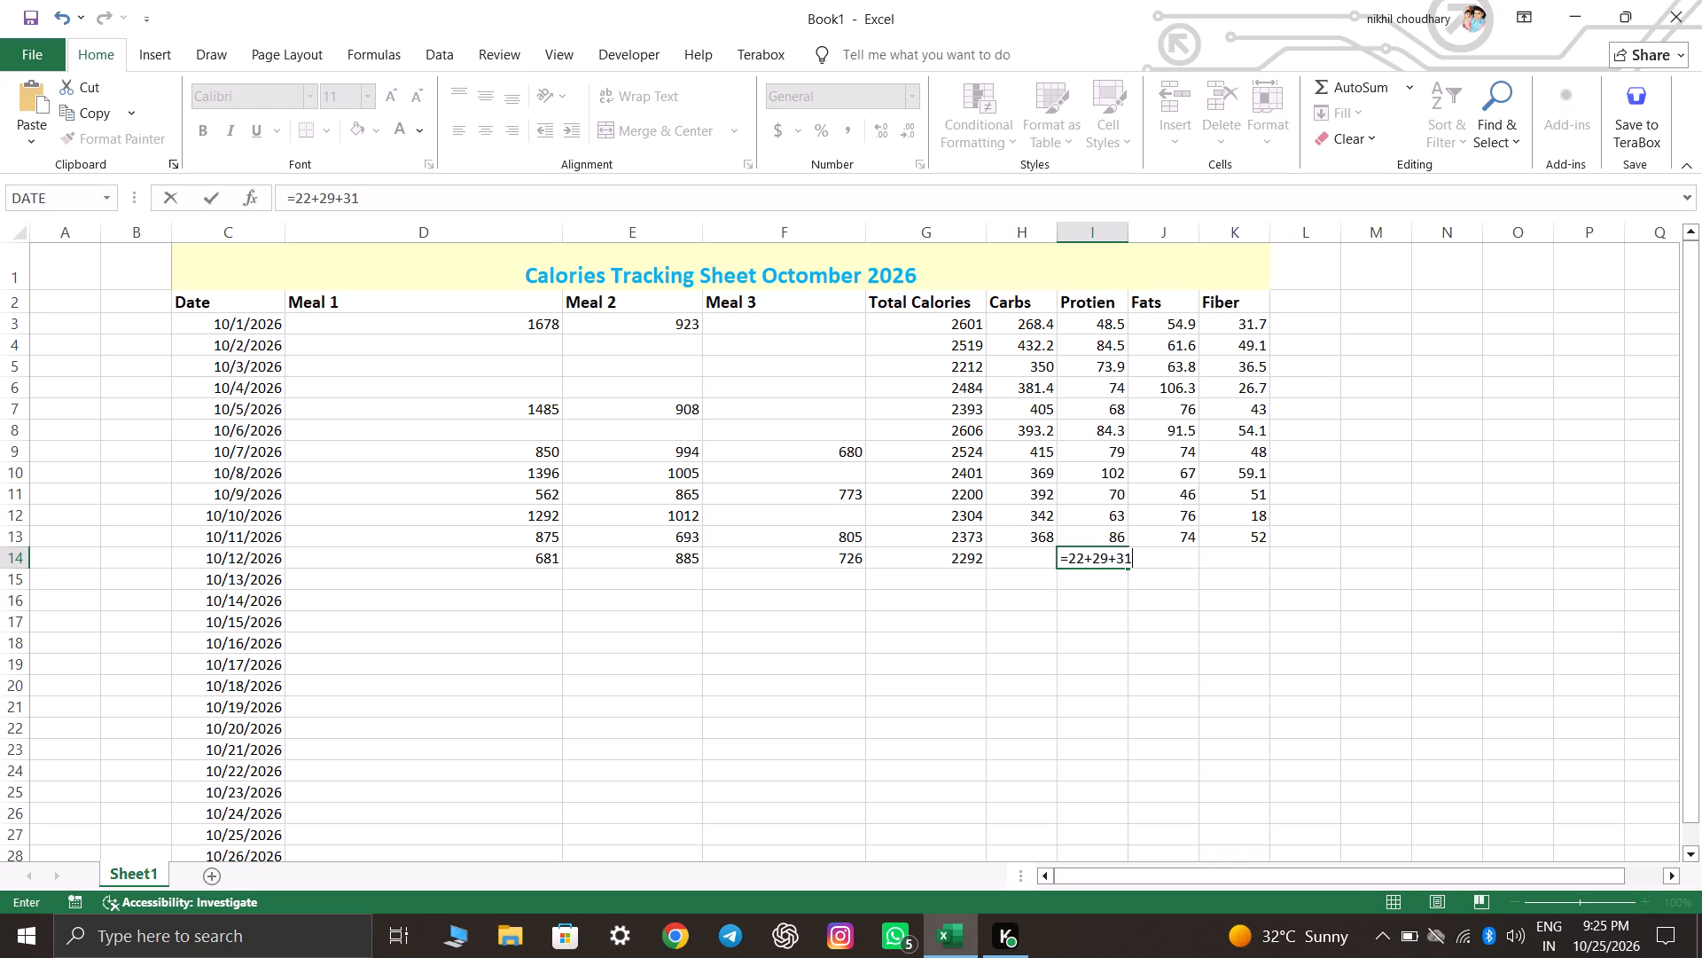
pyautogui.press('Return')
# Calculate the 10/12/2026 carbs in H14 with the formula =100+150+126.
pyautogui.click(1034, 561)
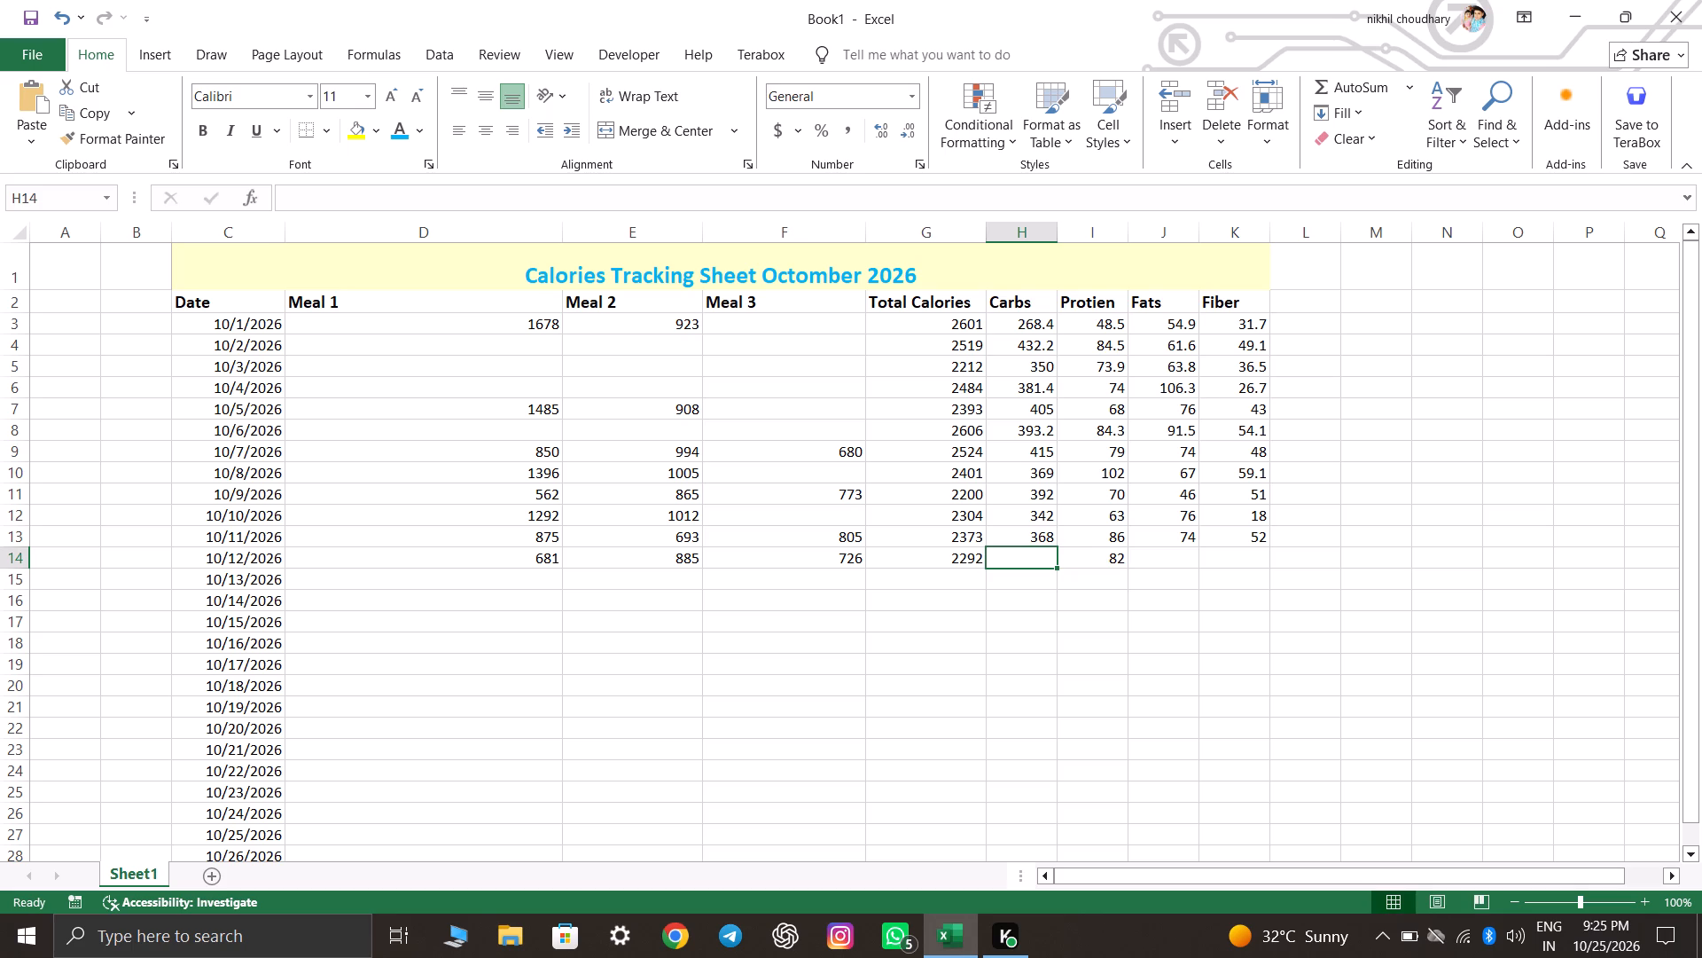
pyautogui.write('=100+')
pyautogui.write('150+126')
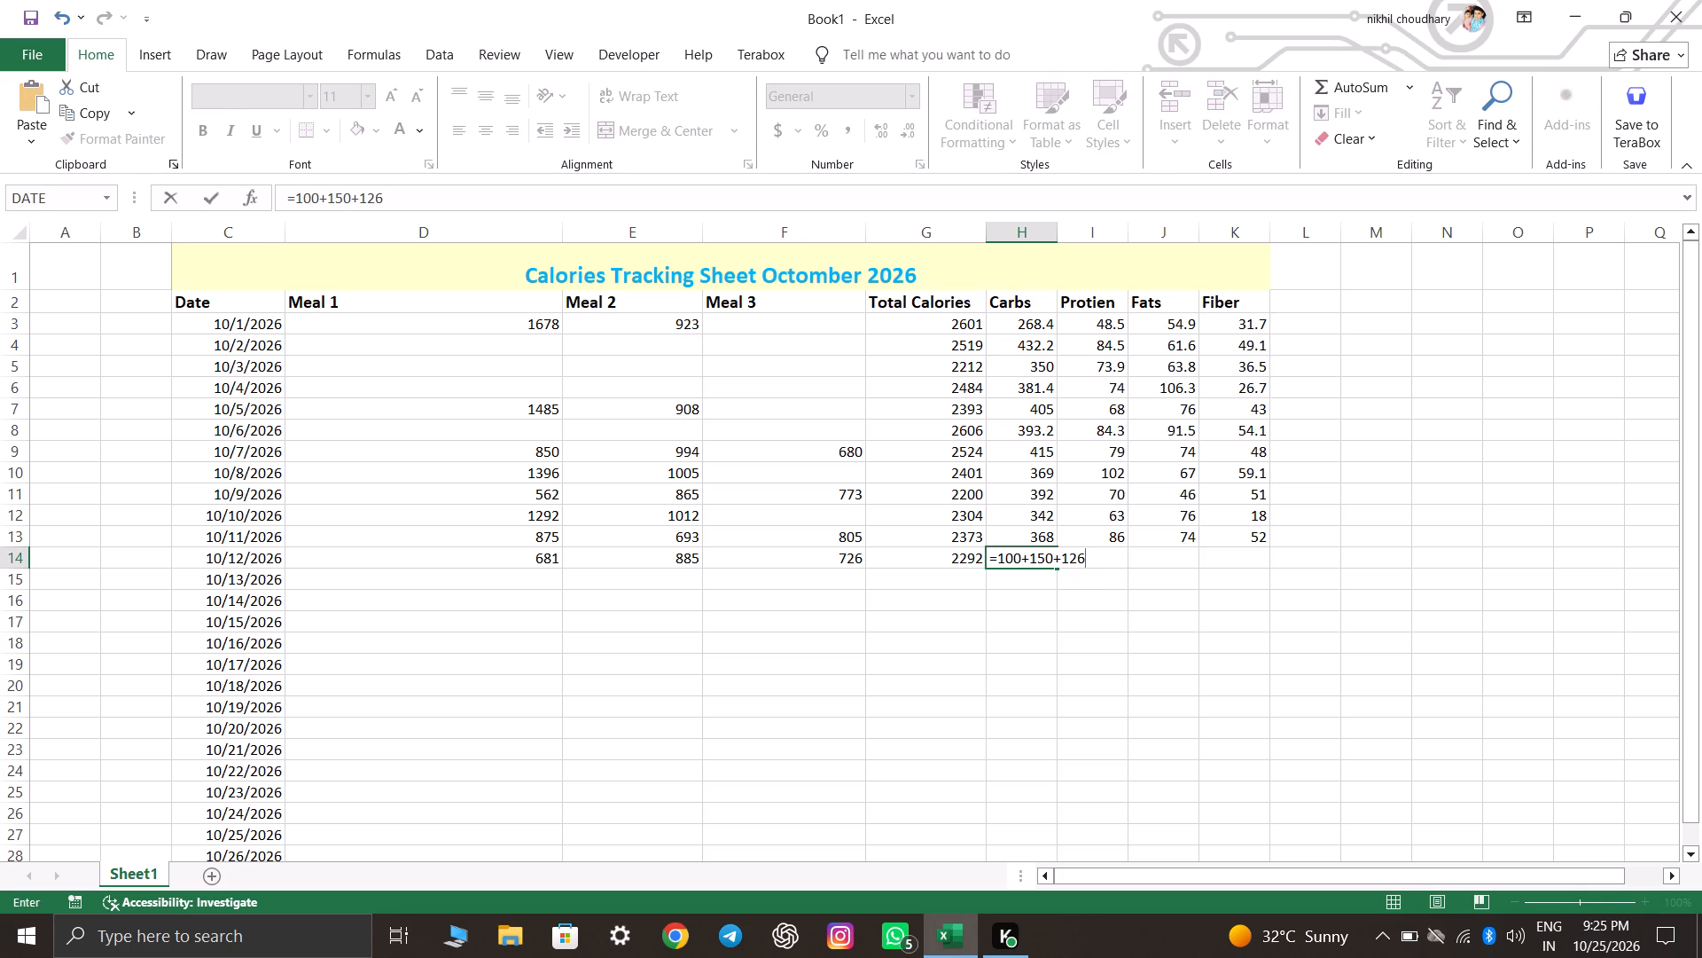
pyautogui.press('Right')
pyautogui.press('Right')
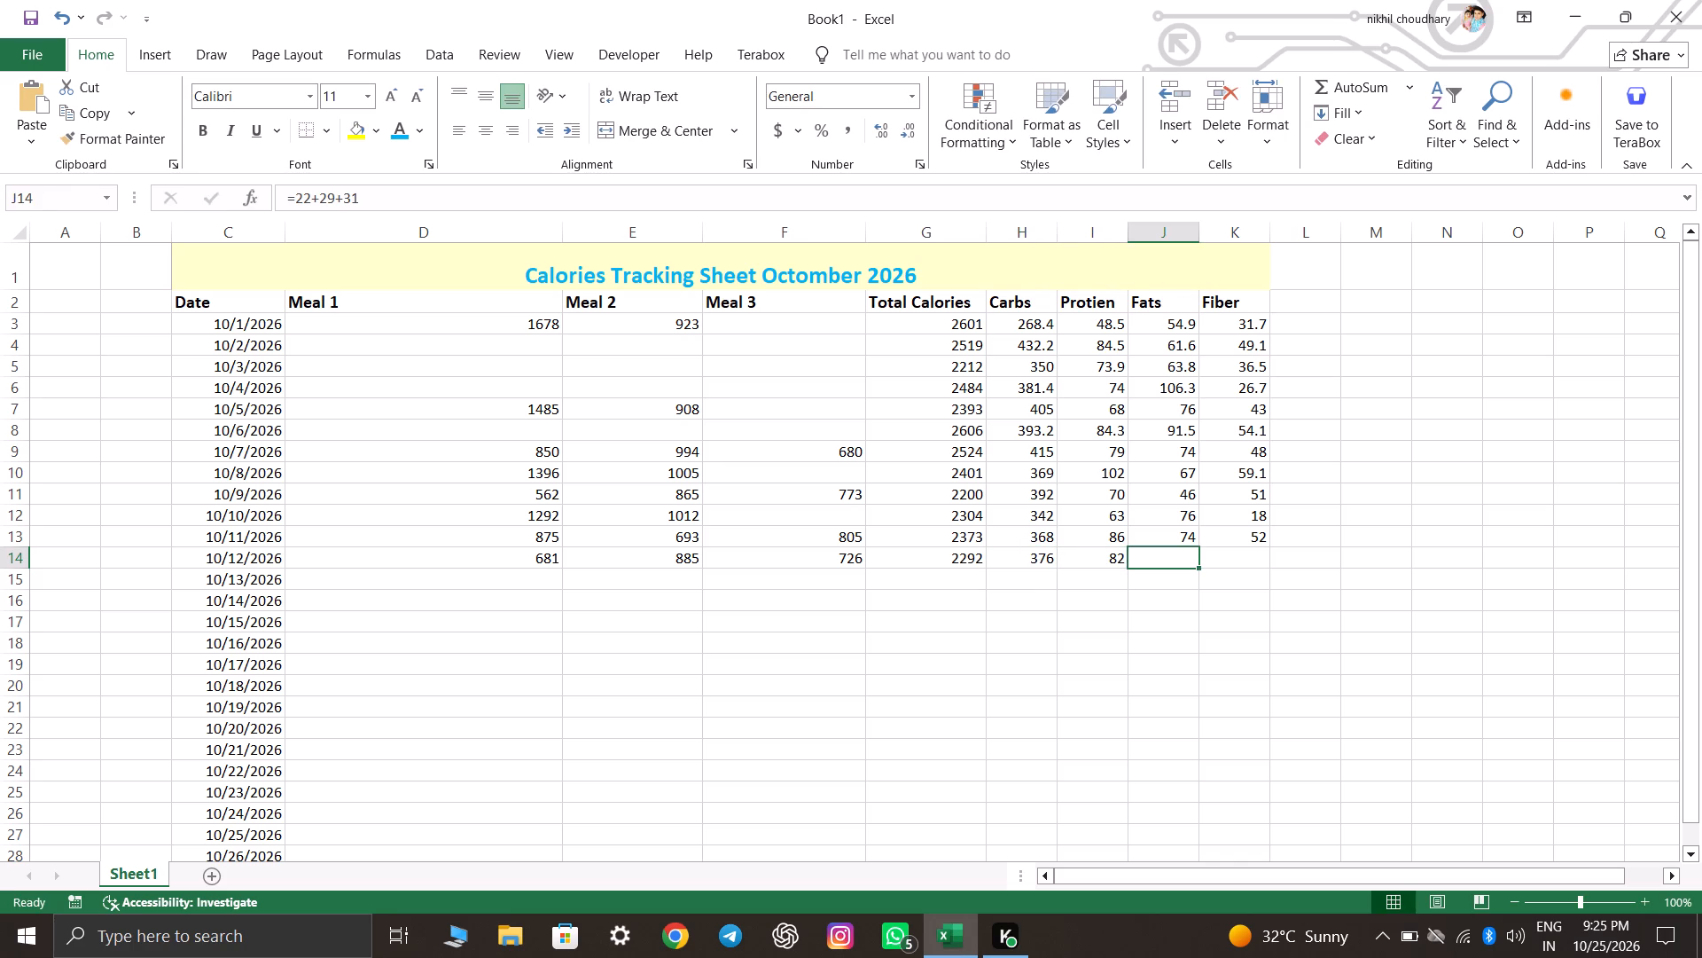
# Calculate the 10/12/2026 fats in J14 with the formula =18+24+16 and the fiber in K14 with =15+15+18.
pyautogui.write('=18+24+16')
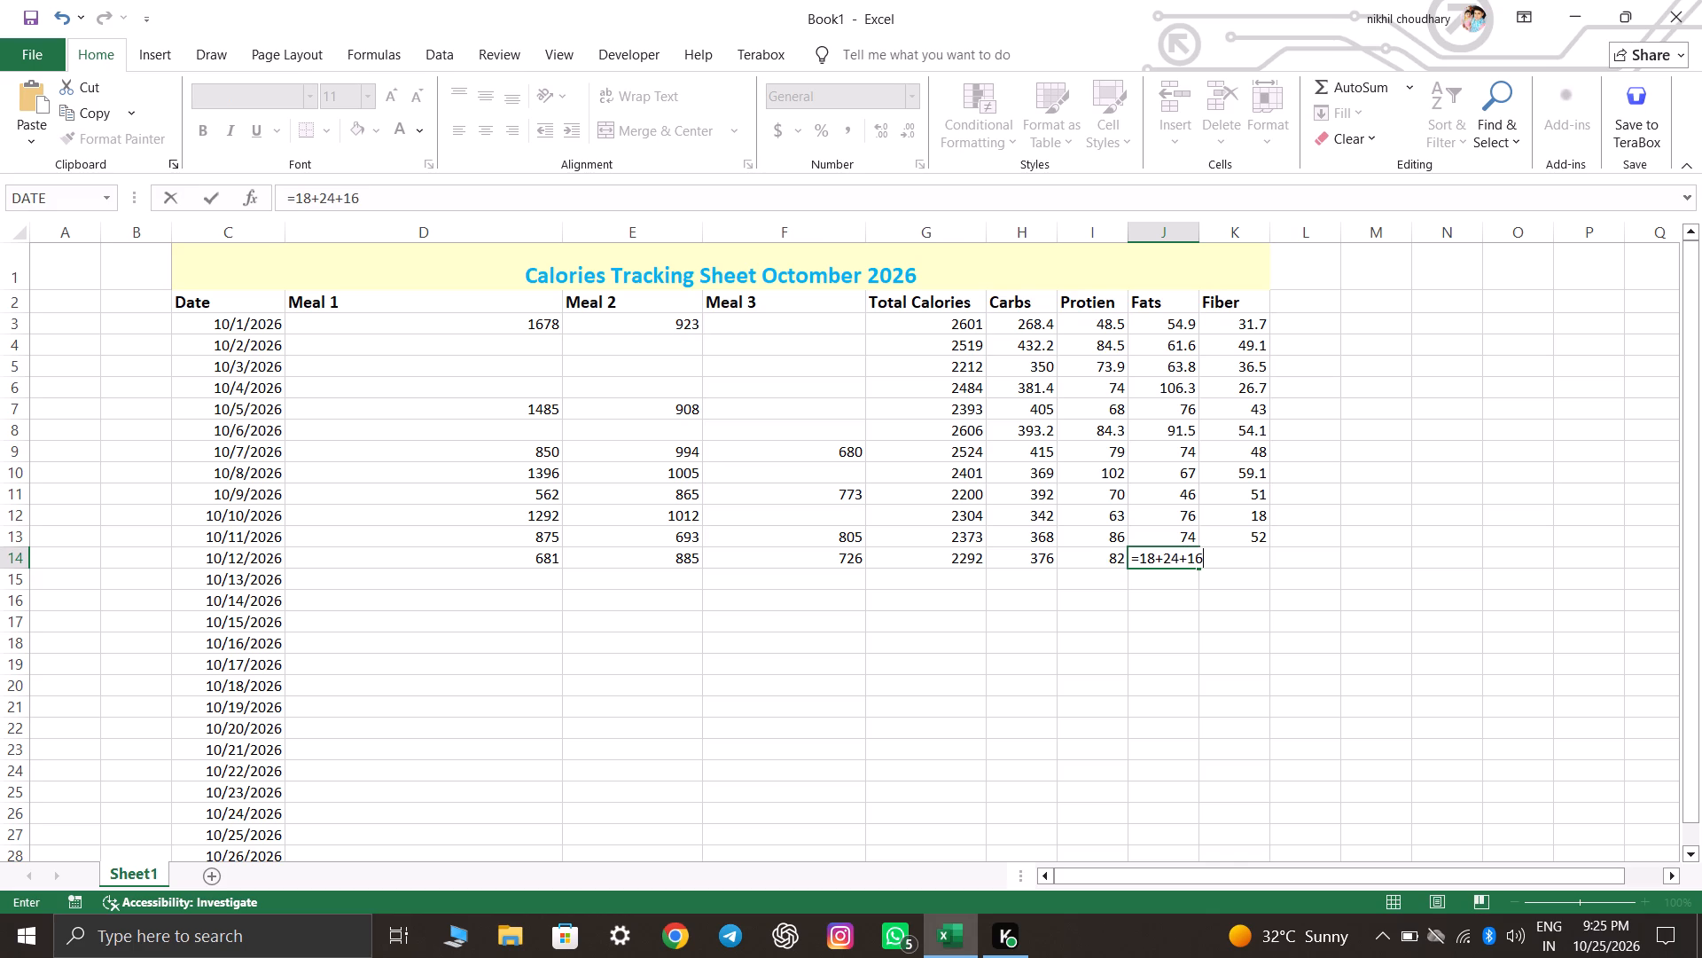
pyautogui.press('Right')
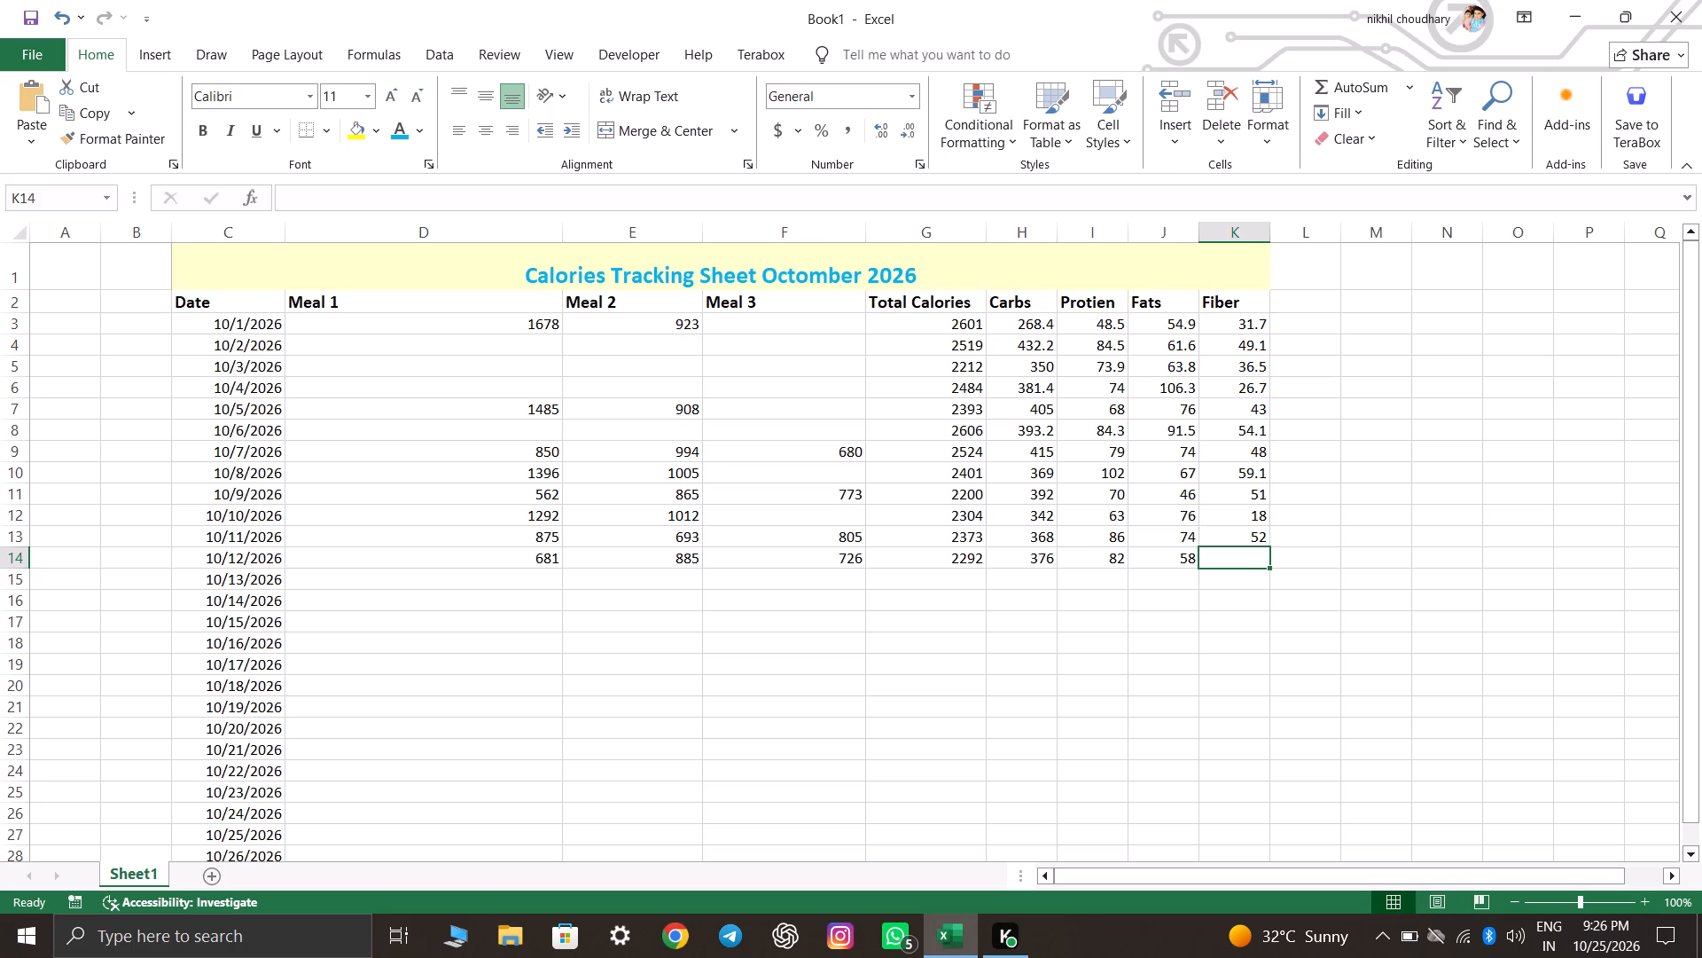
pyautogui.write('=15+15+18')
pyautogui.press('Return')
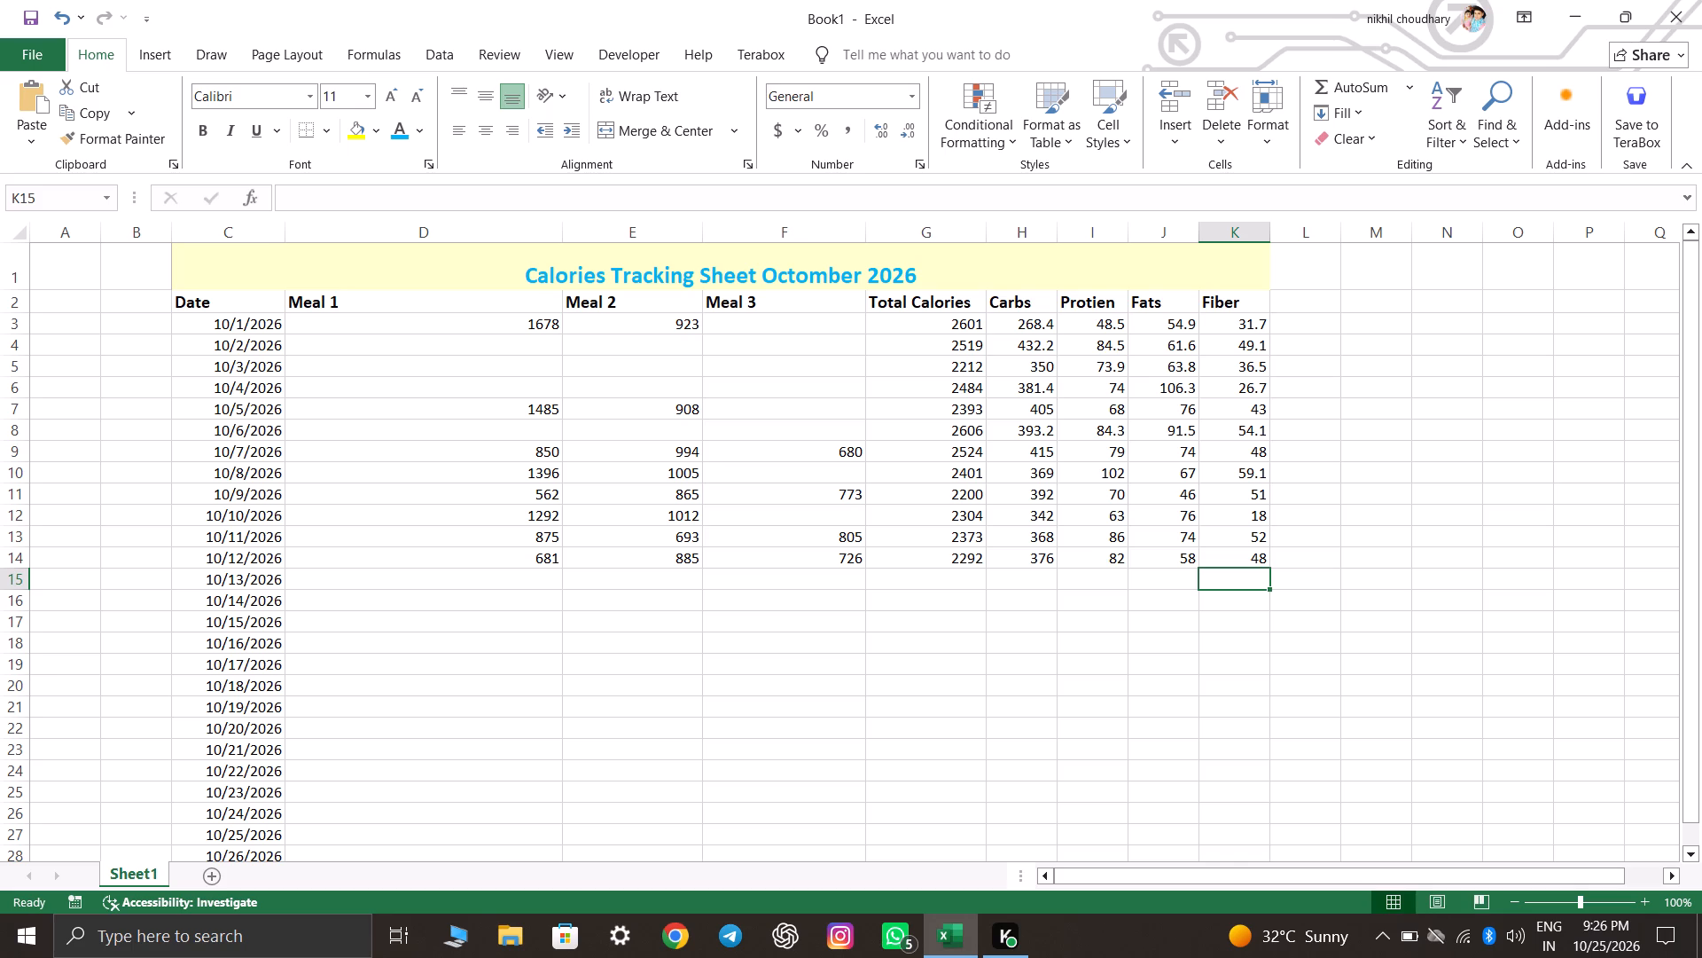
# Look over the filled rows of the tracking sheet and the date column down to its last entry.
pyautogui.click(1365, 518)
pyautogui.scroll(-8, 1365, 518)
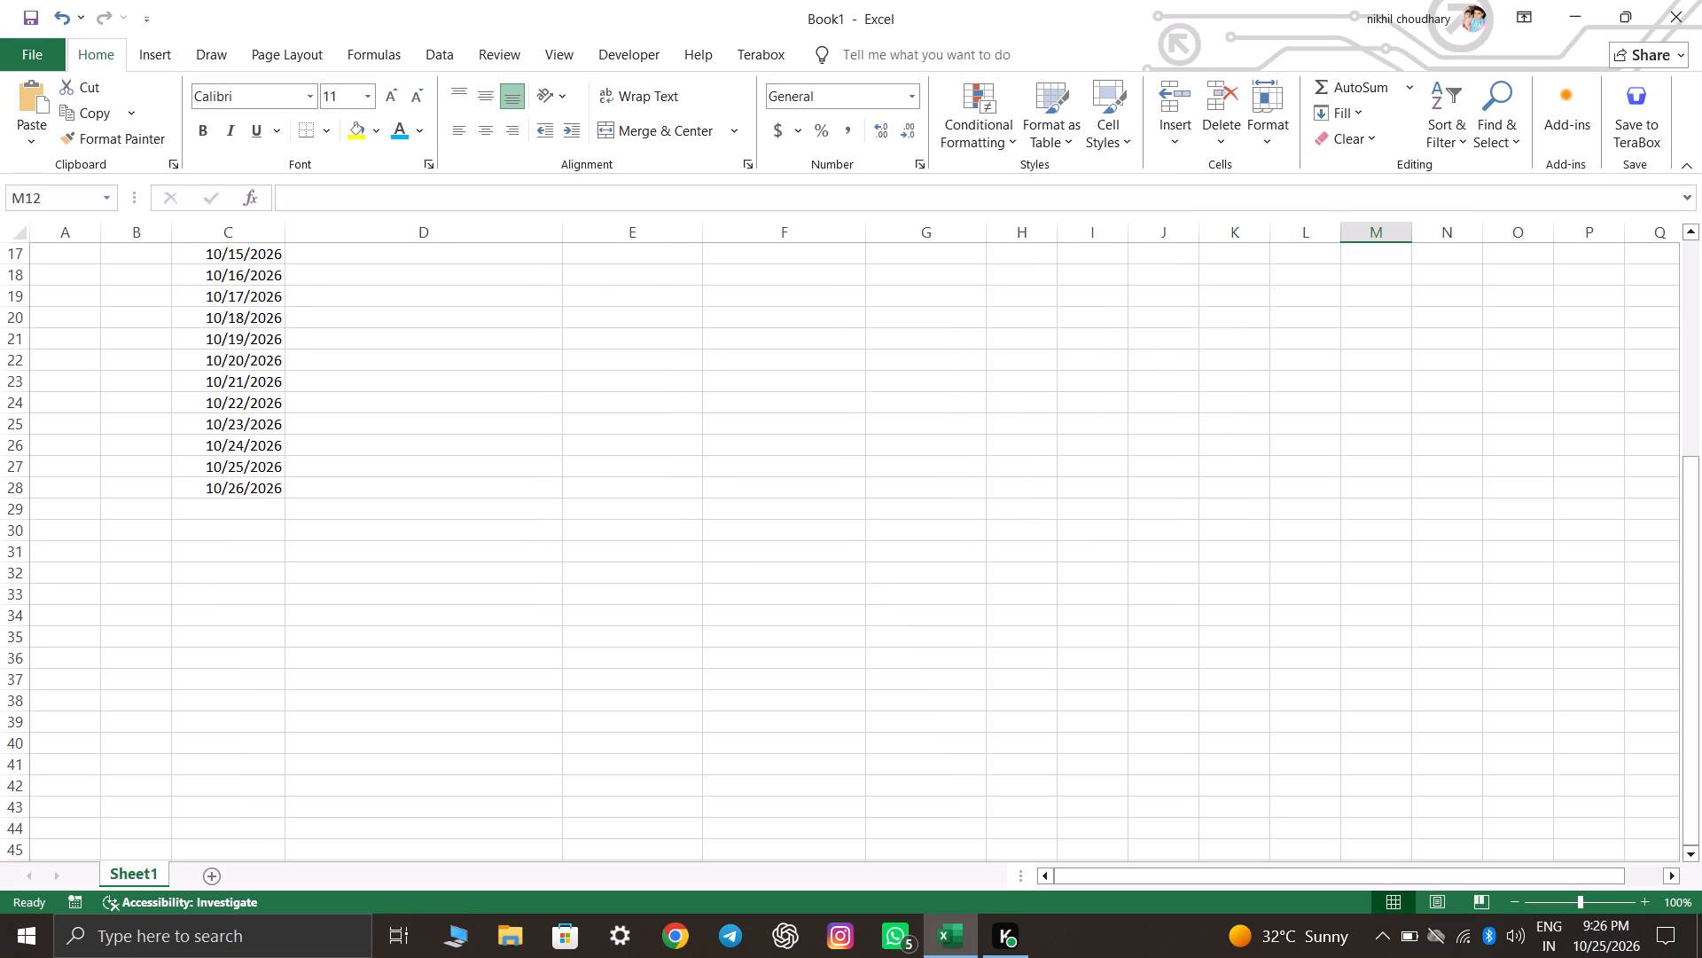
pyautogui.scroll(-5, 1338, 624)
pyautogui.scroll(16, 1300, 636)
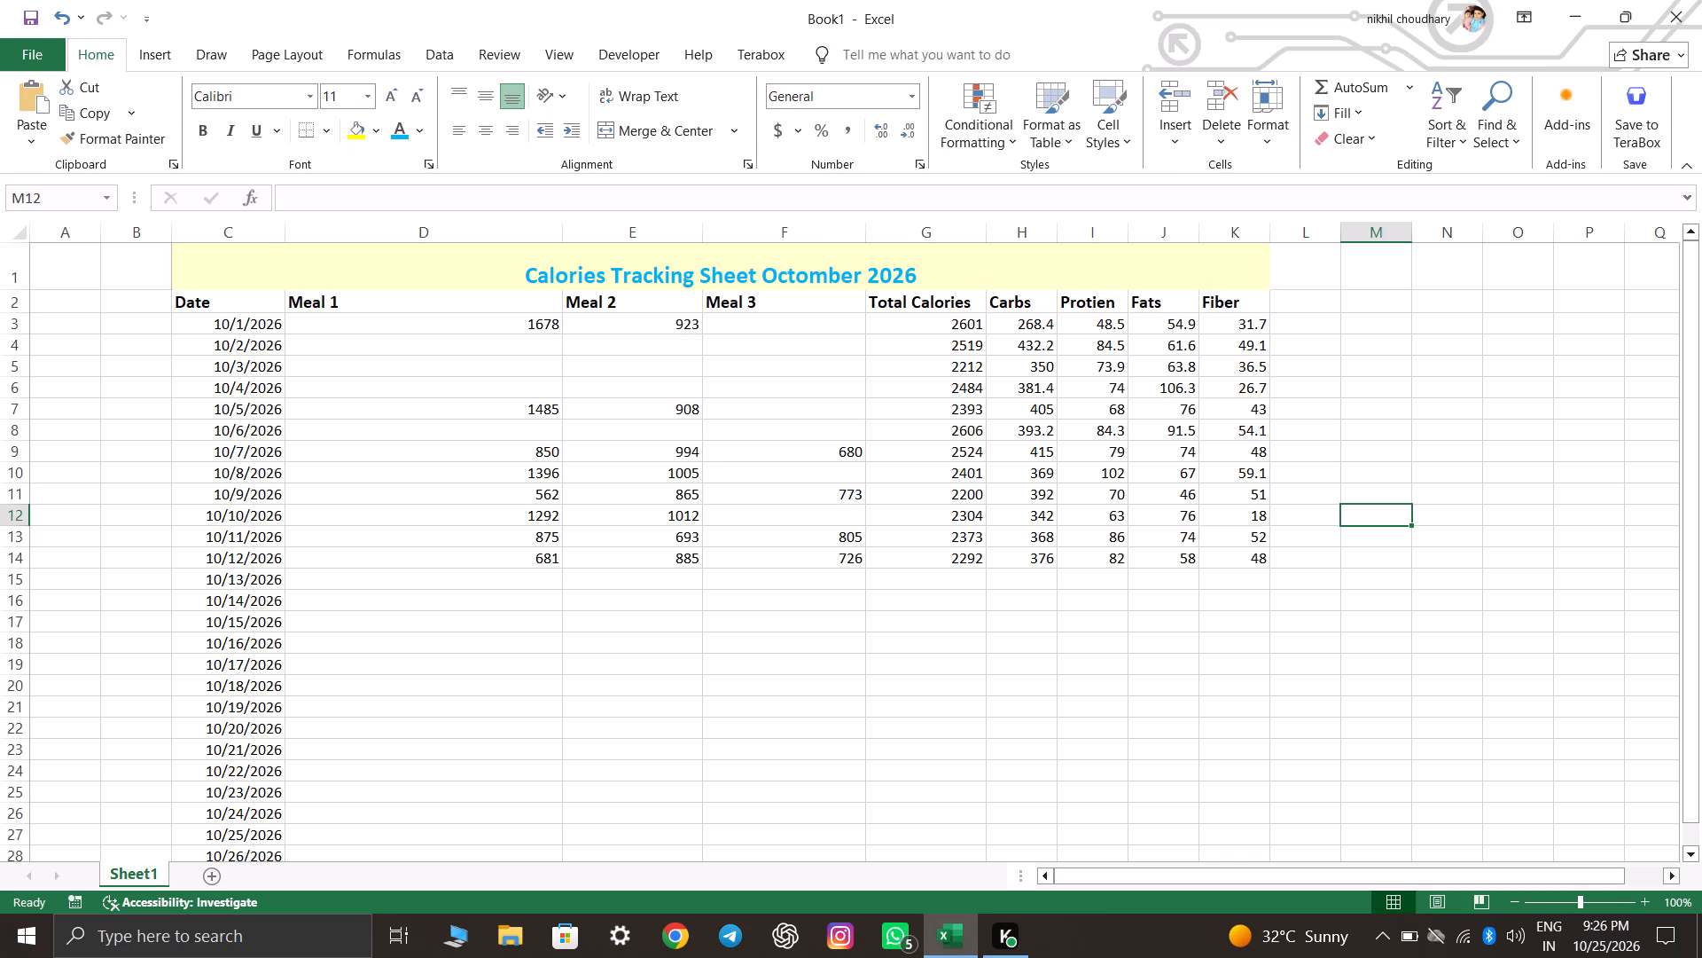
pyautogui.scroll(-3, 1038, 769)
pyautogui.scroll(4, 1036, 768)
pyautogui.scroll(-4, 1036, 750)
pyautogui.scroll(2, 938, 715)
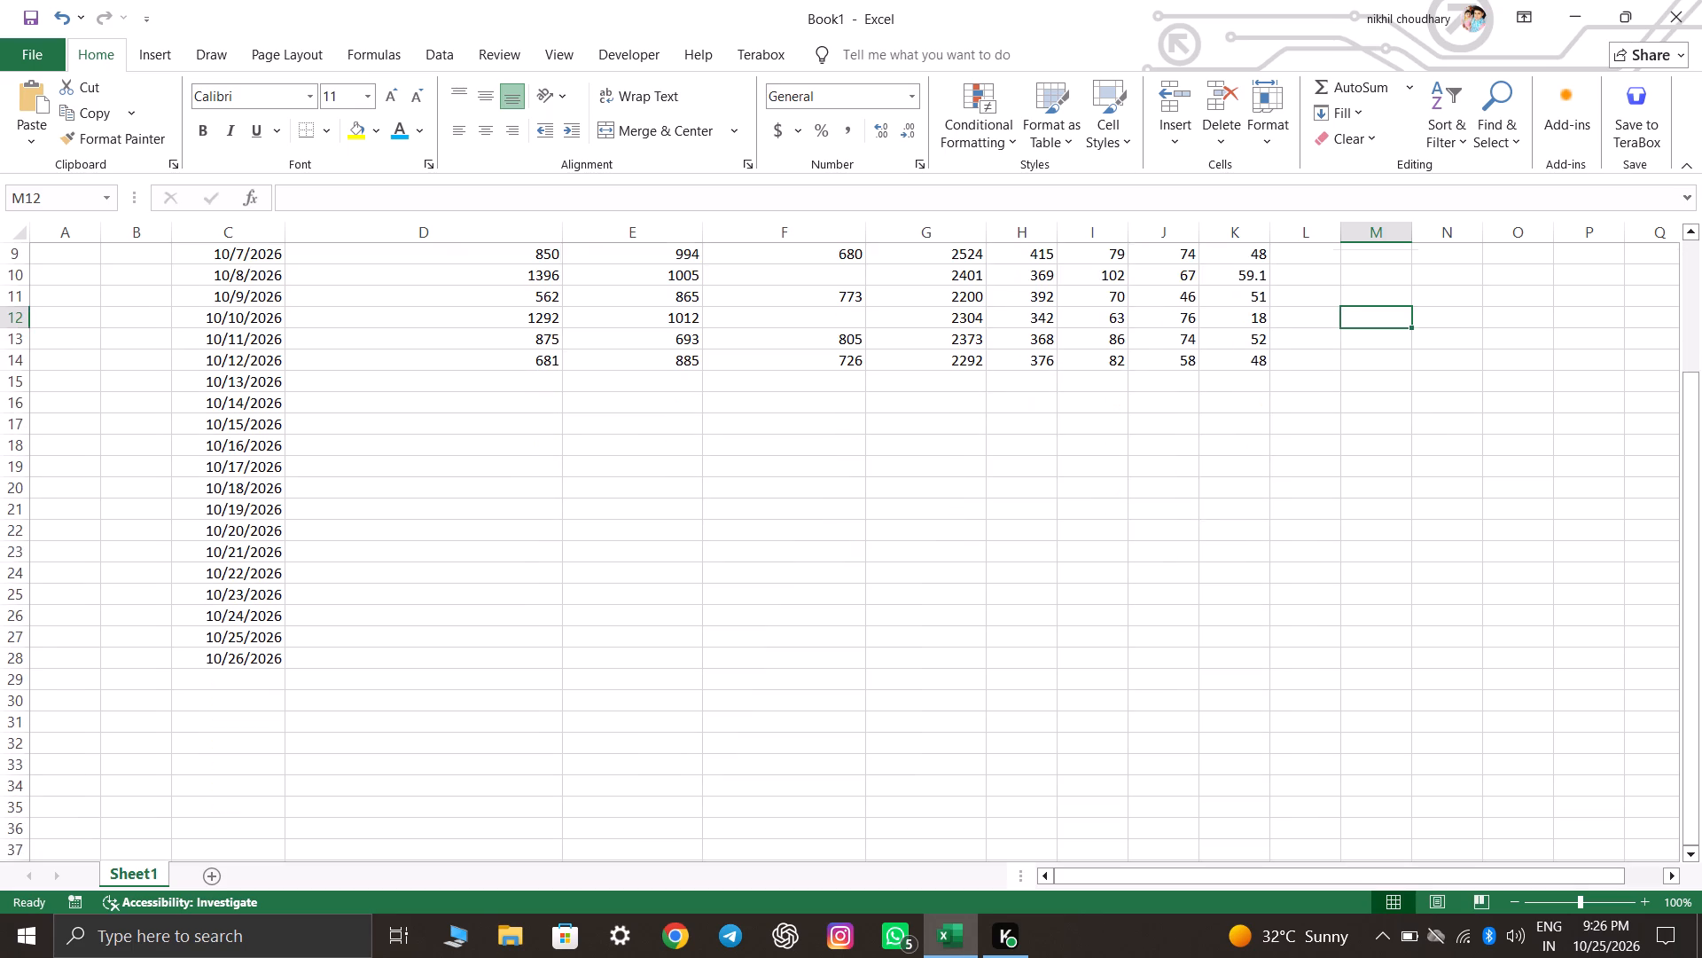
pyautogui.scroll(2, 938, 715)
pyautogui.scroll(-3, 527, 732)
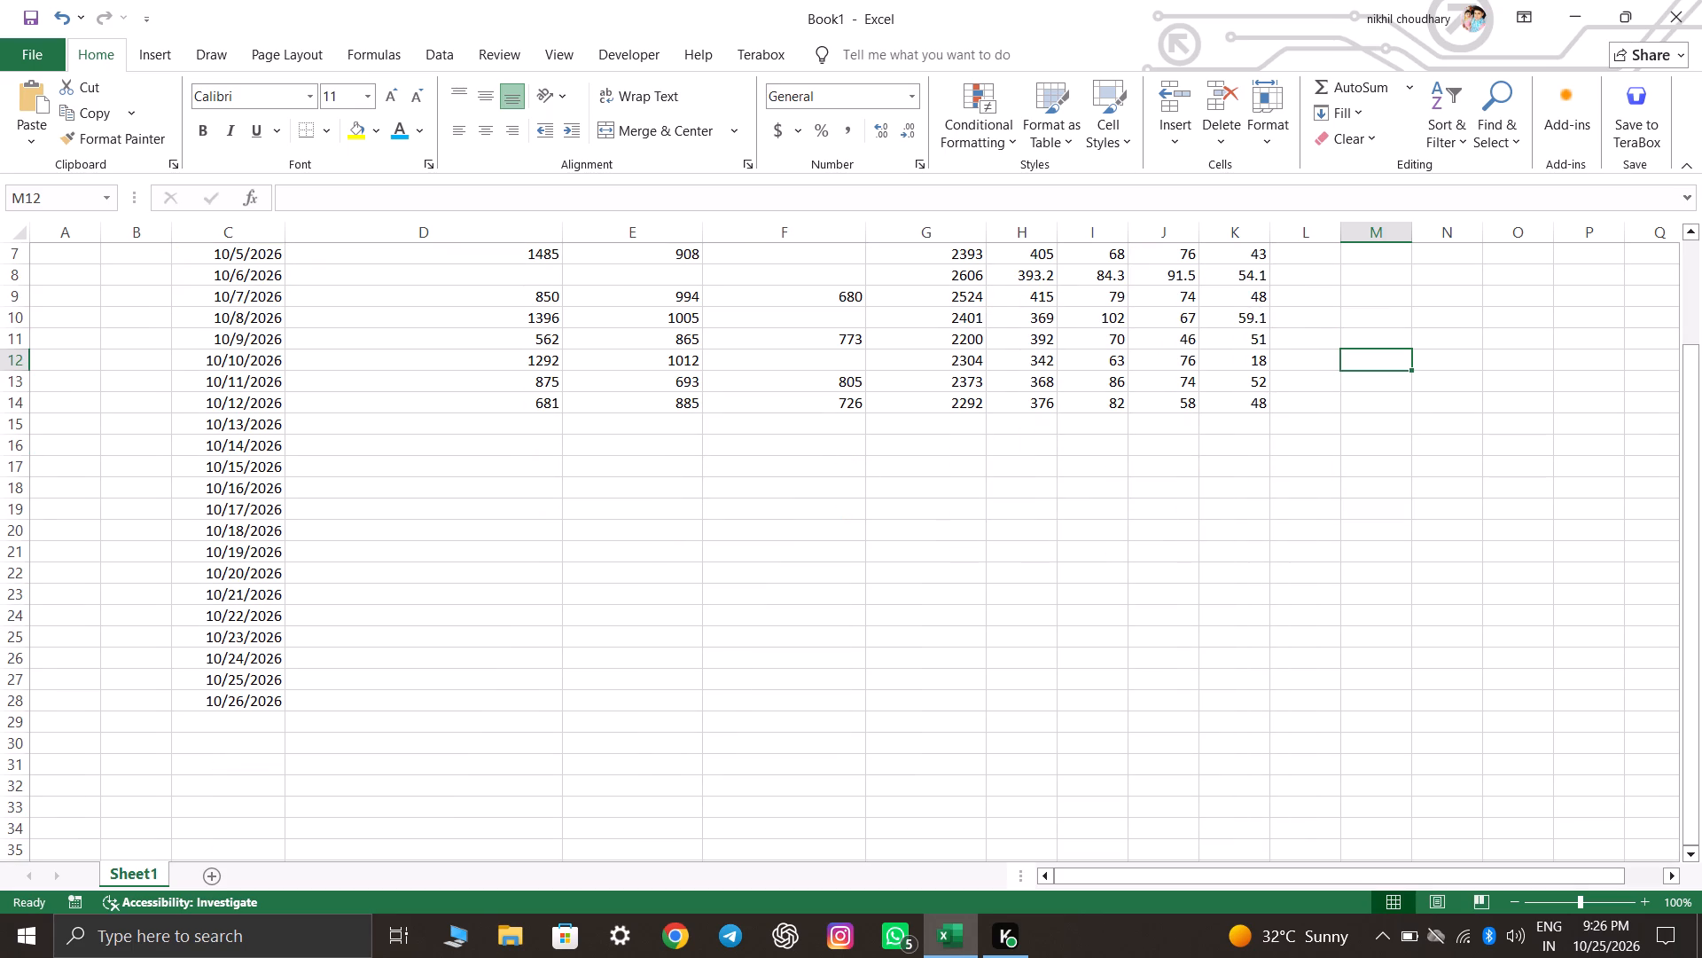
# Extend the date series in column C downward from the 10/26/2026 cell C28.
pyautogui.click(262, 706)
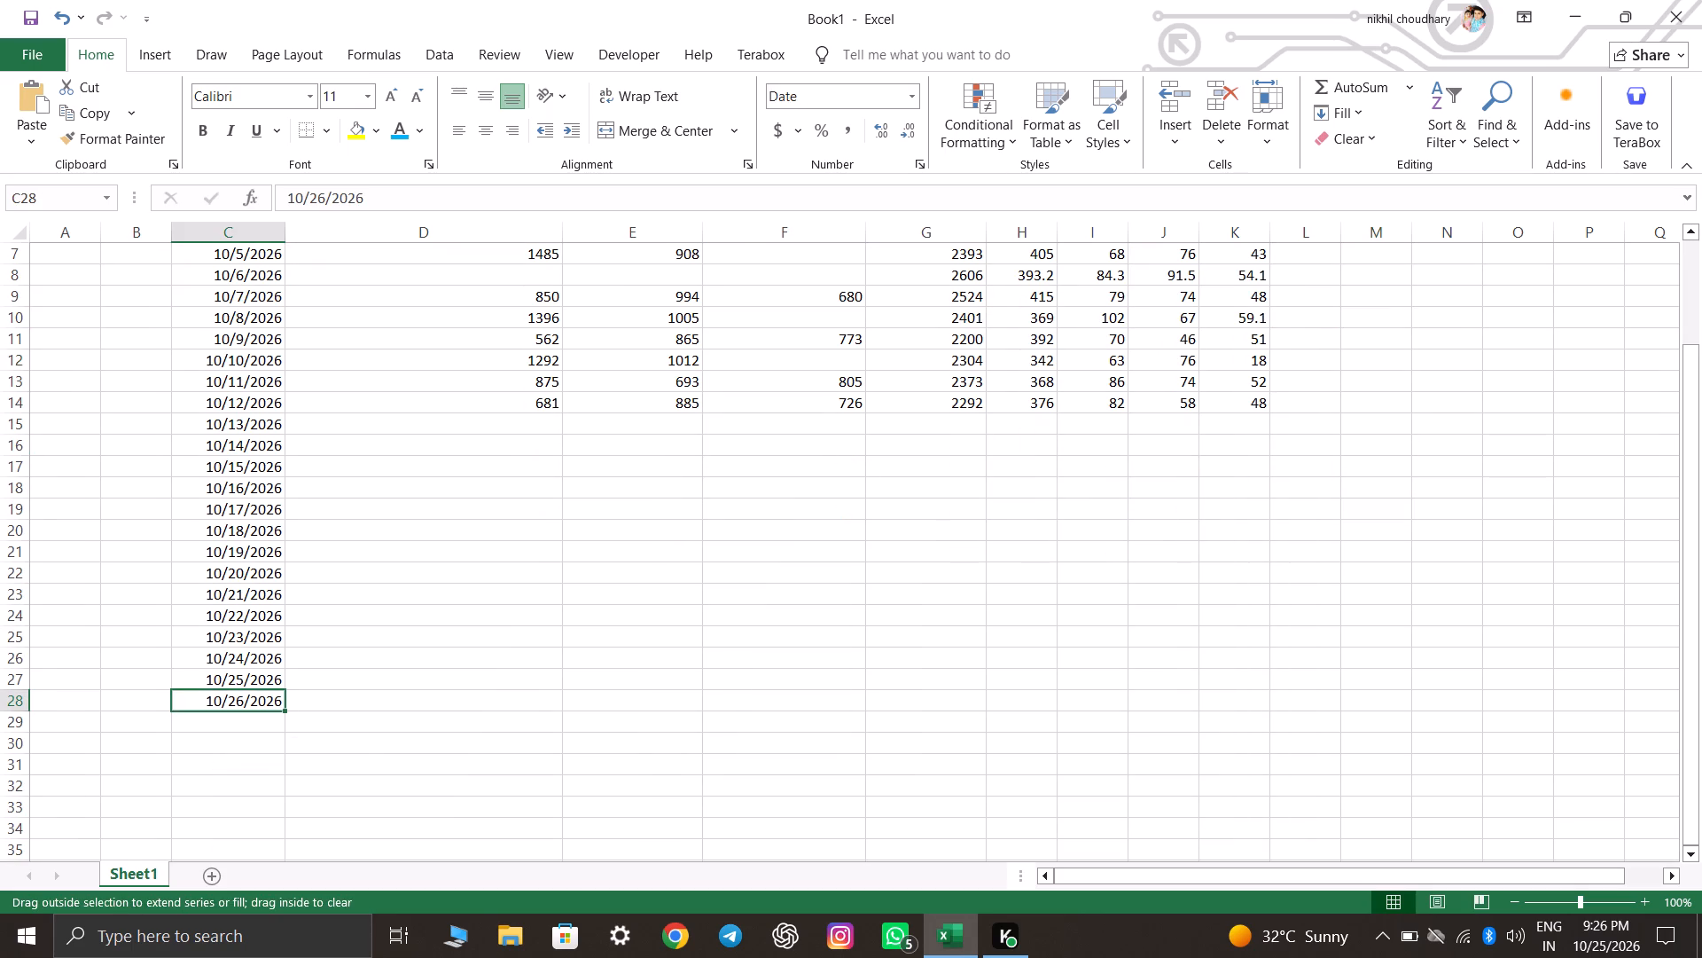
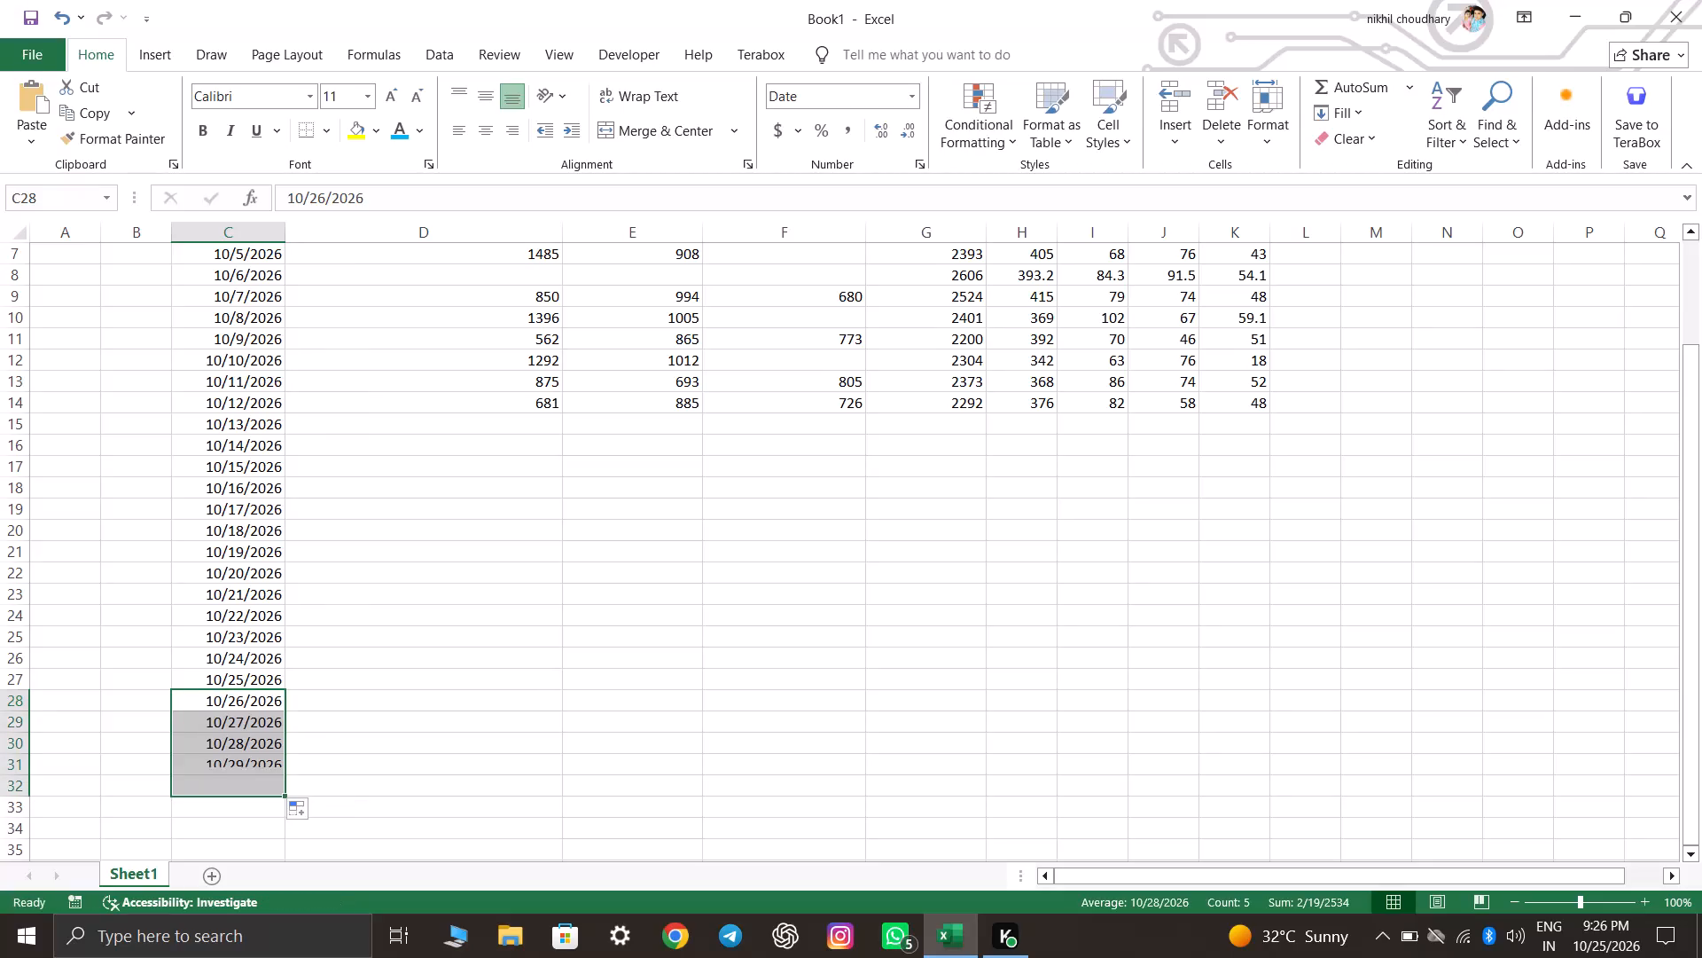
# Convert the range C2:K32, from the Date header through the 10/30/2026 row, into a table with headers.
pyautogui.click(362, 754)
pyautogui.scroll(6, 923, 660)
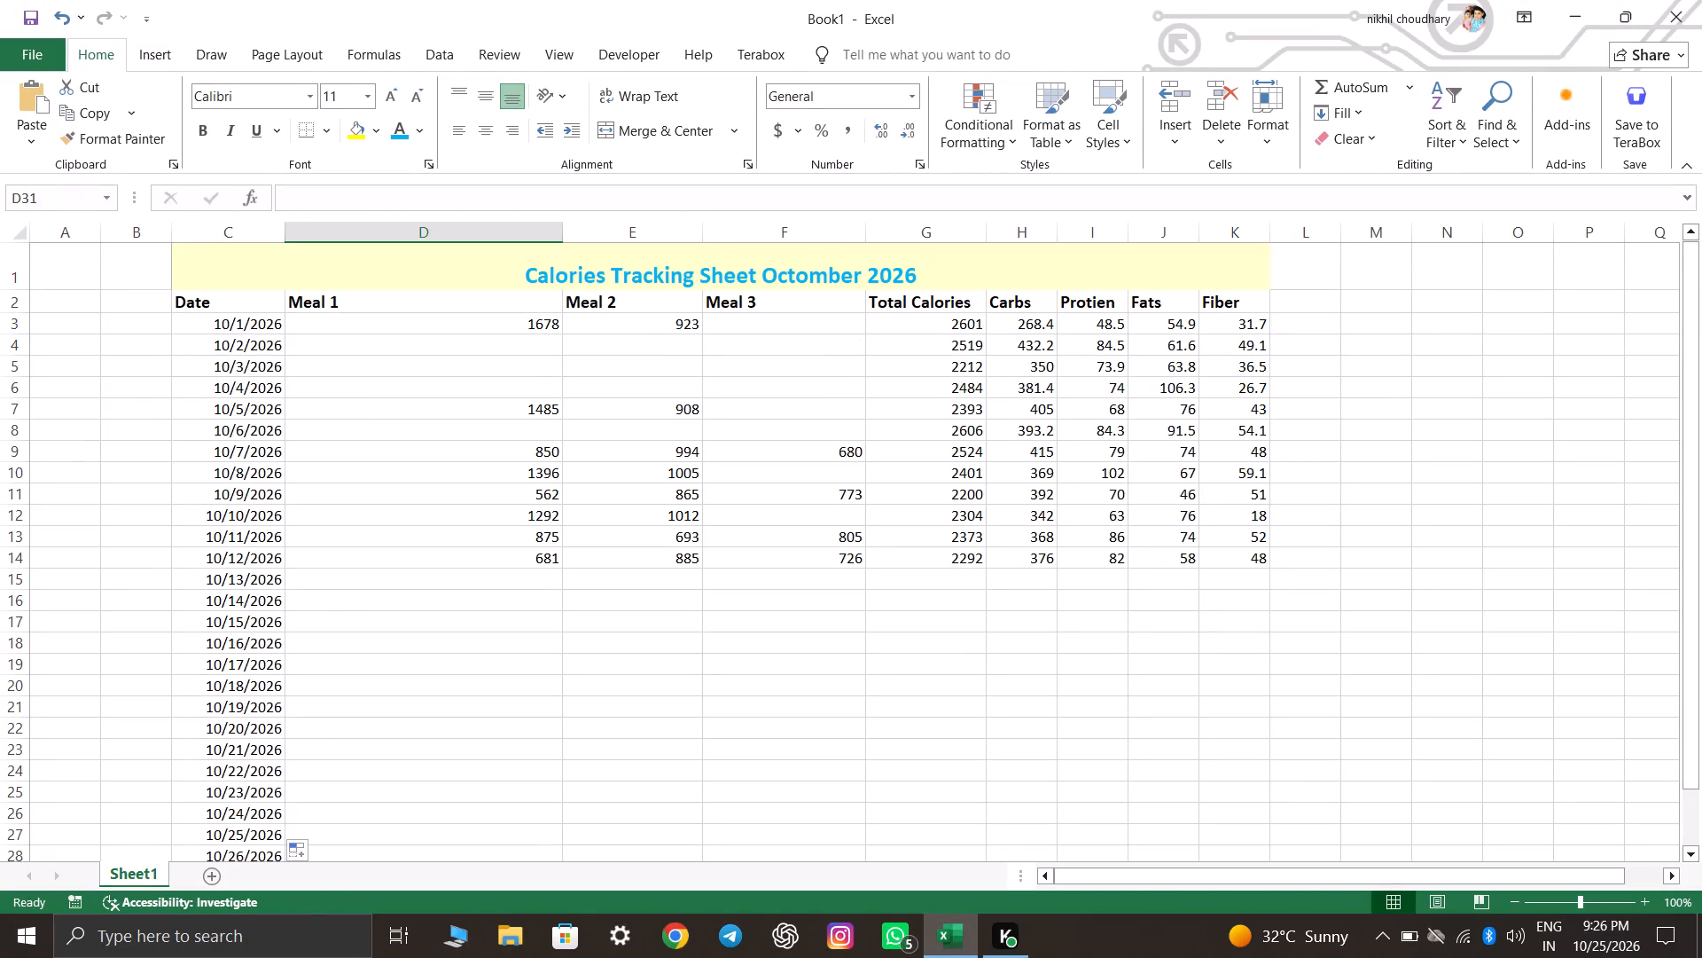
pyautogui.scroll(4, 929, 654)
pyautogui.moveTo(1234, 295); pyautogui.dragTo(925, 310)
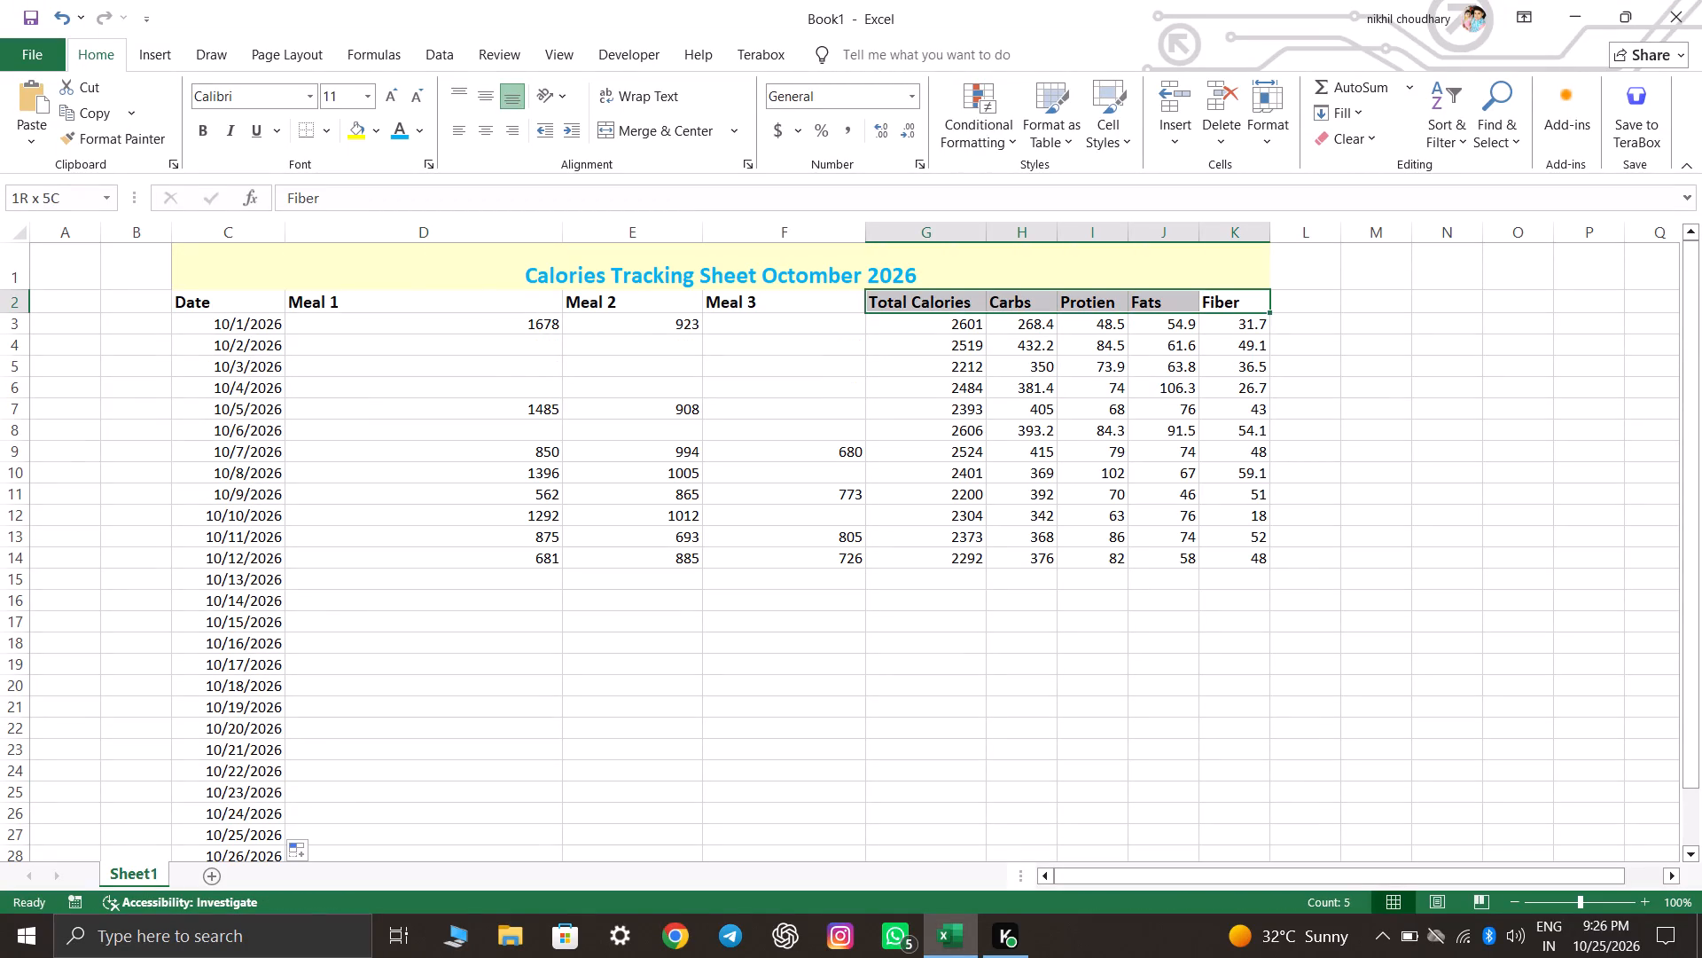
pyautogui.moveTo(925, 310); pyautogui.dragTo(235, 306)
pyautogui.click(222, 306)
pyautogui.moveTo(215, 303); pyautogui.dragTo(269, 314)
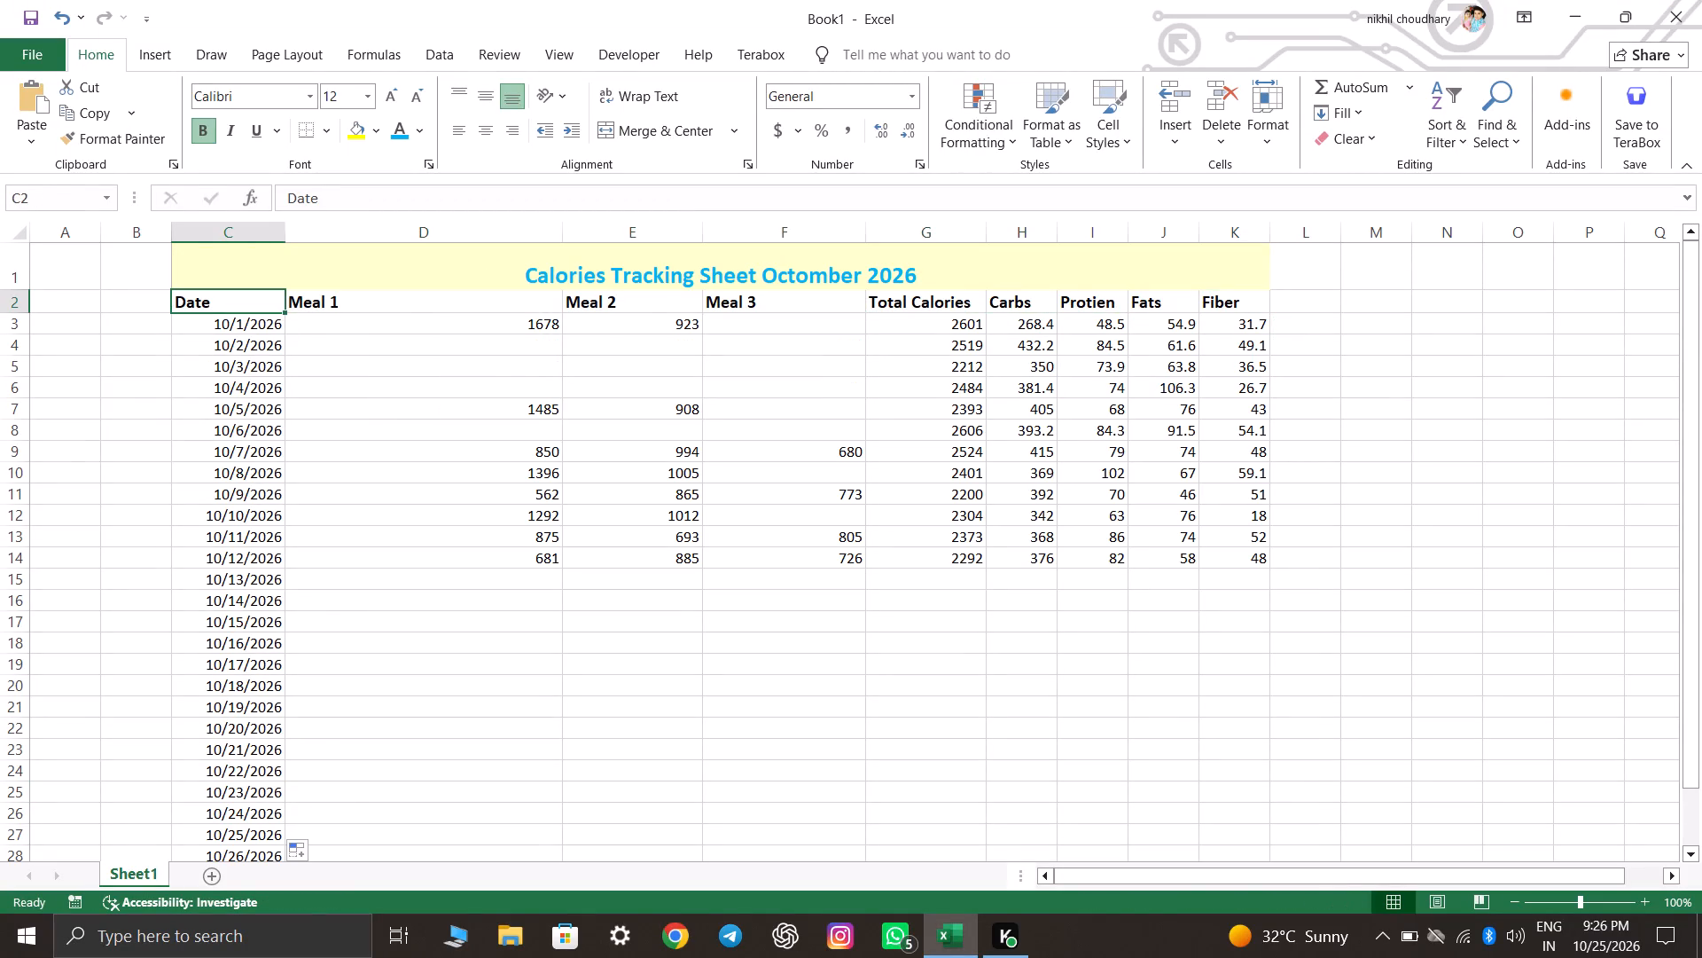
pyautogui.moveTo(269, 314); pyautogui.dragTo(1207, 867)
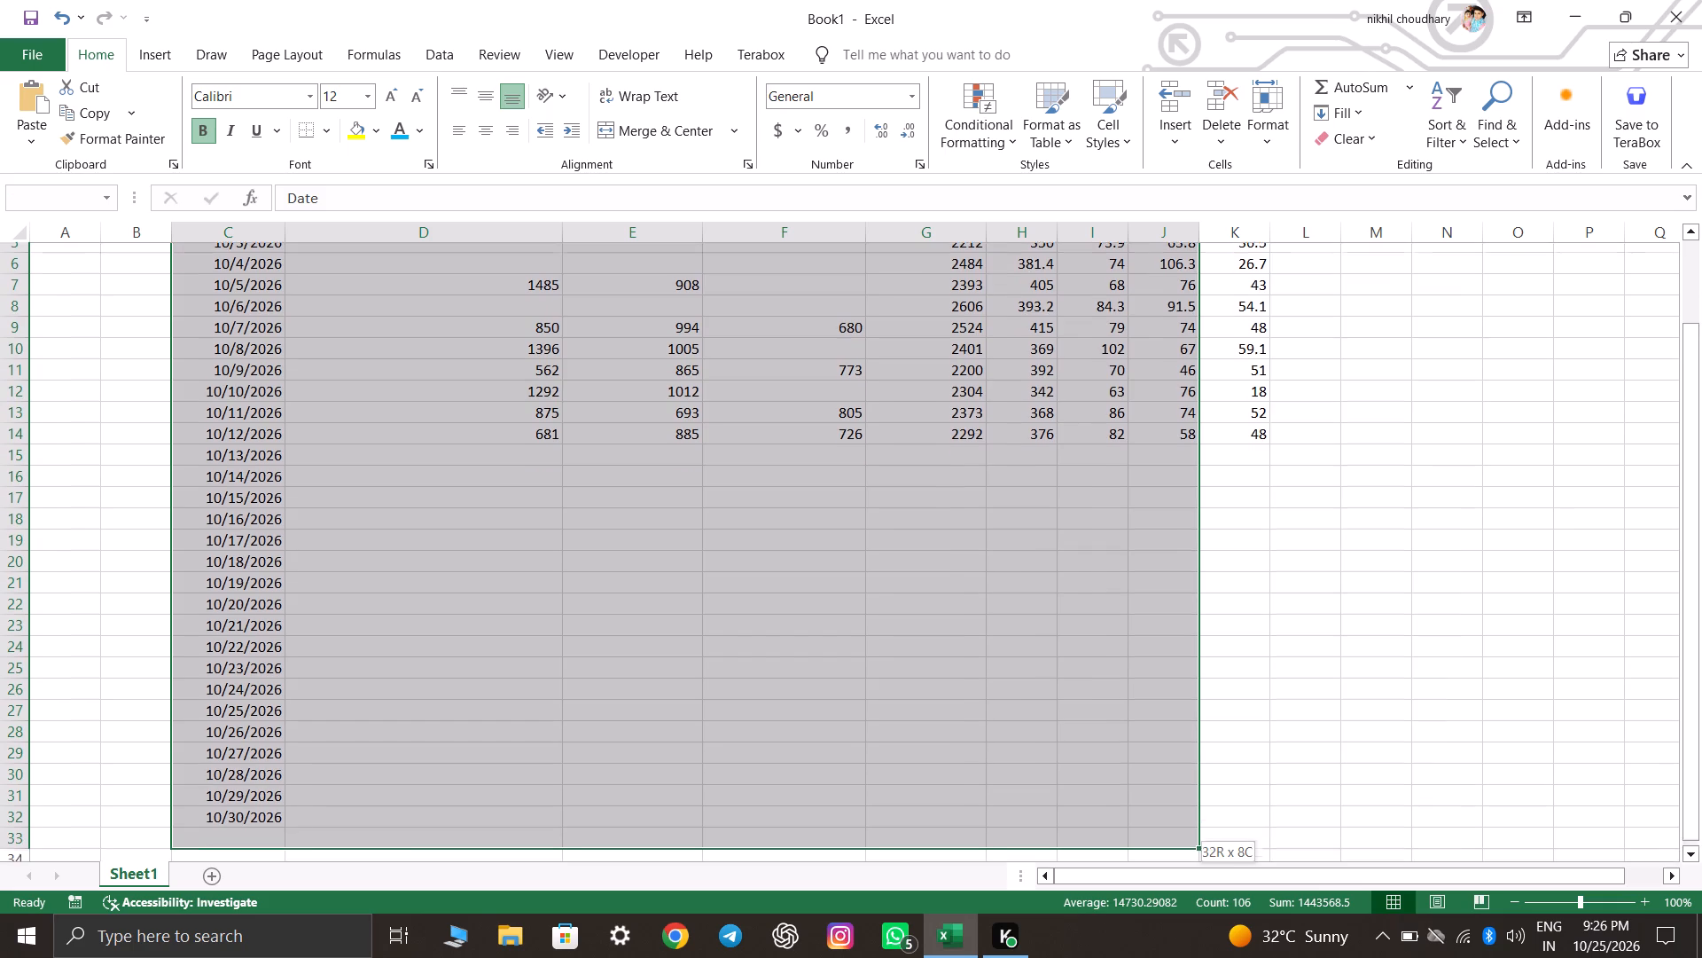
pyautogui.moveTo(1207, 867); pyautogui.dragTo(1260, 773)
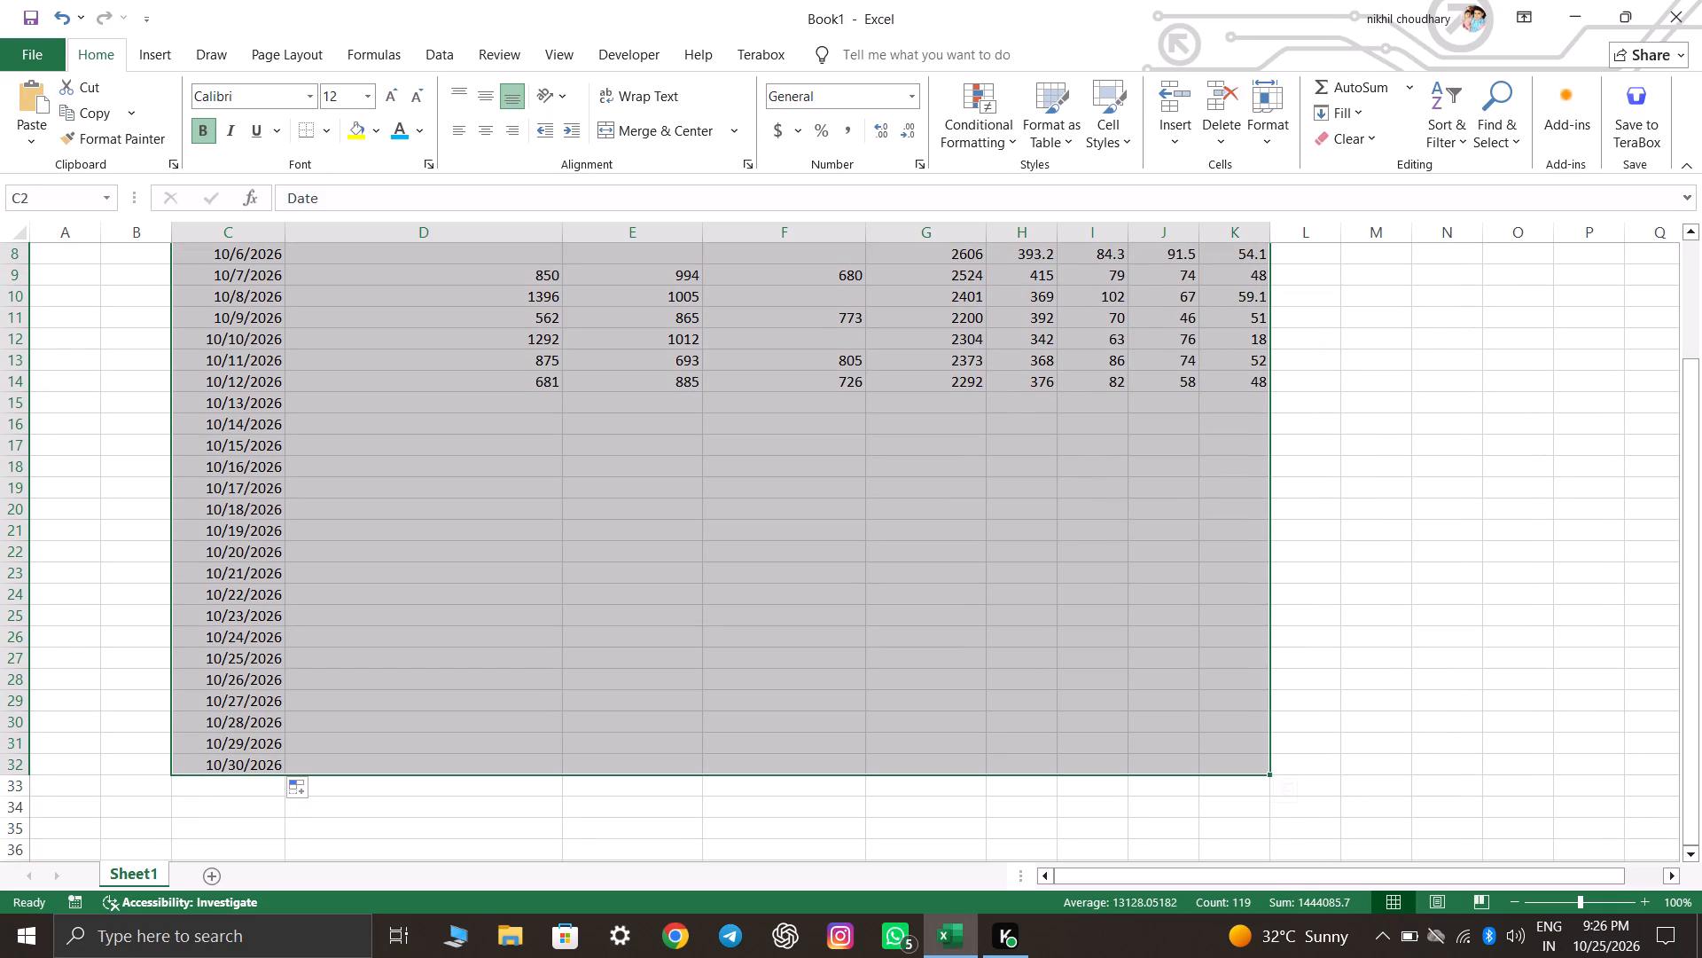
pyautogui.hotkey('ctrl', 't')
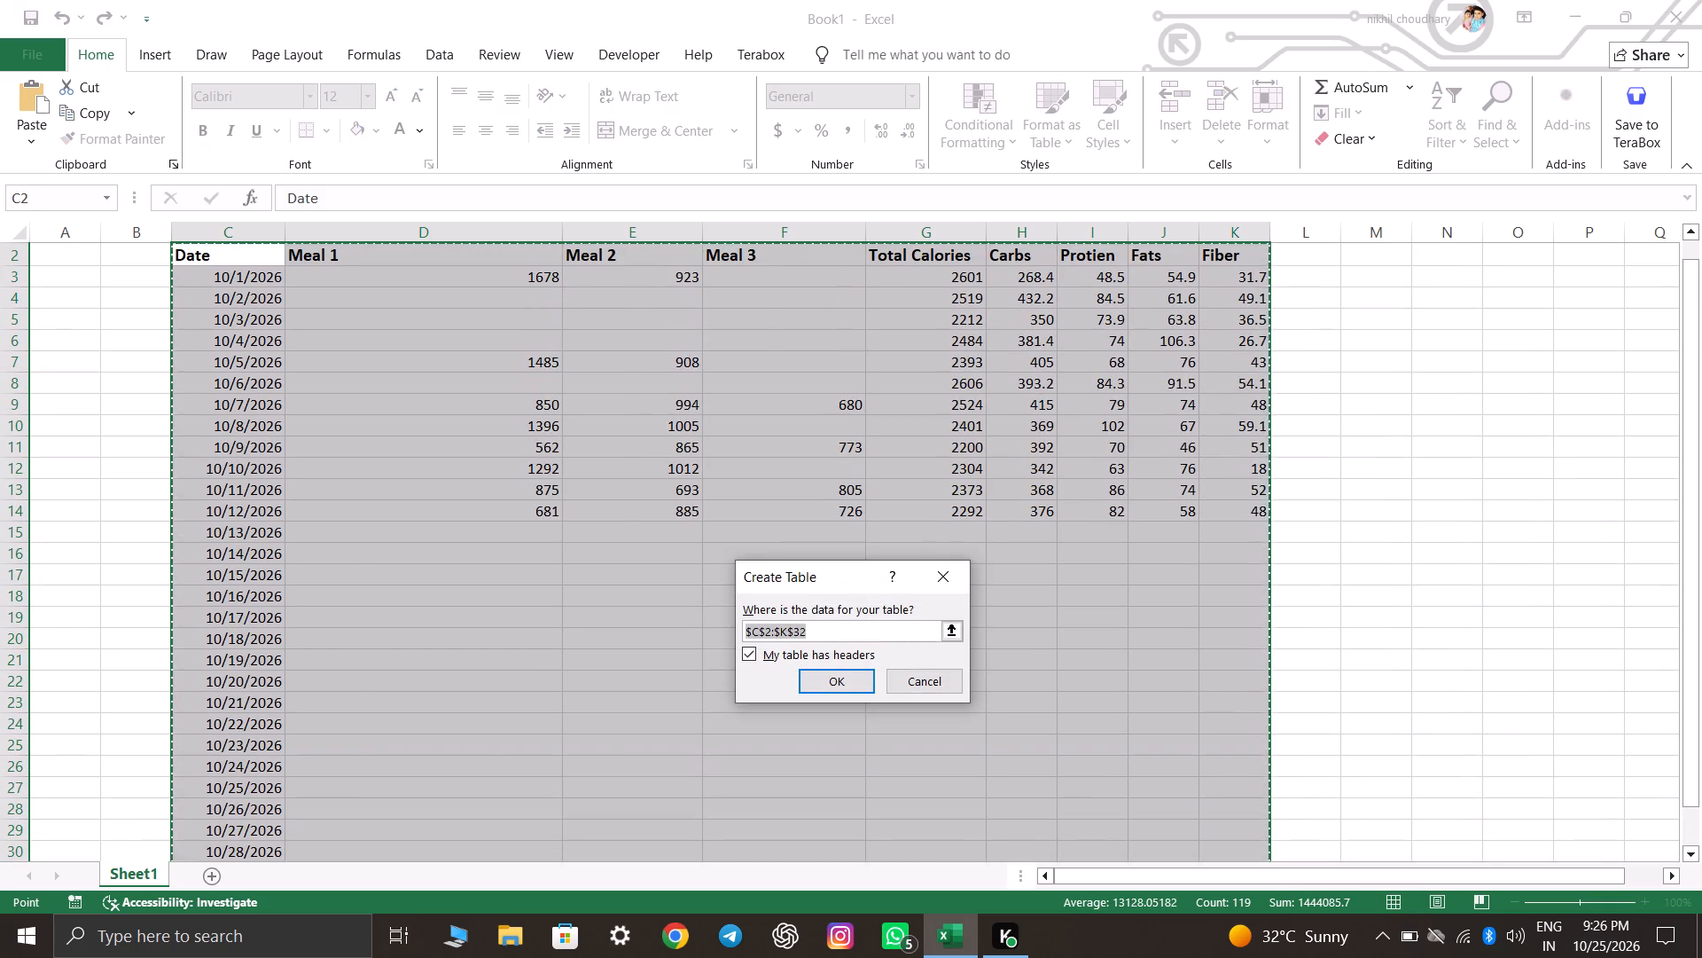
pyautogui.click(841, 679)
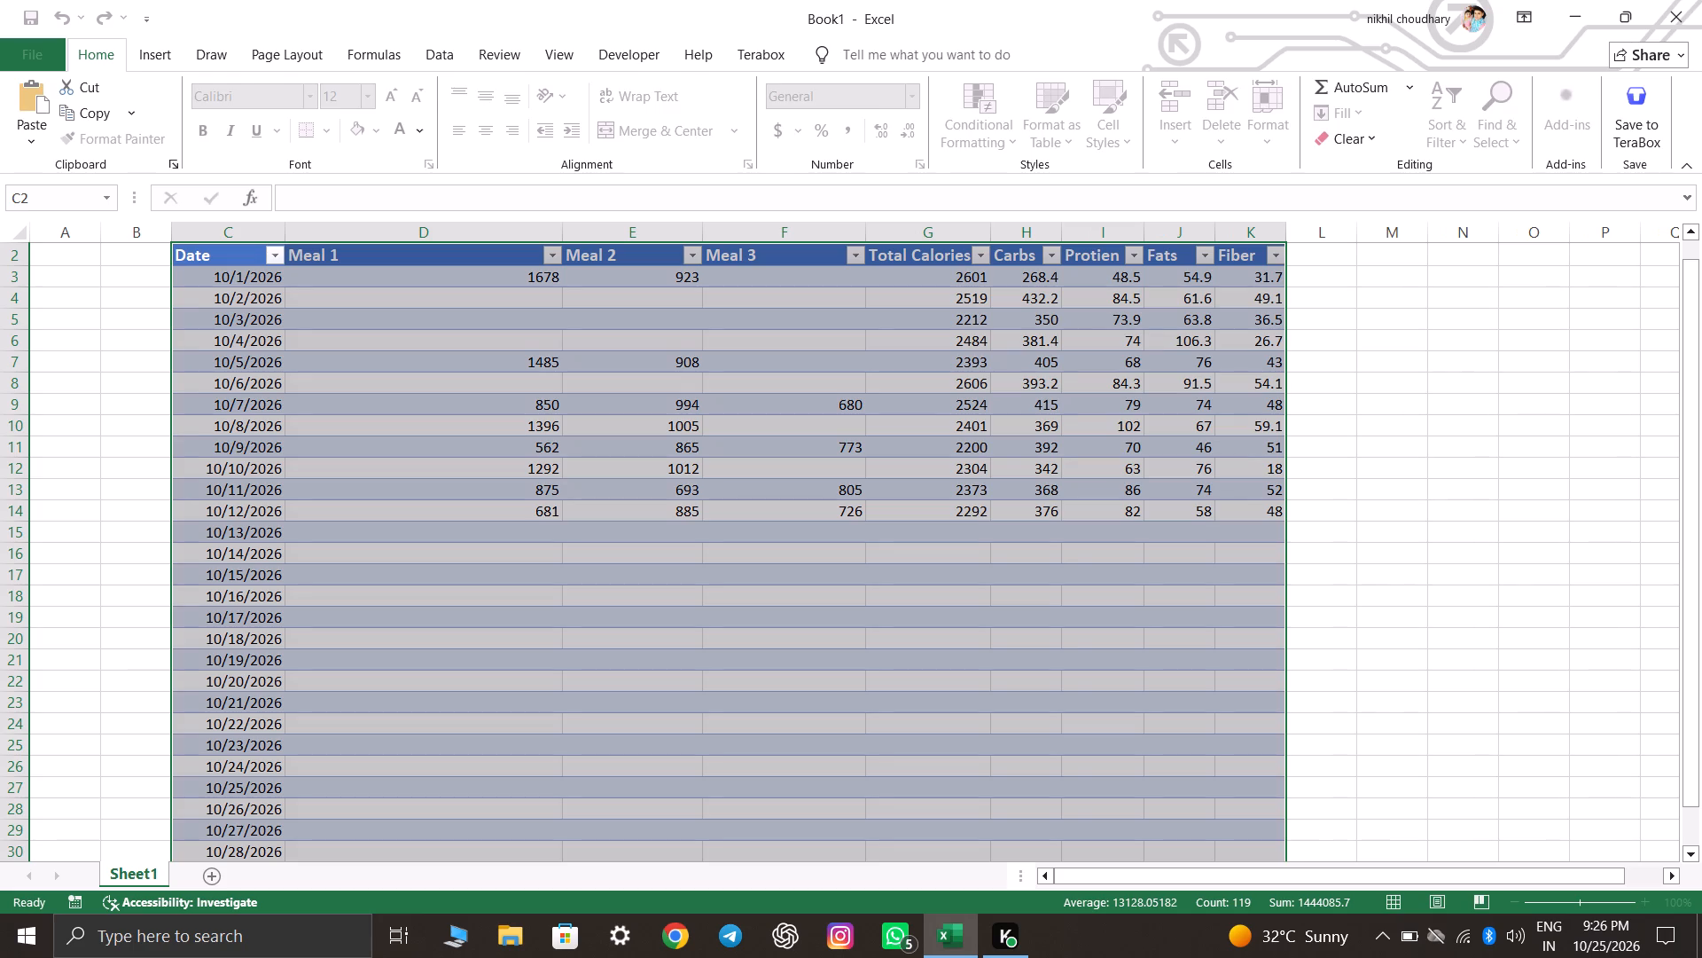
pyautogui.click(1371, 697)
pyautogui.scroll(7, 1292, 540)
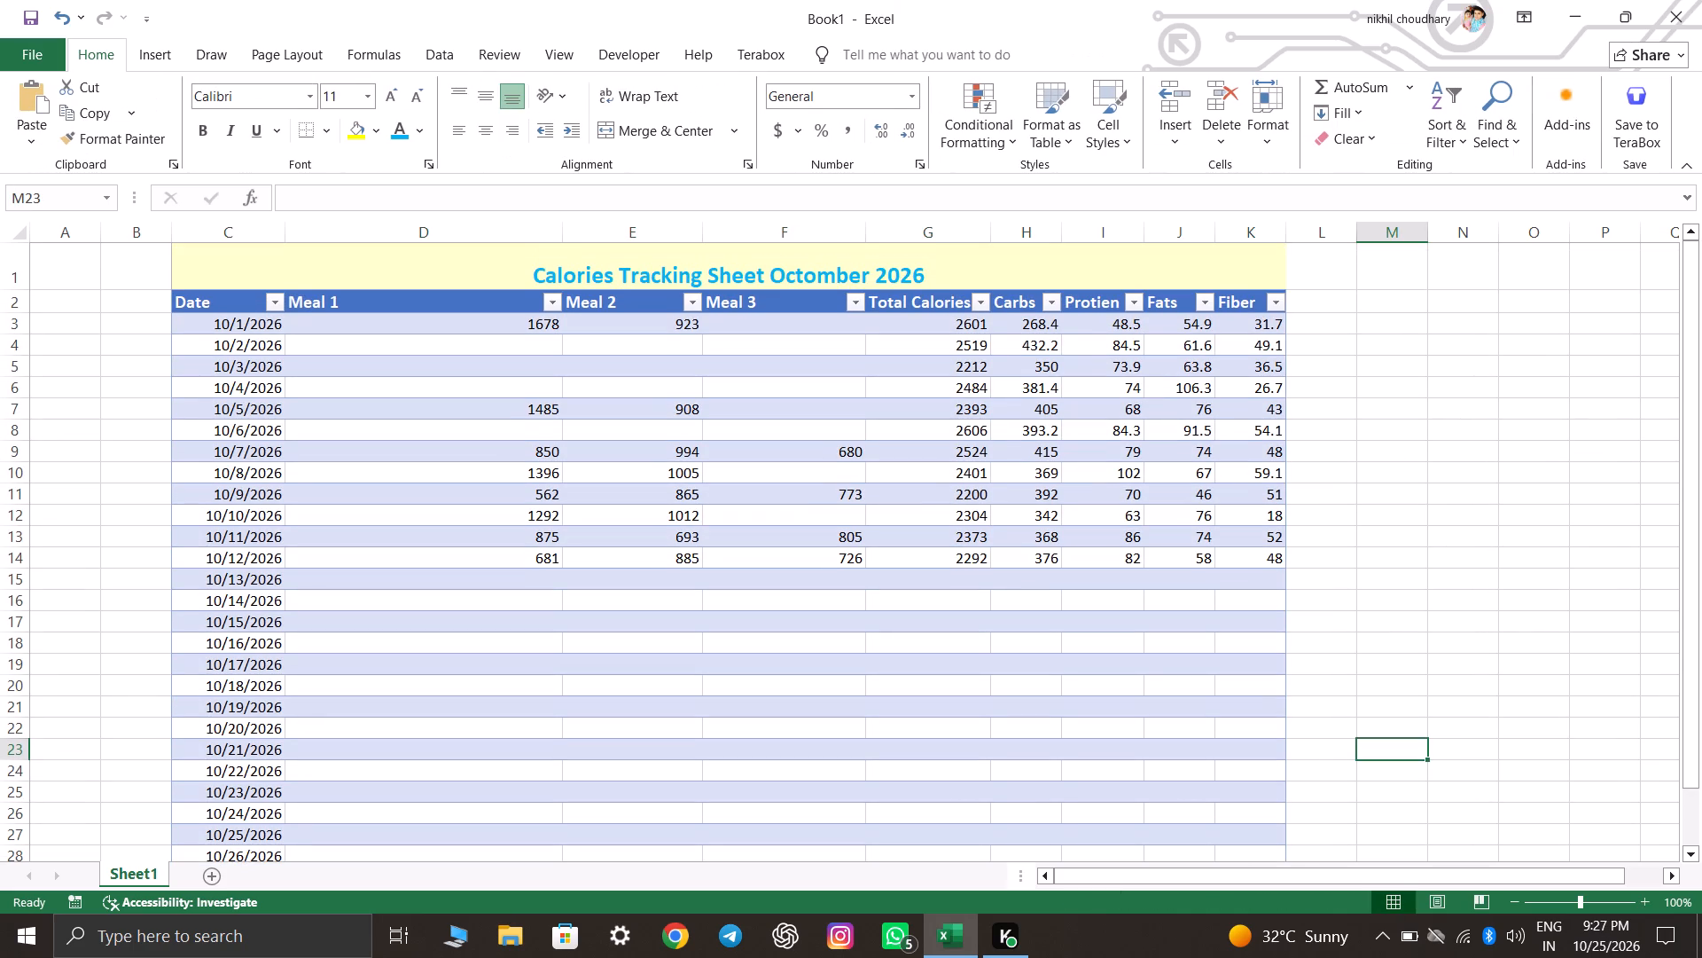
# Apply the medium table style with a black header and grey banded rows to the calories table.
pyautogui.moveTo(218, 294); pyautogui.dragTo(542, 313)
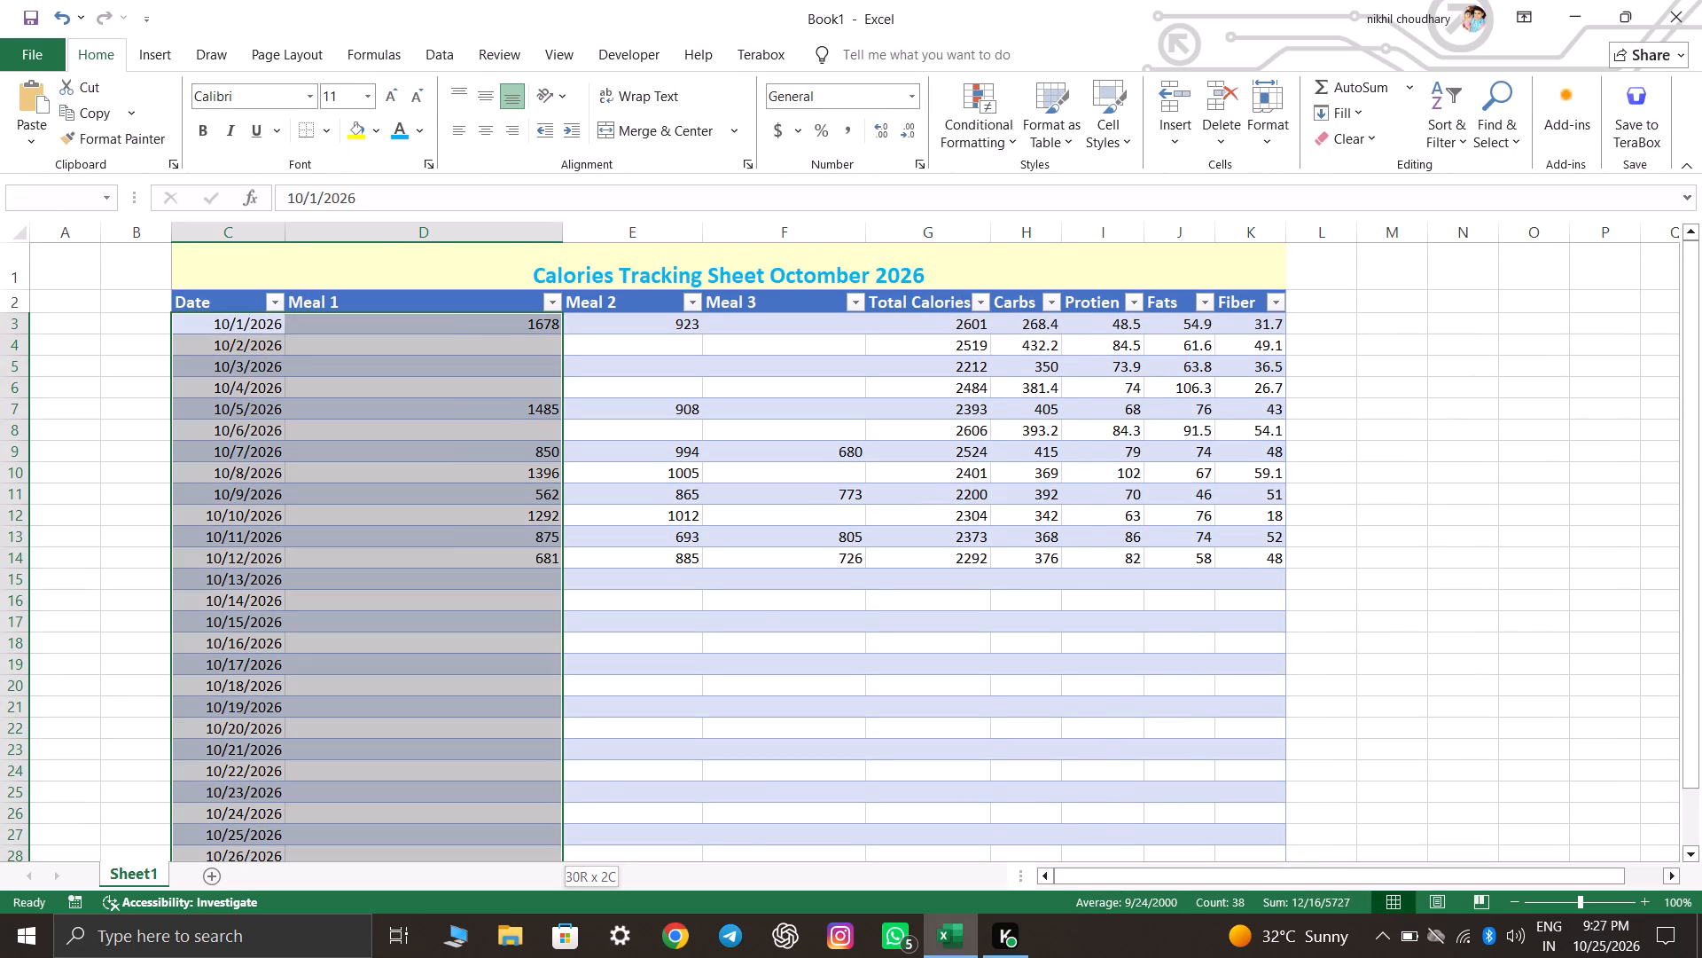
pyautogui.moveTo(542, 313); pyautogui.dragTo(1269, 510)
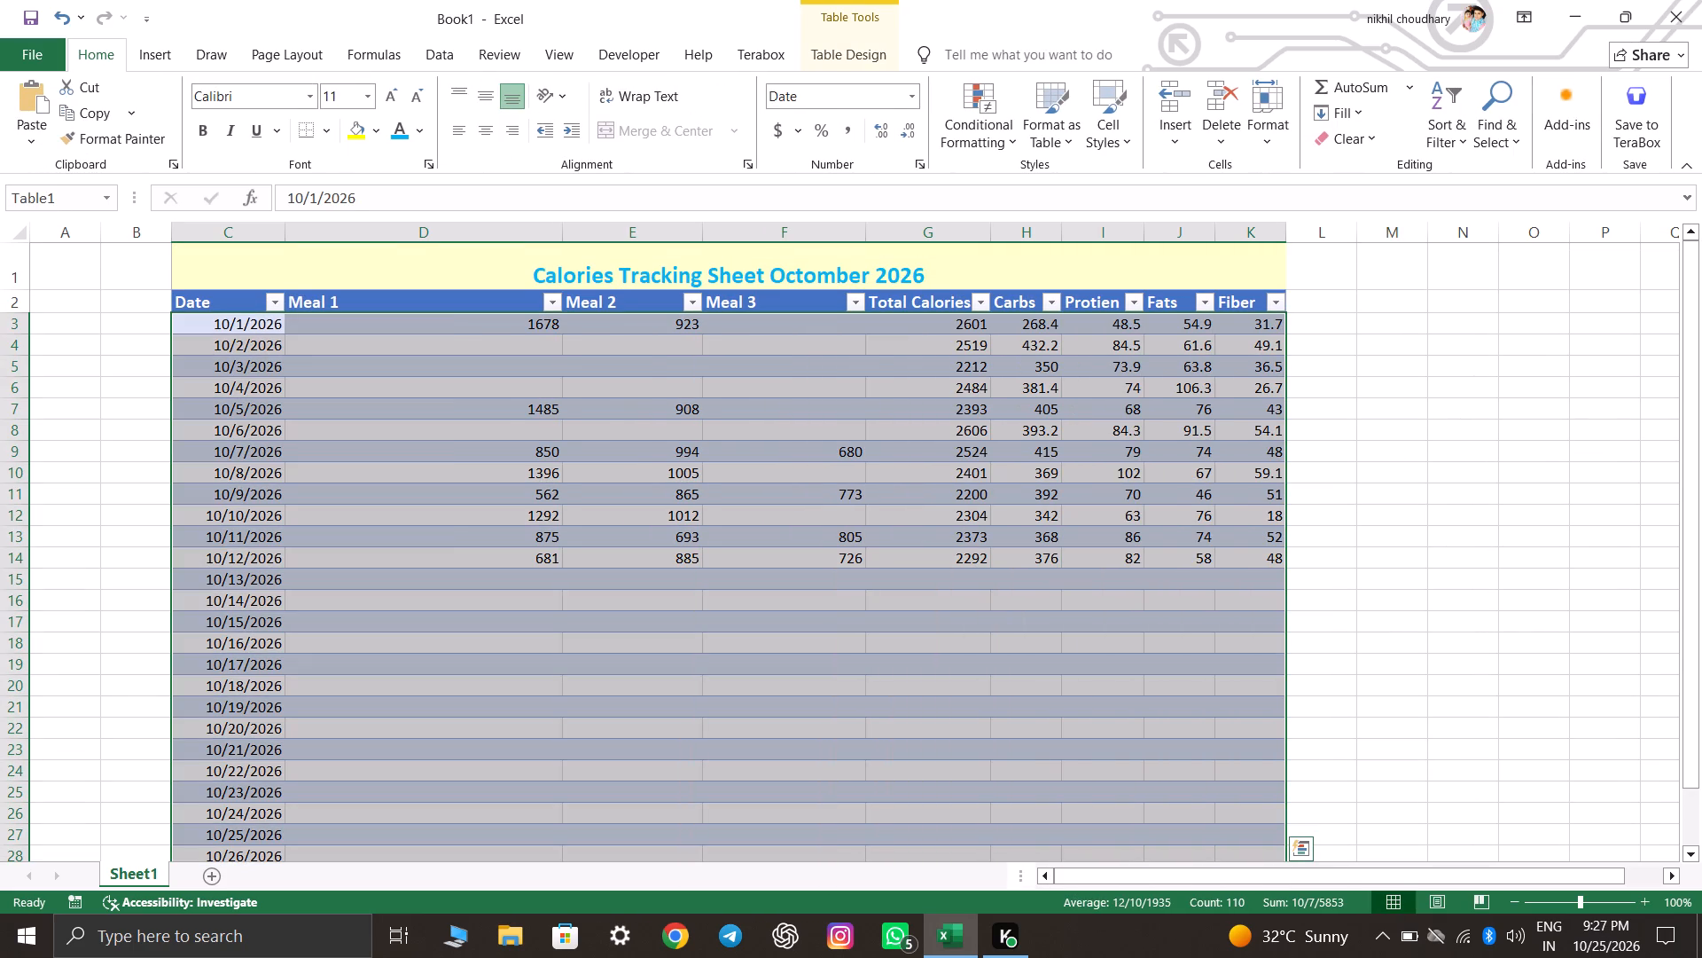
pyautogui.click(1276, 137)
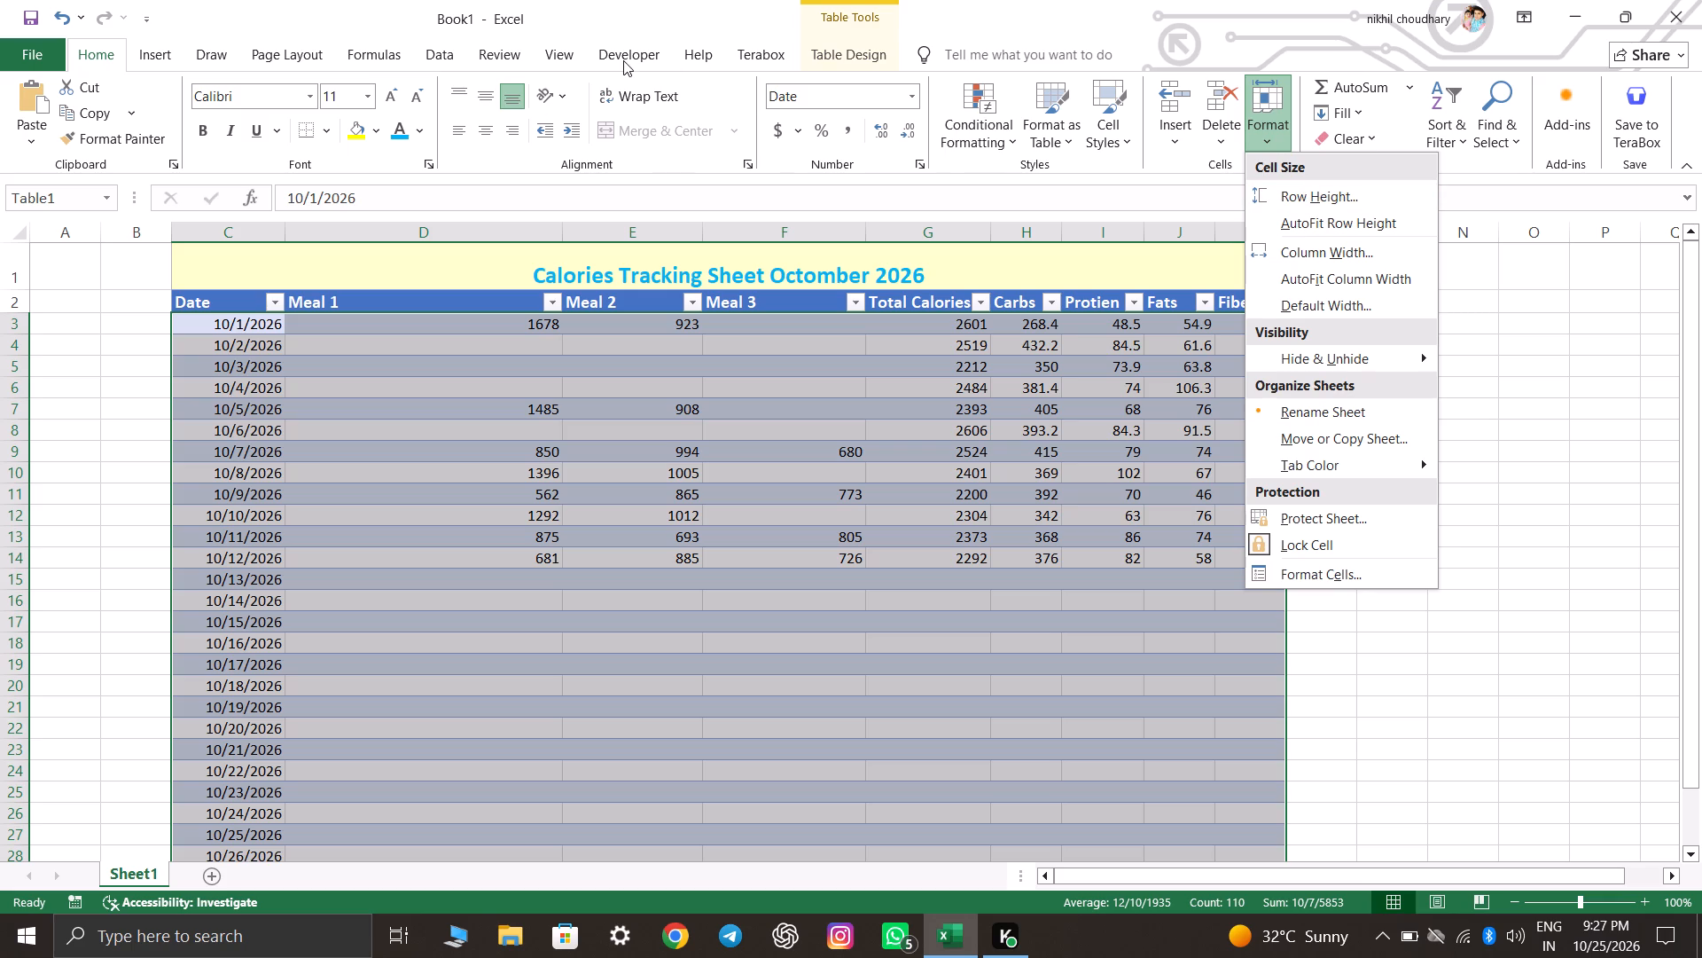
pyautogui.click(549, 59)
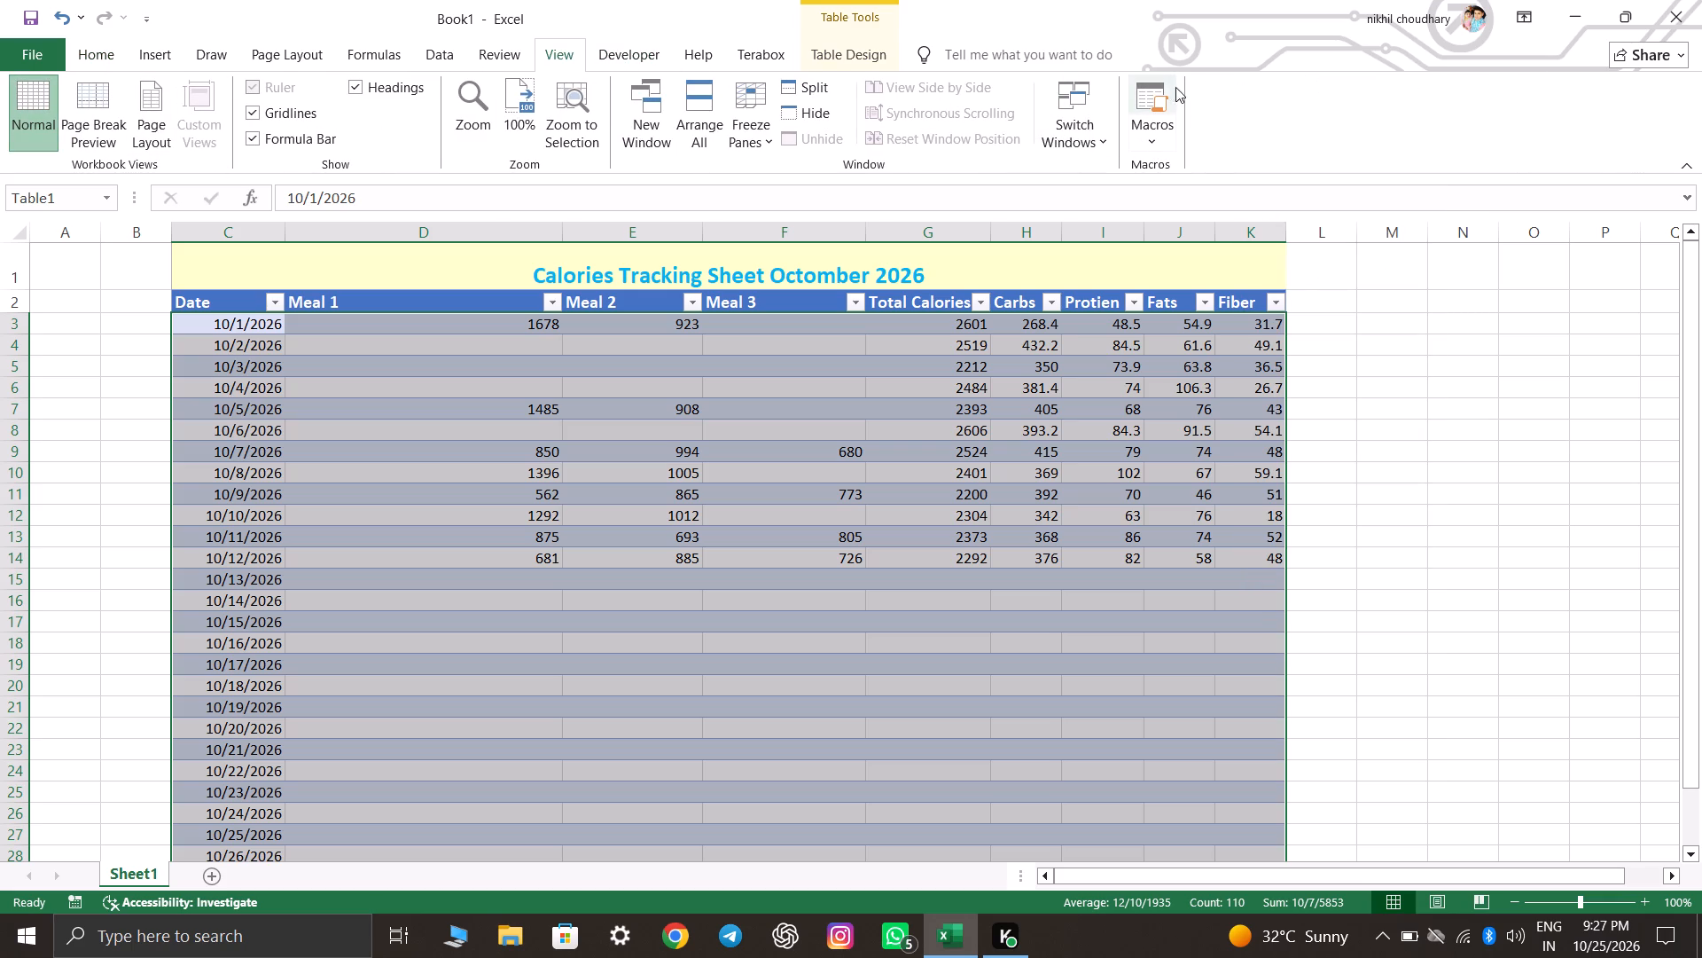
pyautogui.click(848, 50)
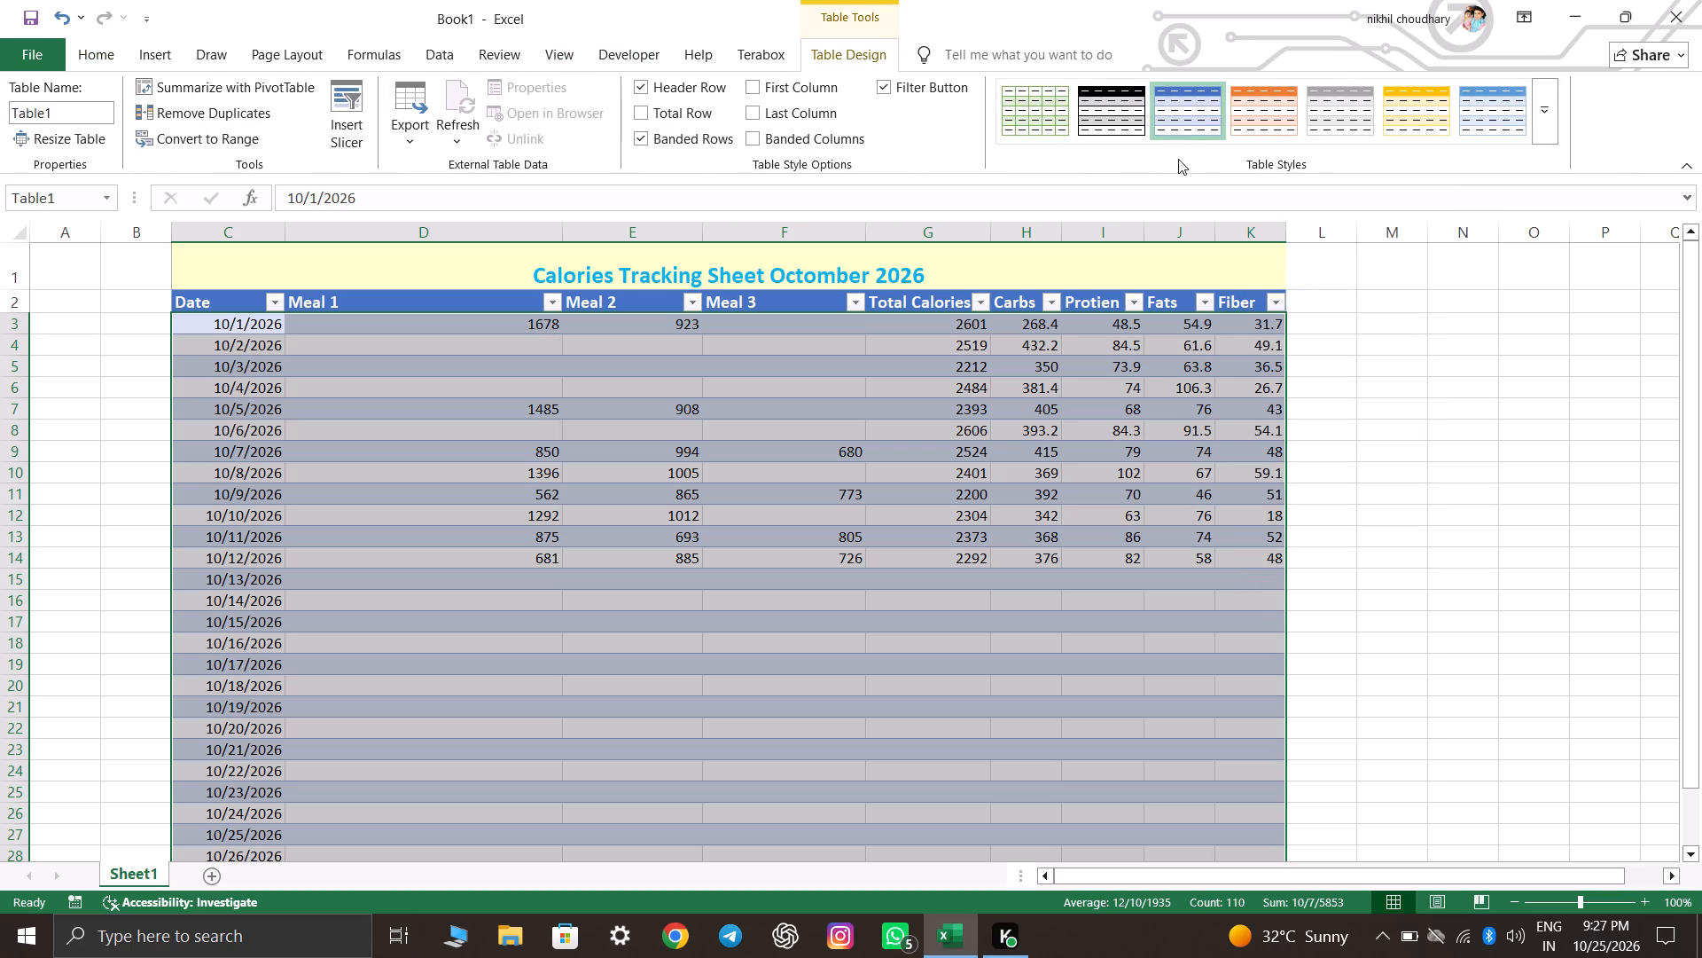
pyautogui.click(1138, 113)
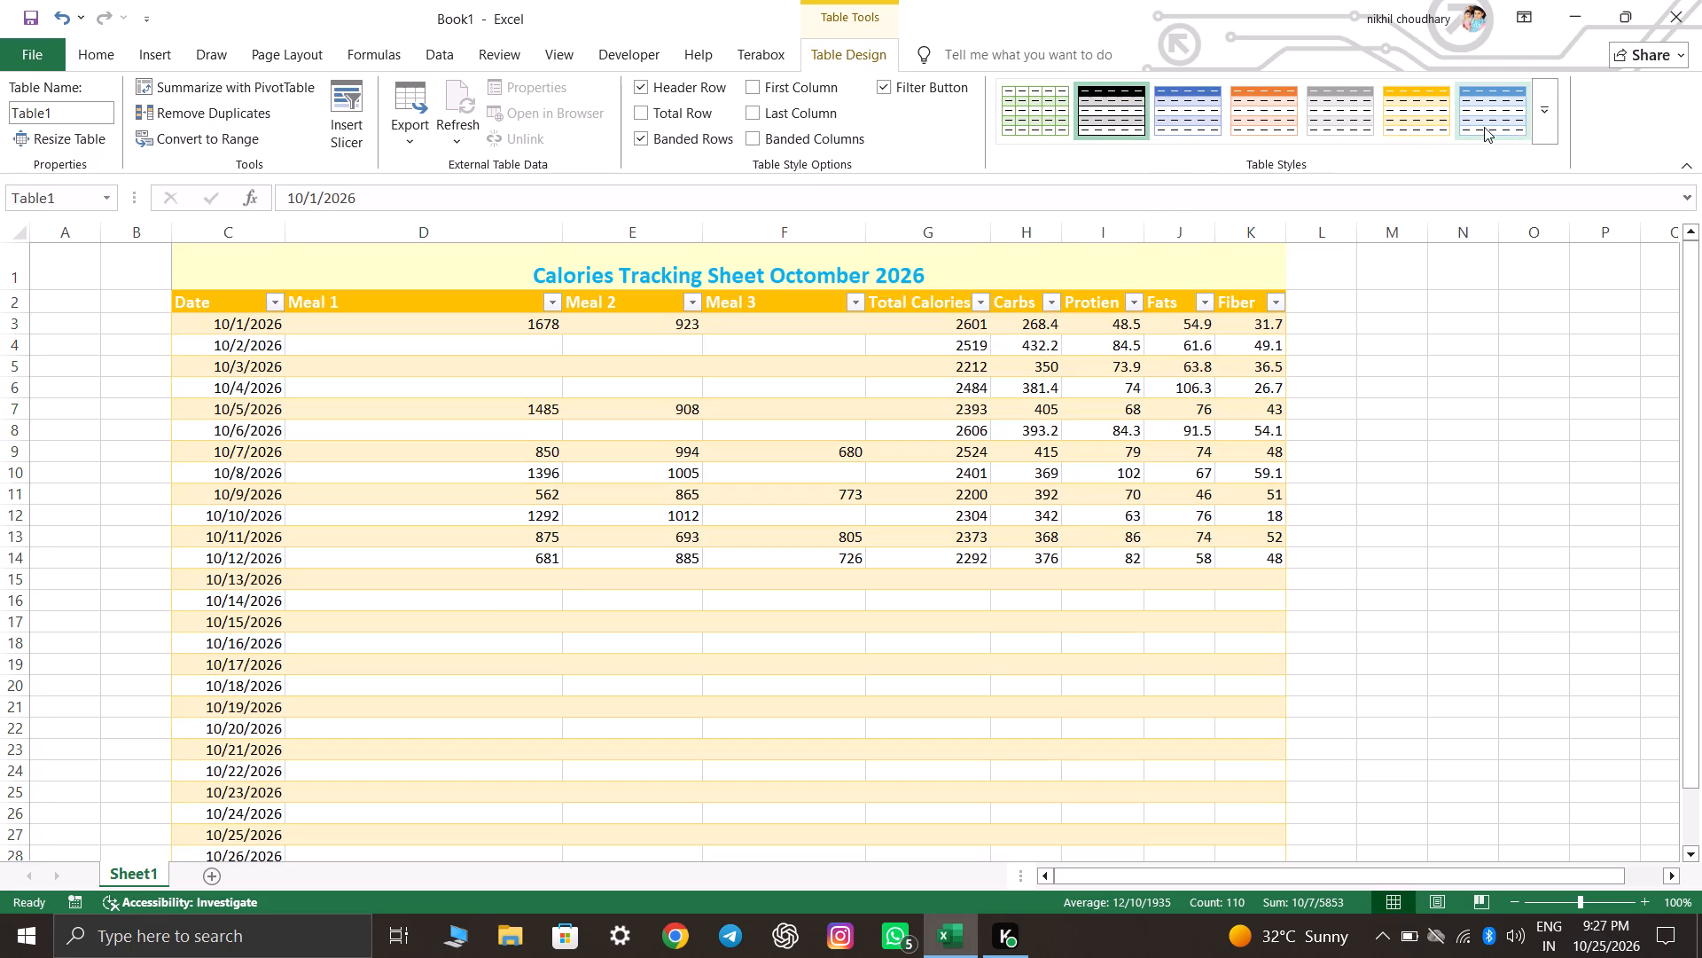
pyautogui.click(1547, 106)
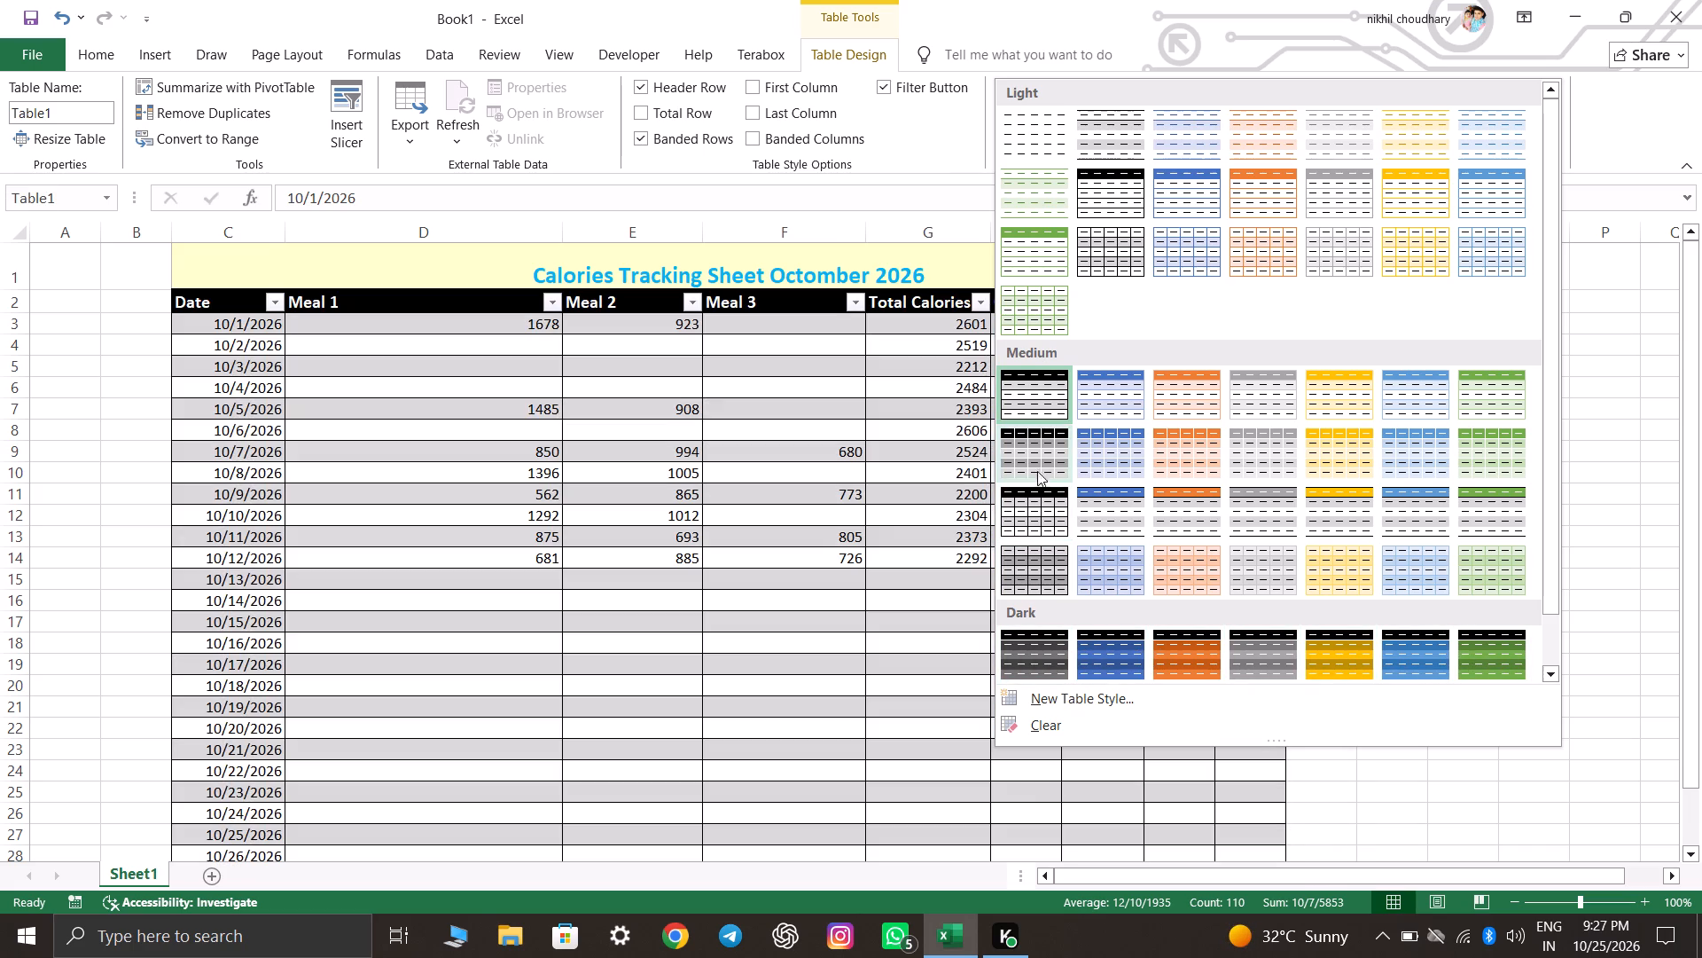
pyautogui.click(1030, 424)
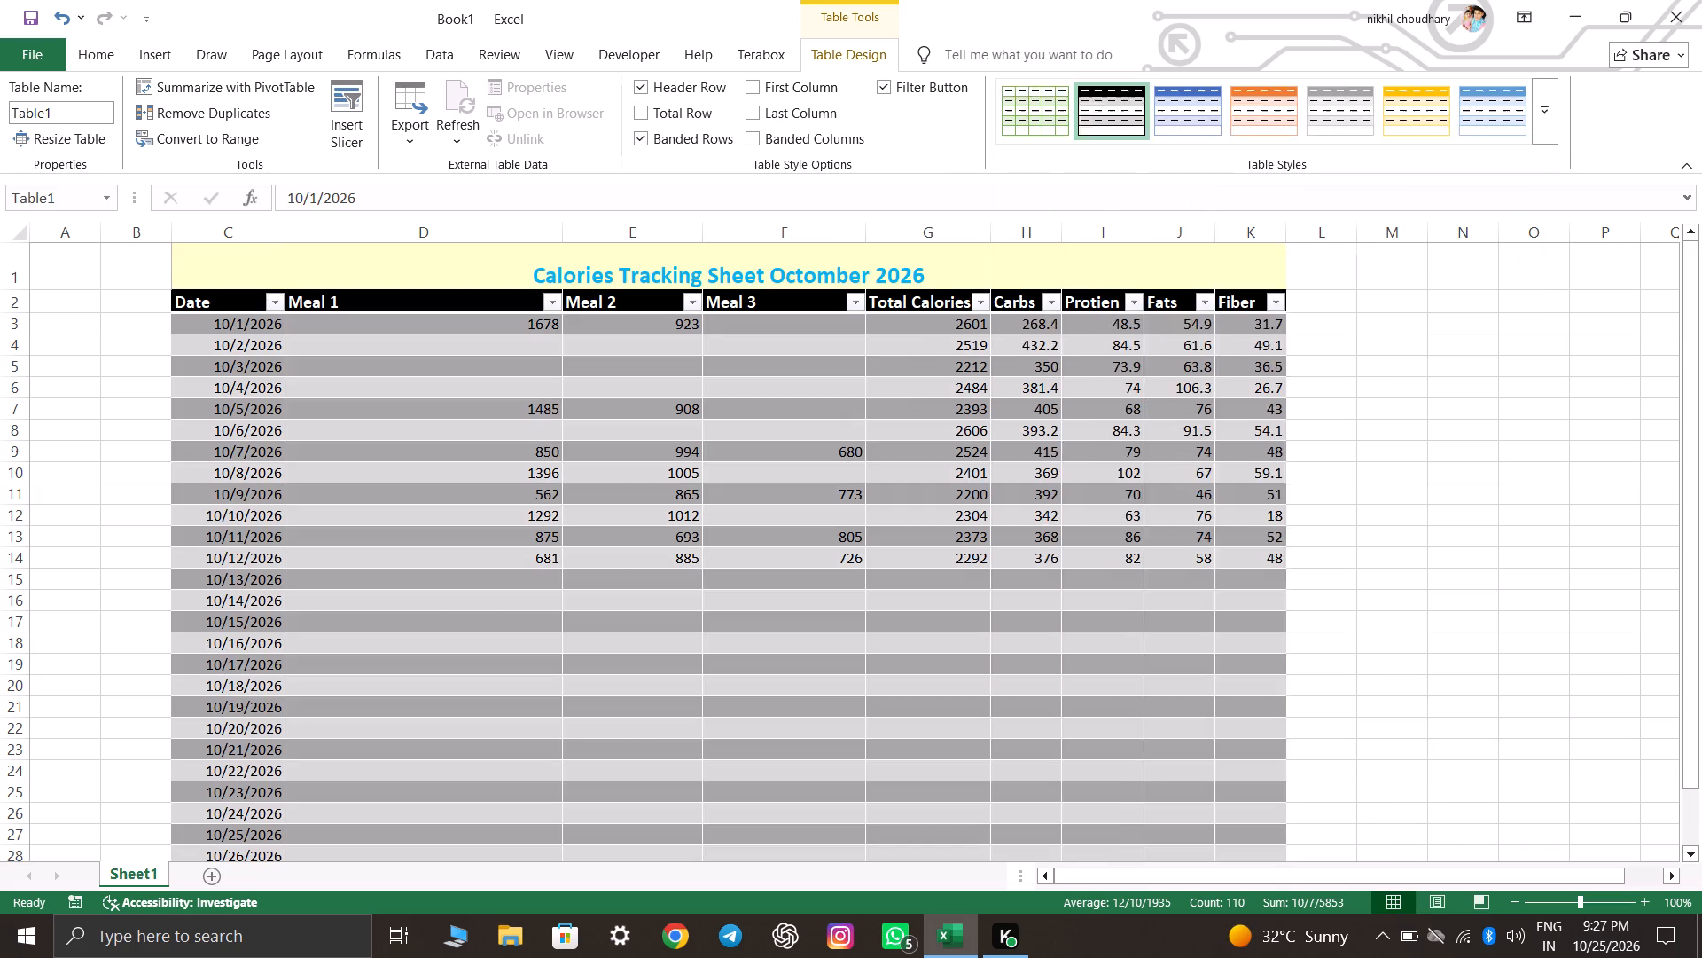
pyautogui.click(1376, 482)
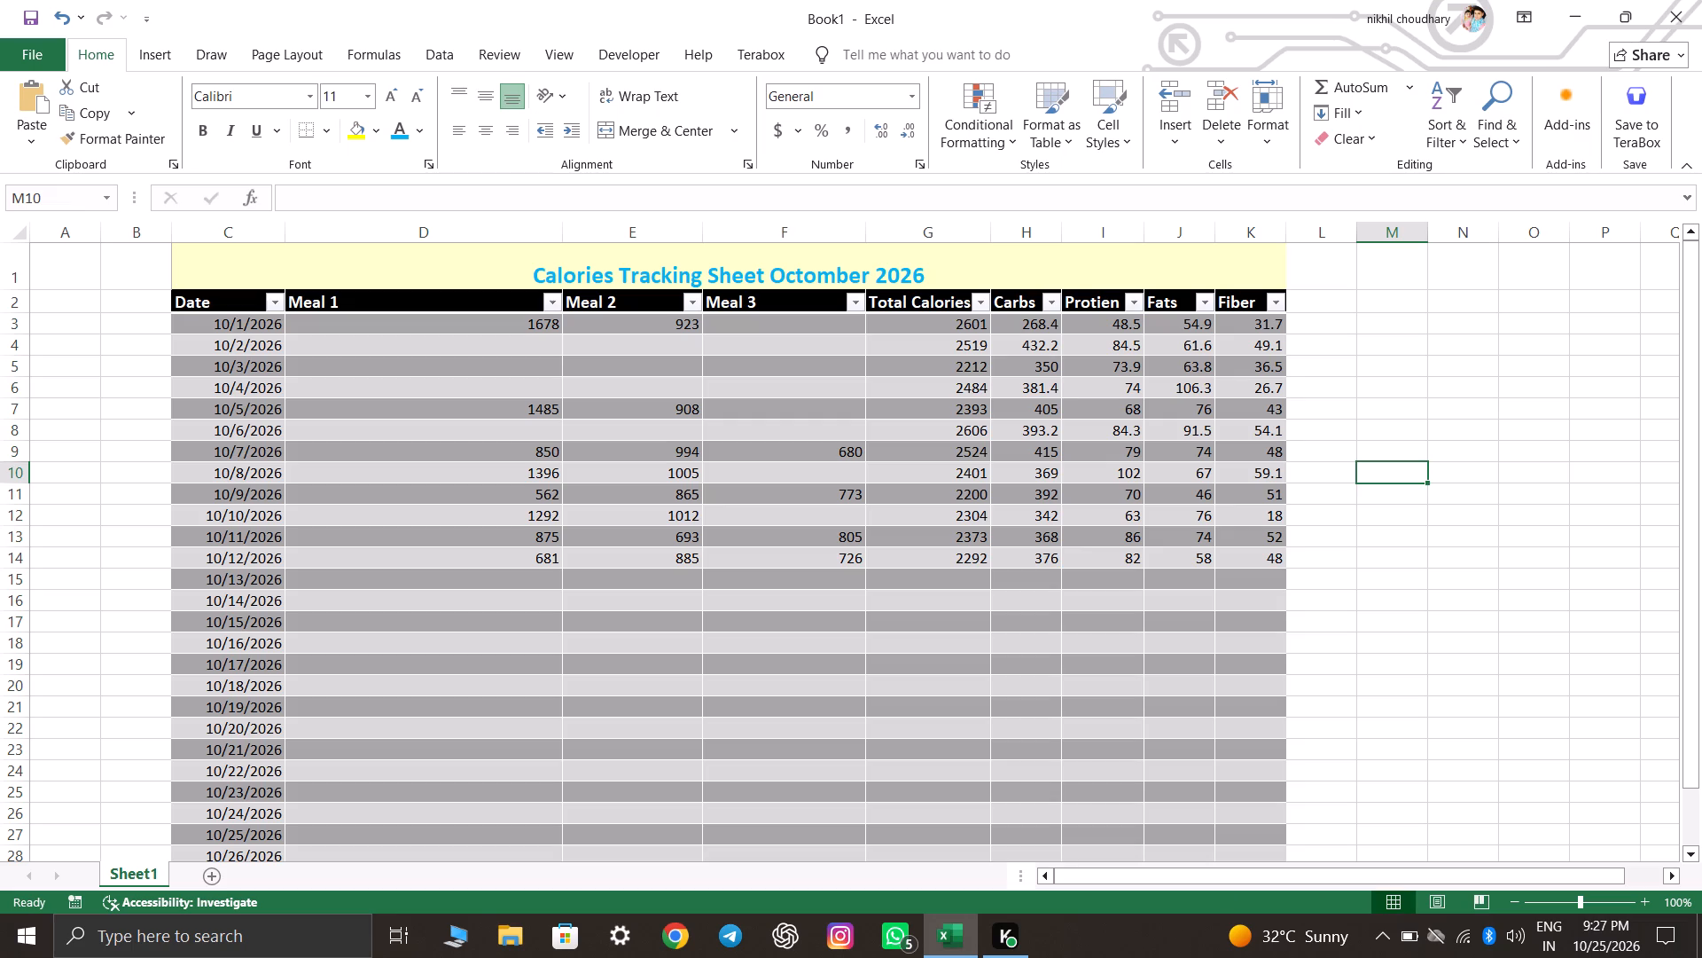
# Increase the font size of the table's data rows, C3:K32, to 12.
pyautogui.moveTo(254, 325); pyautogui.dragTo(913, 473)
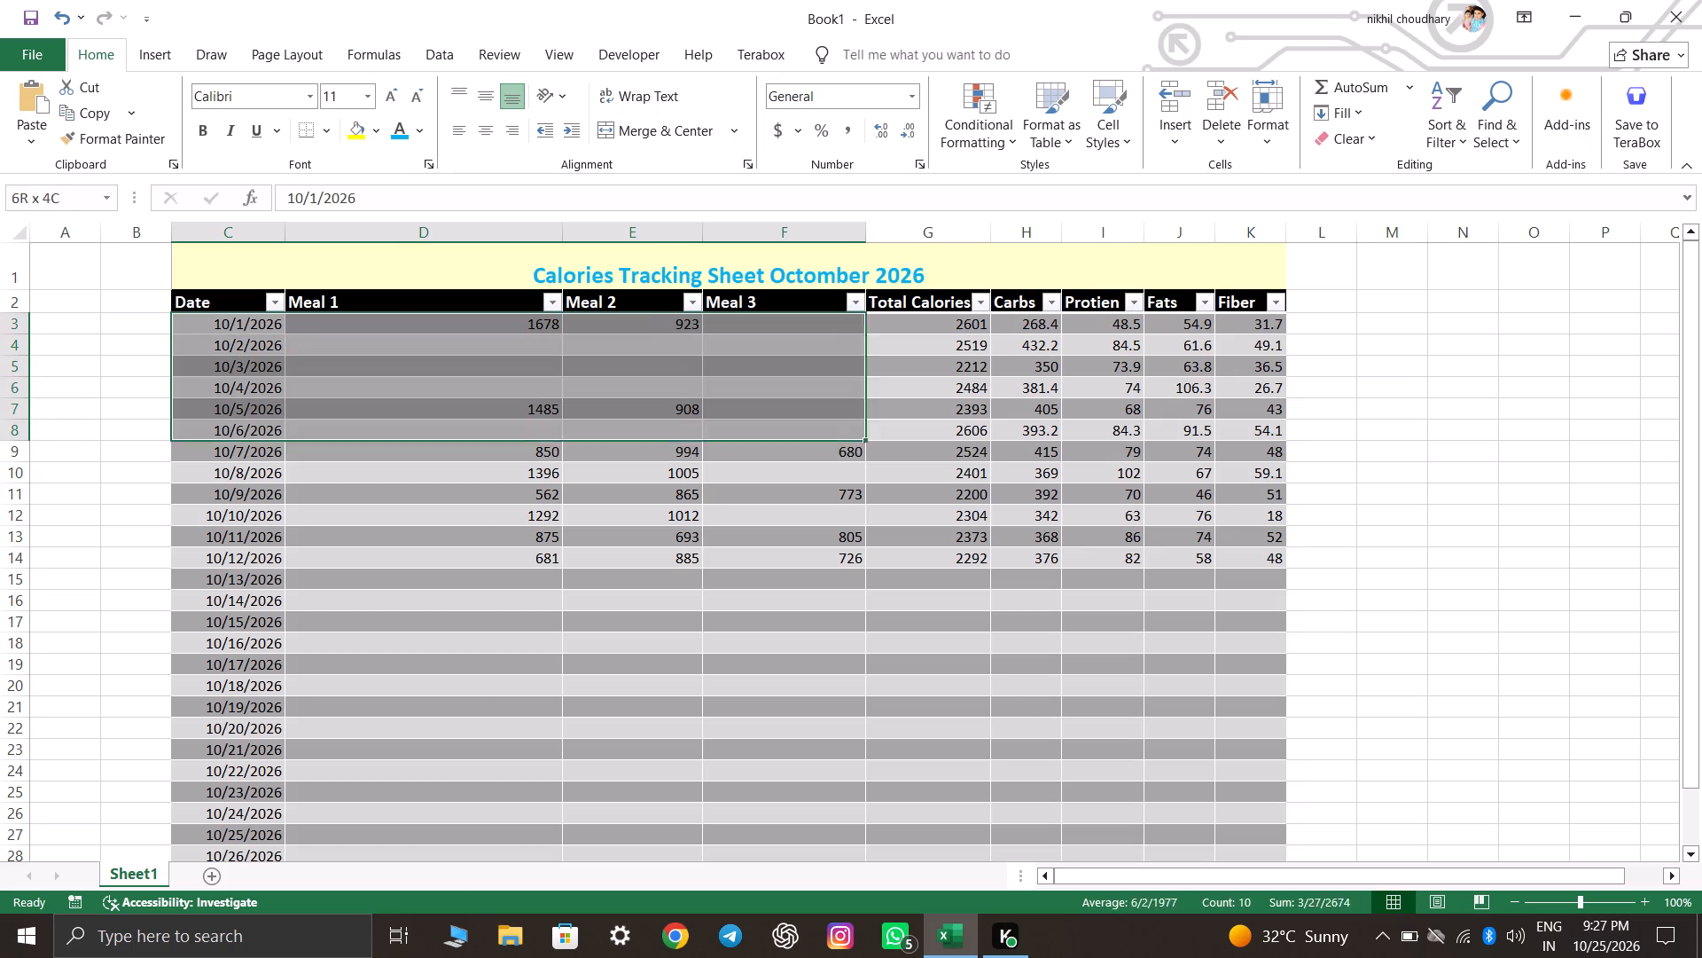
pyautogui.moveTo(913, 473); pyautogui.dragTo(1230, 876)
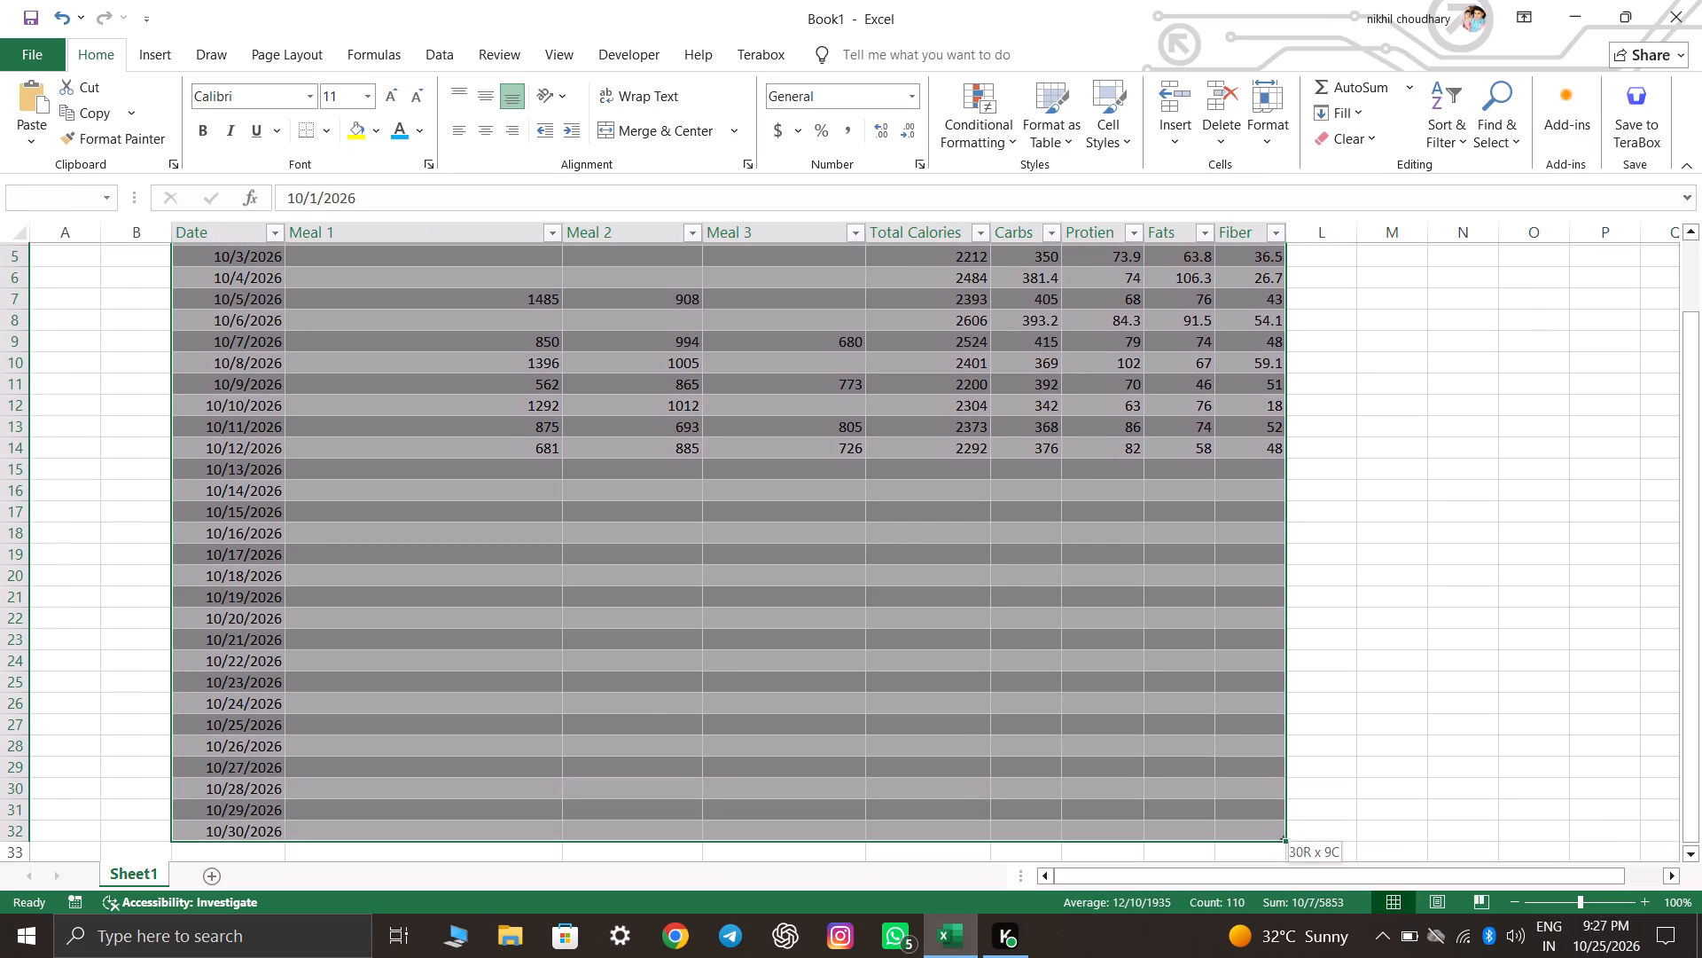
pyautogui.moveTo(1230, 876); pyautogui.dragTo(1254, 781)
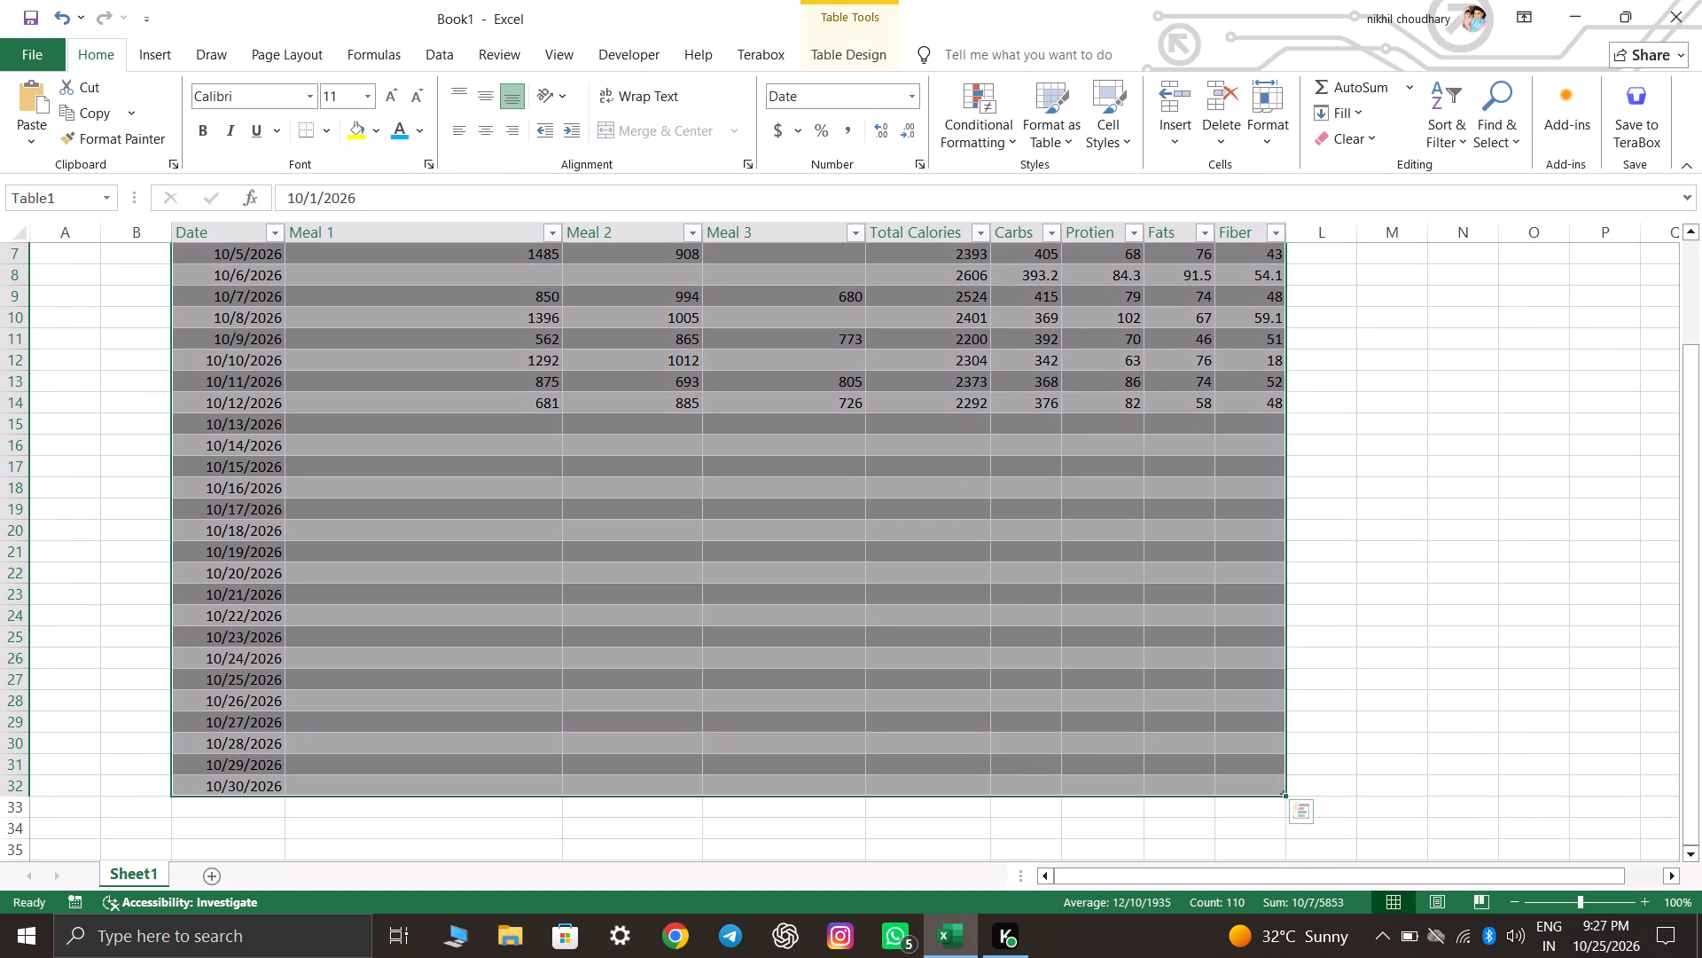
pyautogui.click(395, 98)
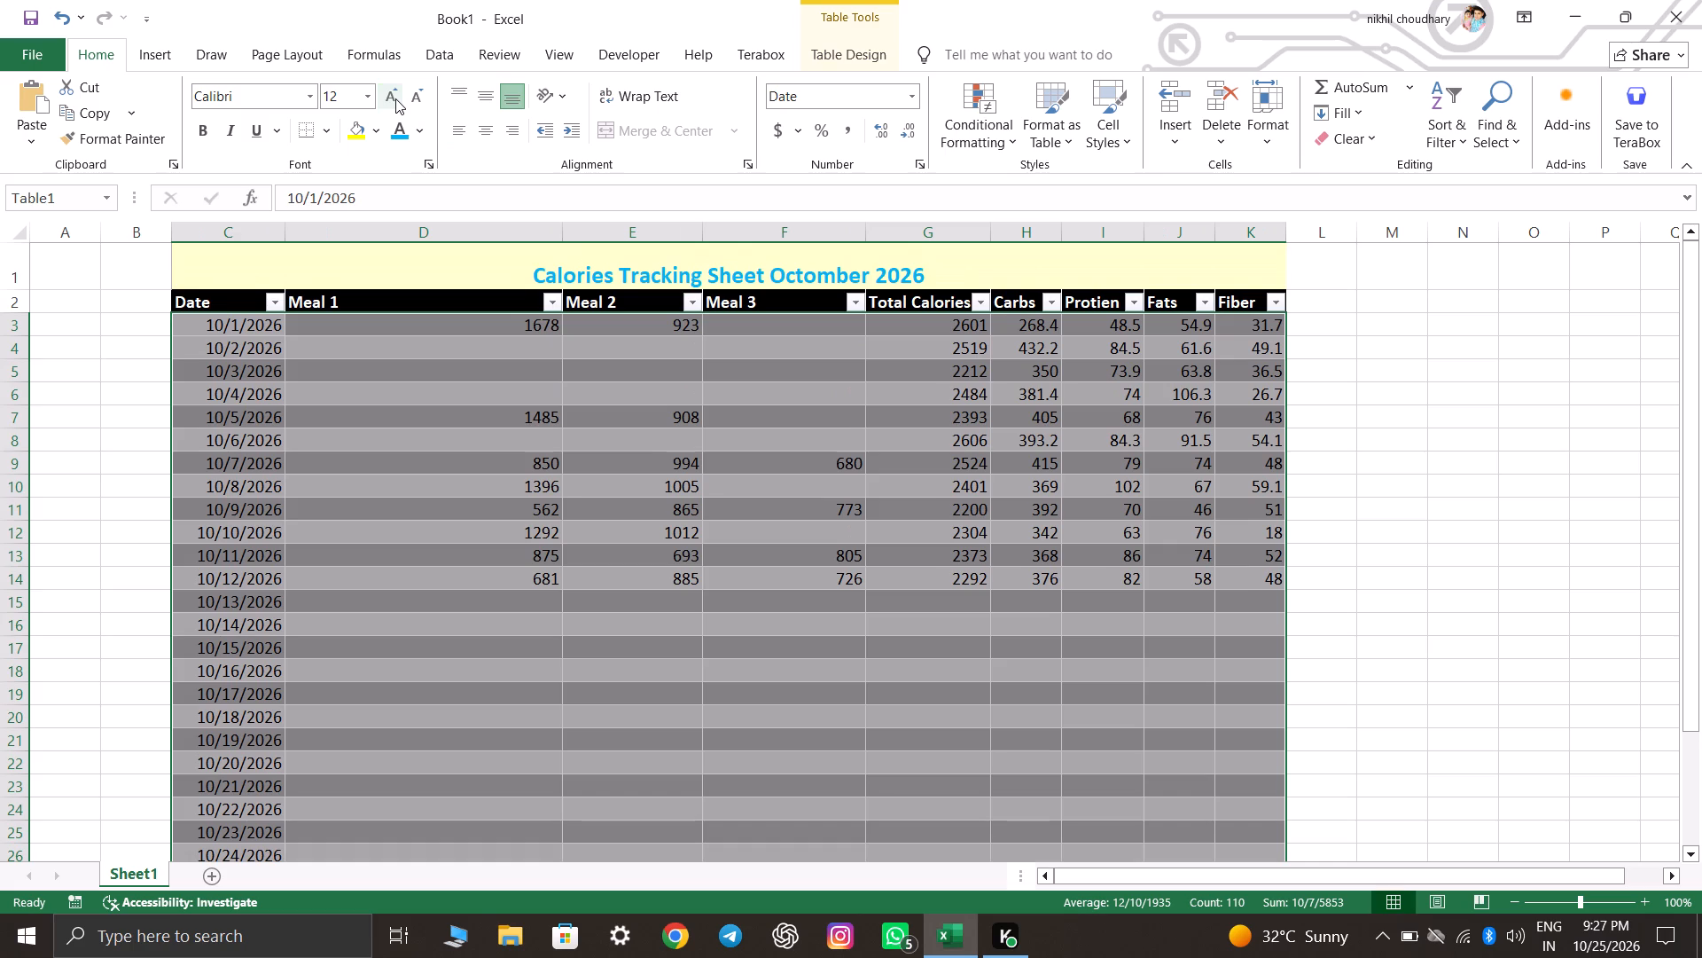
pyautogui.click(1182, 651)
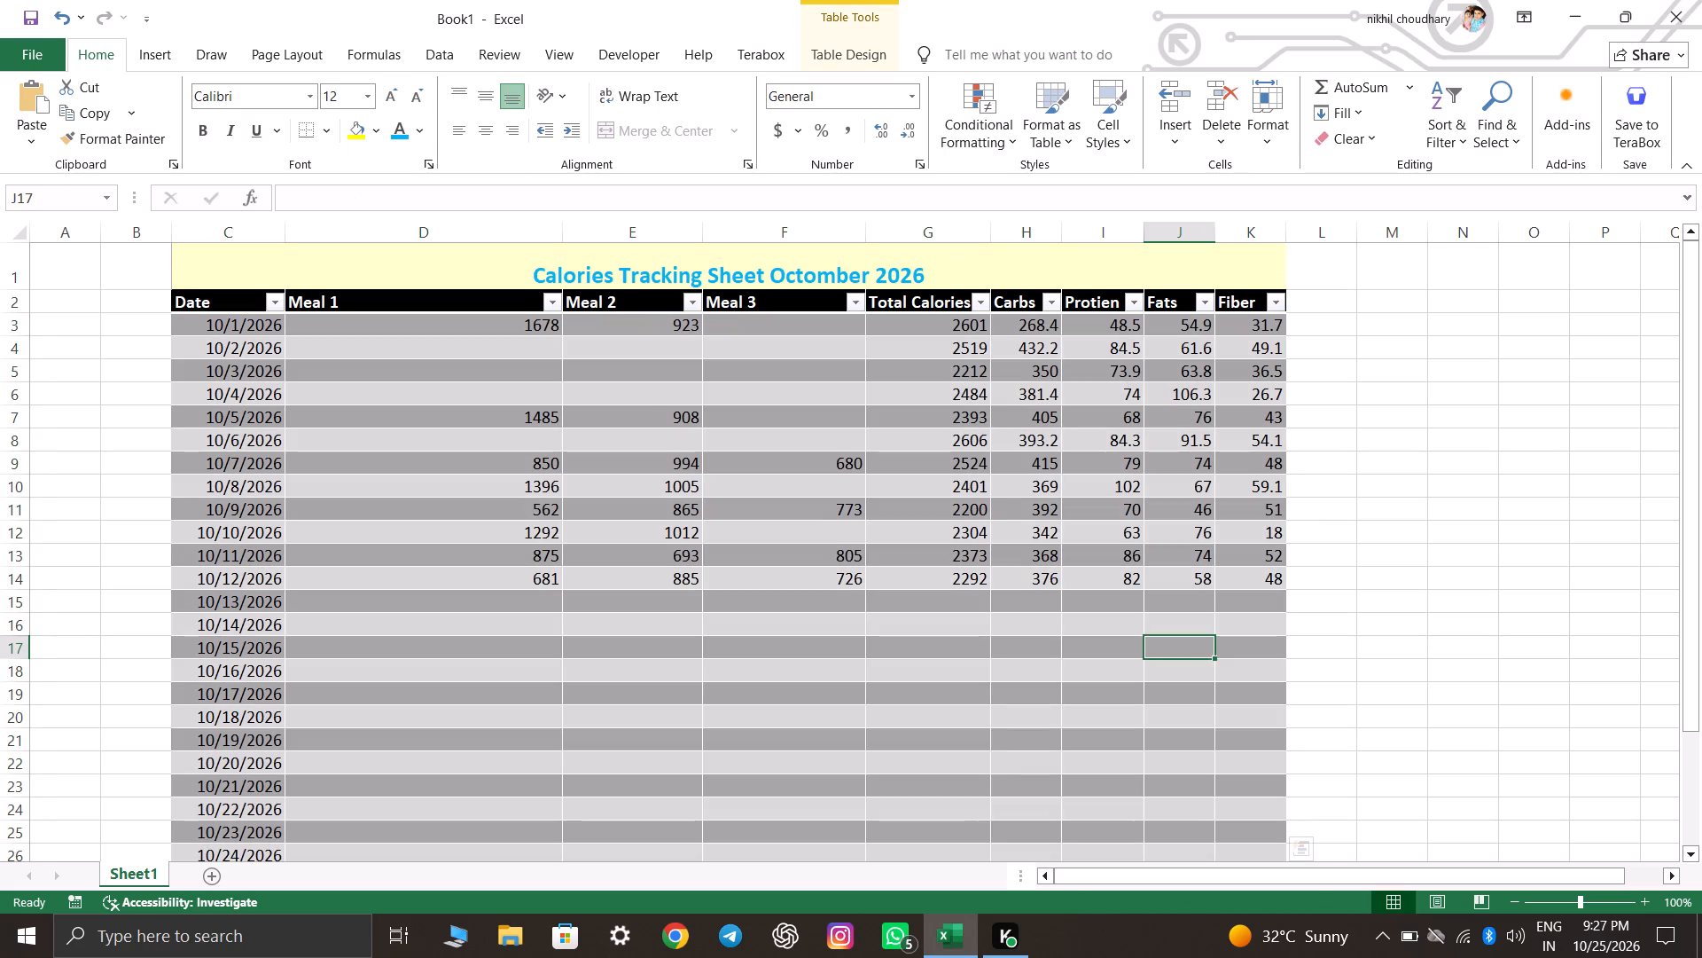
# Increase the font size of the table's header row, Date through Fiber, to 14.
pyautogui.scroll(3, 1132, 647)
pyautogui.moveTo(225, 303); pyautogui.dragTo(819, 294)
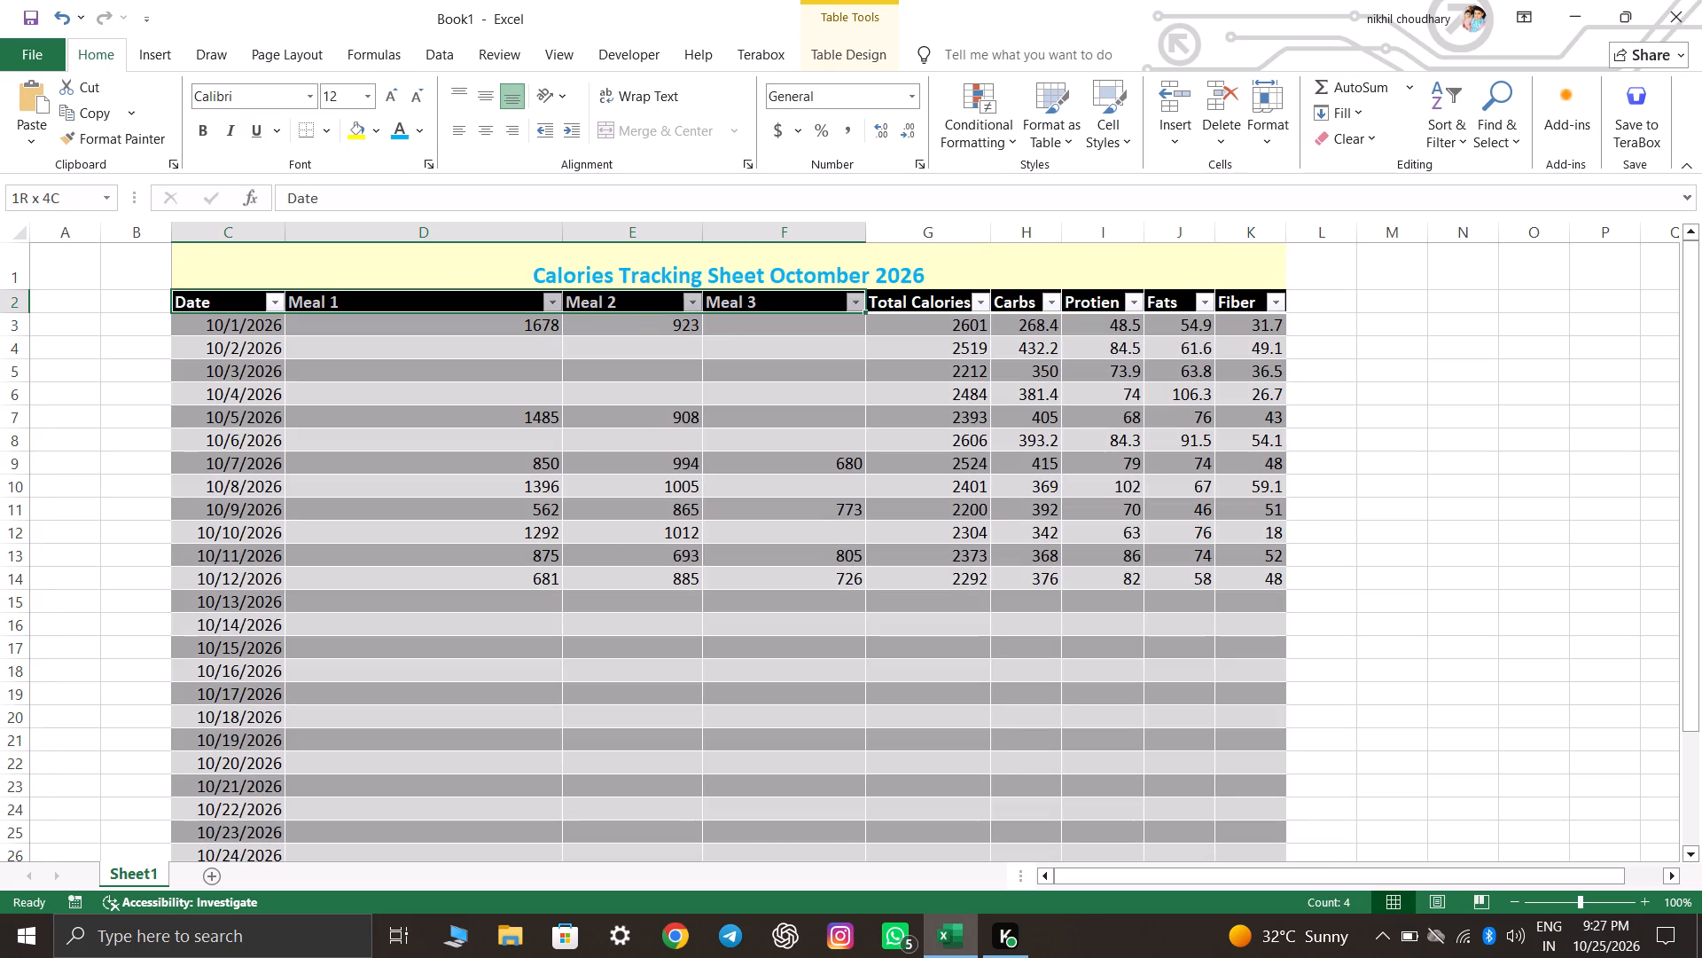
pyautogui.moveTo(819, 294); pyautogui.dragTo(1239, 308)
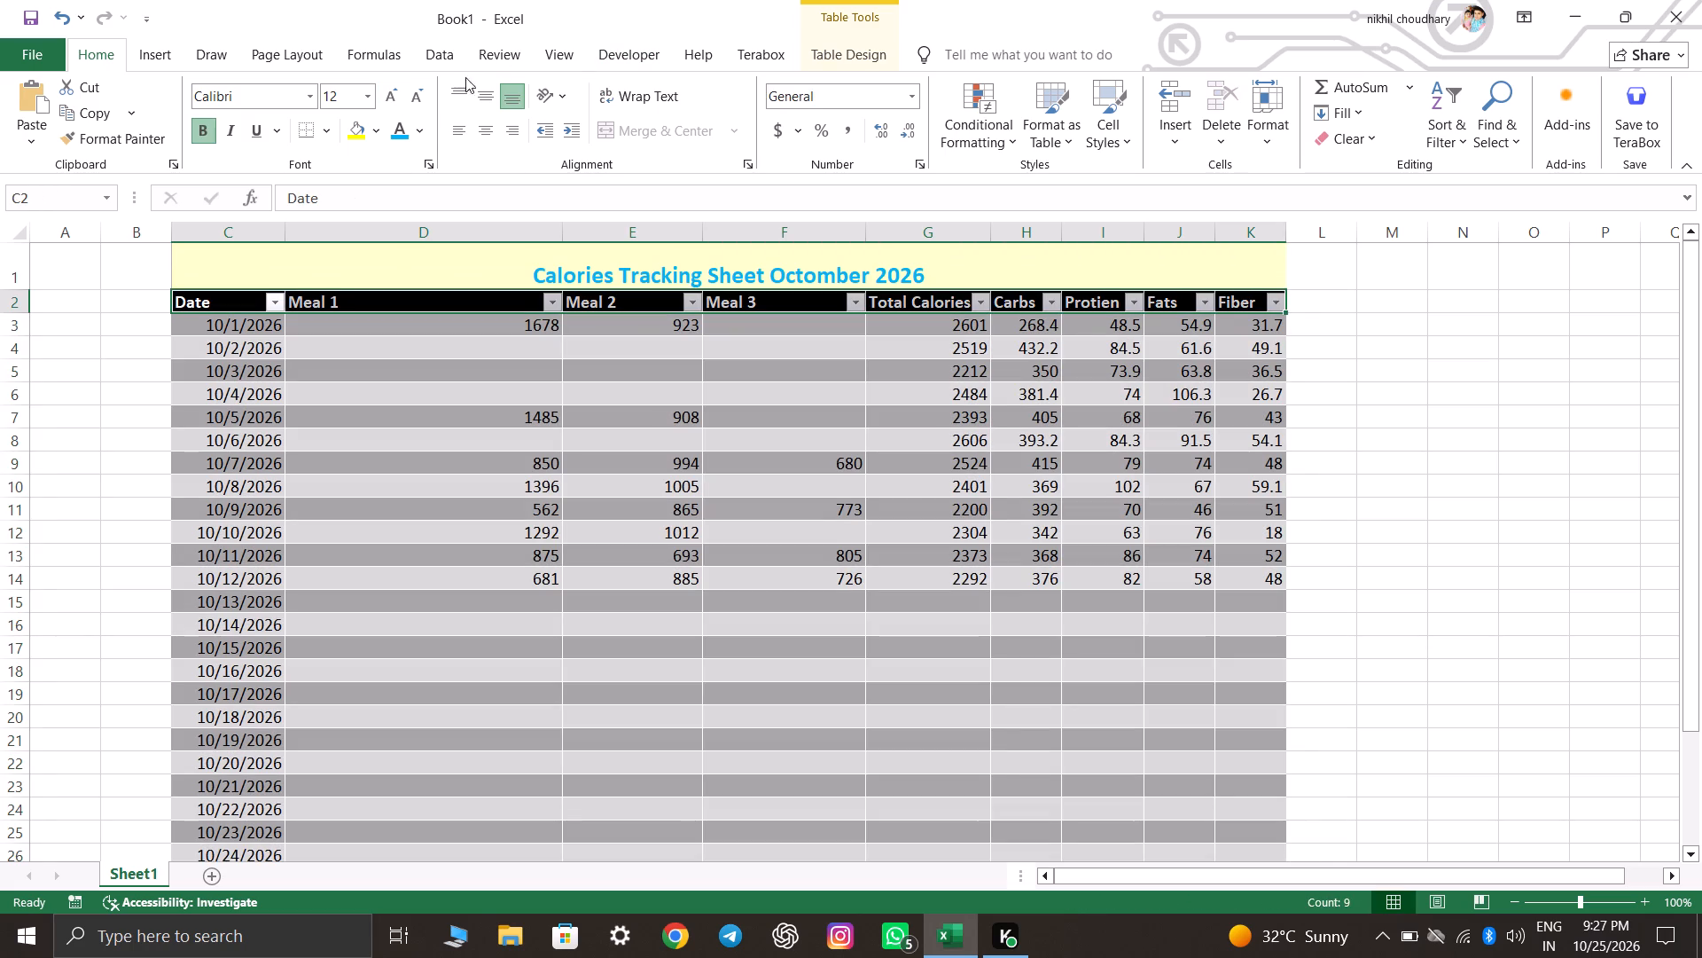
pyautogui.click(392, 97)
pyautogui.click(1416, 502)
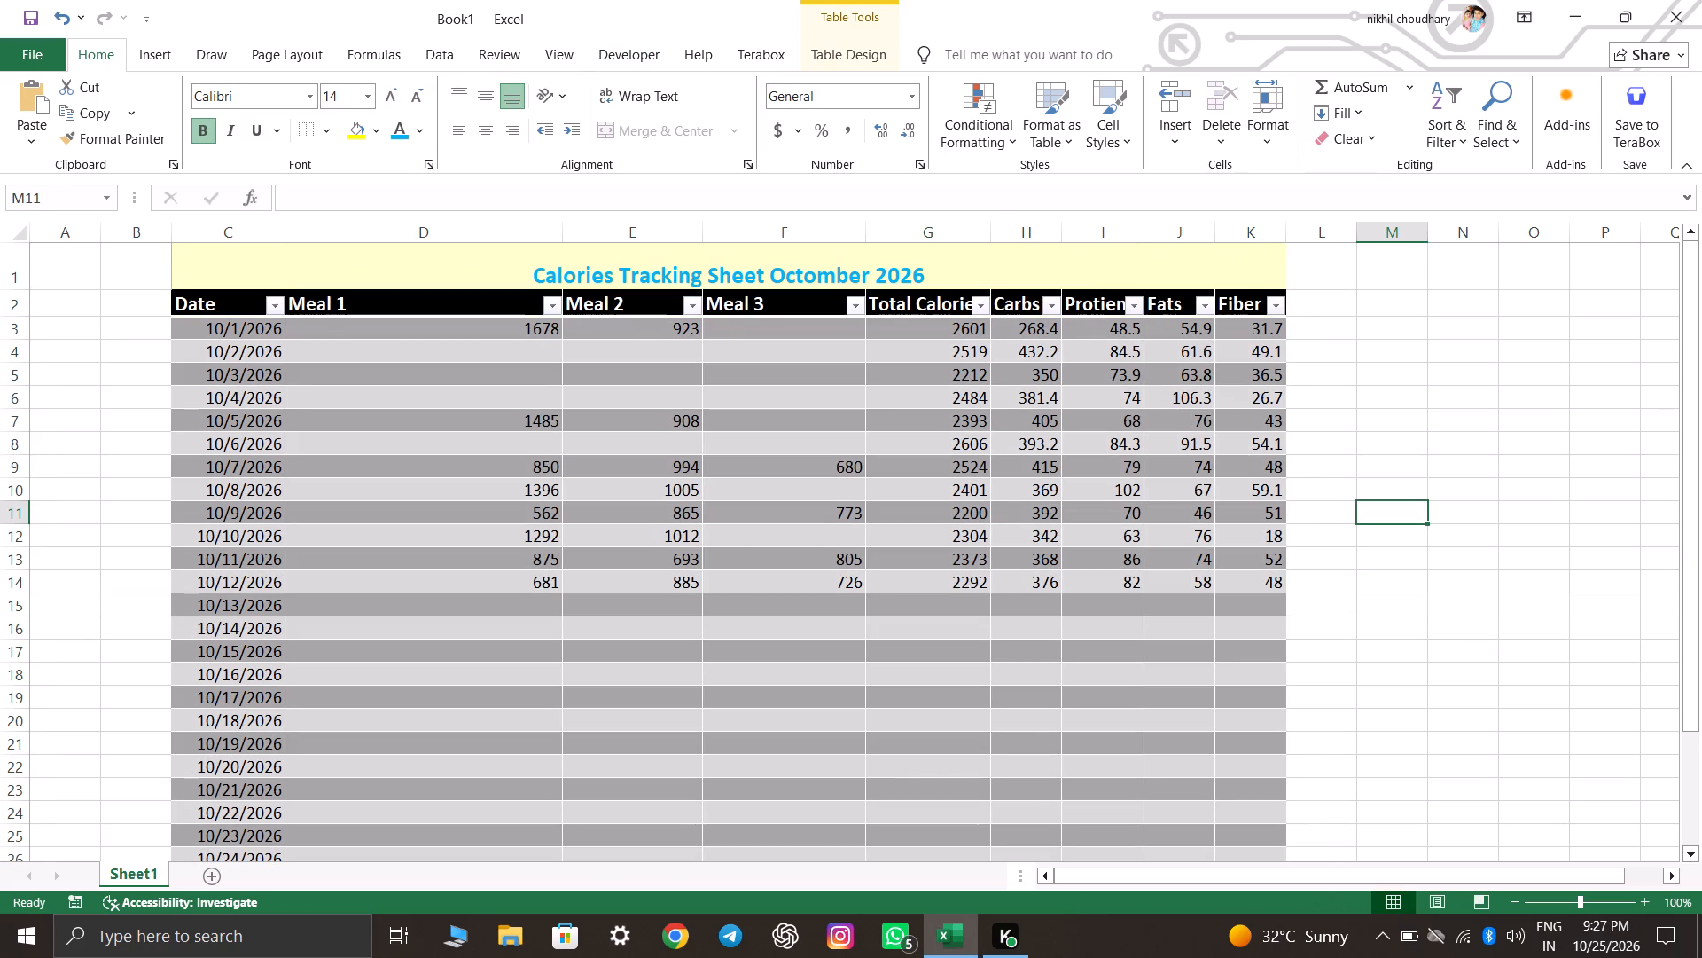
# Increase the font size of the sheet title in the merged cell C1 to 20.
pyautogui.moveTo(589, 268); pyautogui.dragTo(708, 277)
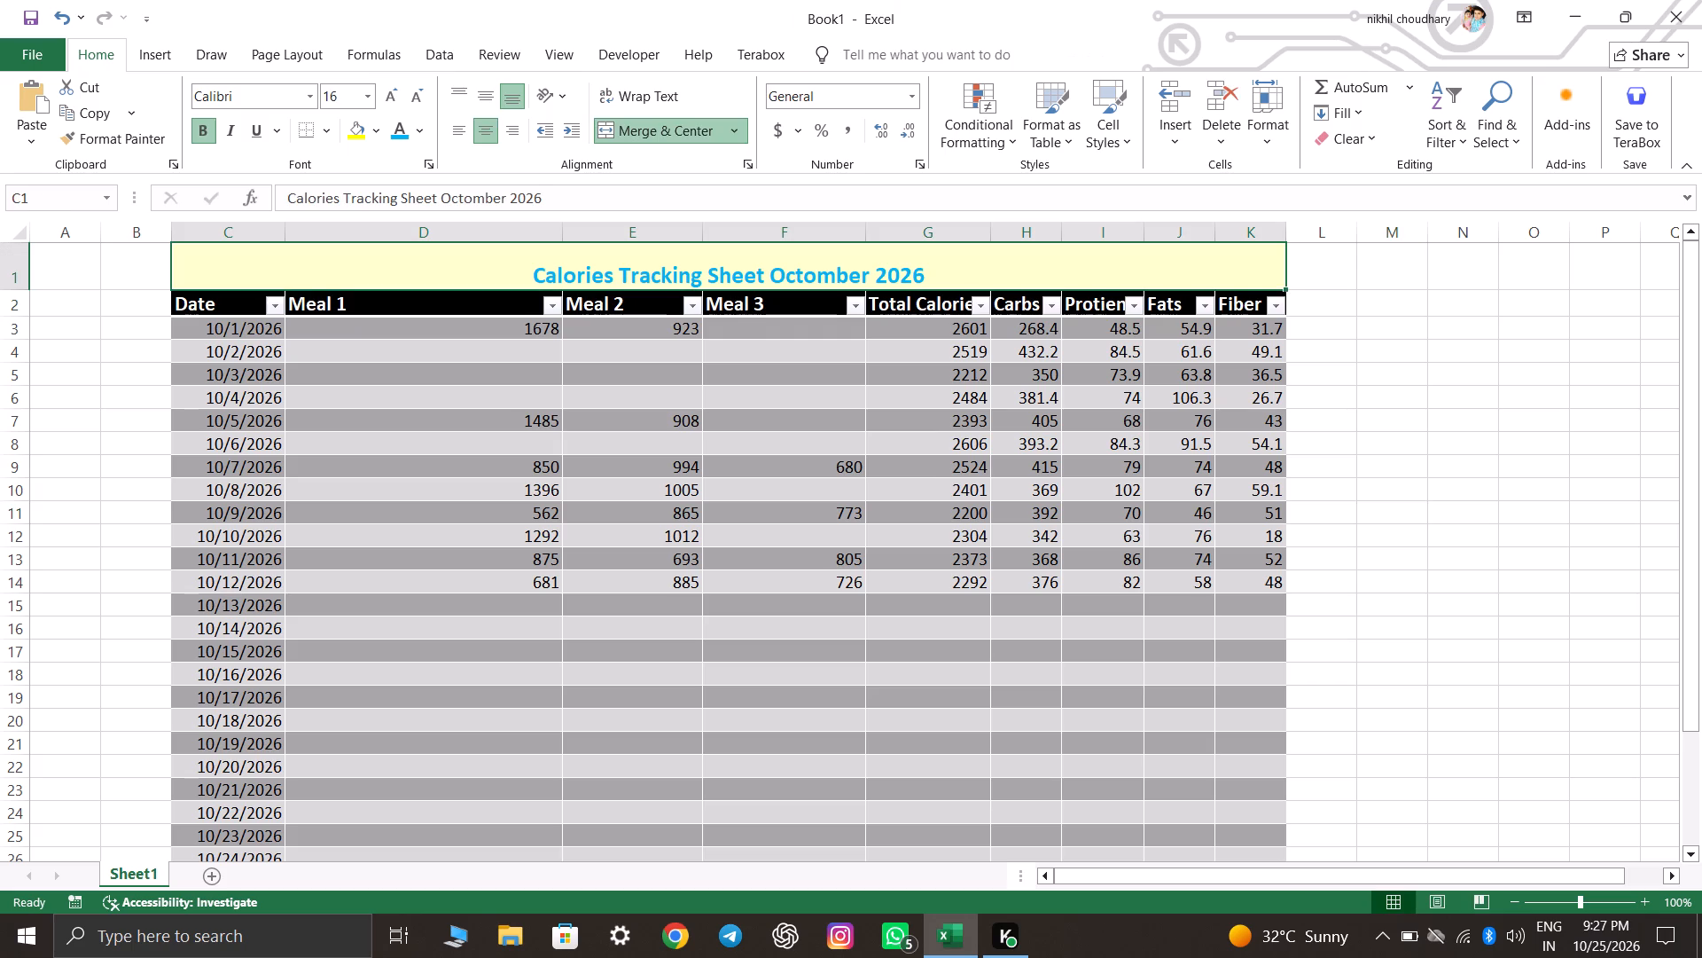
pyautogui.click(392, 98)
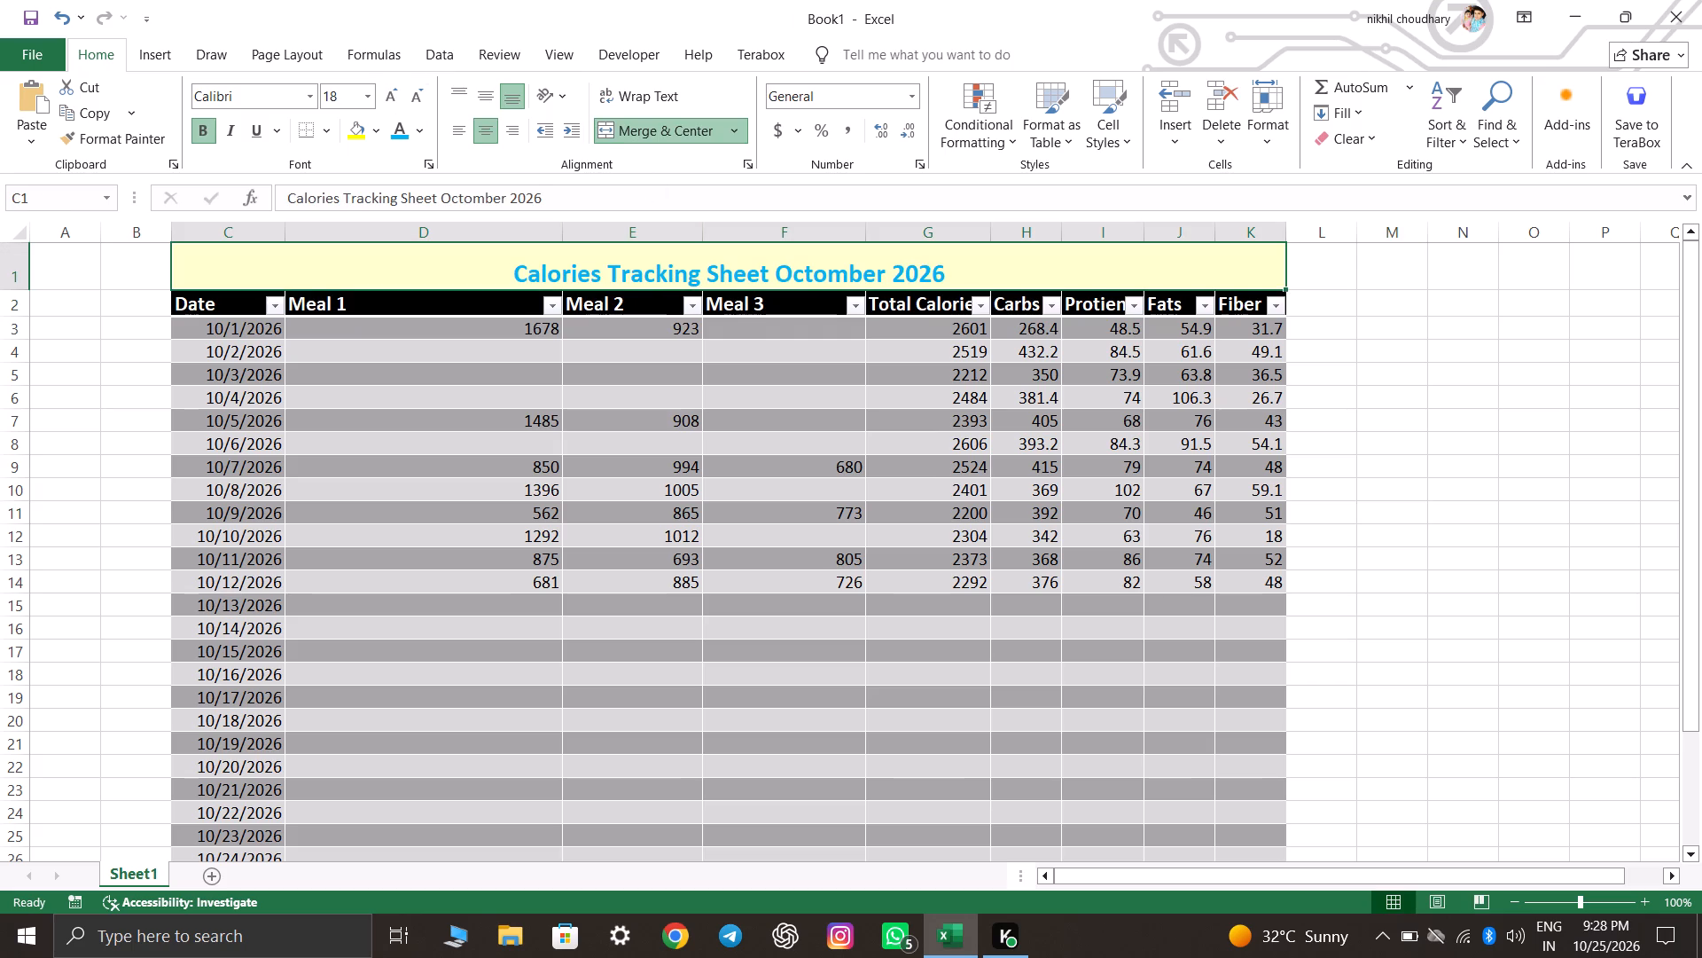
pyautogui.click(394, 94)
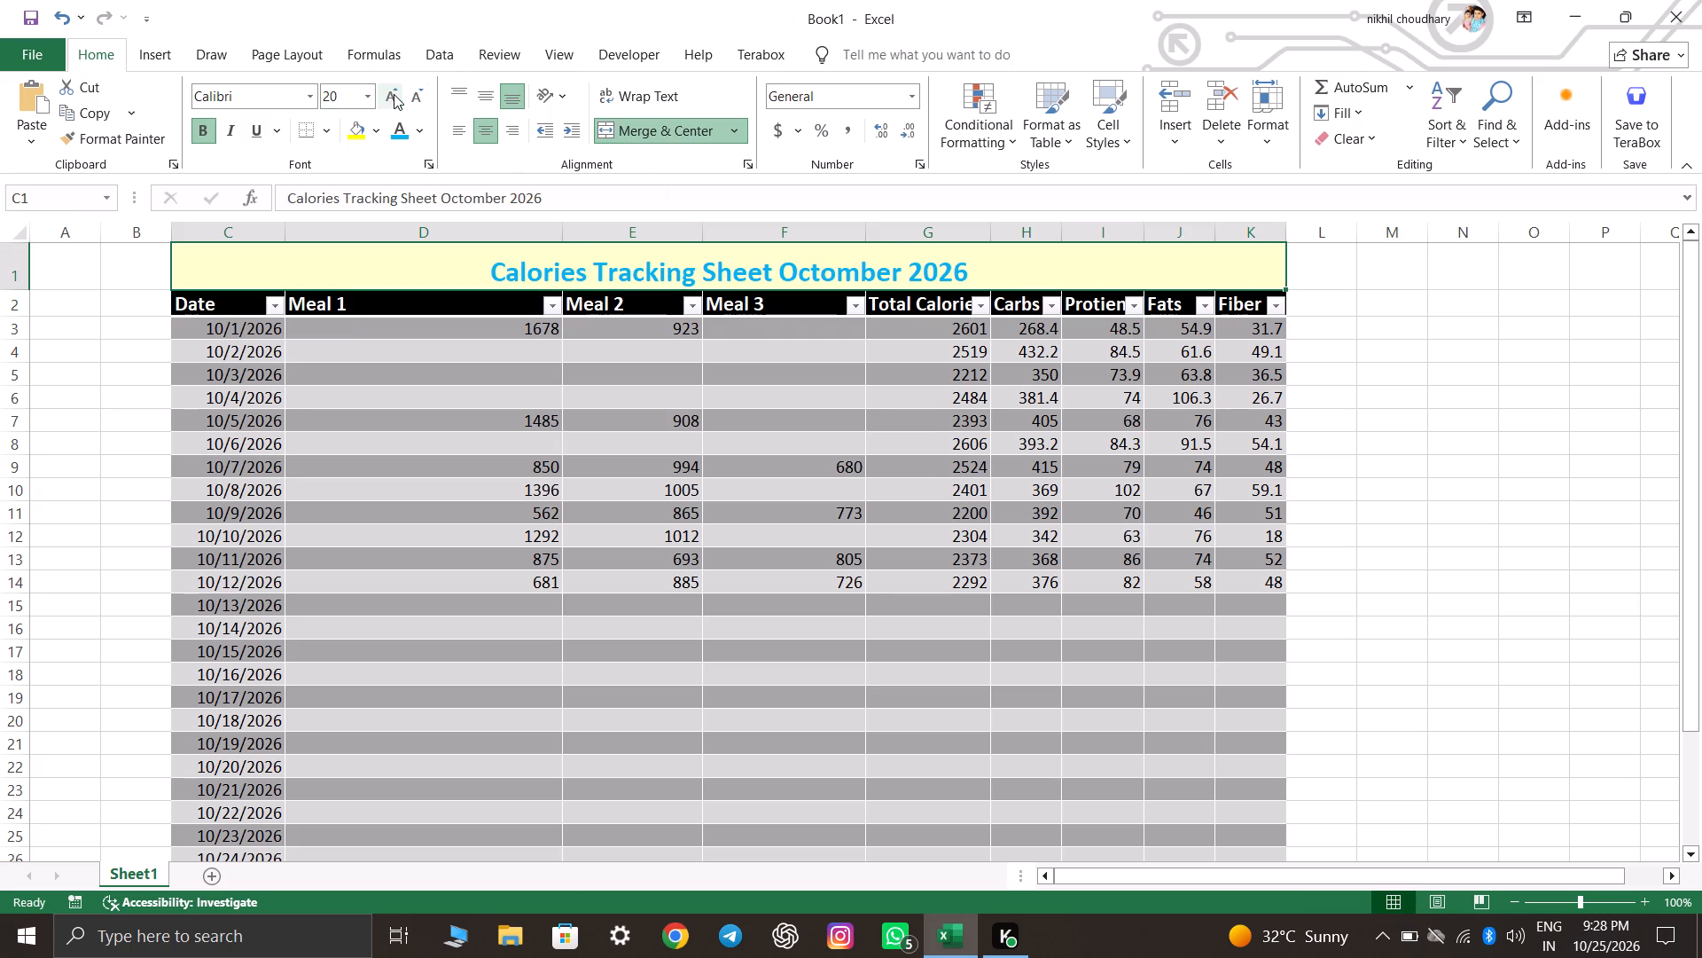
pyautogui.click(1485, 488)
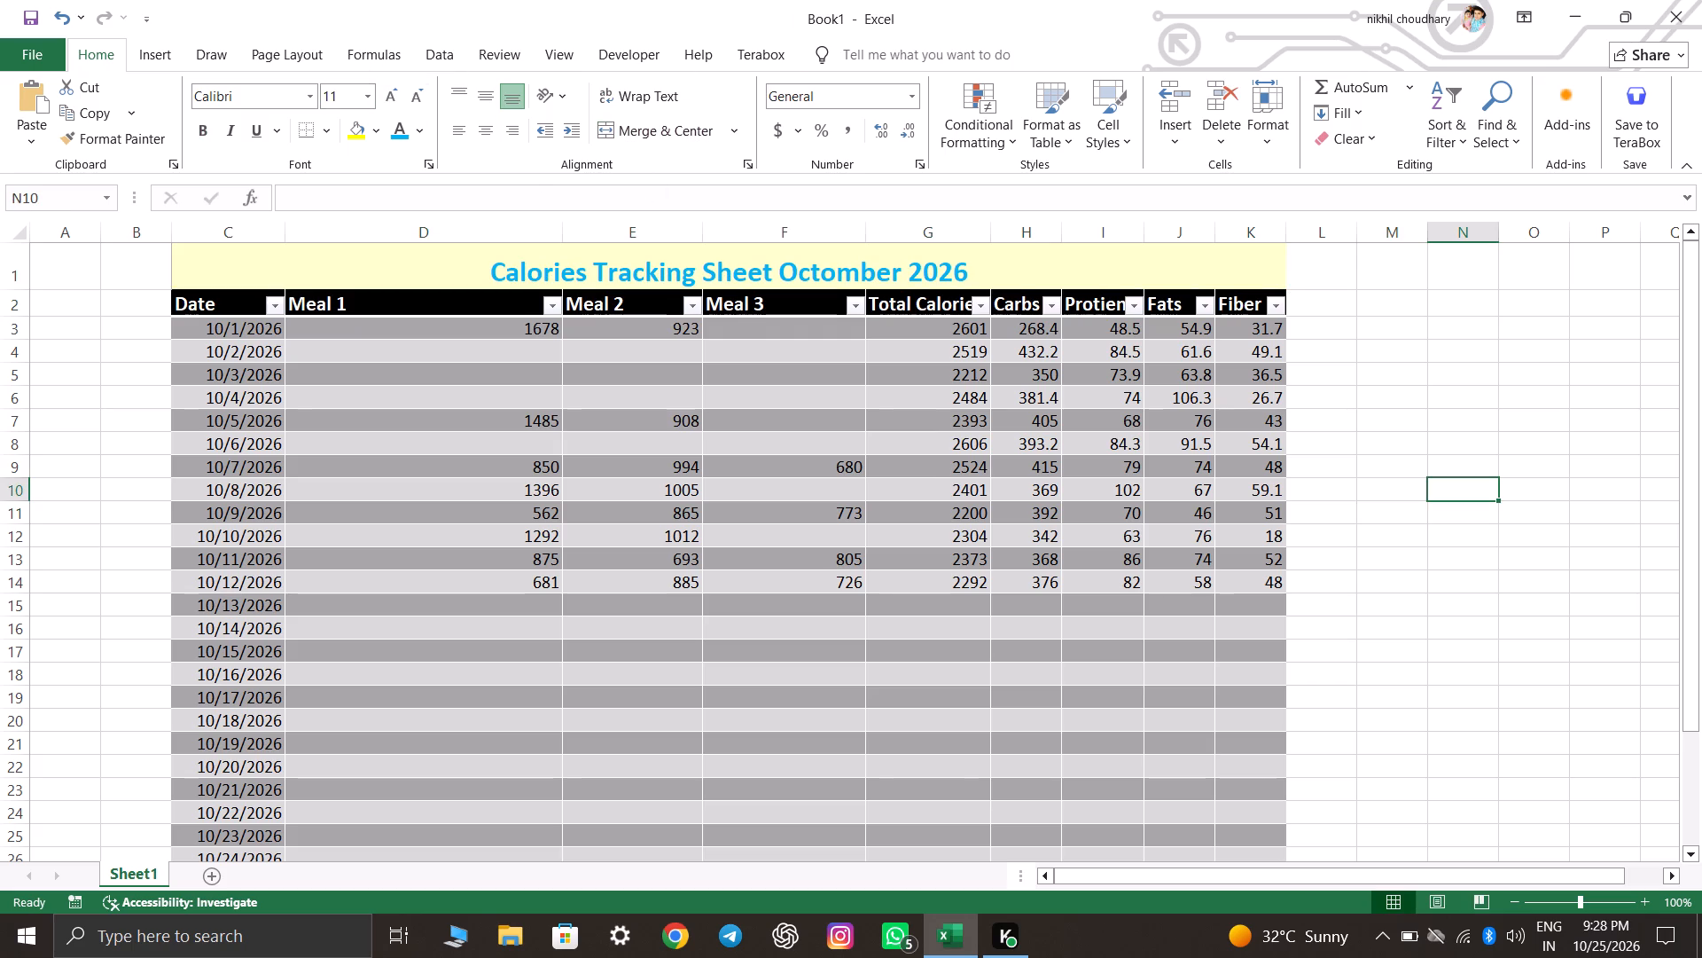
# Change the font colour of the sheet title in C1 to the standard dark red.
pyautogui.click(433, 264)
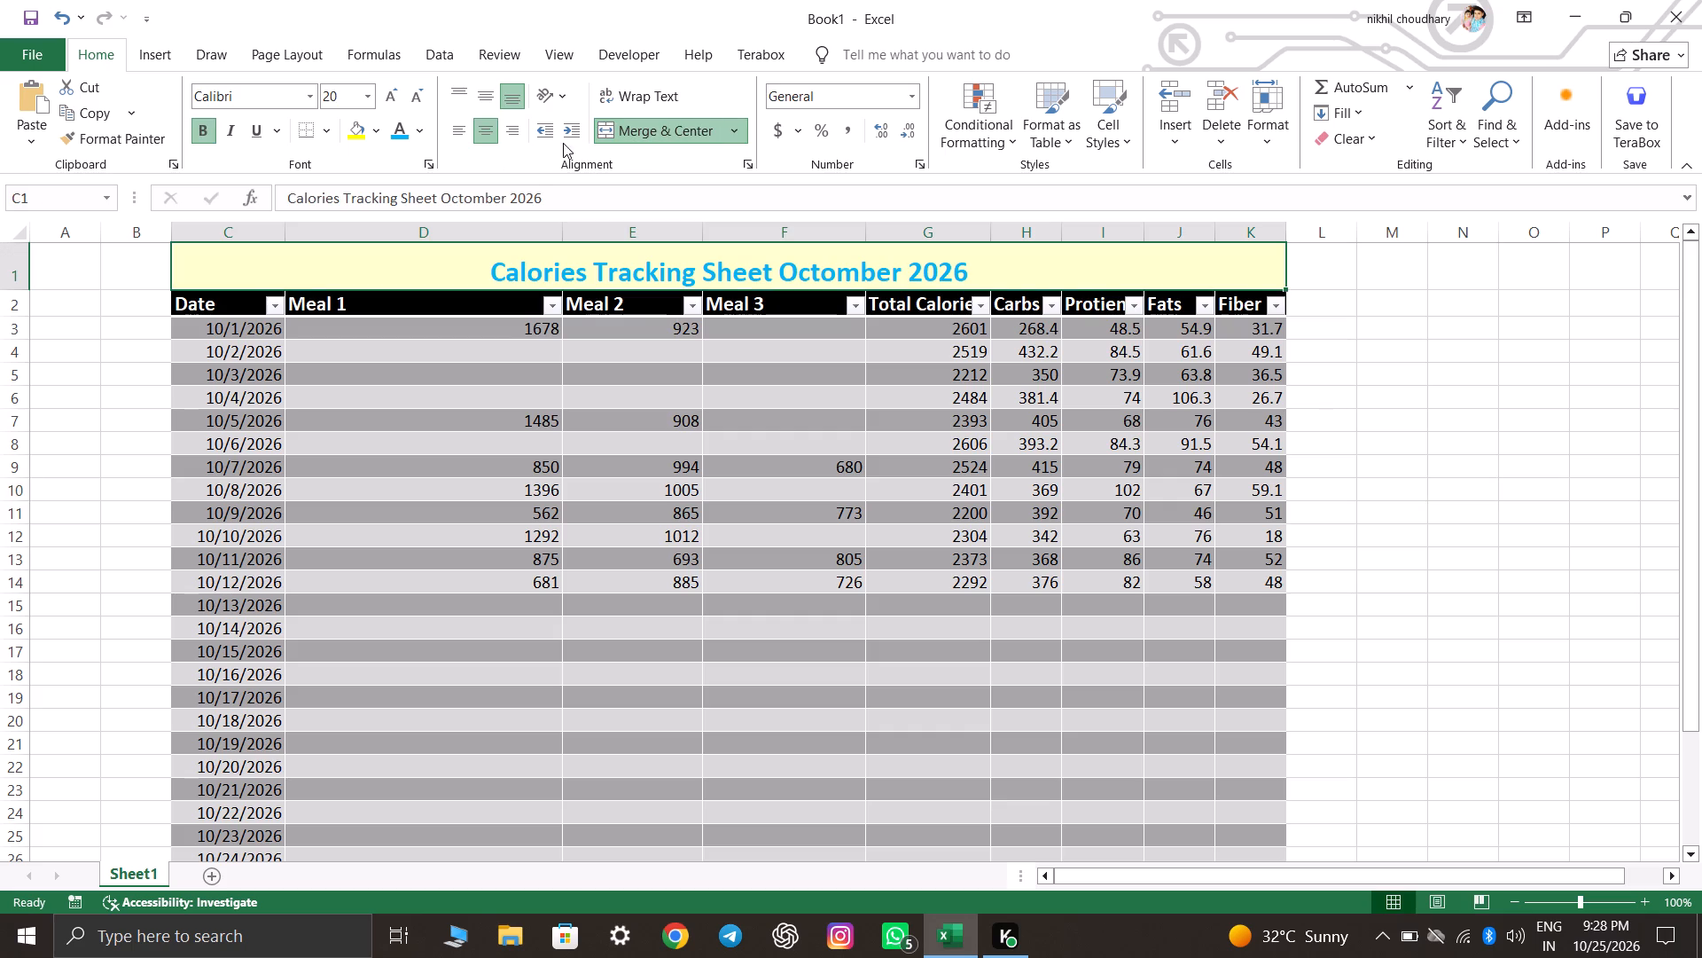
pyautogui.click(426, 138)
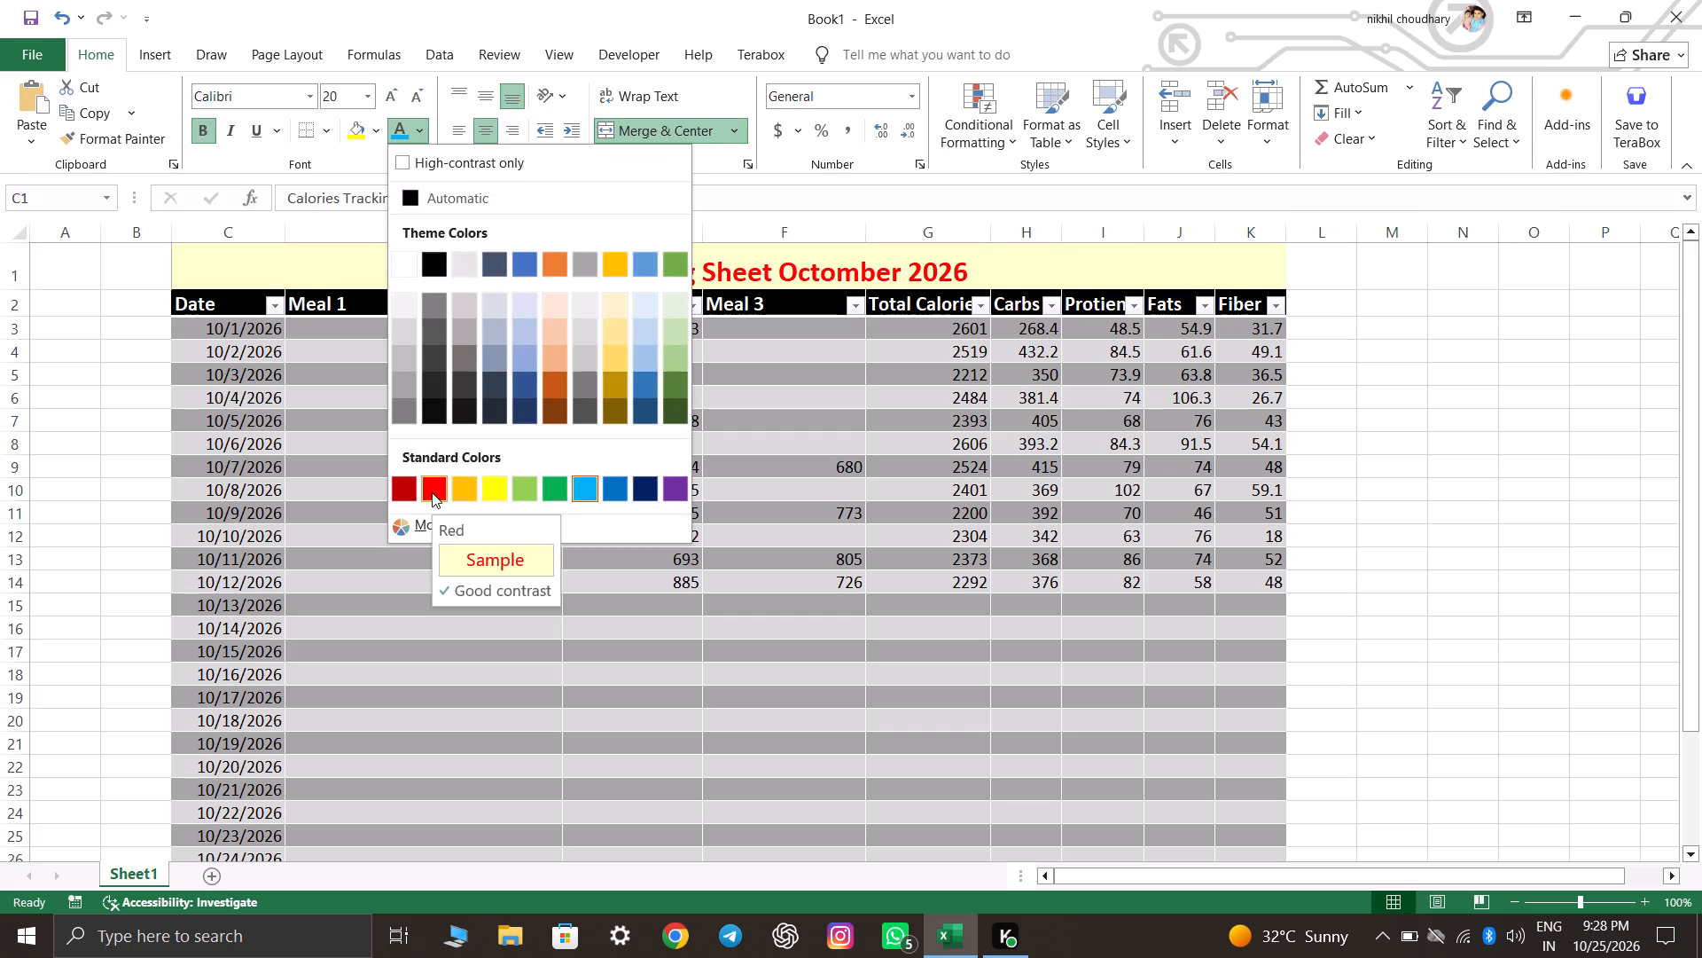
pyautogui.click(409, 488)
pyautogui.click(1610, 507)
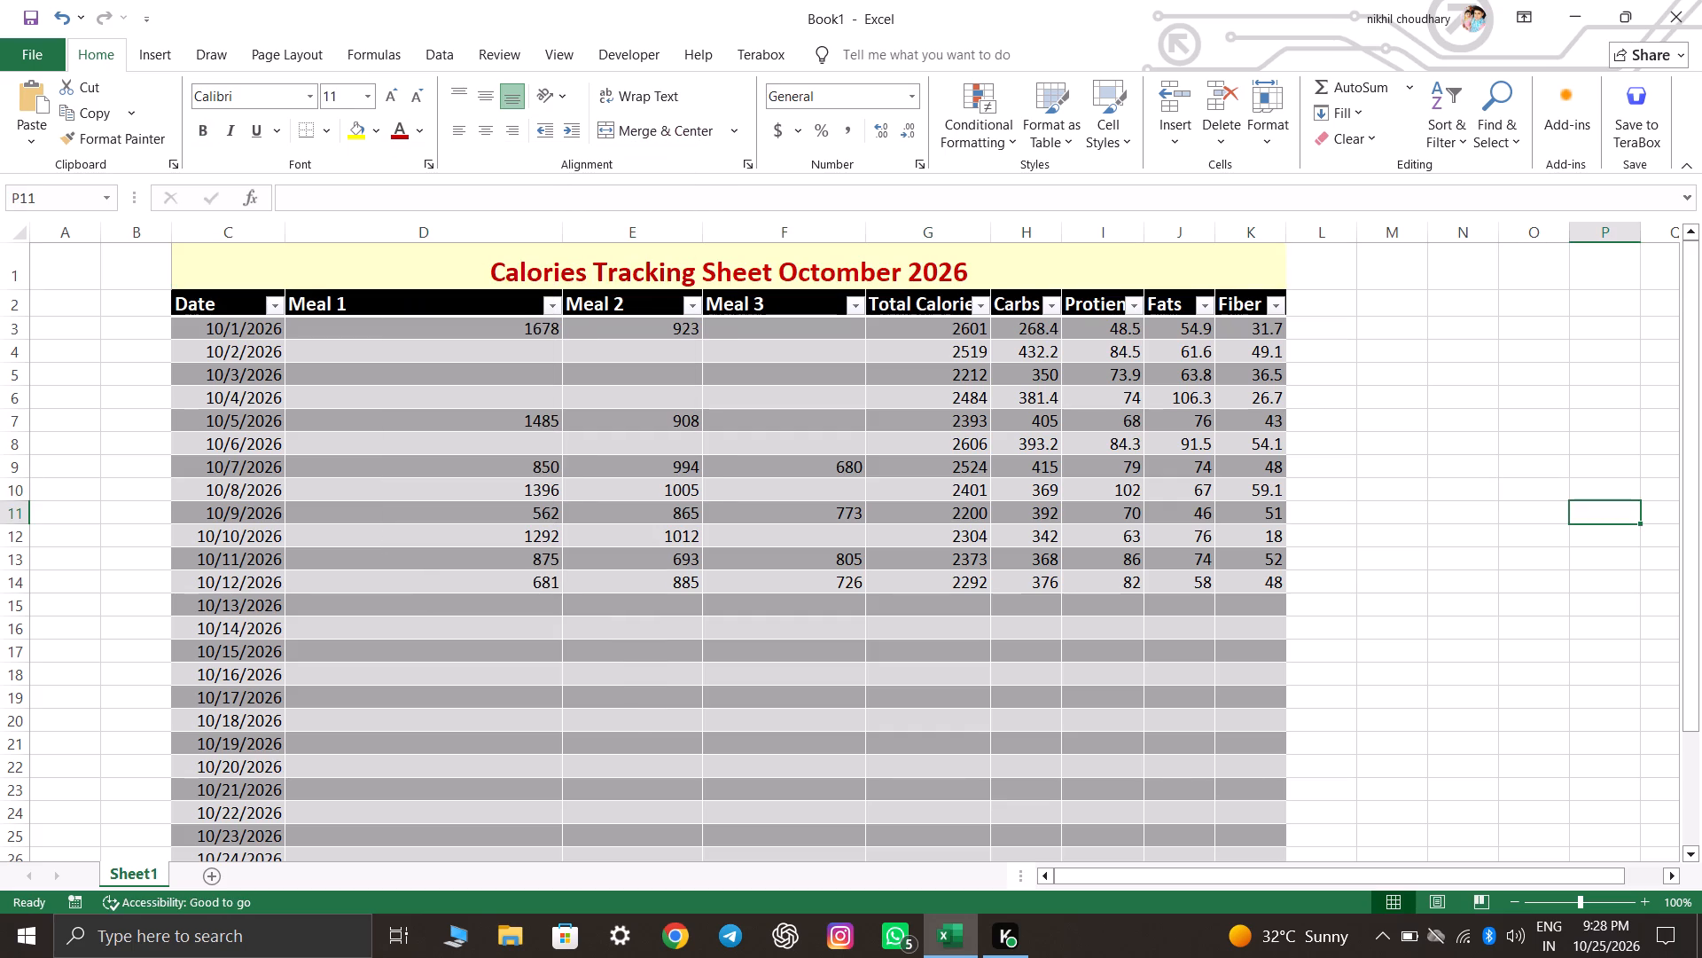
# Change the font colour of the sheet title in C1 to the darker orange theme colour.
pyautogui.click(780, 286)
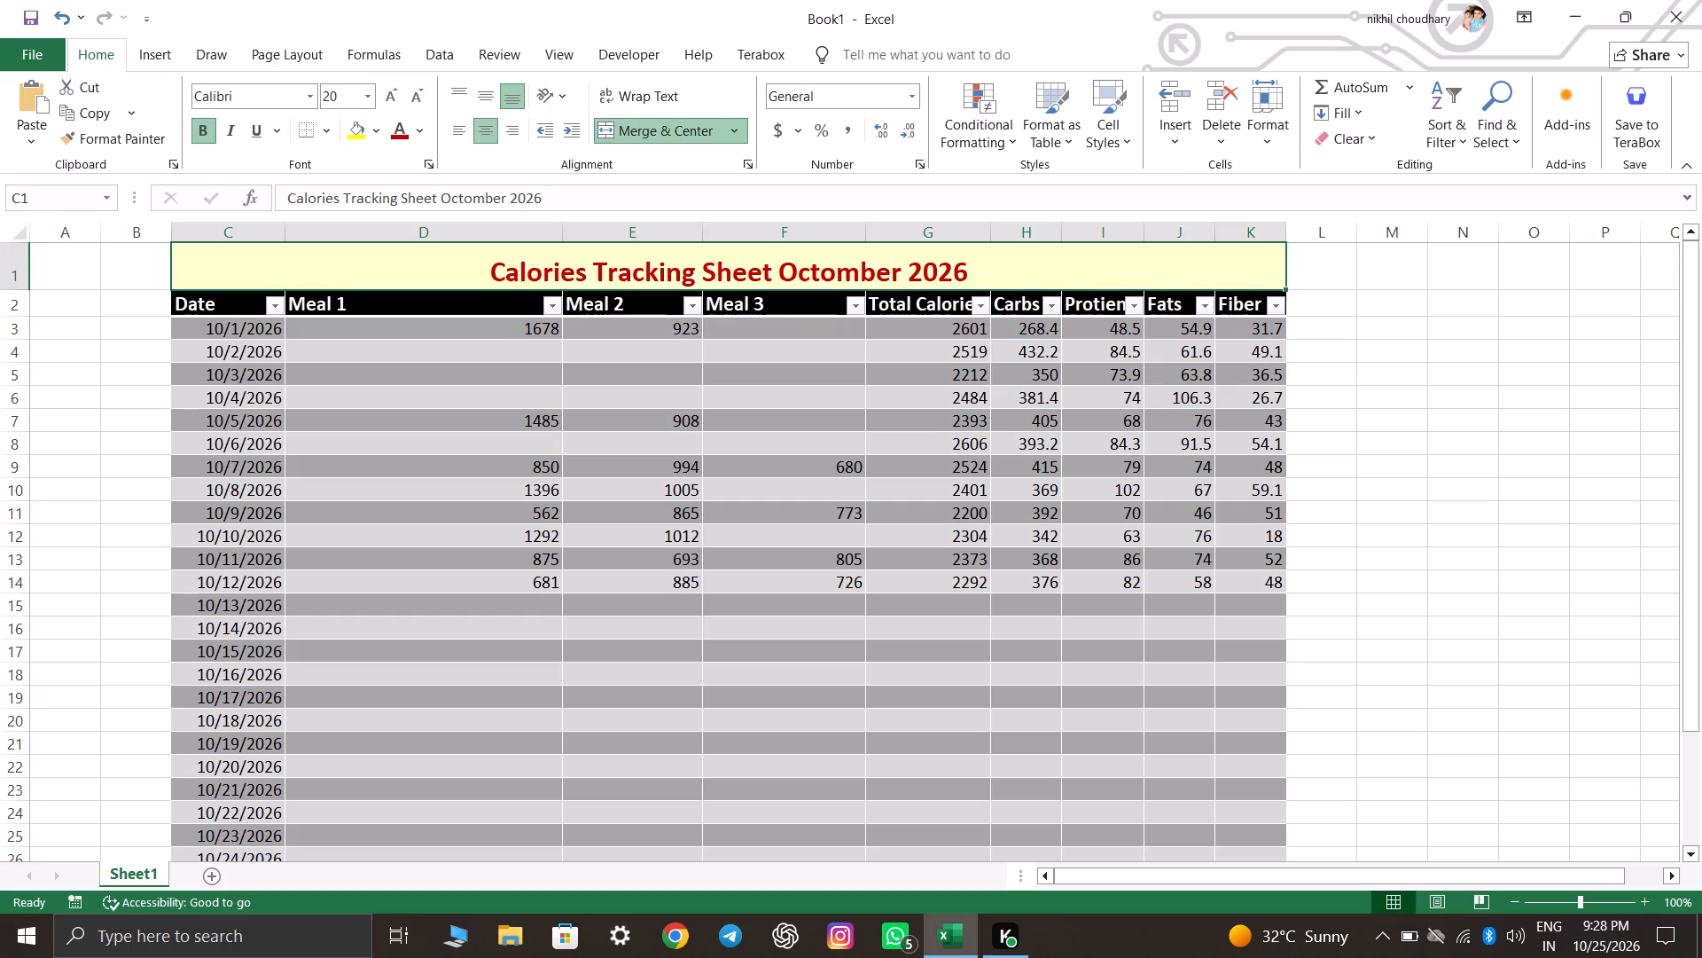
pyautogui.click(422, 126)
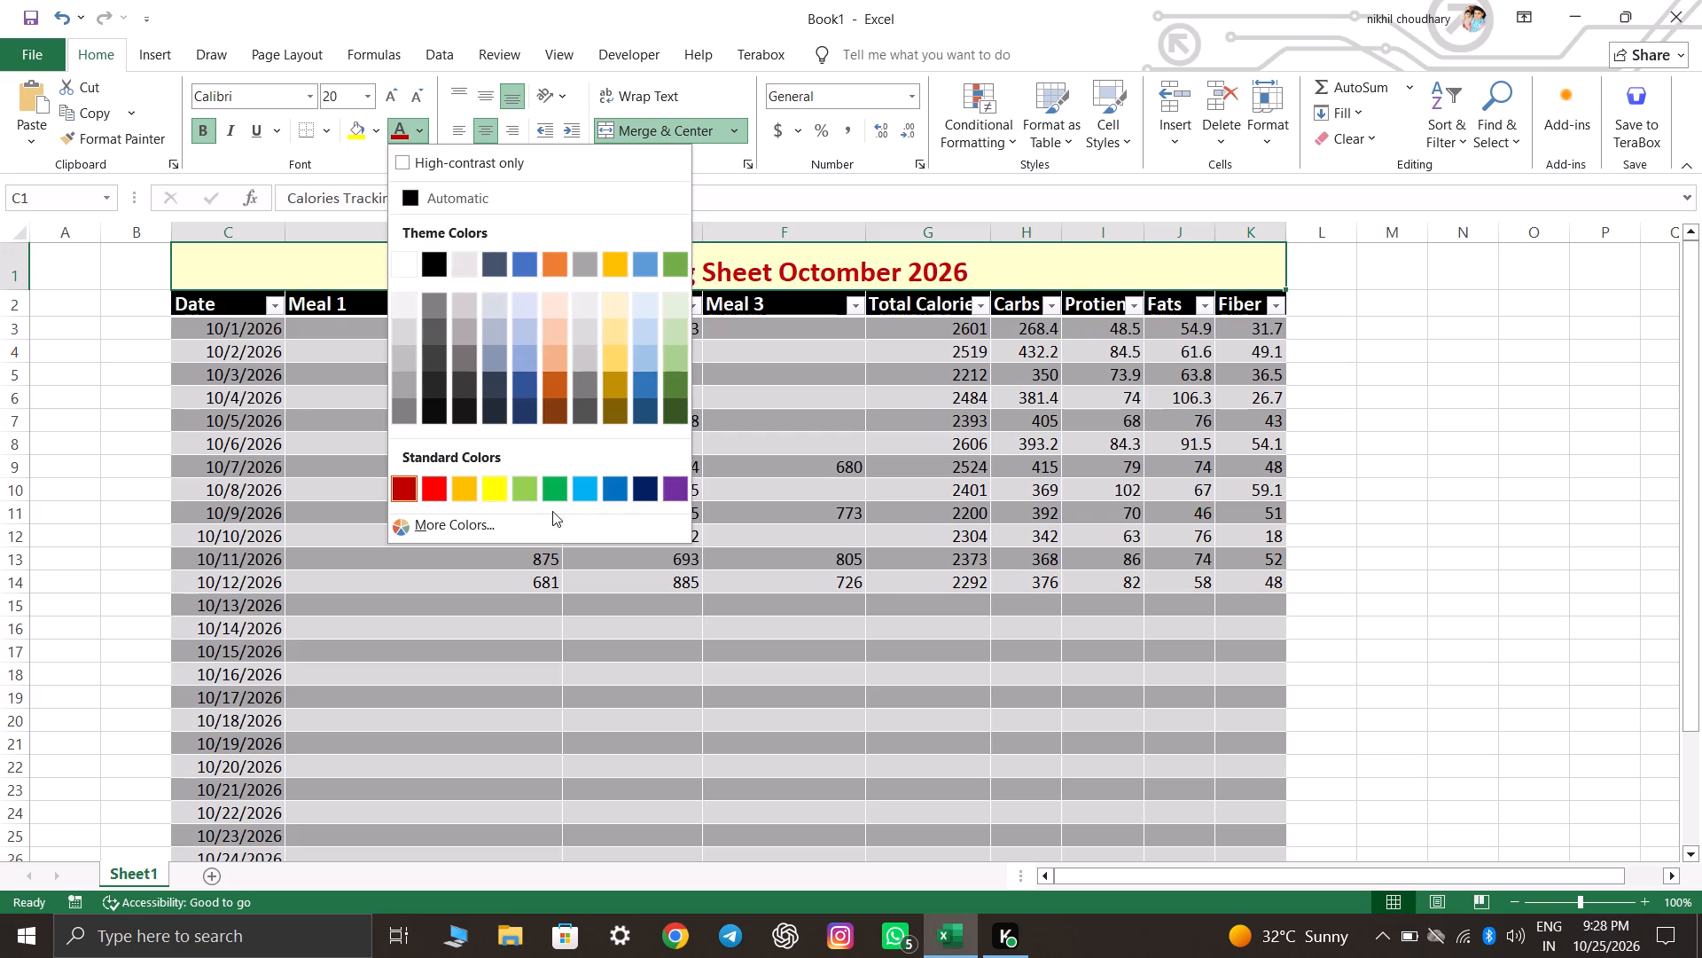
pyautogui.click(550, 384)
pyautogui.click(1466, 389)
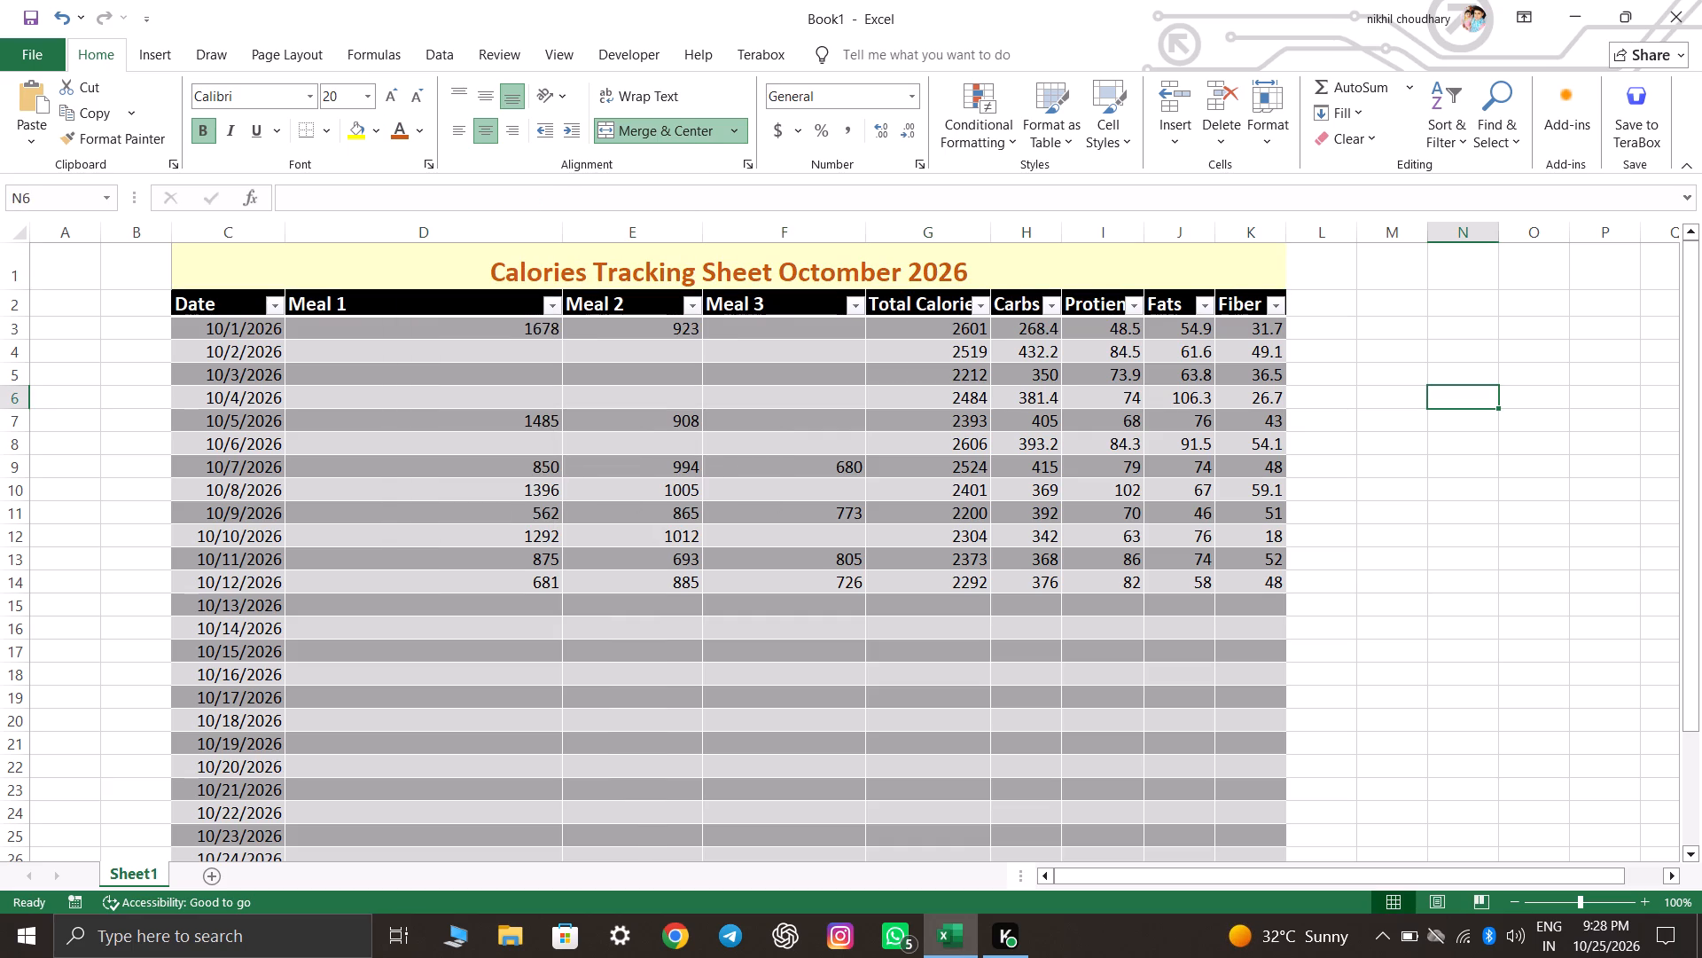
# Change the font of the sheet title in merged cell C1 to Algerian.
pyautogui.click(748, 278)
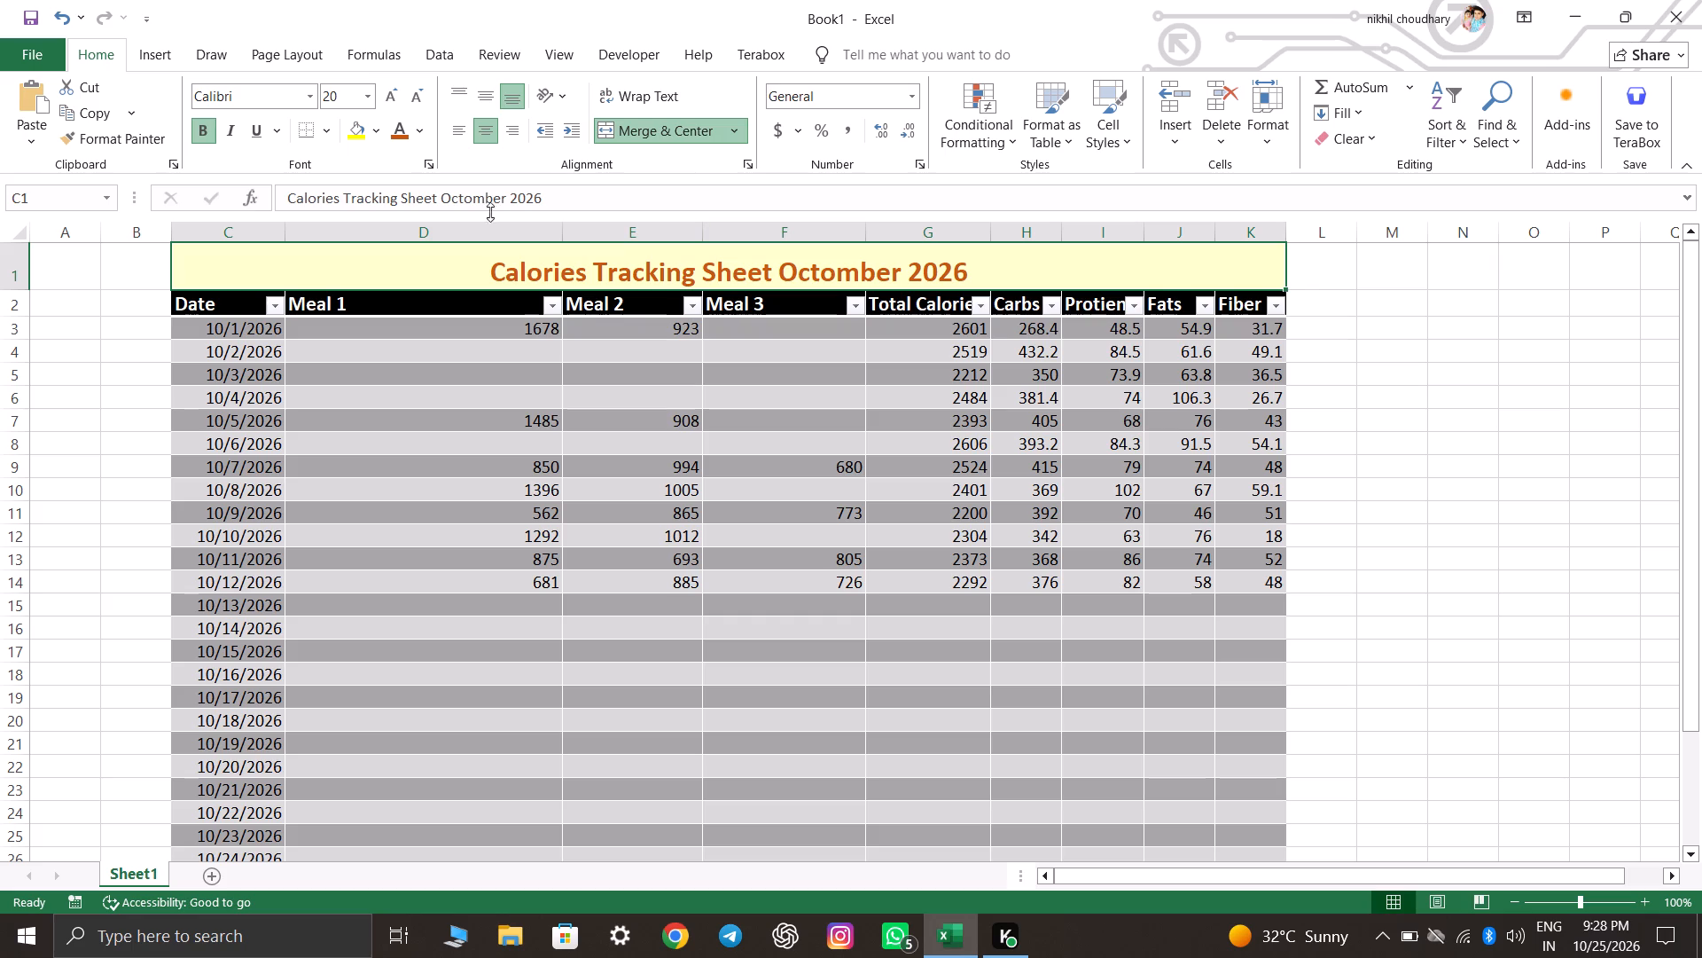
pyautogui.click(238, 135)
pyautogui.click(238, 135)
pyautogui.click(283, 129)
pyautogui.click(283, 129)
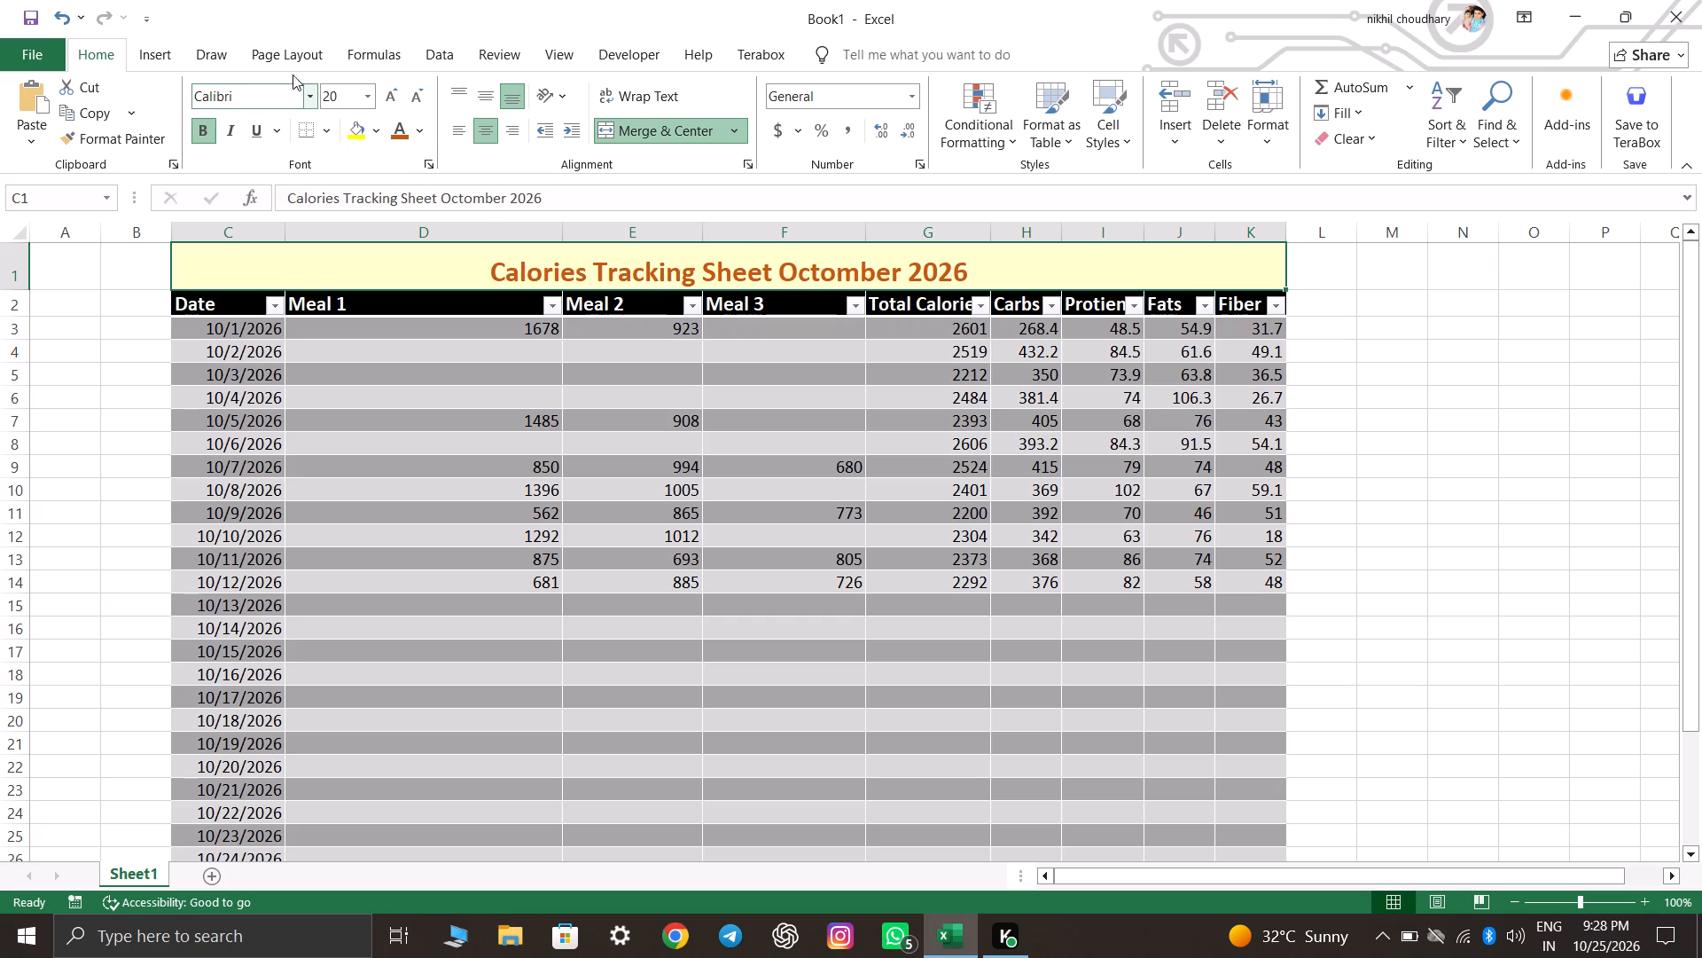
pyautogui.click(291, 94)
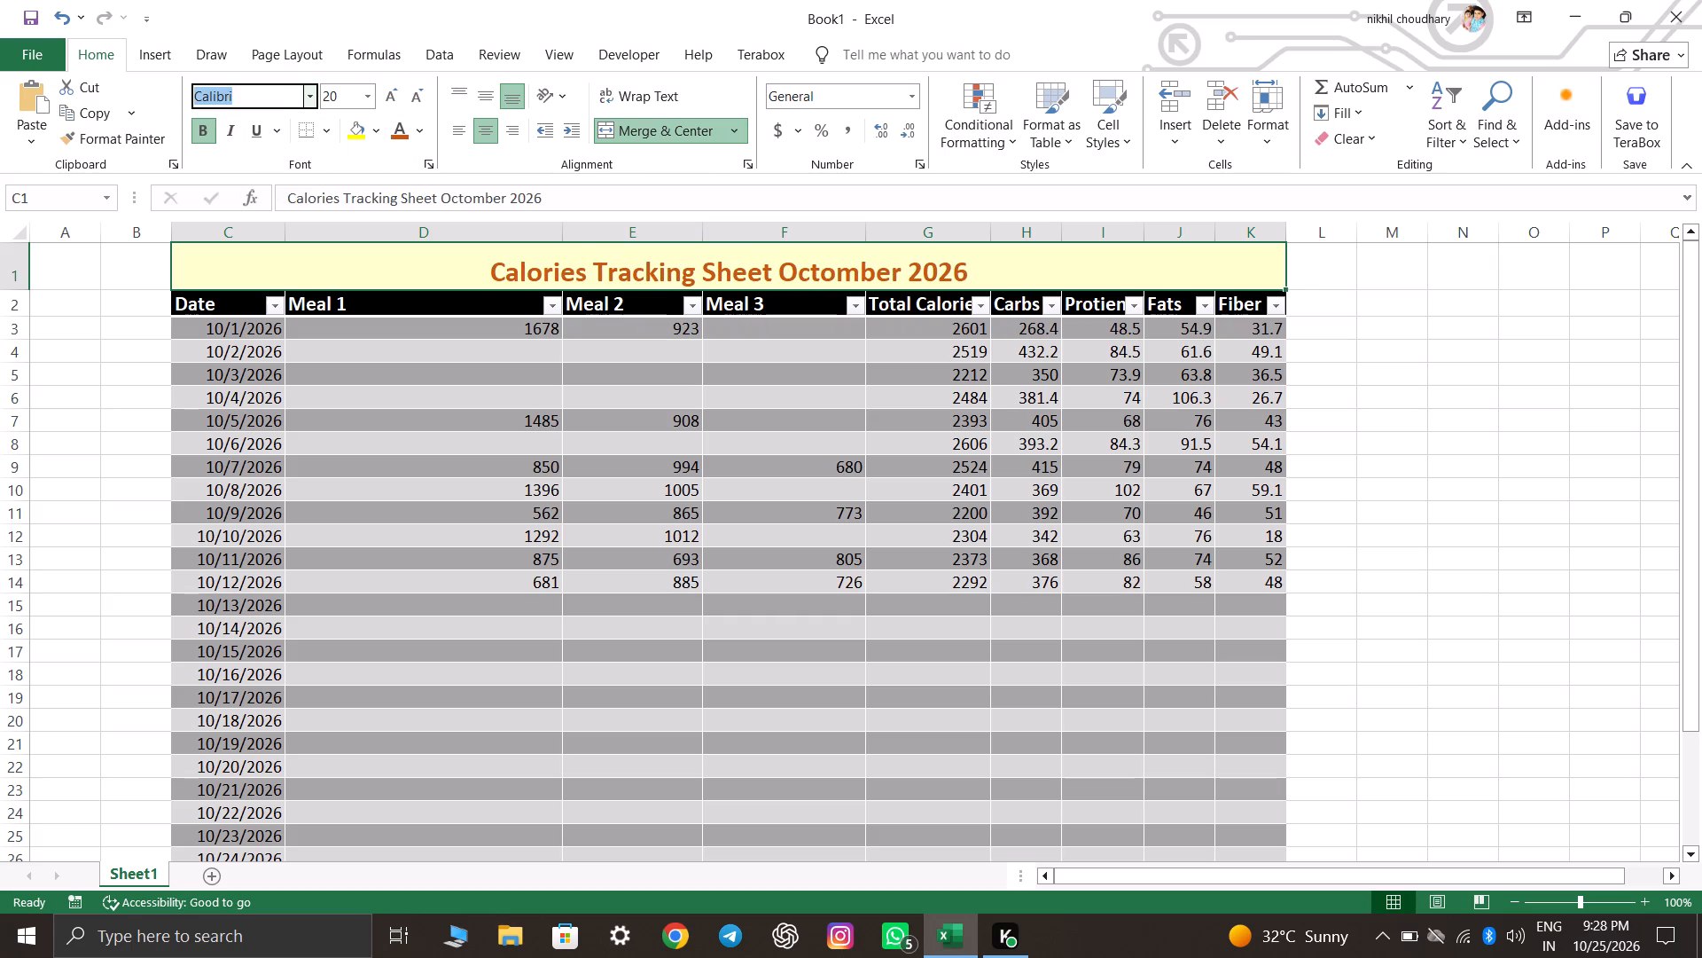
pyautogui.click(308, 90)
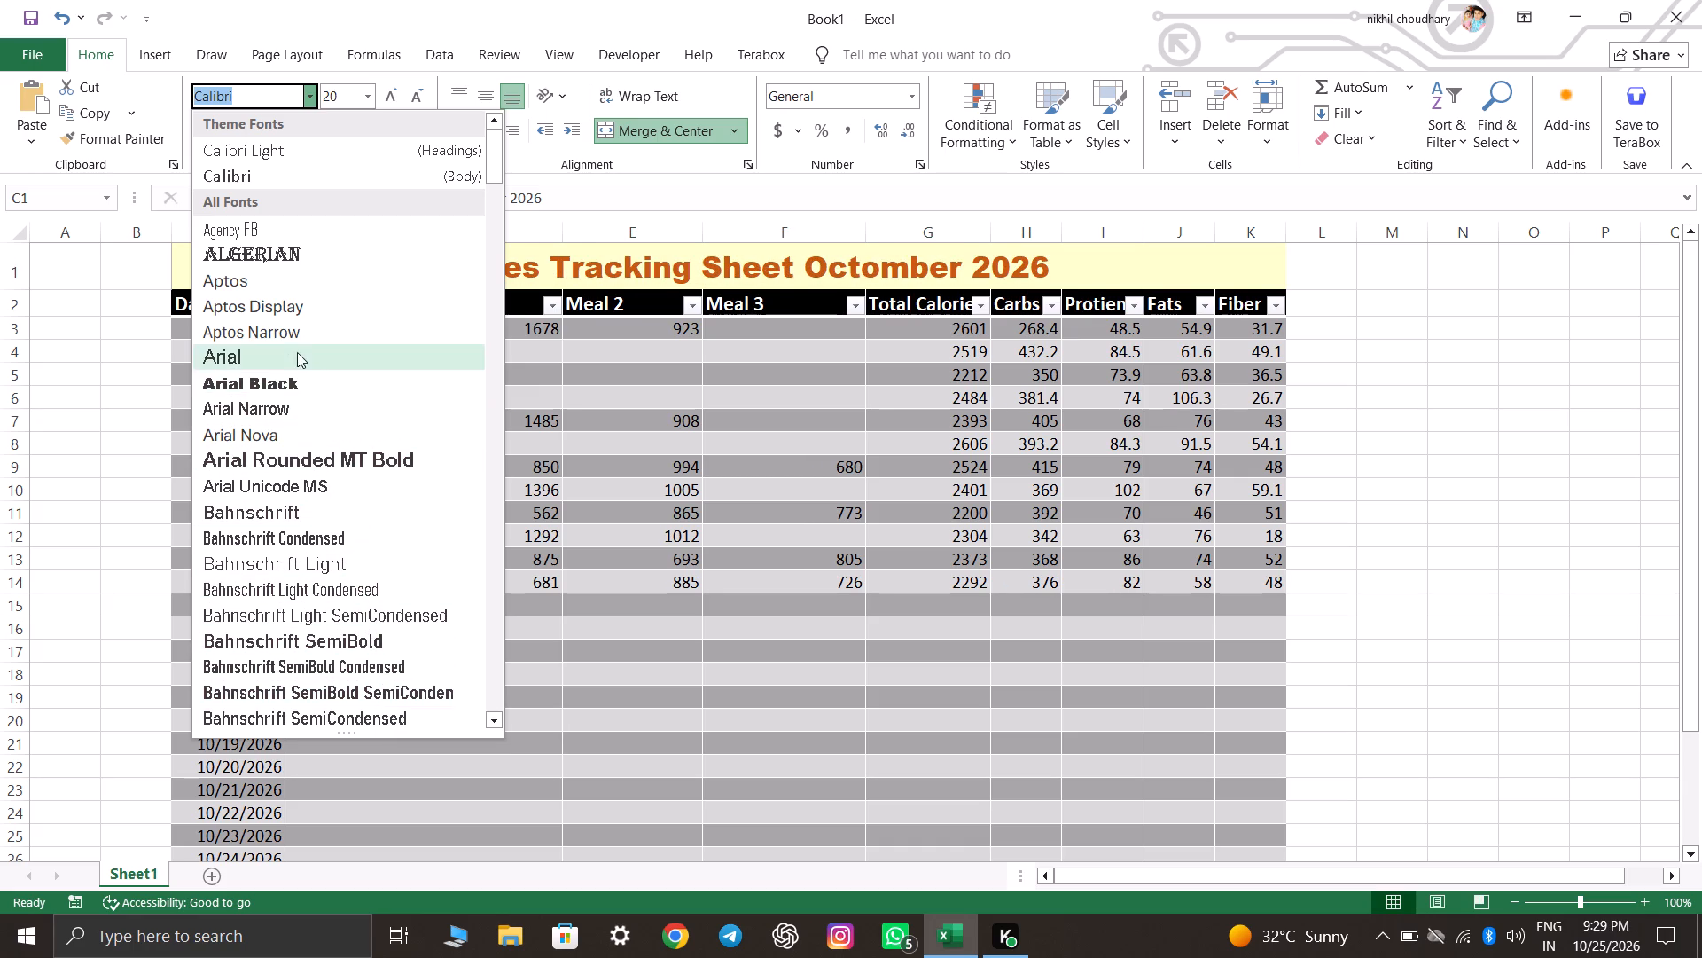
pyautogui.click(269, 252)
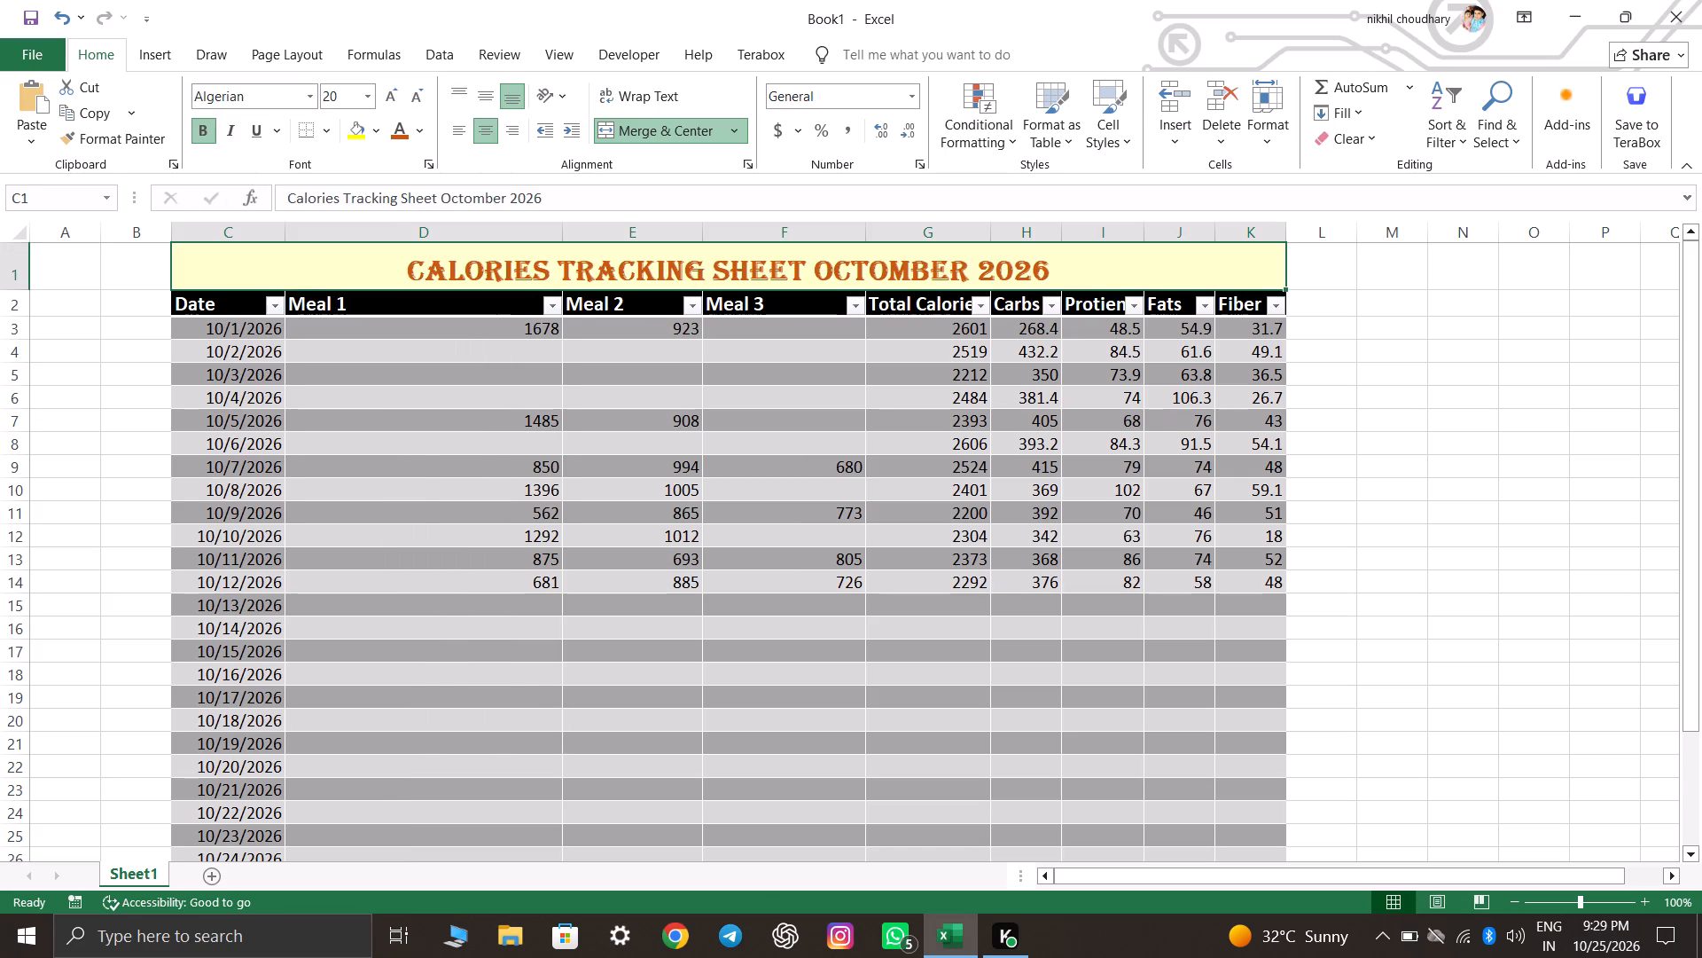
pyautogui.click(1418, 461)
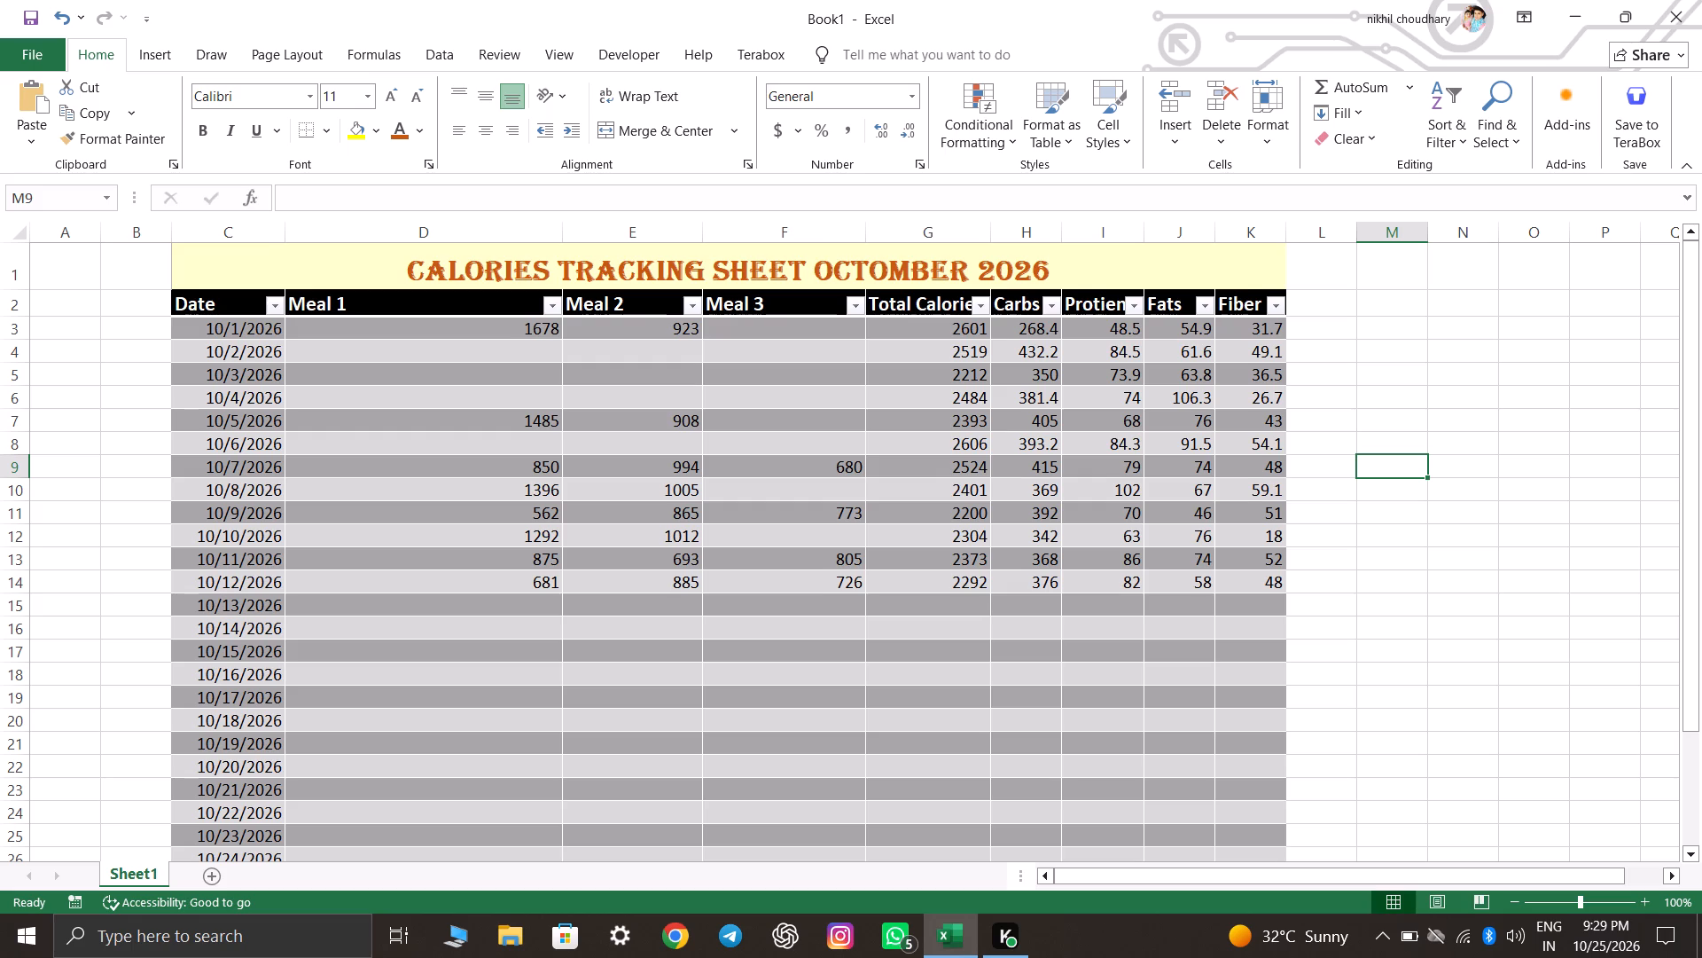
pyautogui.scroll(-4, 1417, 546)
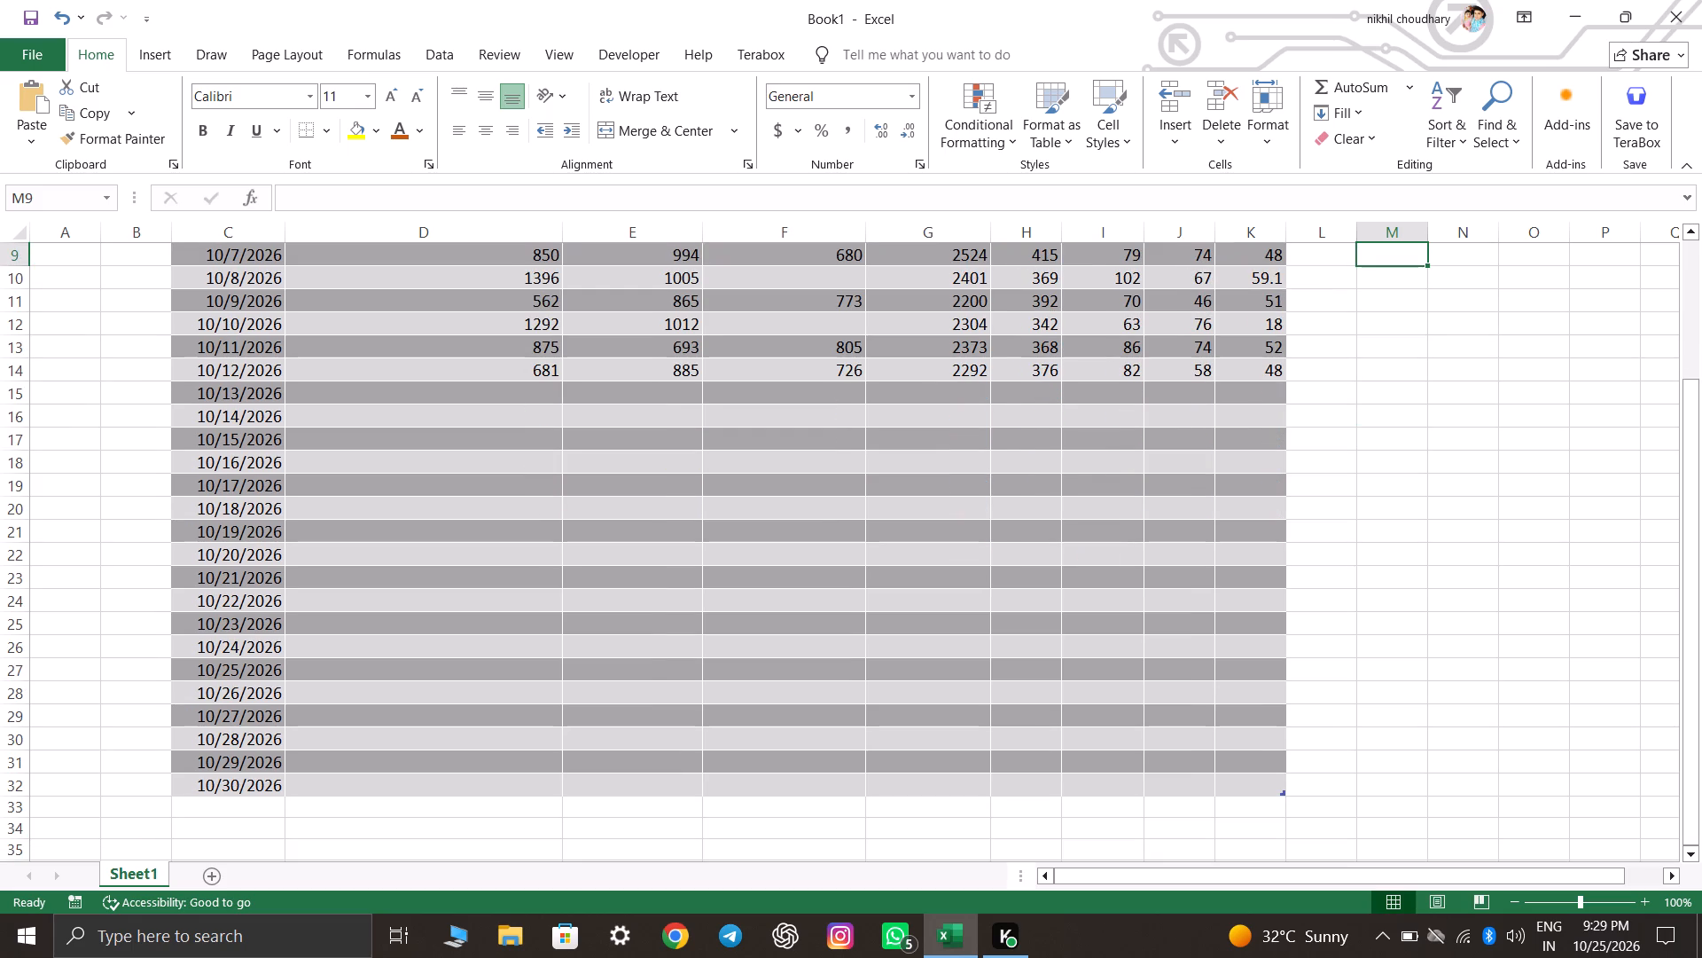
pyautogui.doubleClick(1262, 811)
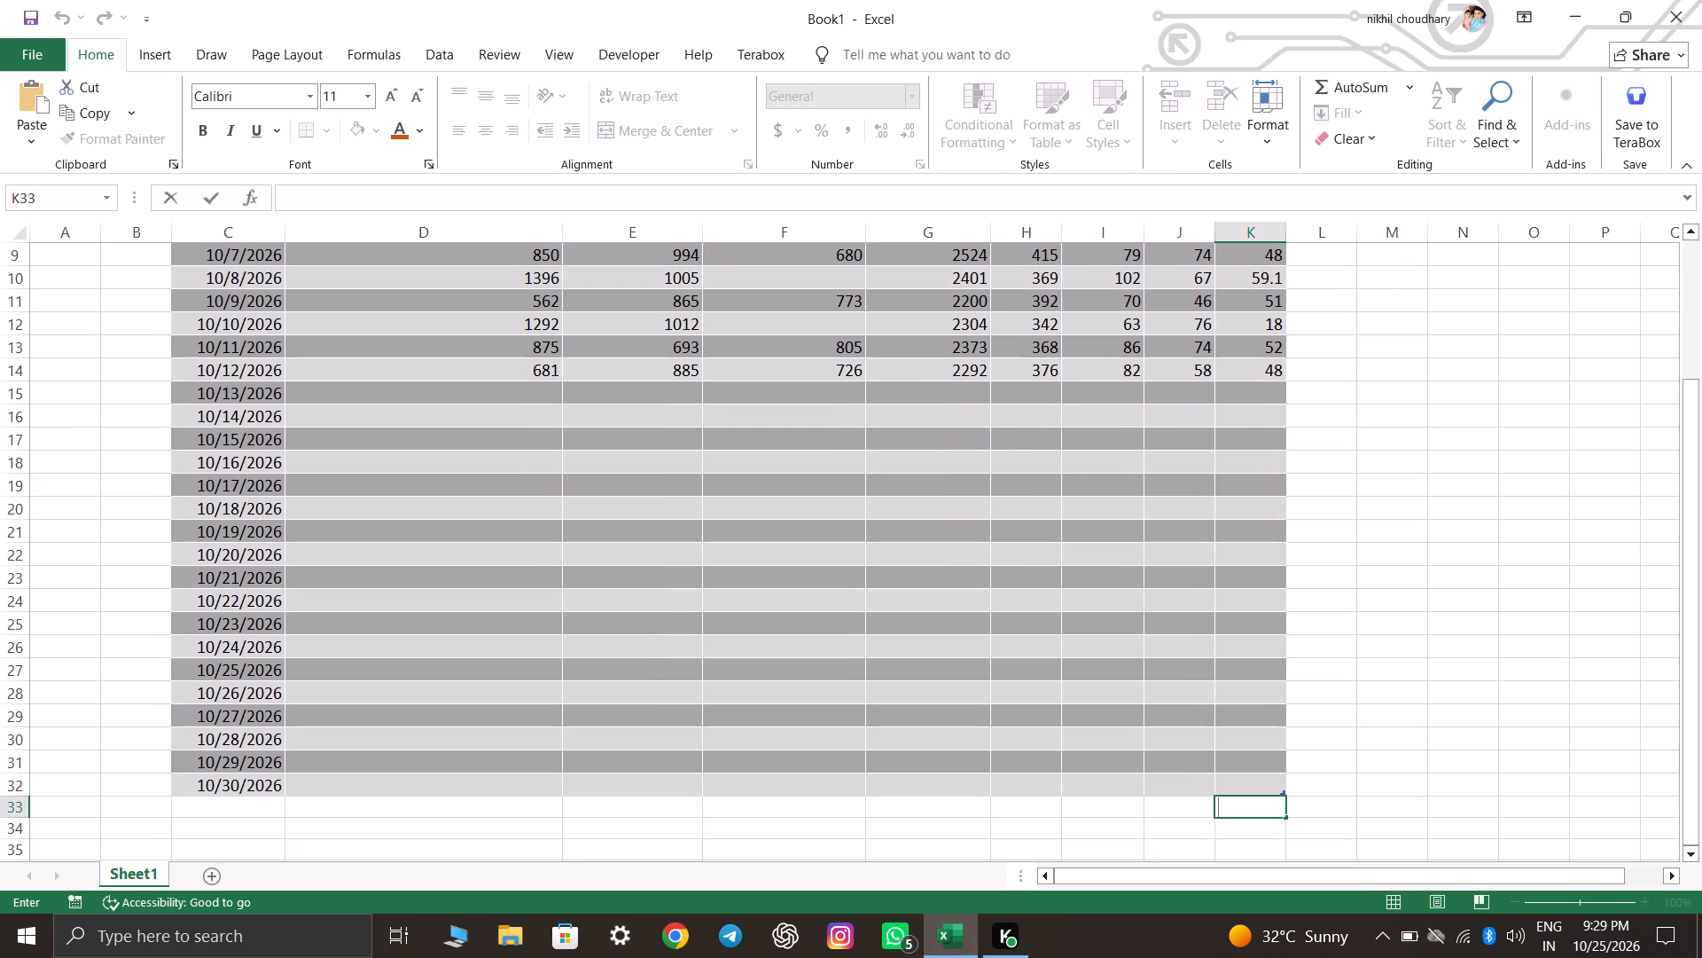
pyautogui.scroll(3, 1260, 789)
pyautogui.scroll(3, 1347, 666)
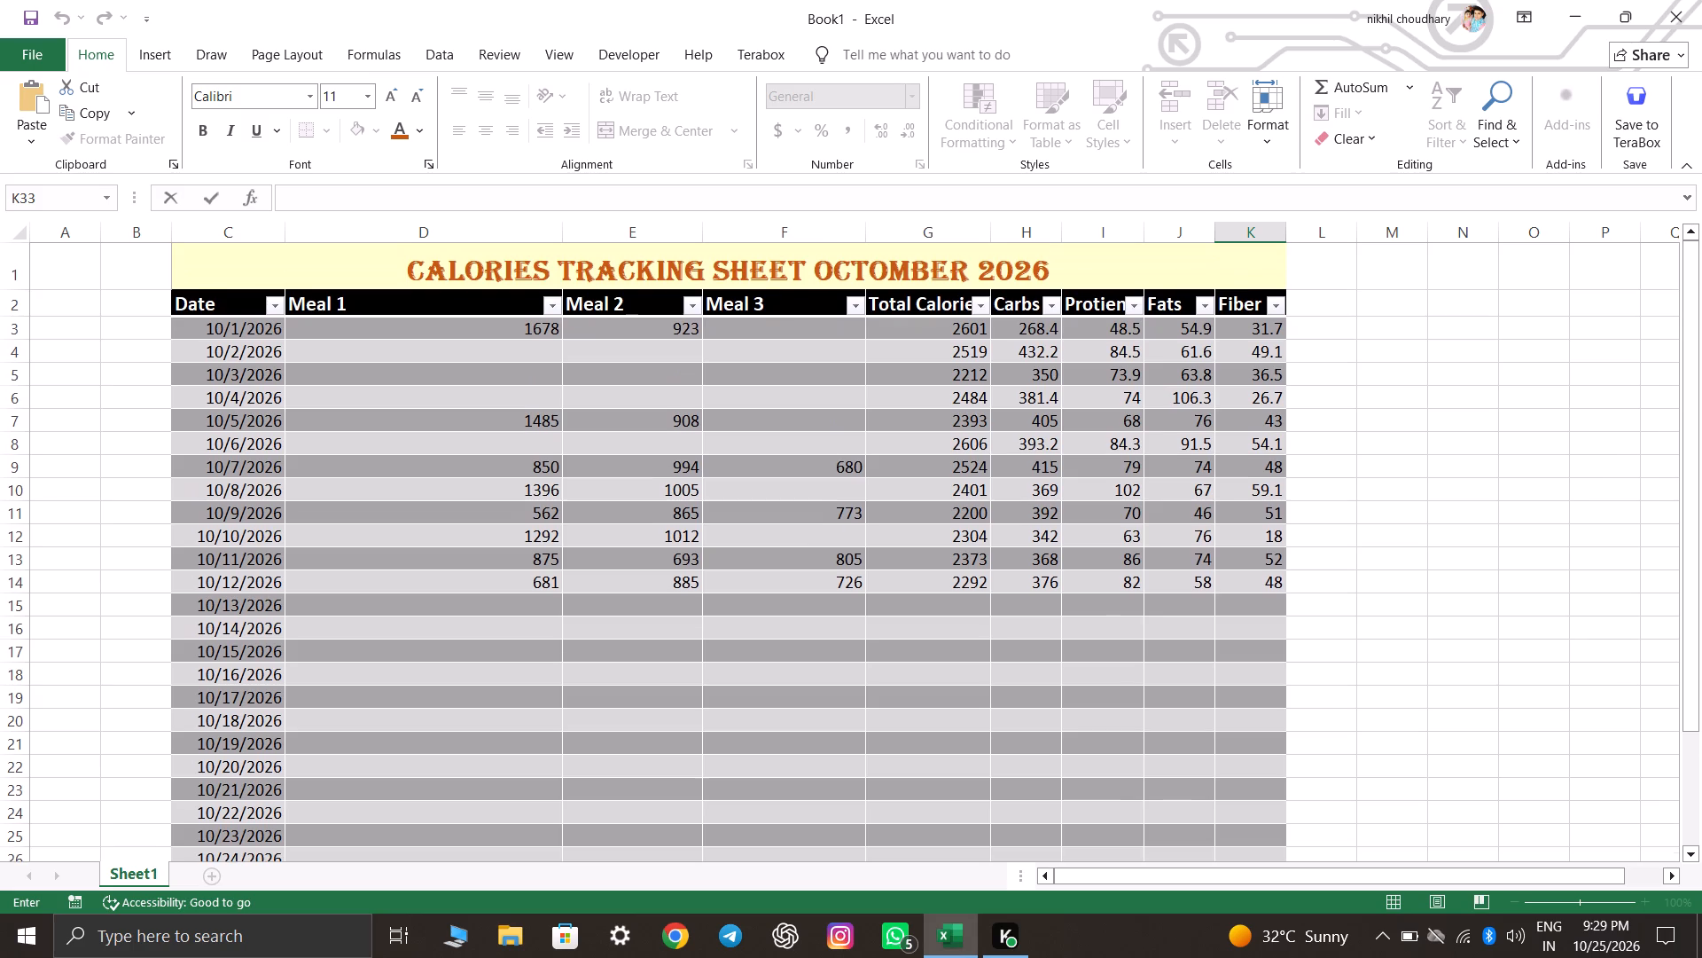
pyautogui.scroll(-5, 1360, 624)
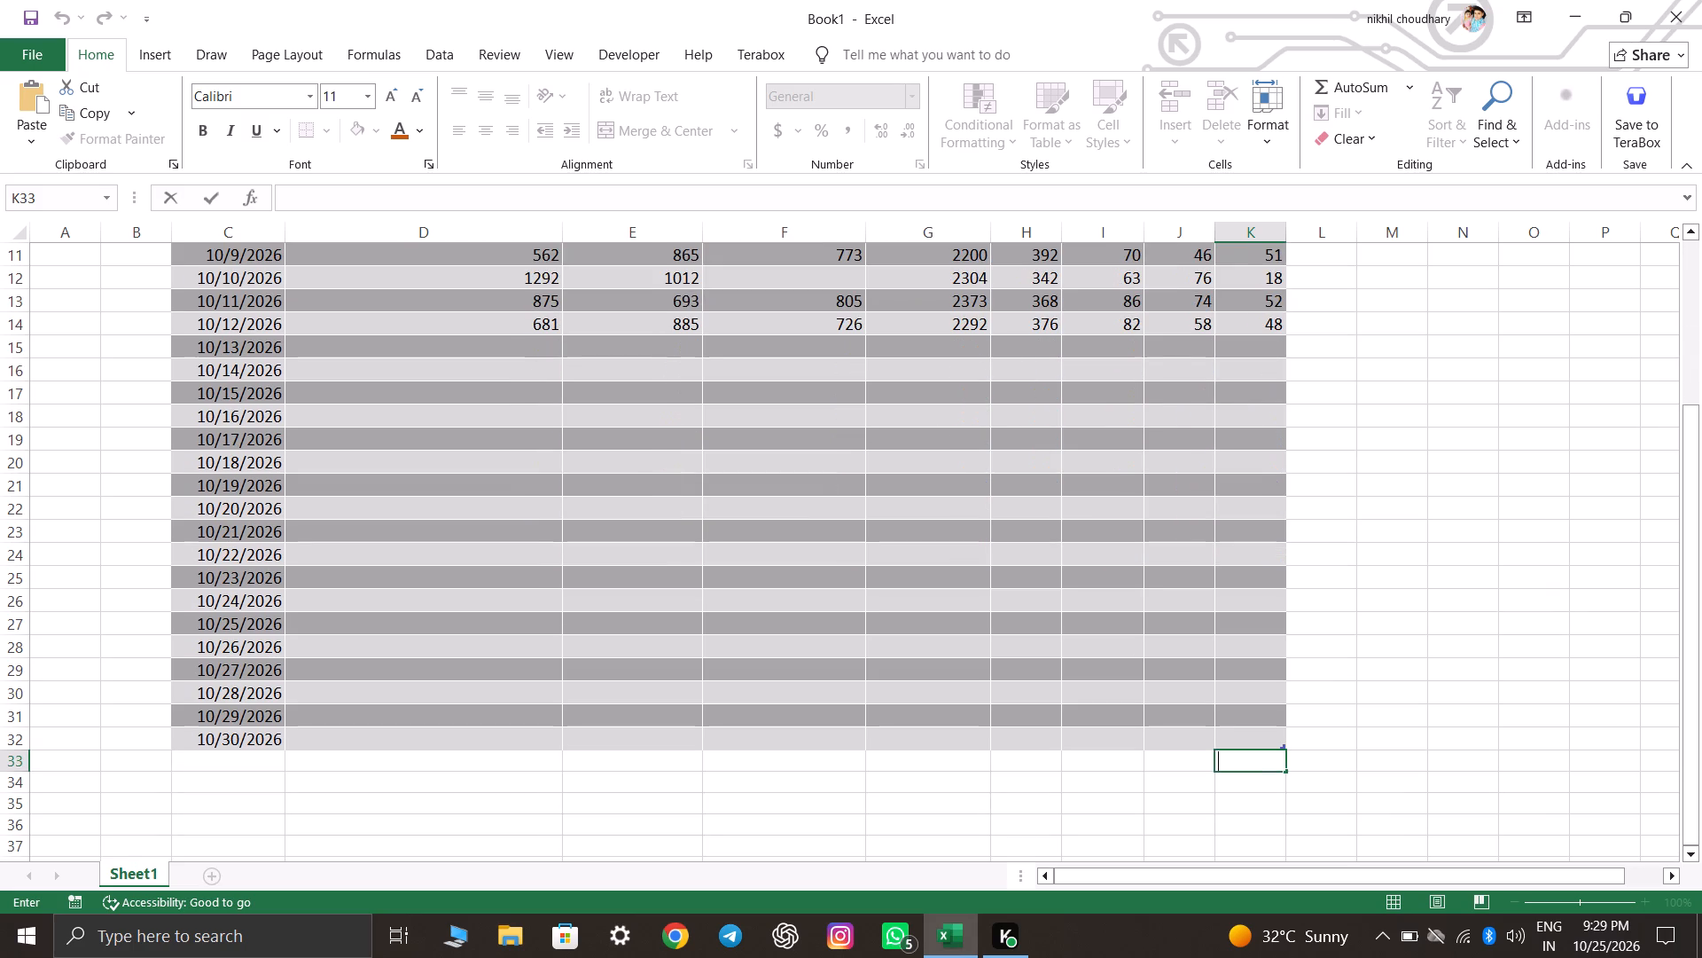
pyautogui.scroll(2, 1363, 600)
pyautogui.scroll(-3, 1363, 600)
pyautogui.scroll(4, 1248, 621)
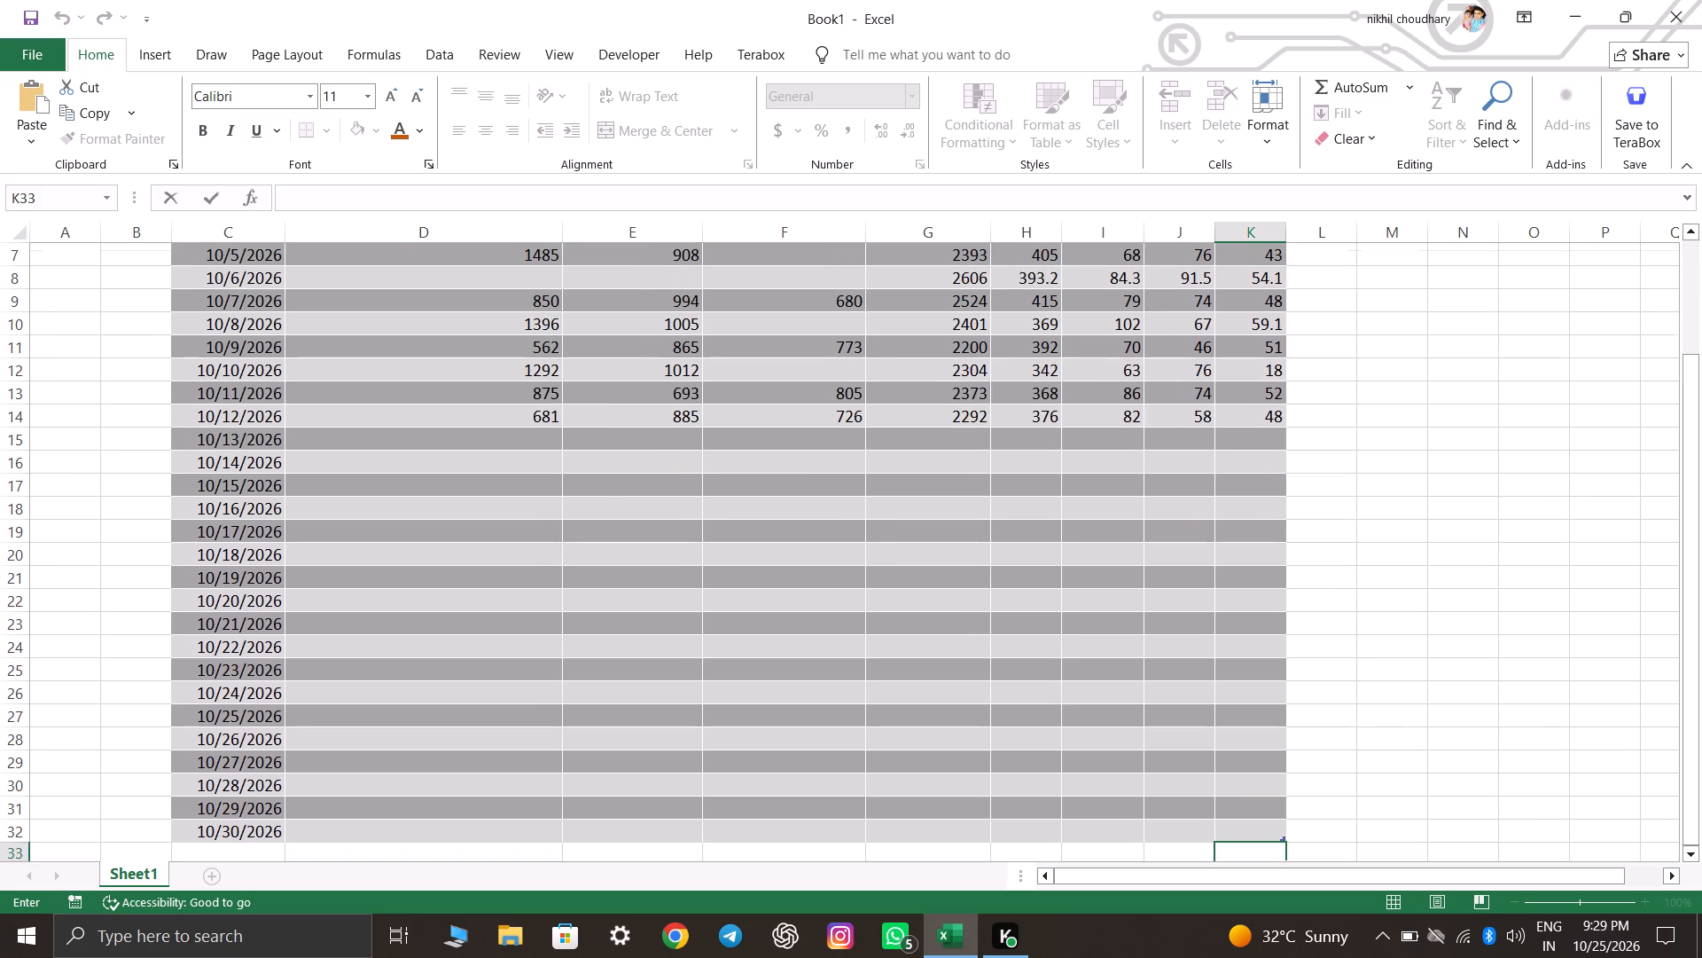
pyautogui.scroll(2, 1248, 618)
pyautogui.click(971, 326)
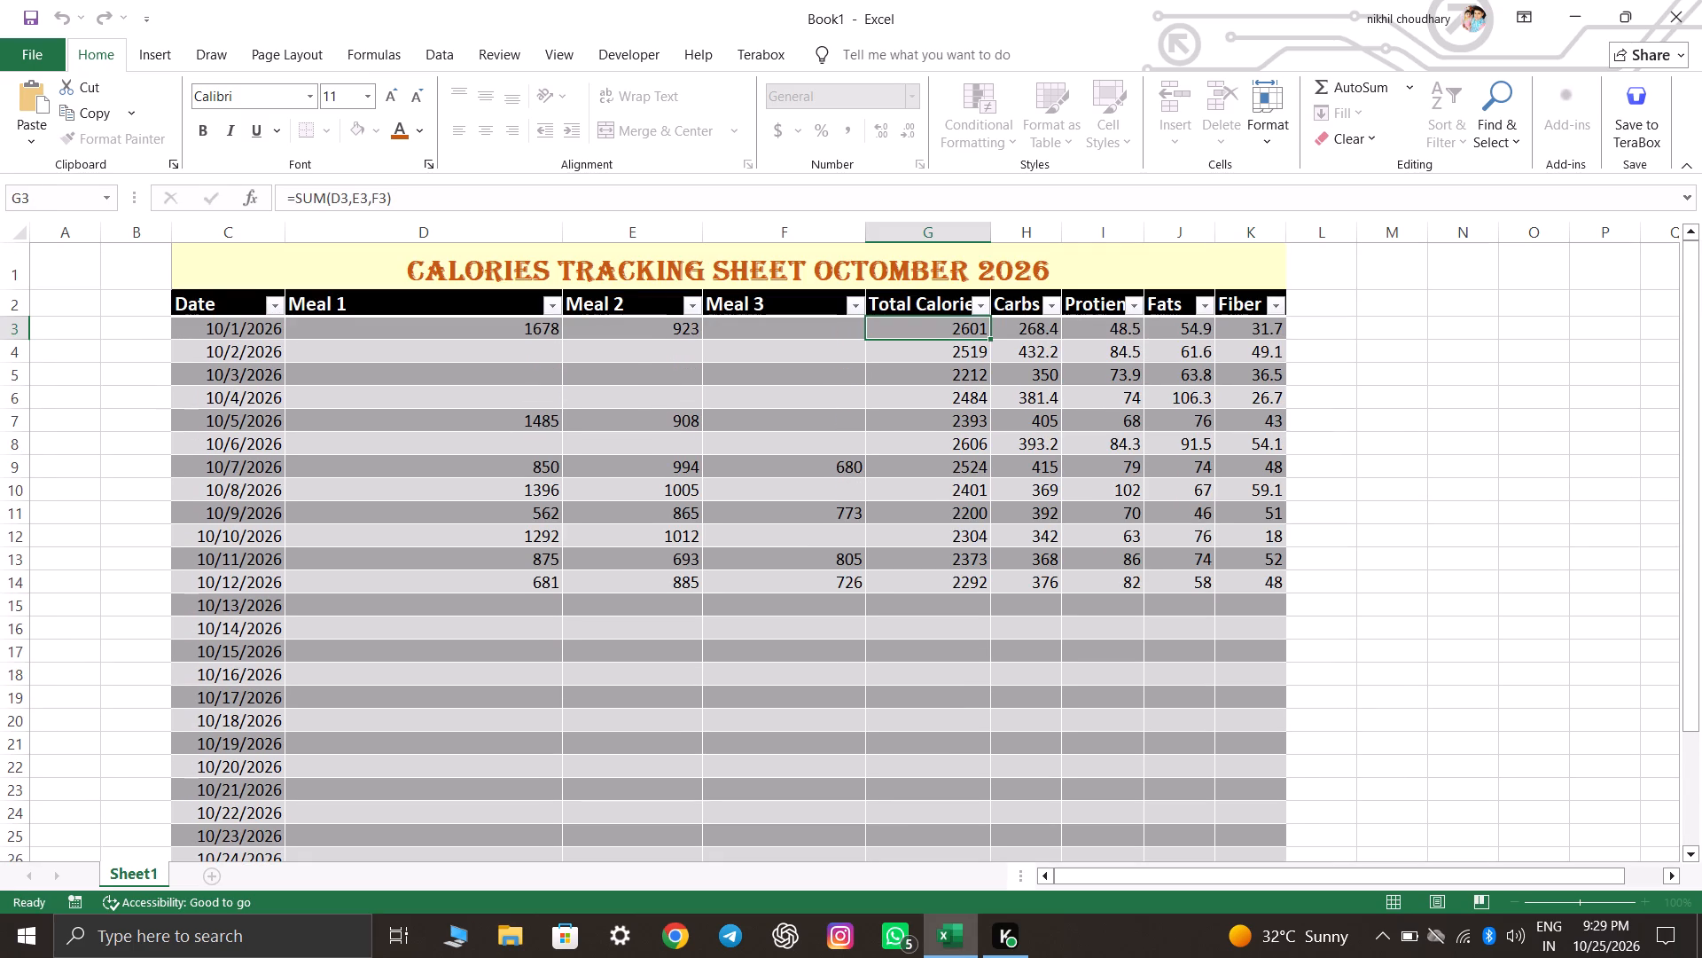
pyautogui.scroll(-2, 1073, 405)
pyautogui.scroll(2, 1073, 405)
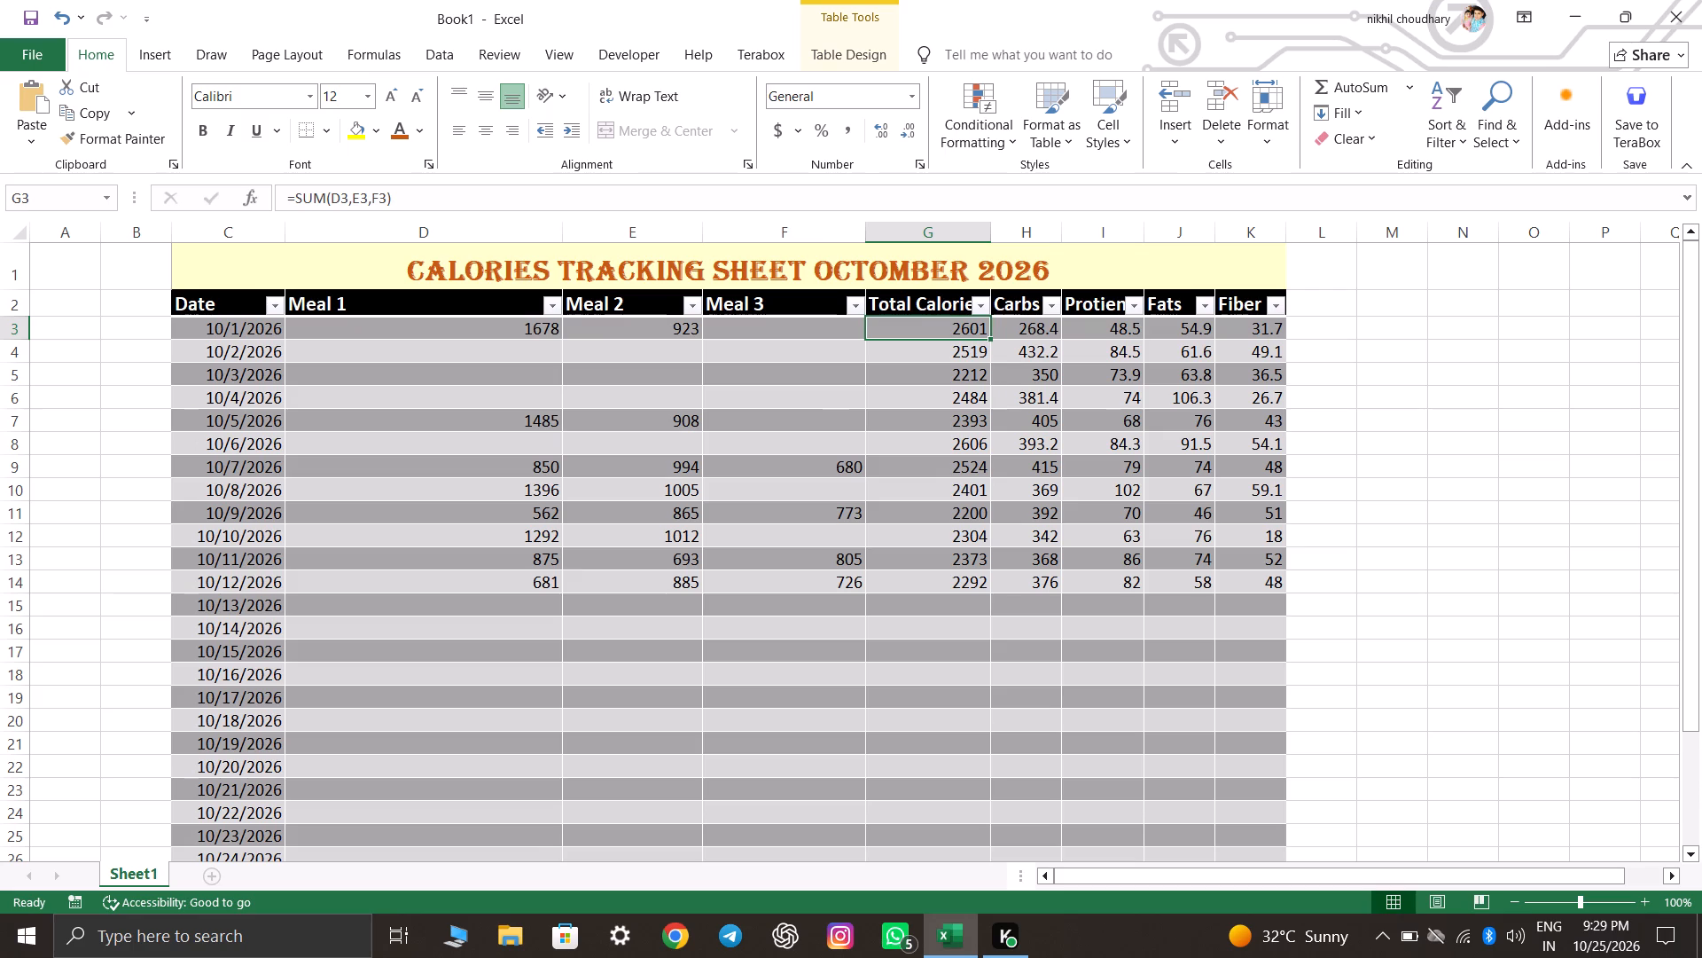
# Enter a SUM formula in G33, below the table, that totals the entire Total Calories column.
pyautogui.scroll(-4, 990, 397)
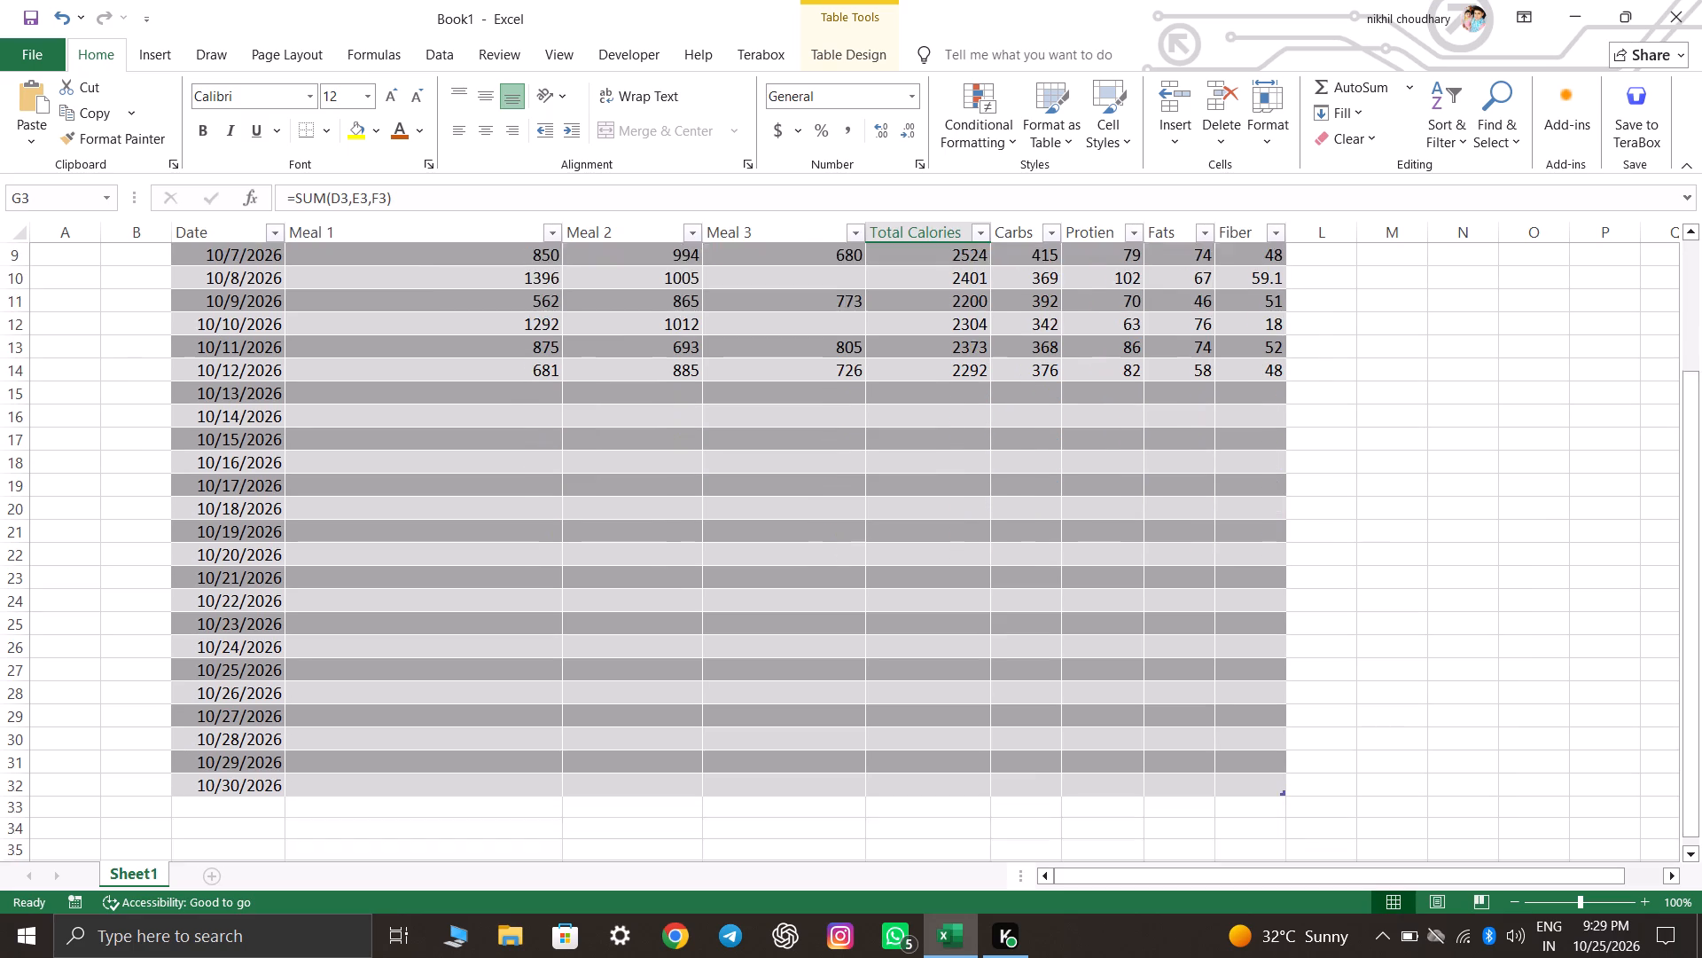
pyautogui.scroll(-2, 992, 401)
pyautogui.click(964, 711)
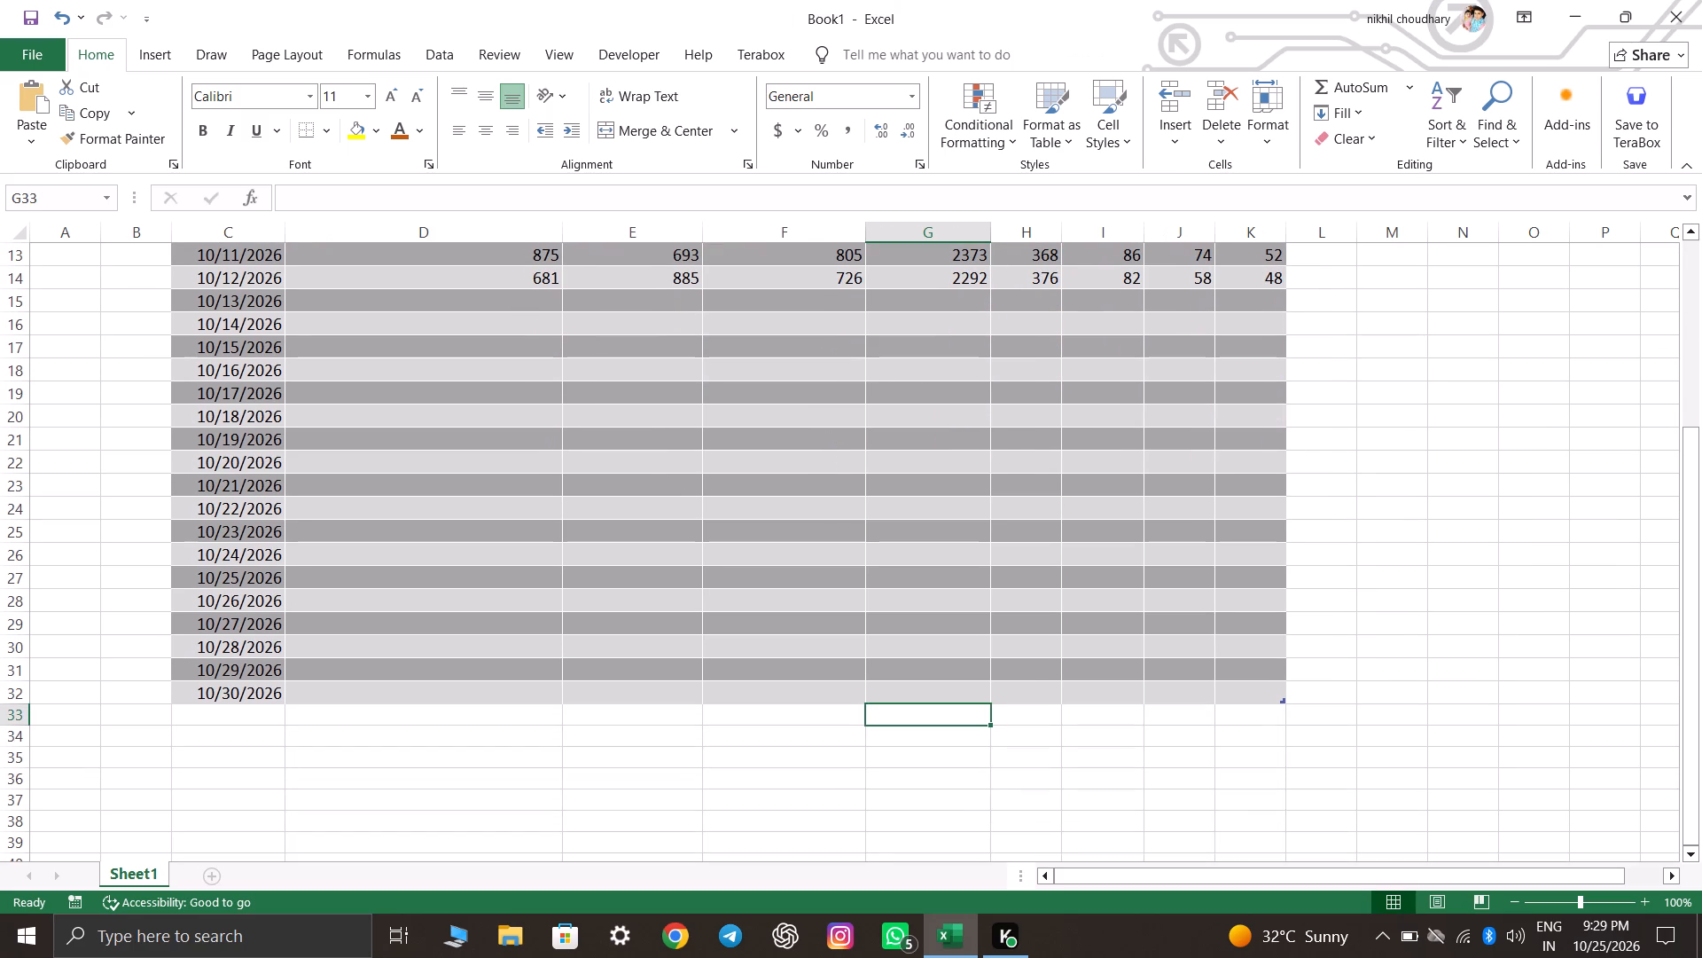
pyautogui.press('=')
pyautogui.write('Sum')
pyautogui.press('Tab')
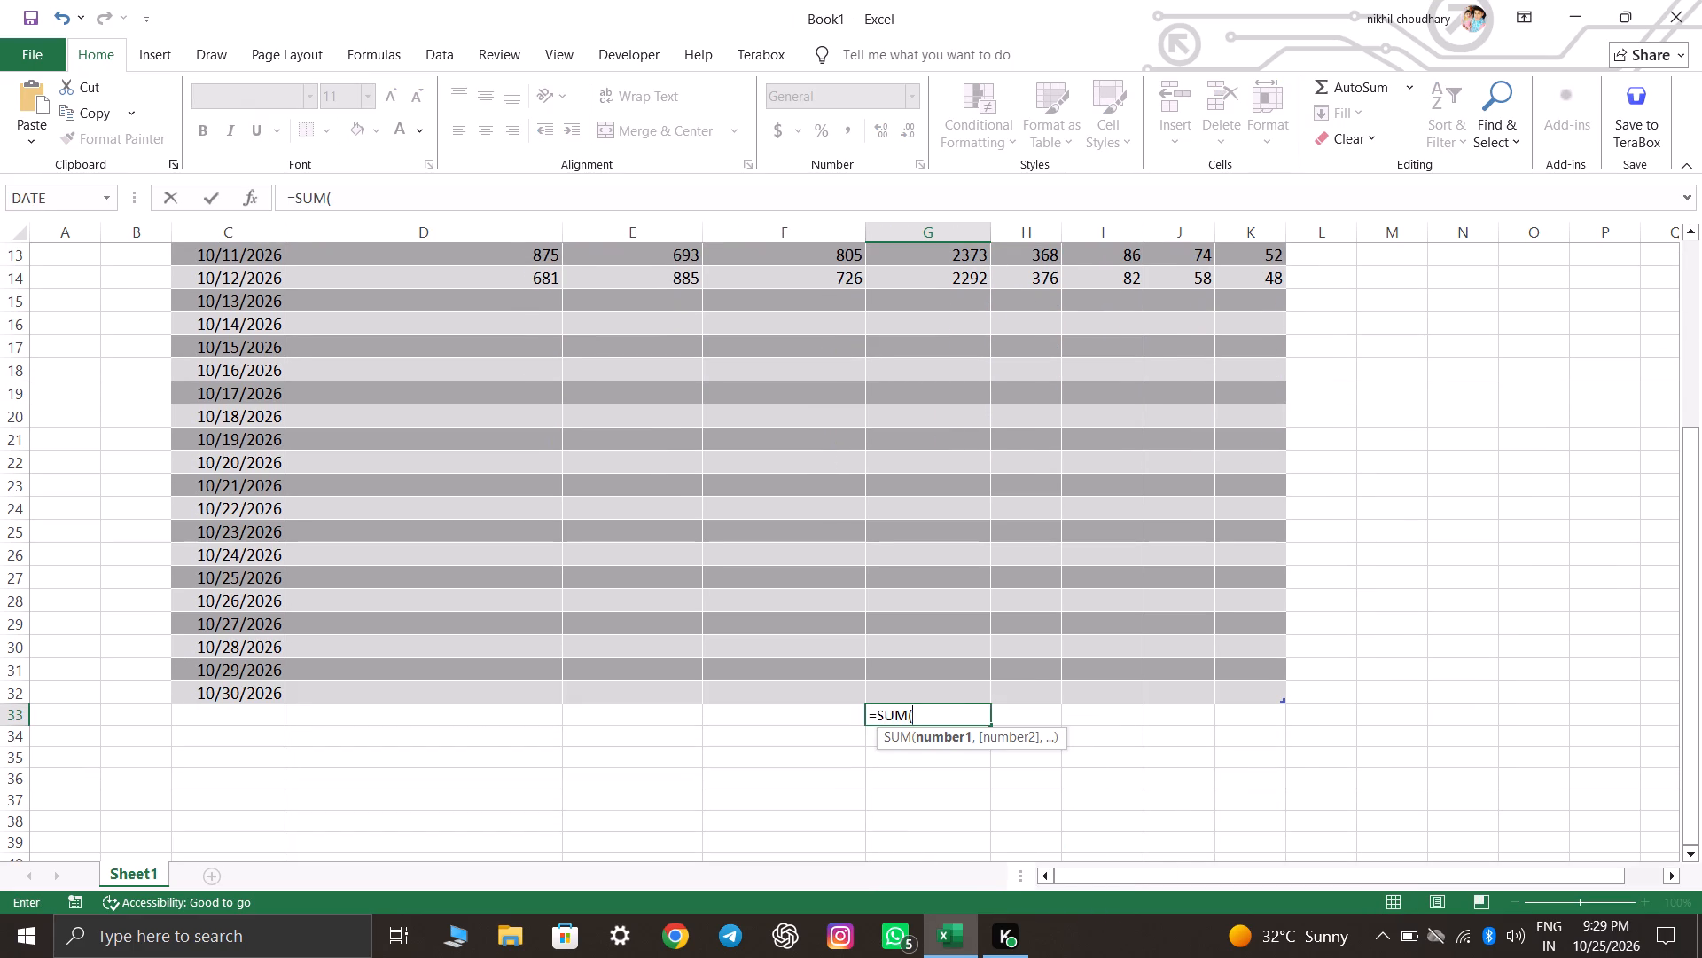
pyautogui.scroll(6, 960, 723)
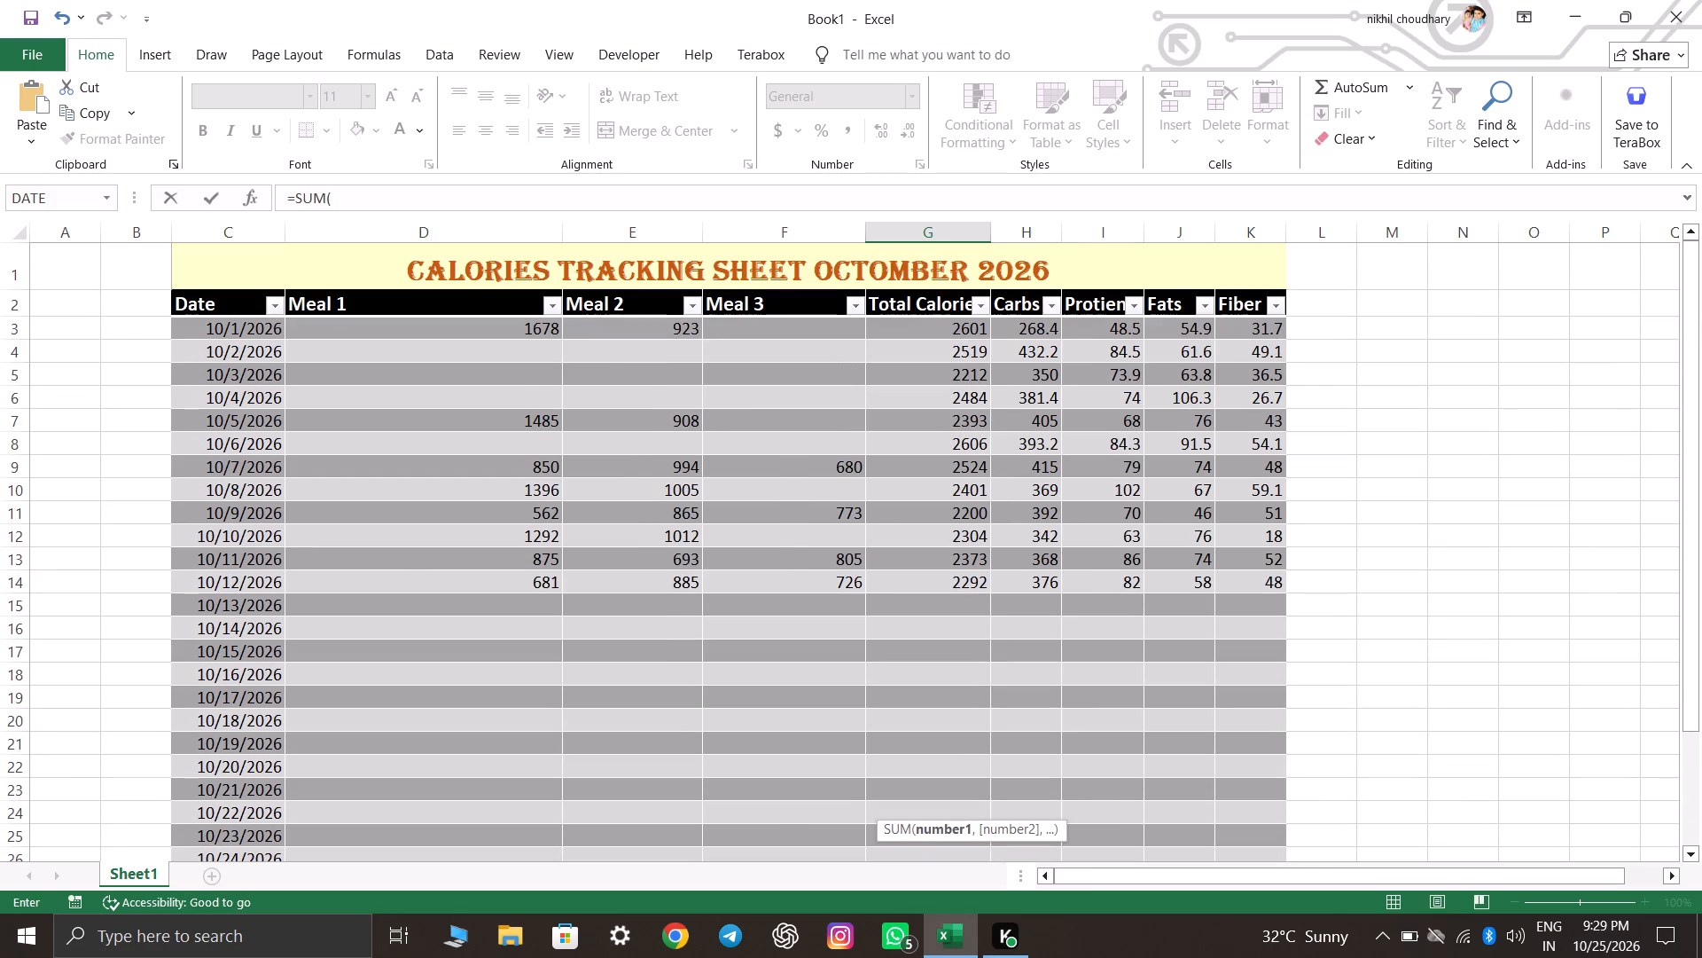
pyautogui.moveTo(949, 336); pyautogui.dragTo(980, 888)
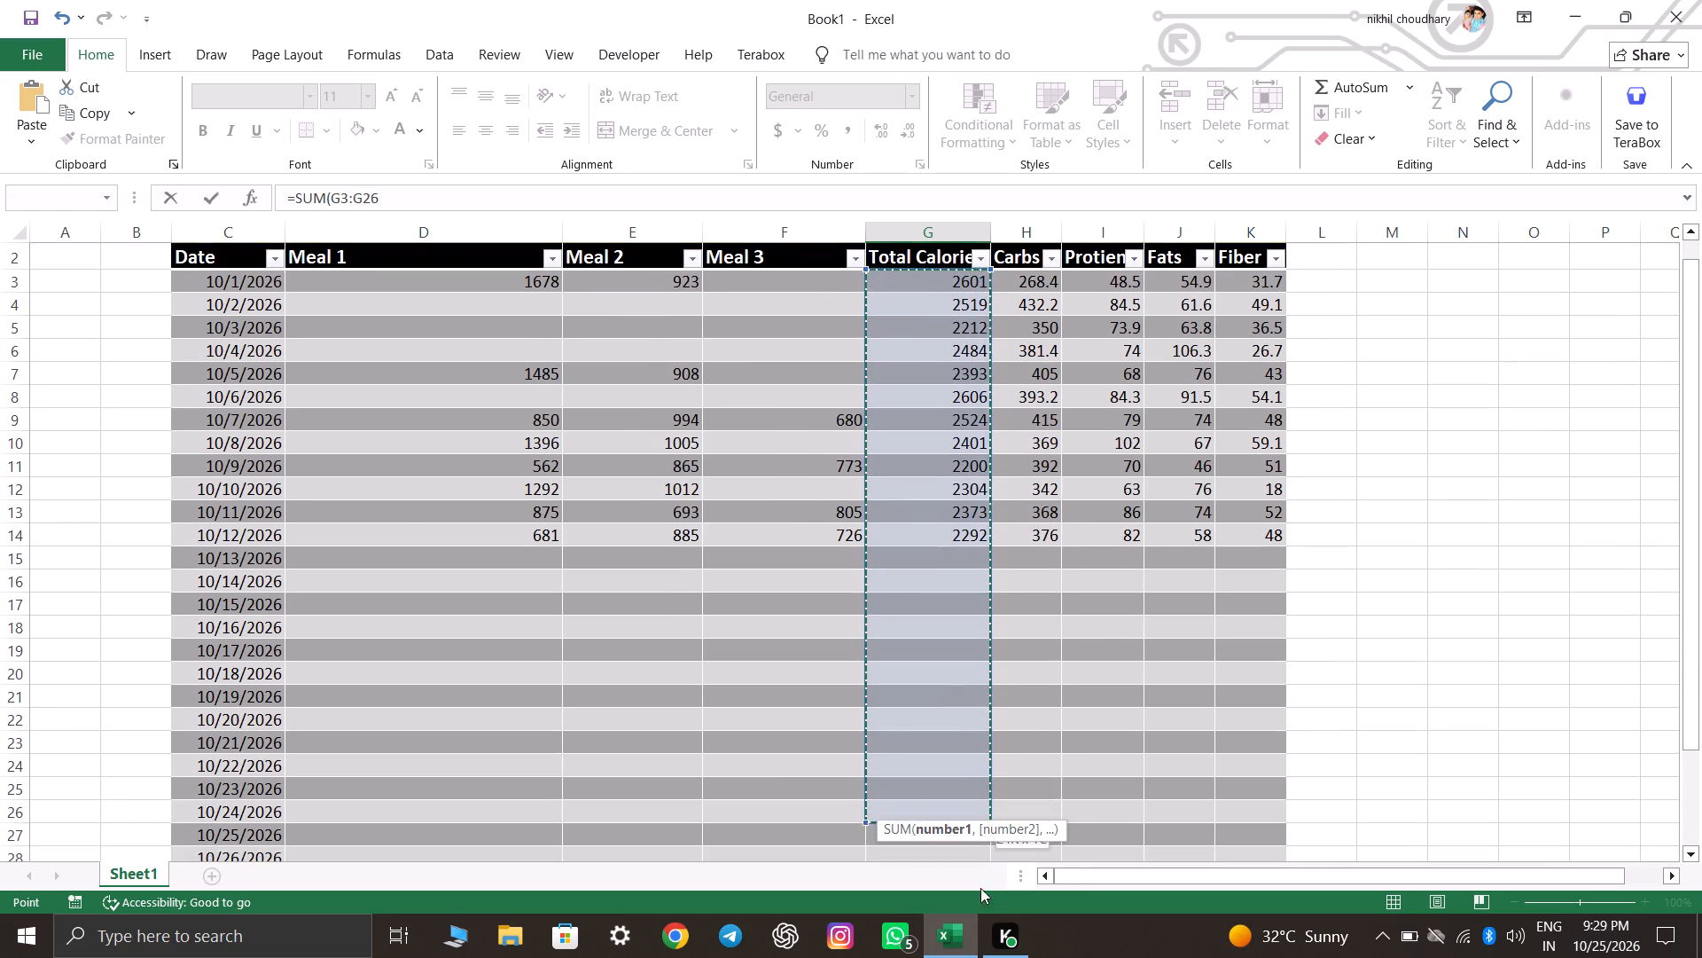
pyautogui.moveTo(980, 888); pyautogui.dragTo(960, 821)
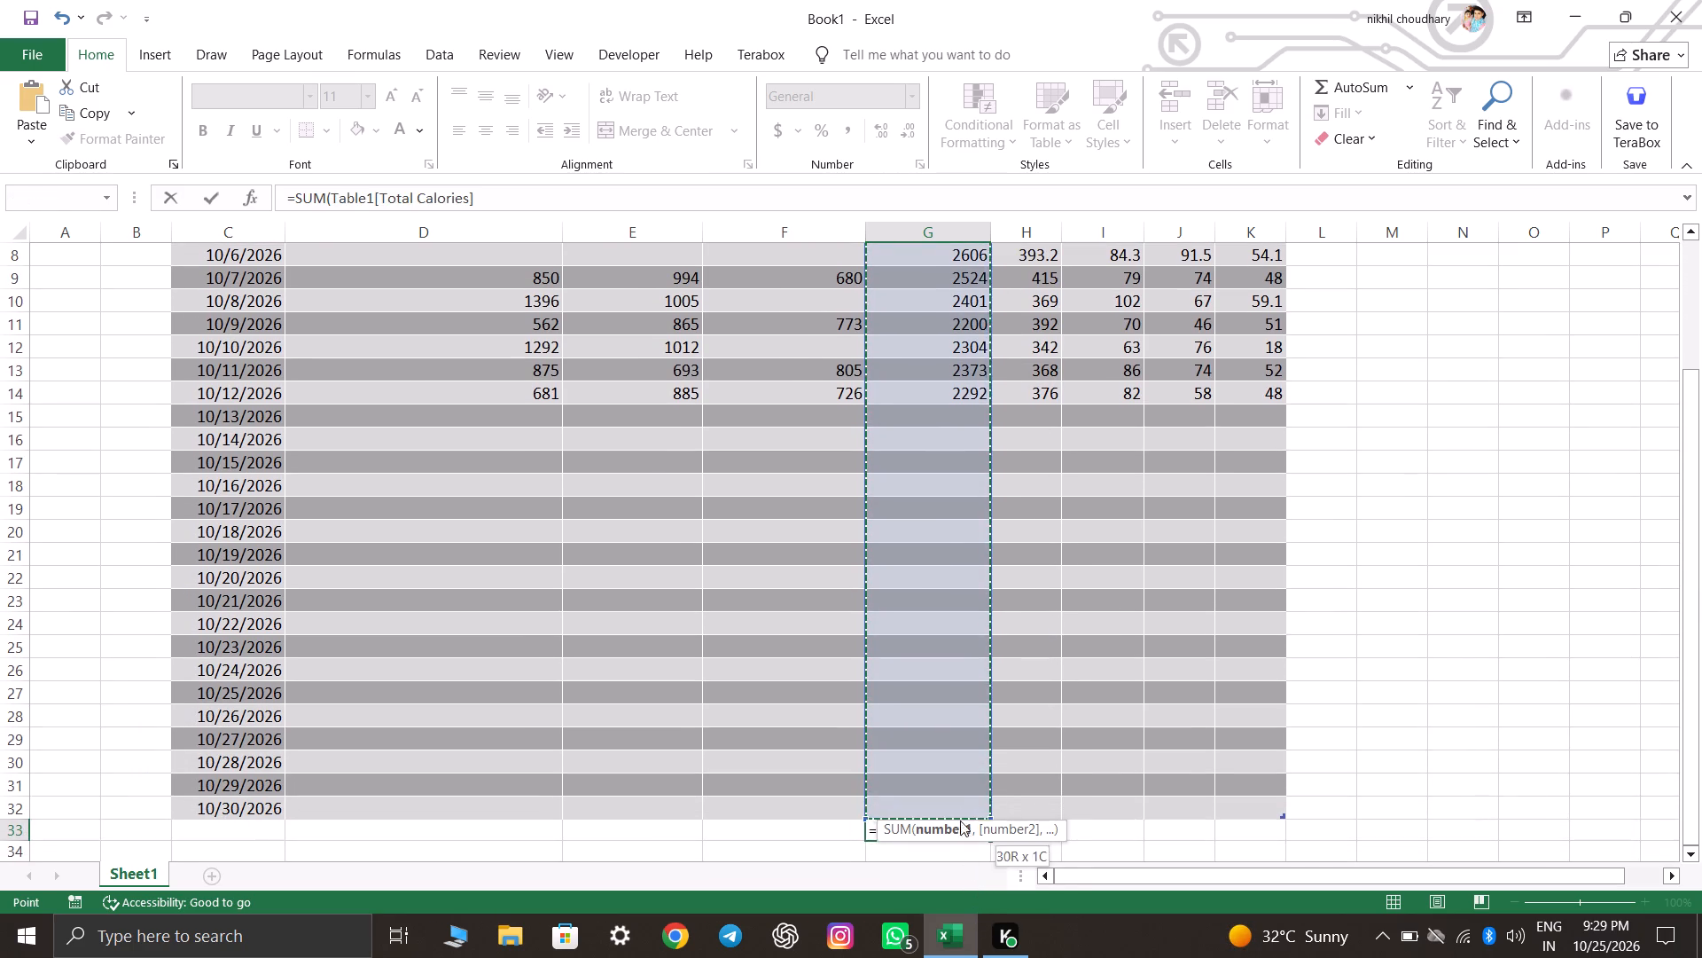
pyautogui.moveTo(960, 821); pyautogui.dragTo(950, 817)
pyautogui.scroll(-3, 1004, 747)
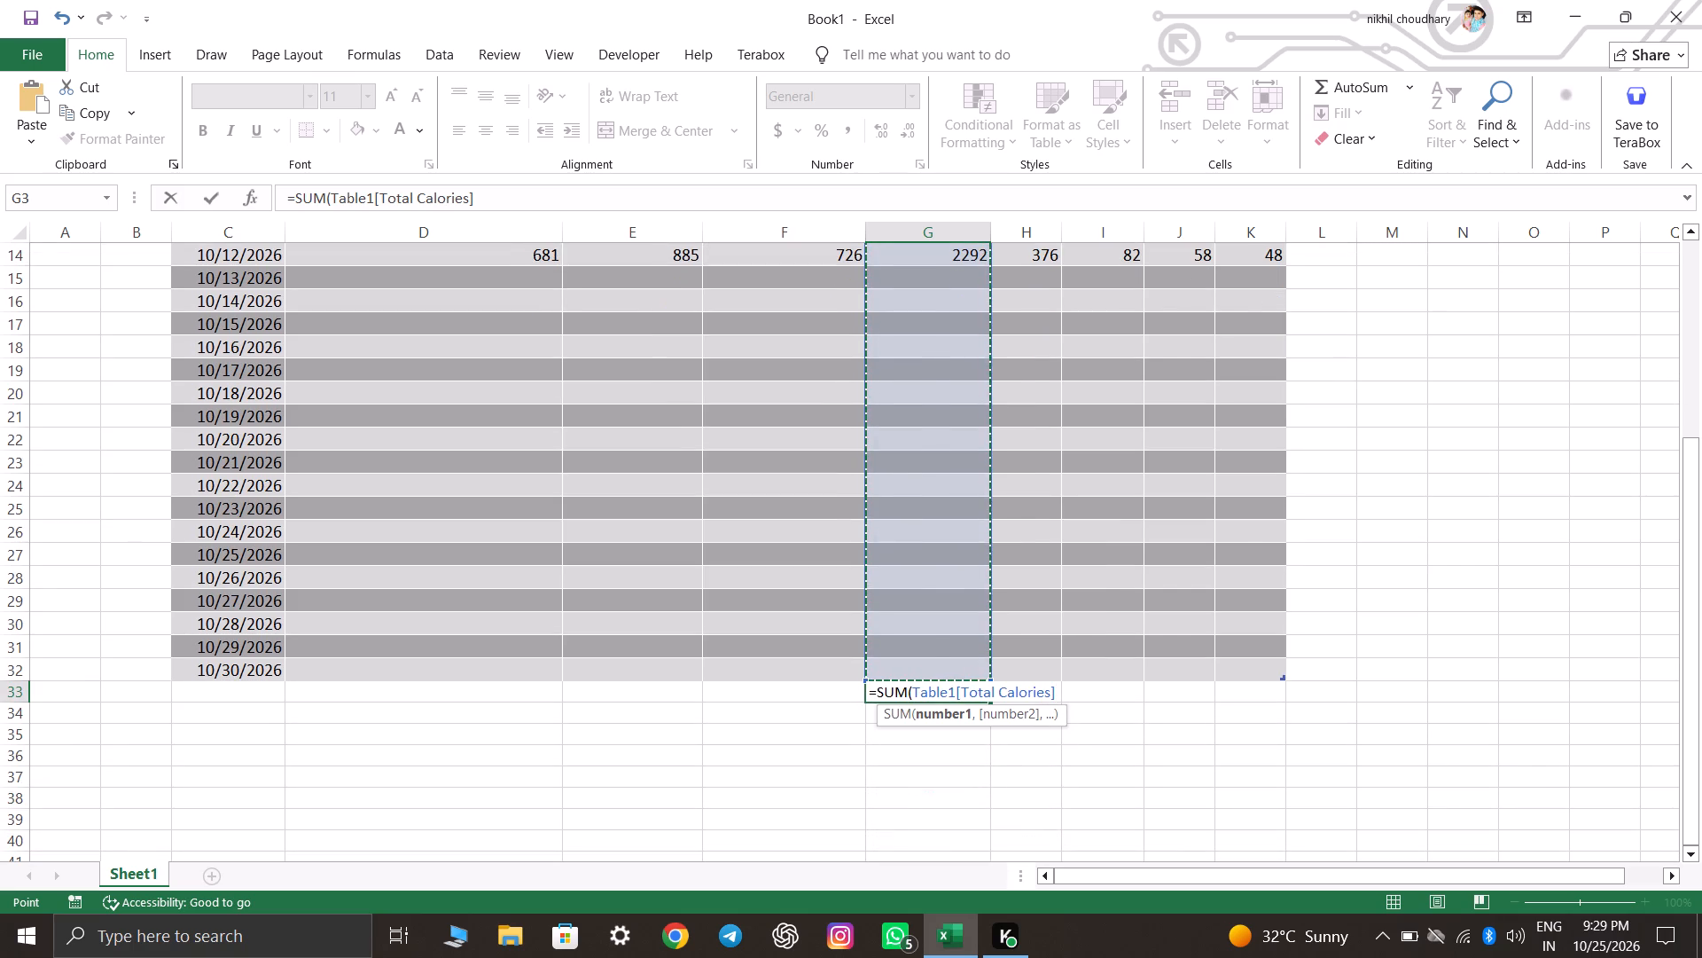
pyautogui.press('Return')
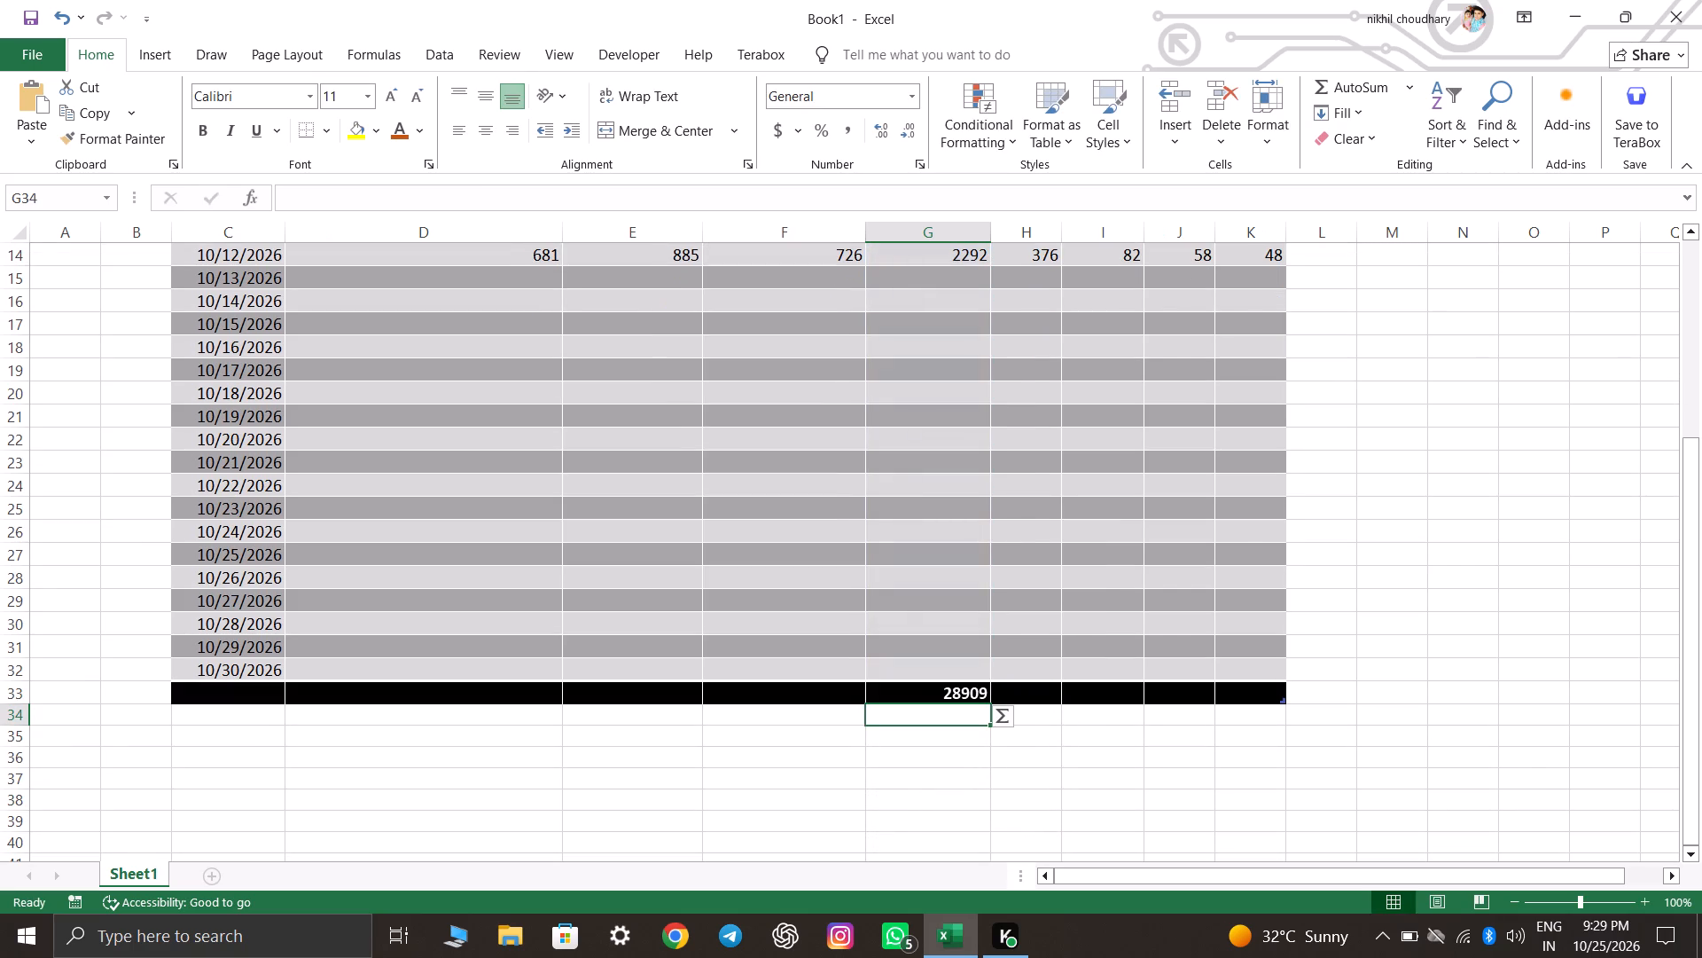
# Try to enter a SUM formula in H33 of the total row that adds up the whole Carbs column.
pyautogui.click(1049, 693)
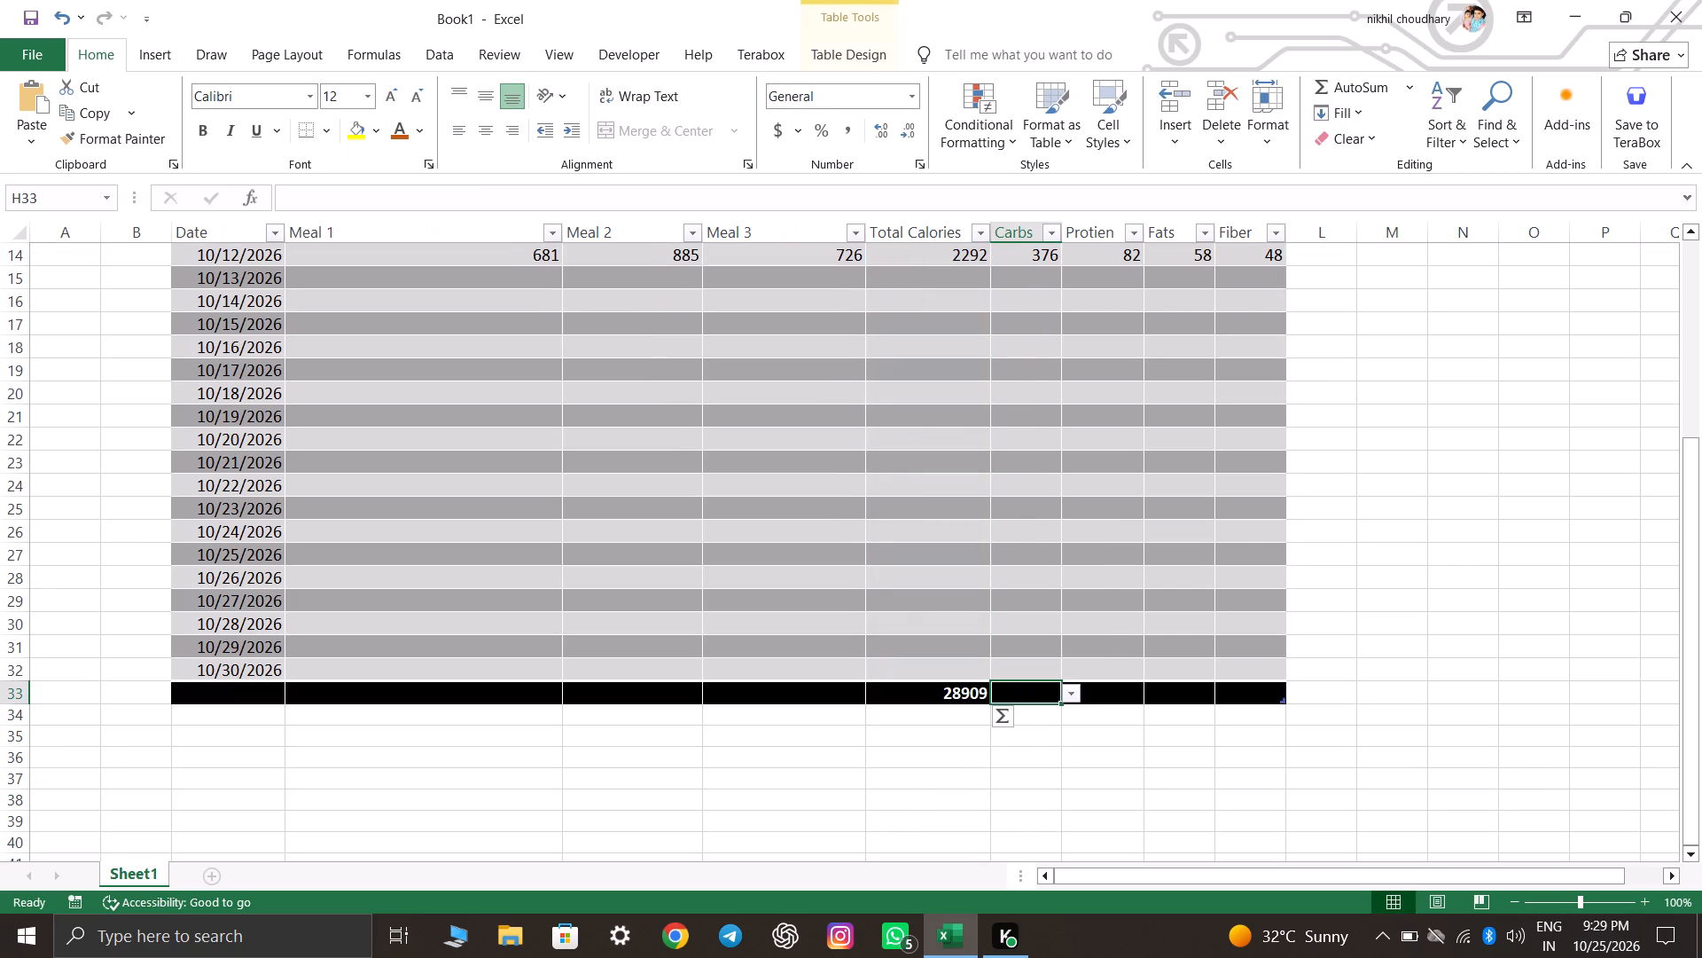
pyautogui.doubleClick(1038, 691)
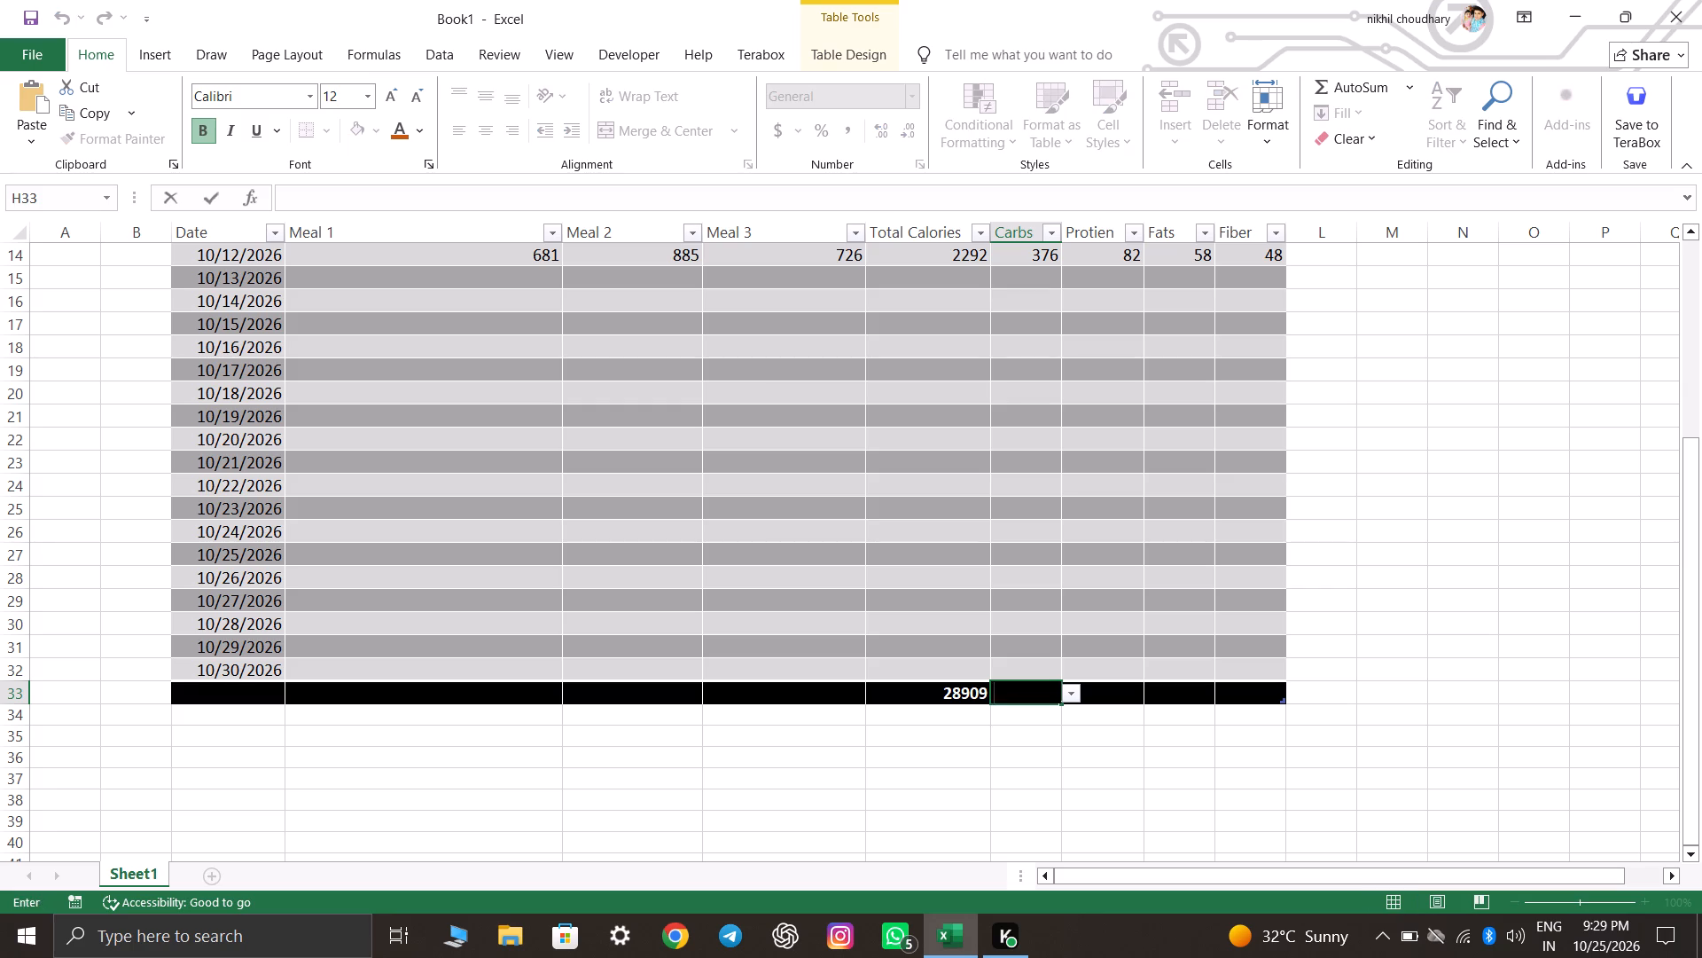
pyautogui.scroll(5, 1038, 691)
pyautogui.scroll(-4, 1038, 691)
pyautogui.press('=')
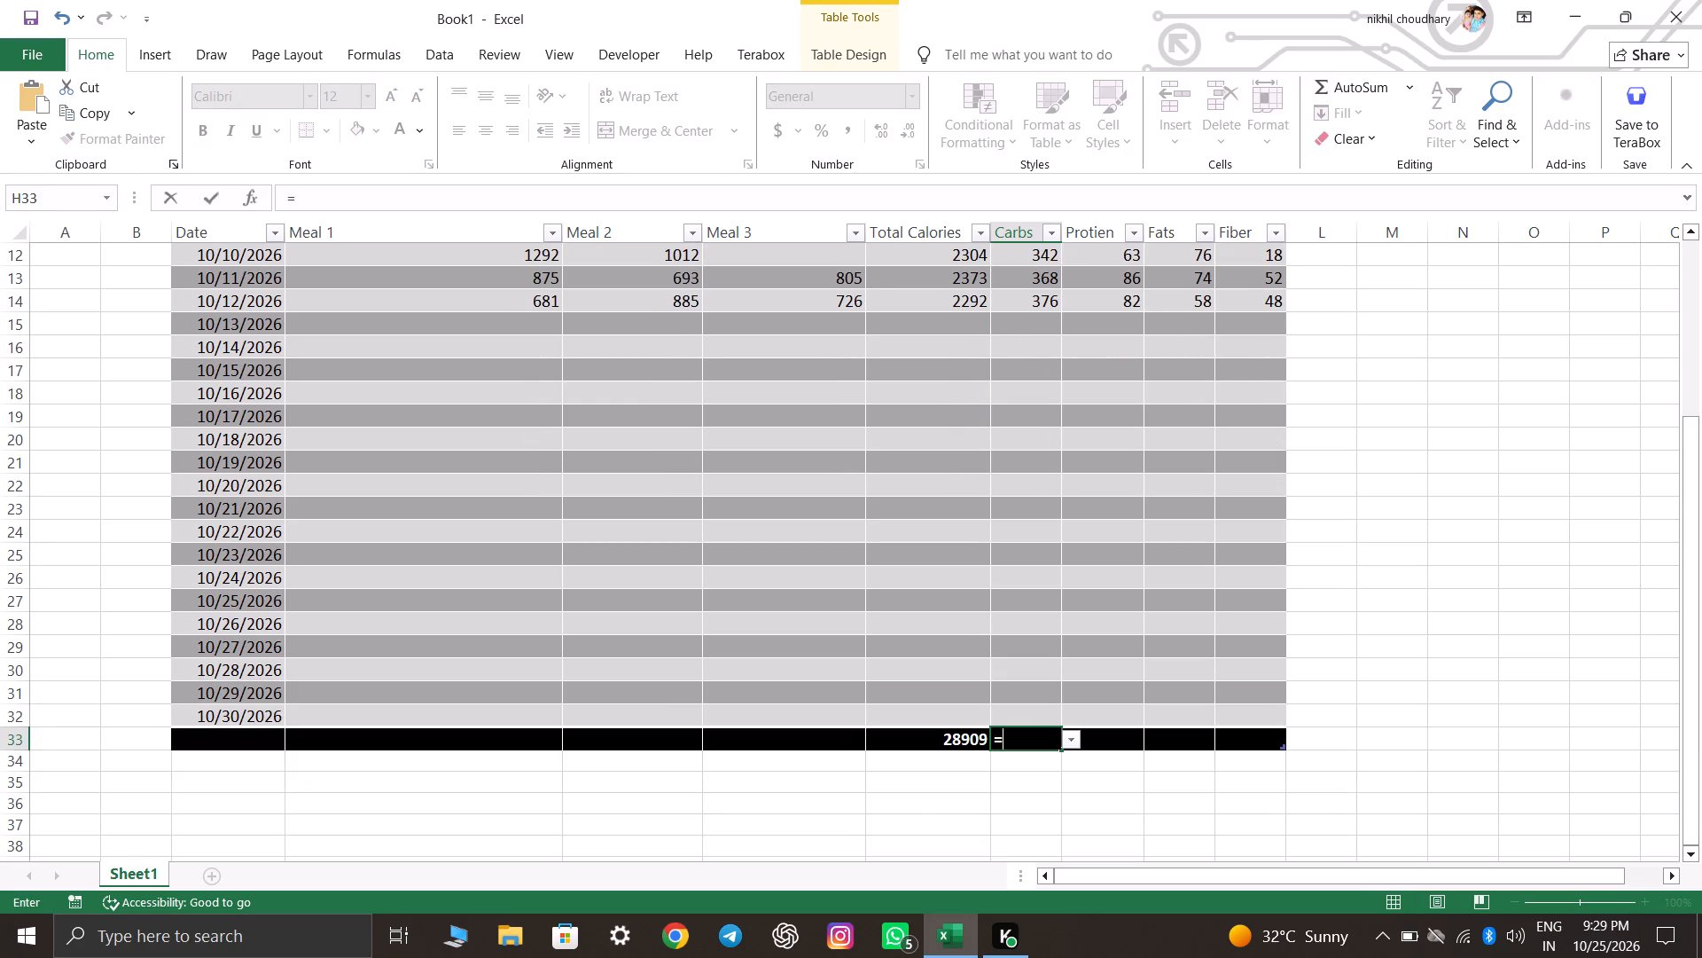
pyautogui.write('Sum')
pyautogui.press('Tab')
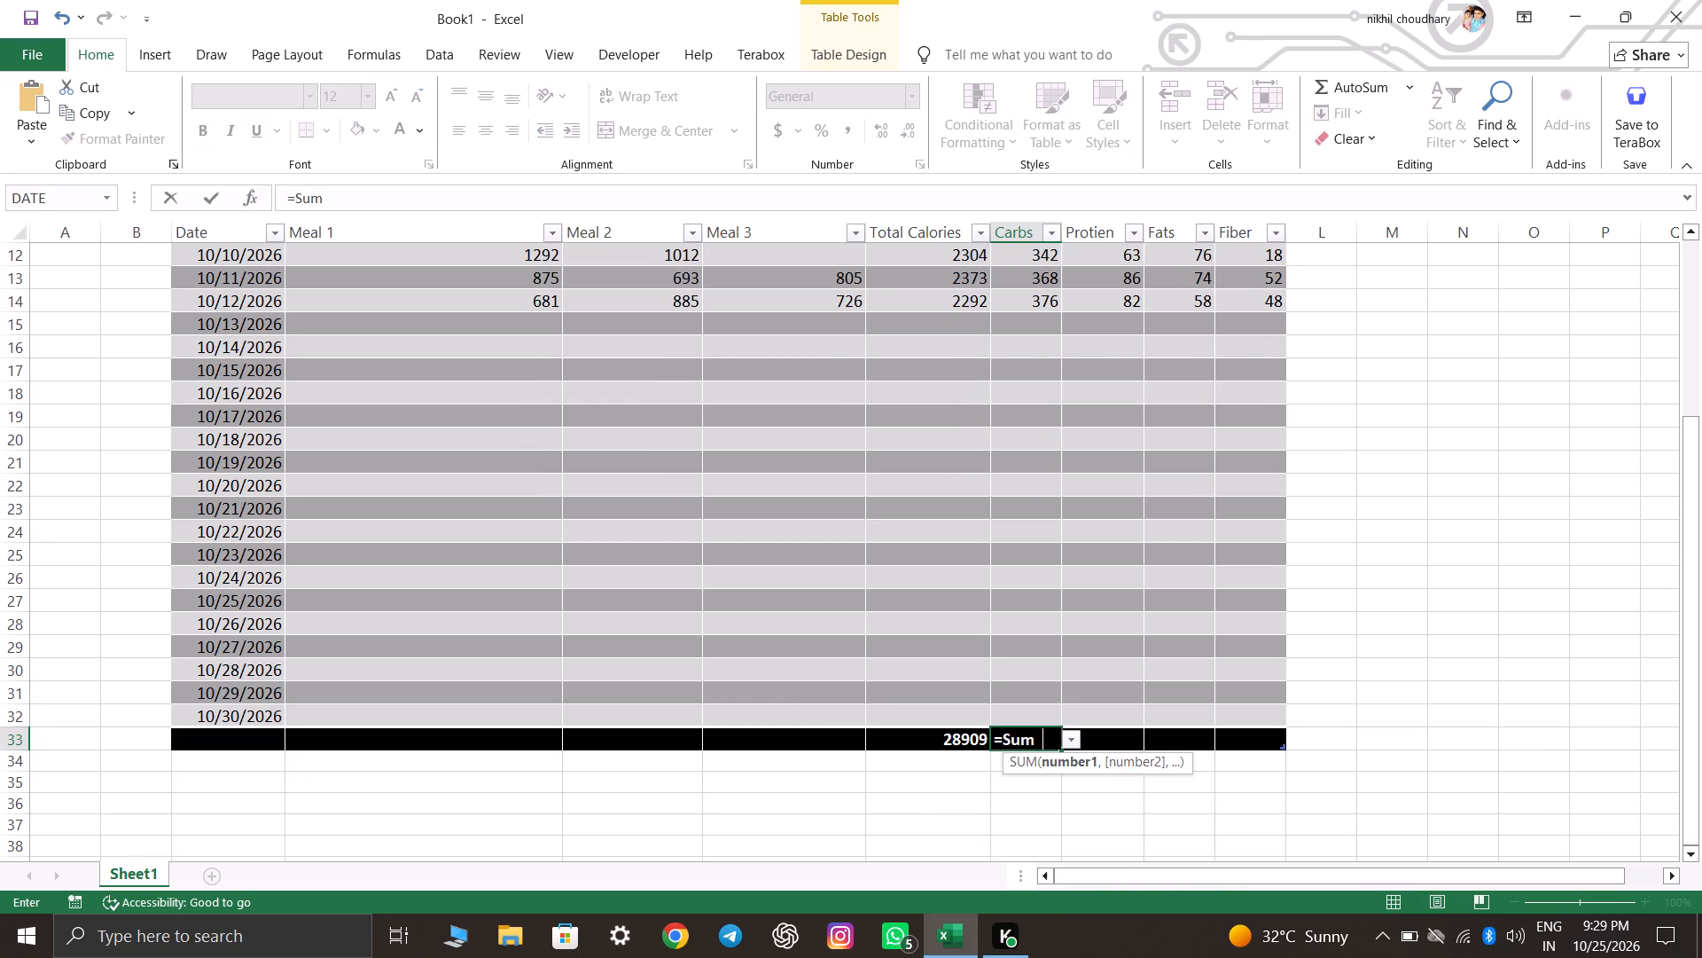
pyautogui.scroll(-1, 1038, 691)
pyautogui.scroll(9, 1038, 691)
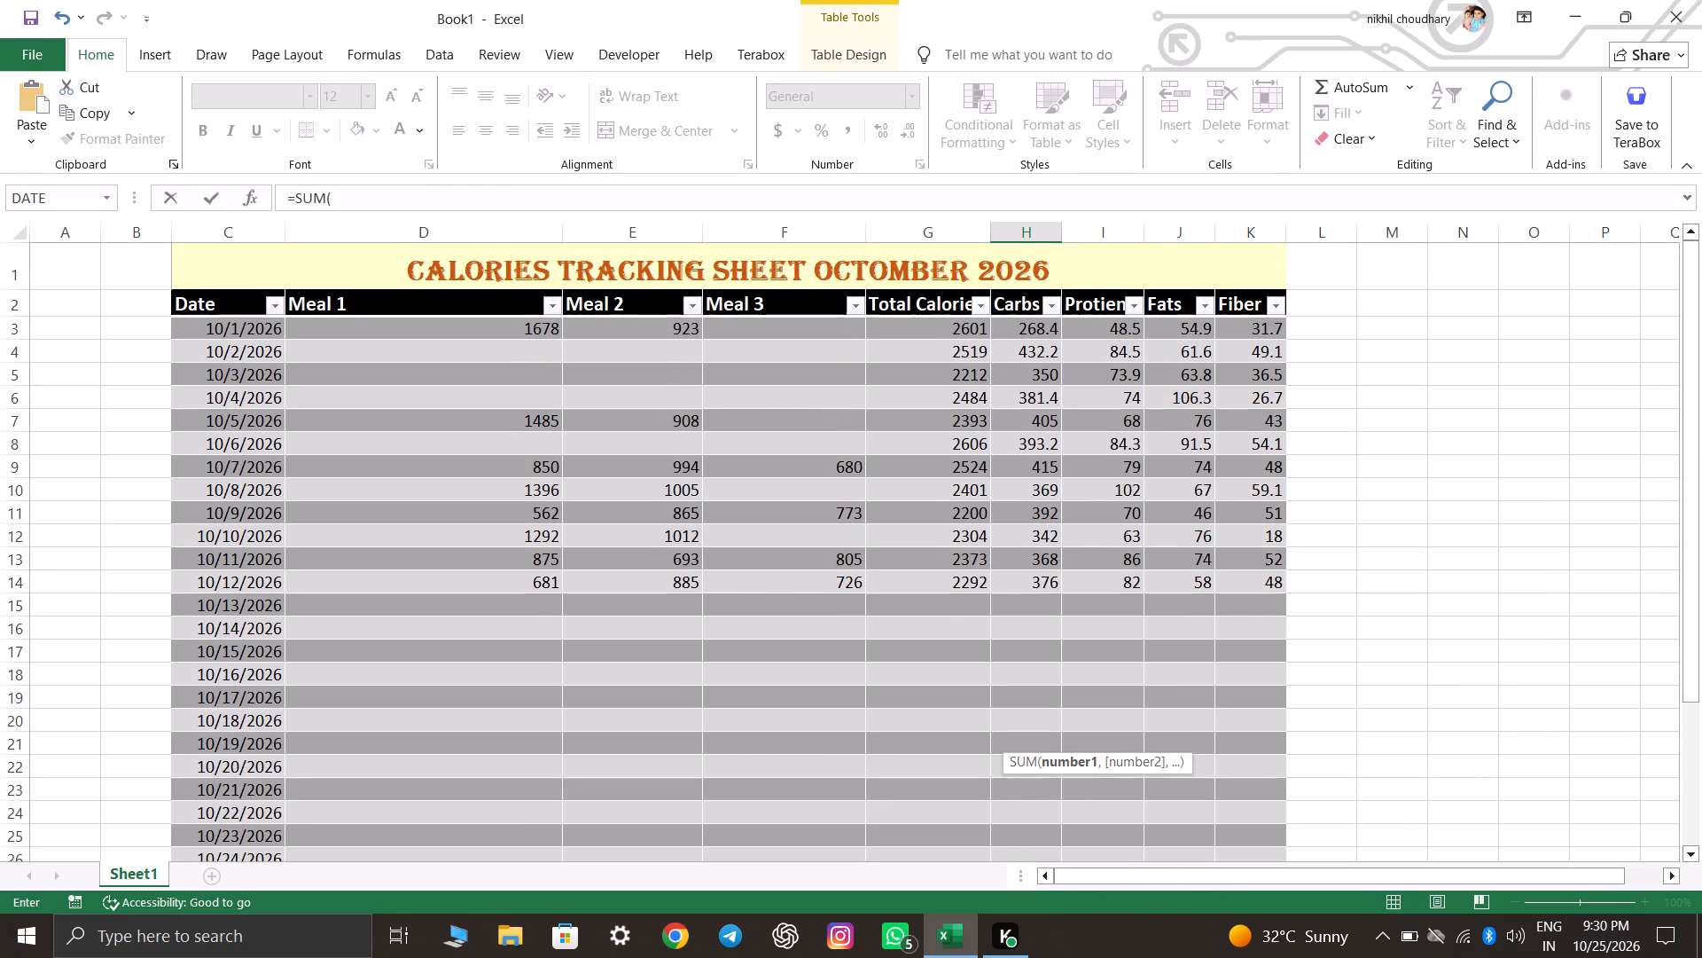
pyautogui.click(1027, 306)
pyautogui.scroll(-4, 1134, 662)
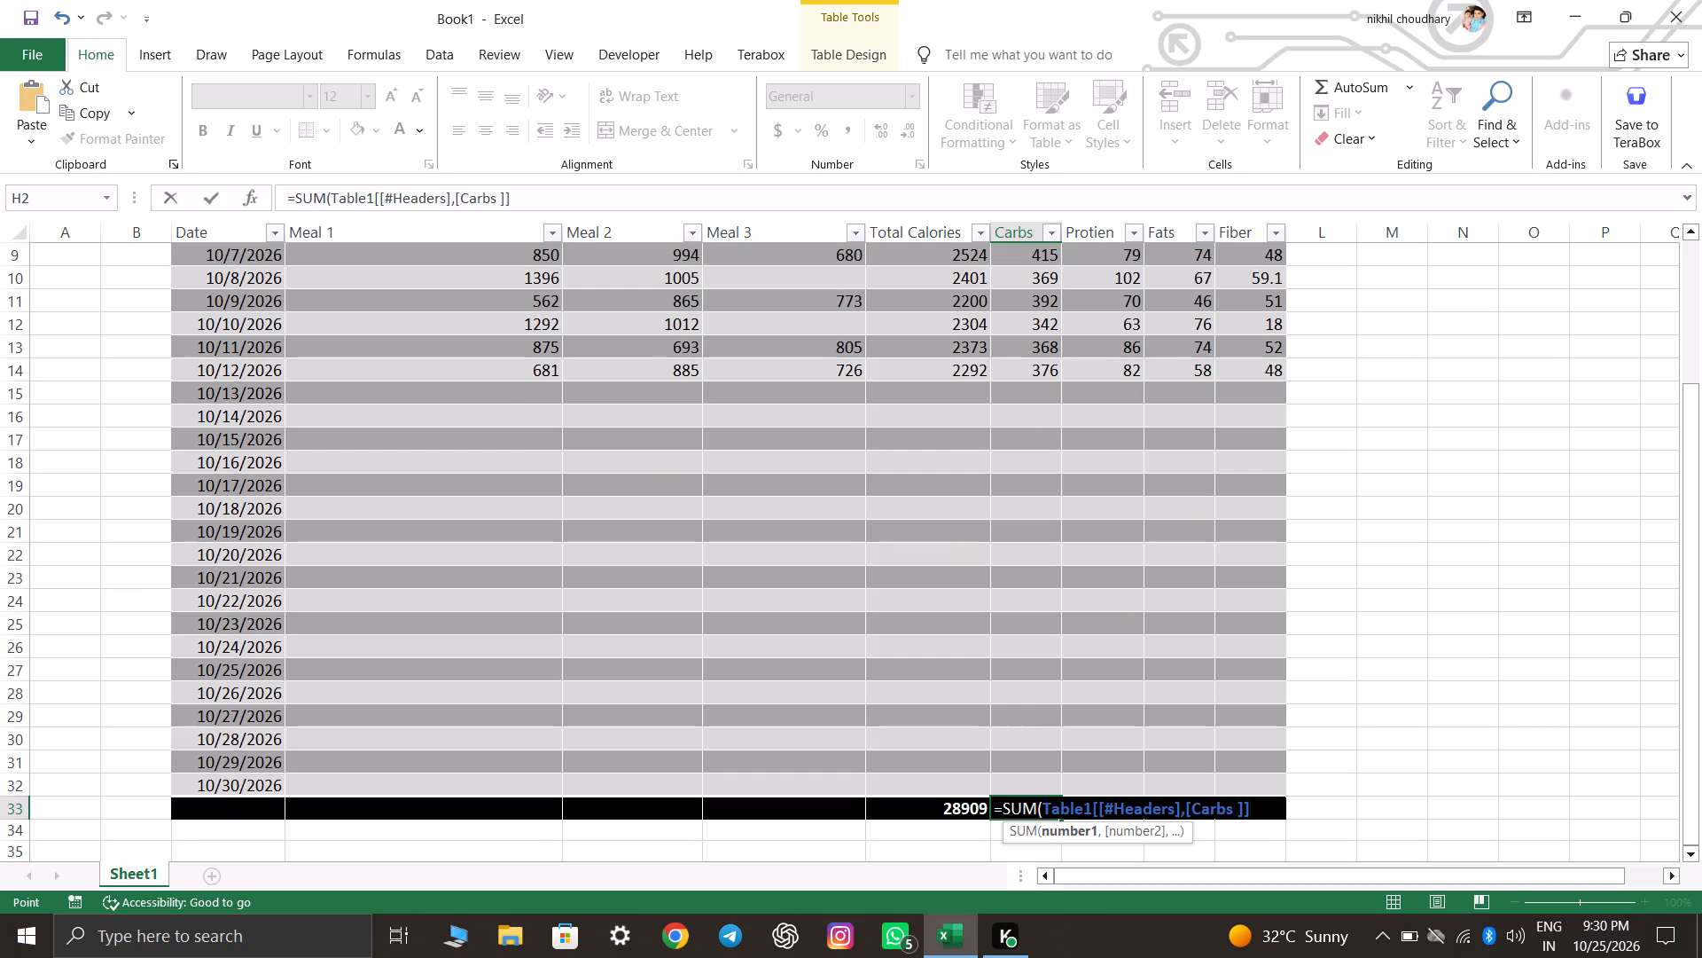
pyautogui.scroll(5, 1088, 755)
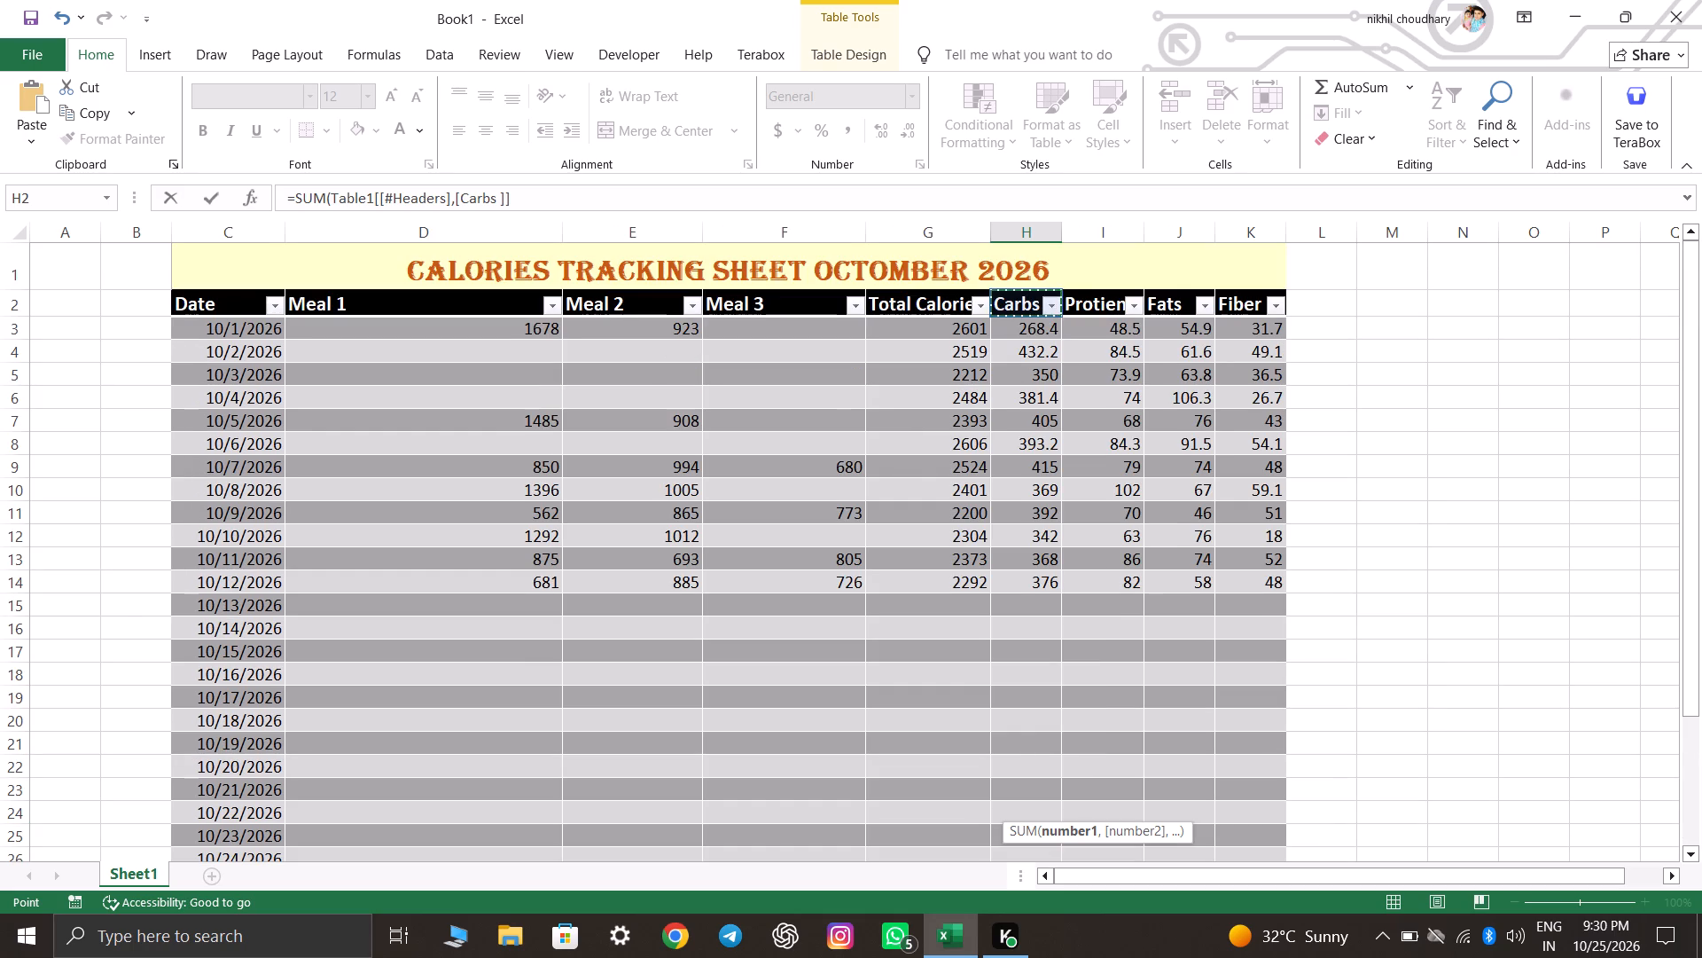
pyautogui.click(1037, 318)
pyautogui.moveTo(1035, 325); pyautogui.dragTo(1035, 796)
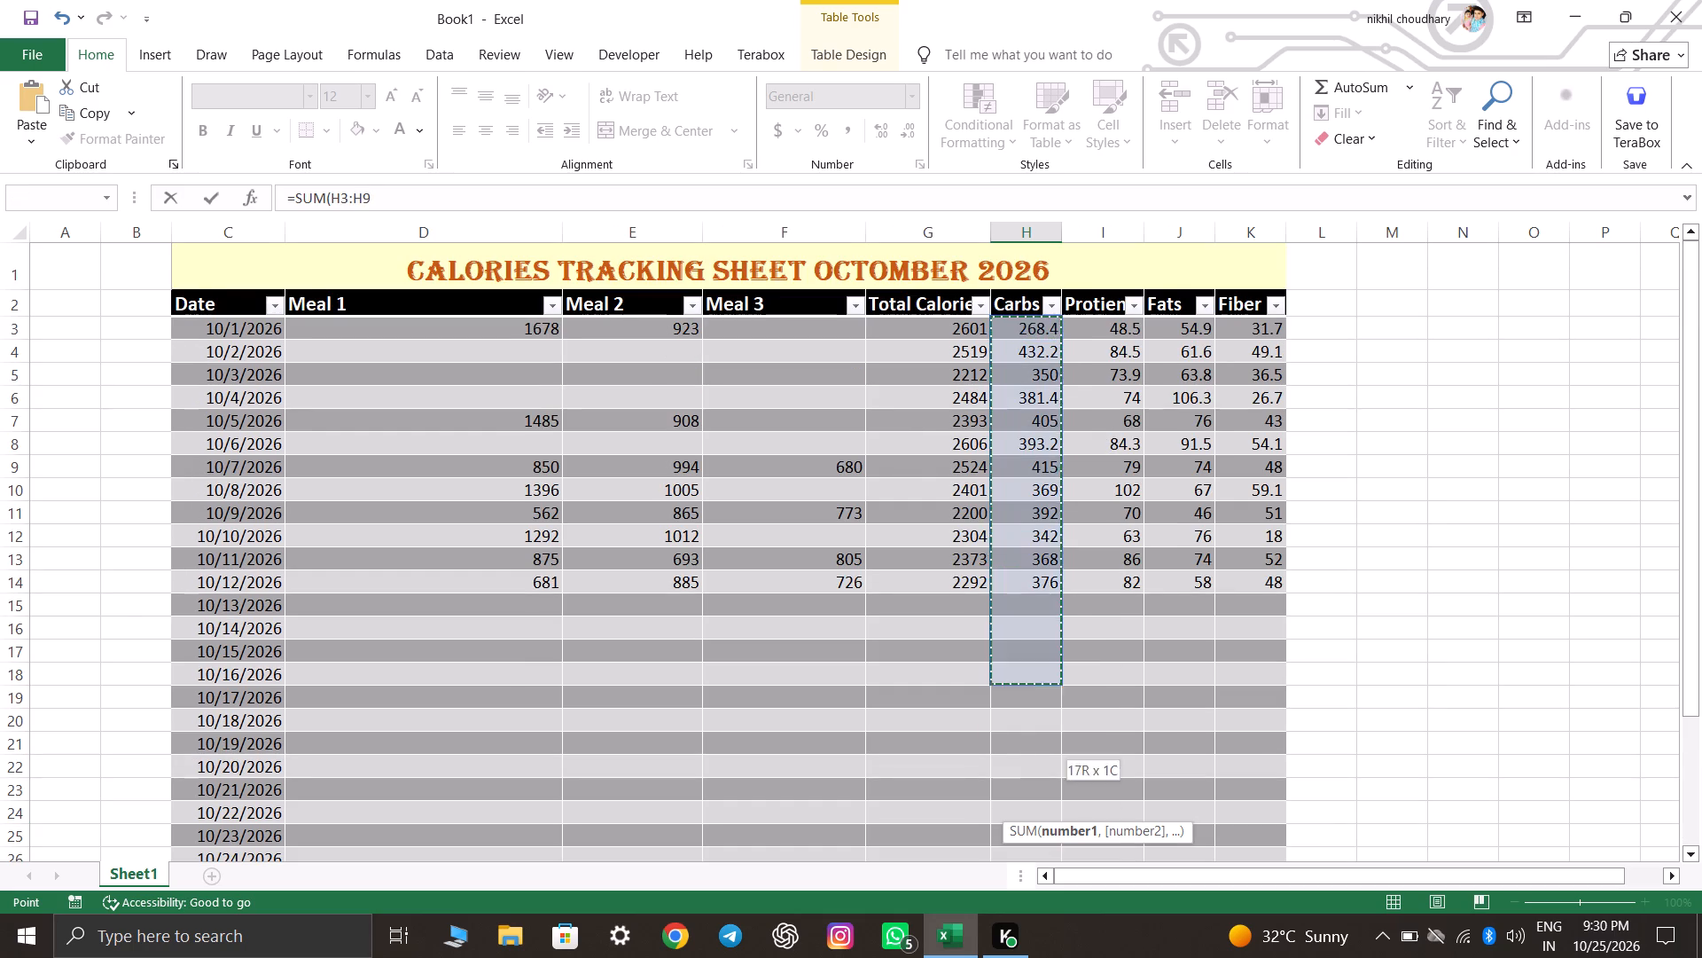
pyautogui.moveTo(1035, 796); pyautogui.dragTo(1024, 711)
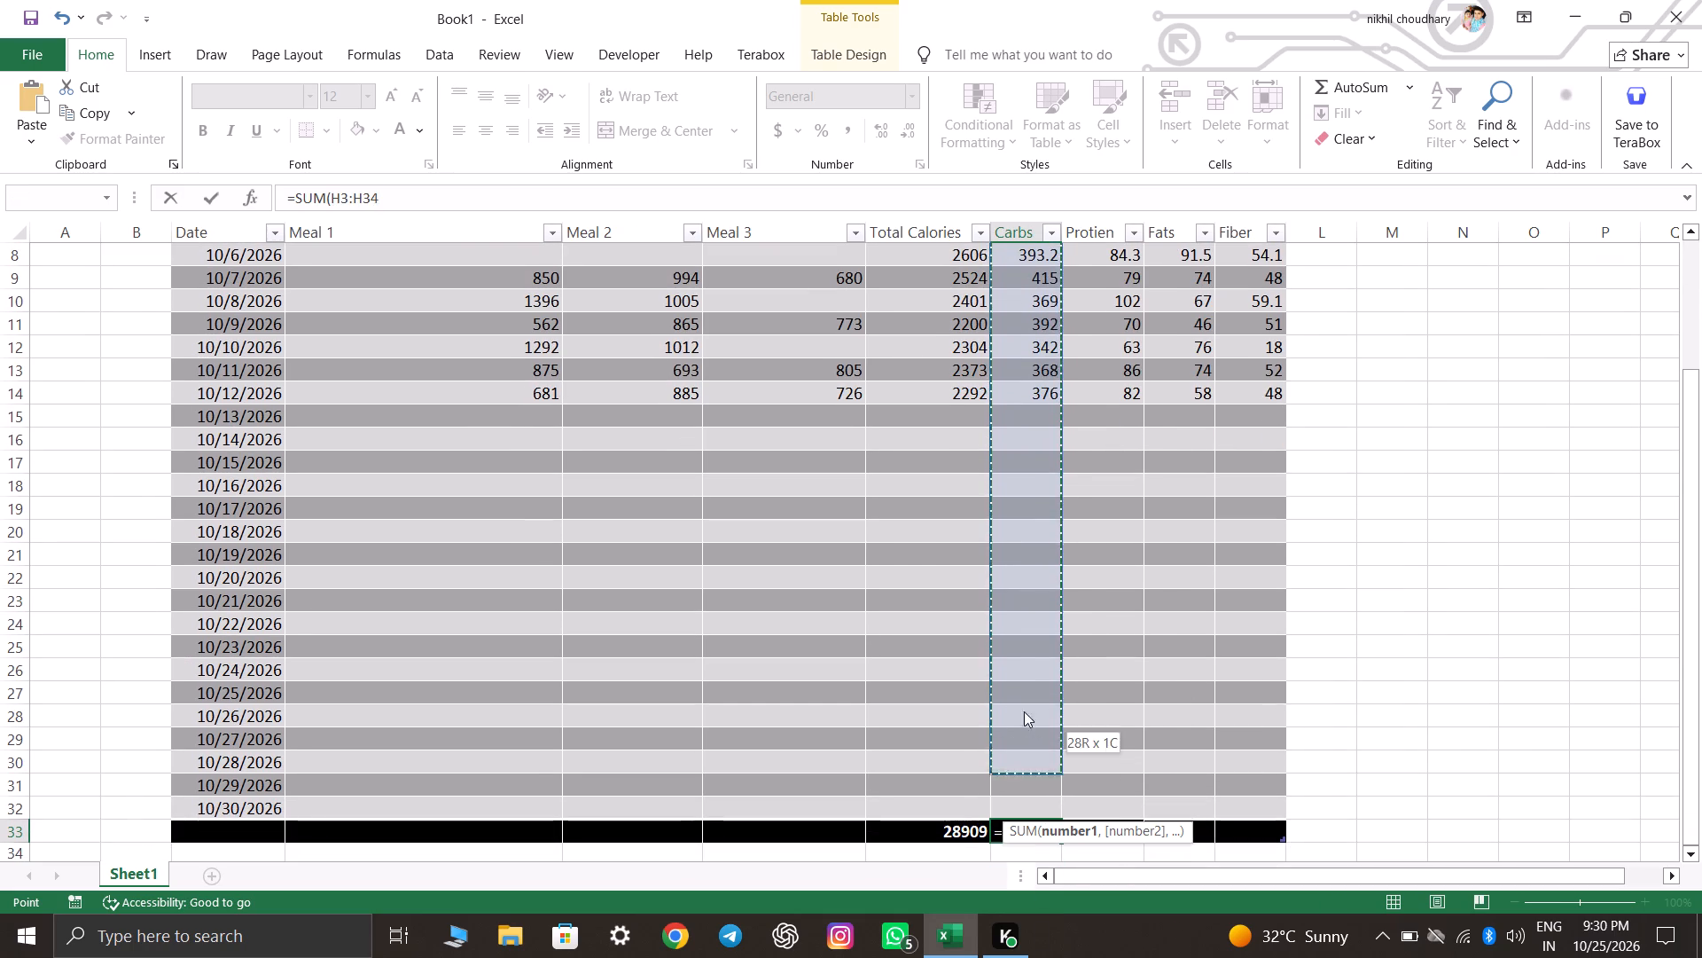
pyautogui.moveTo(1024, 711); pyautogui.dragTo(1027, 804)
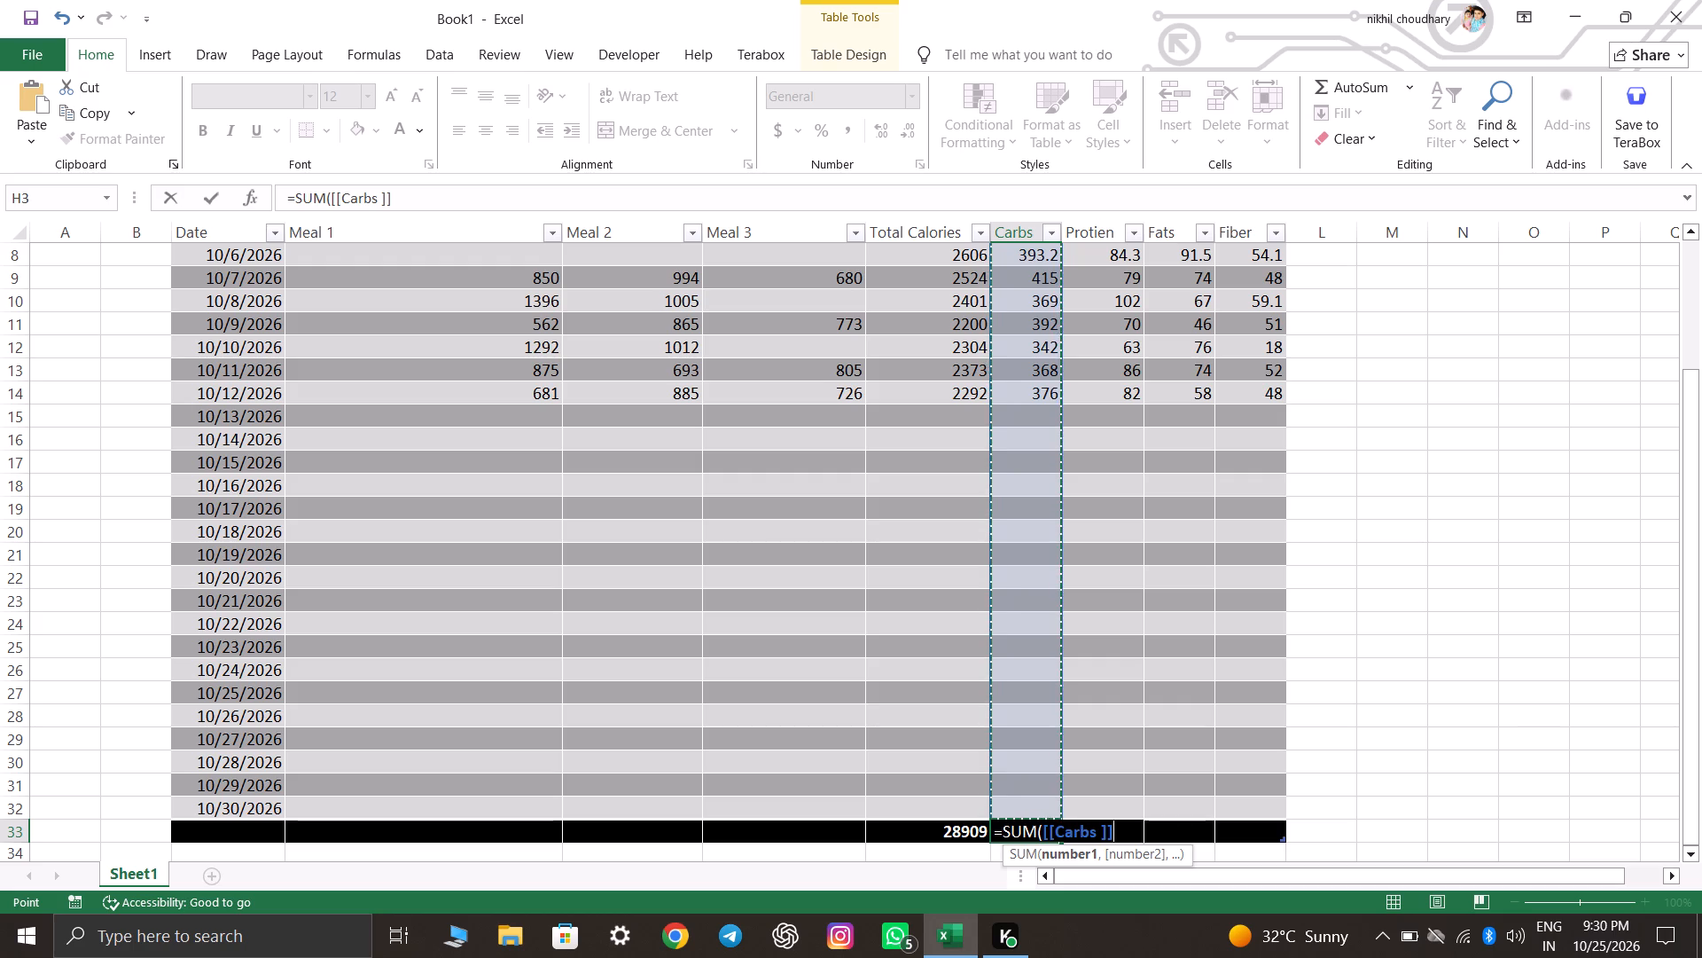
pyautogui.press('Right')
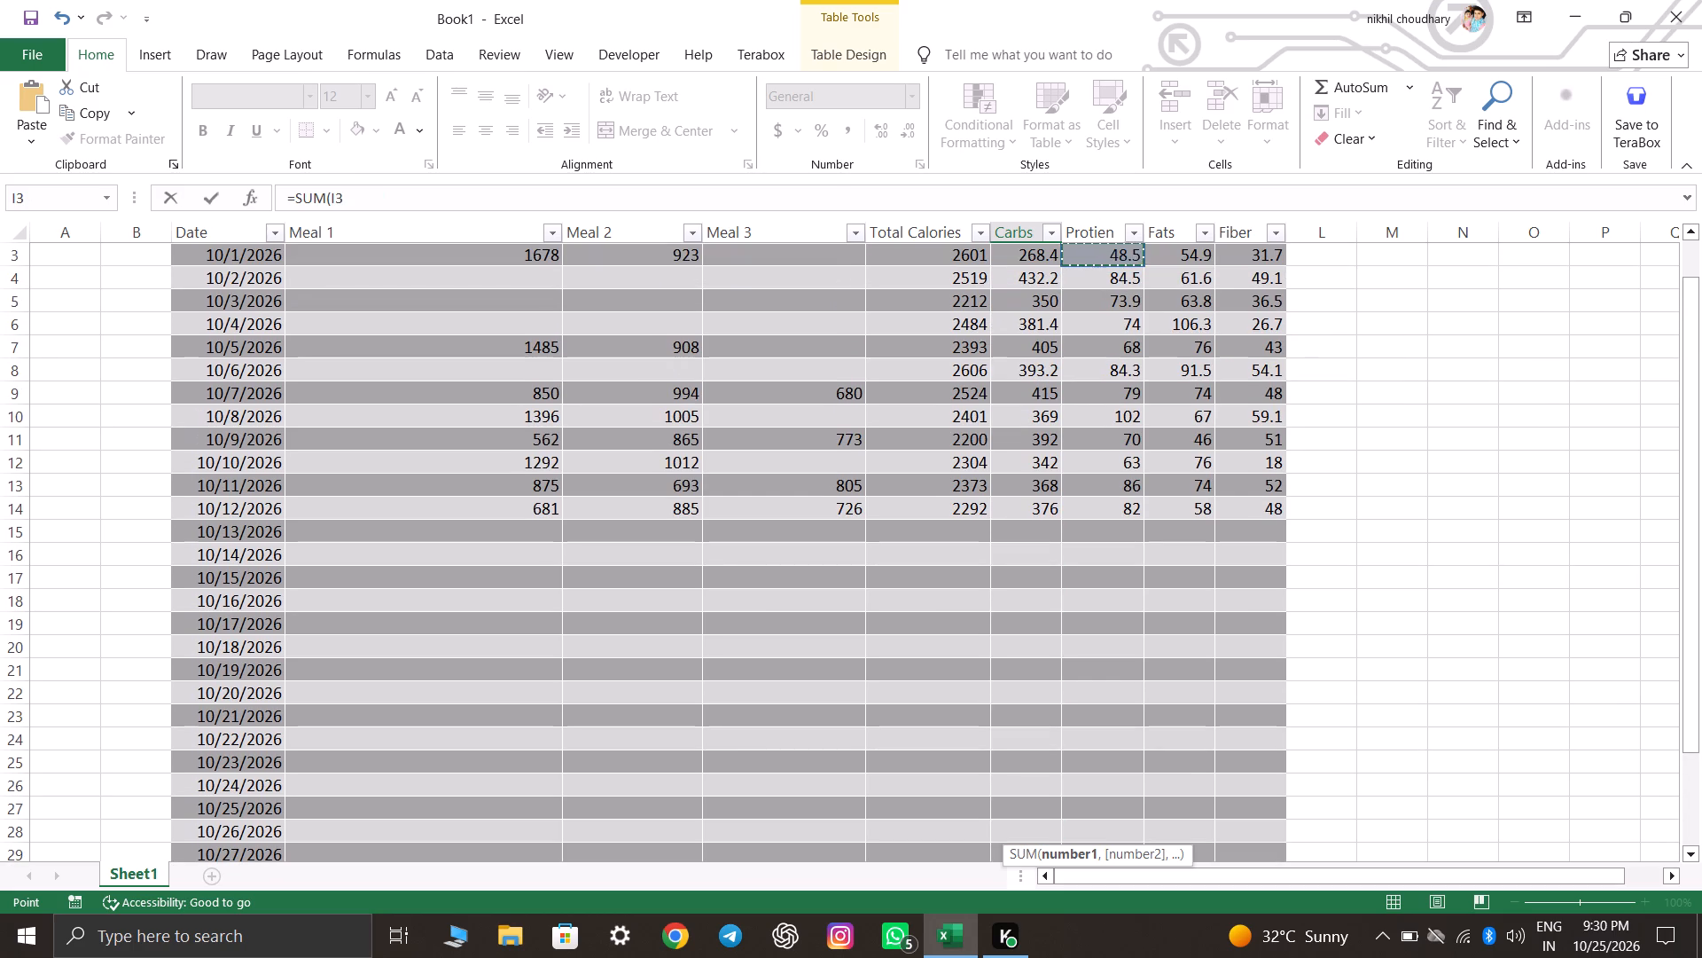
pyautogui.scroll(-4, 924, 832)
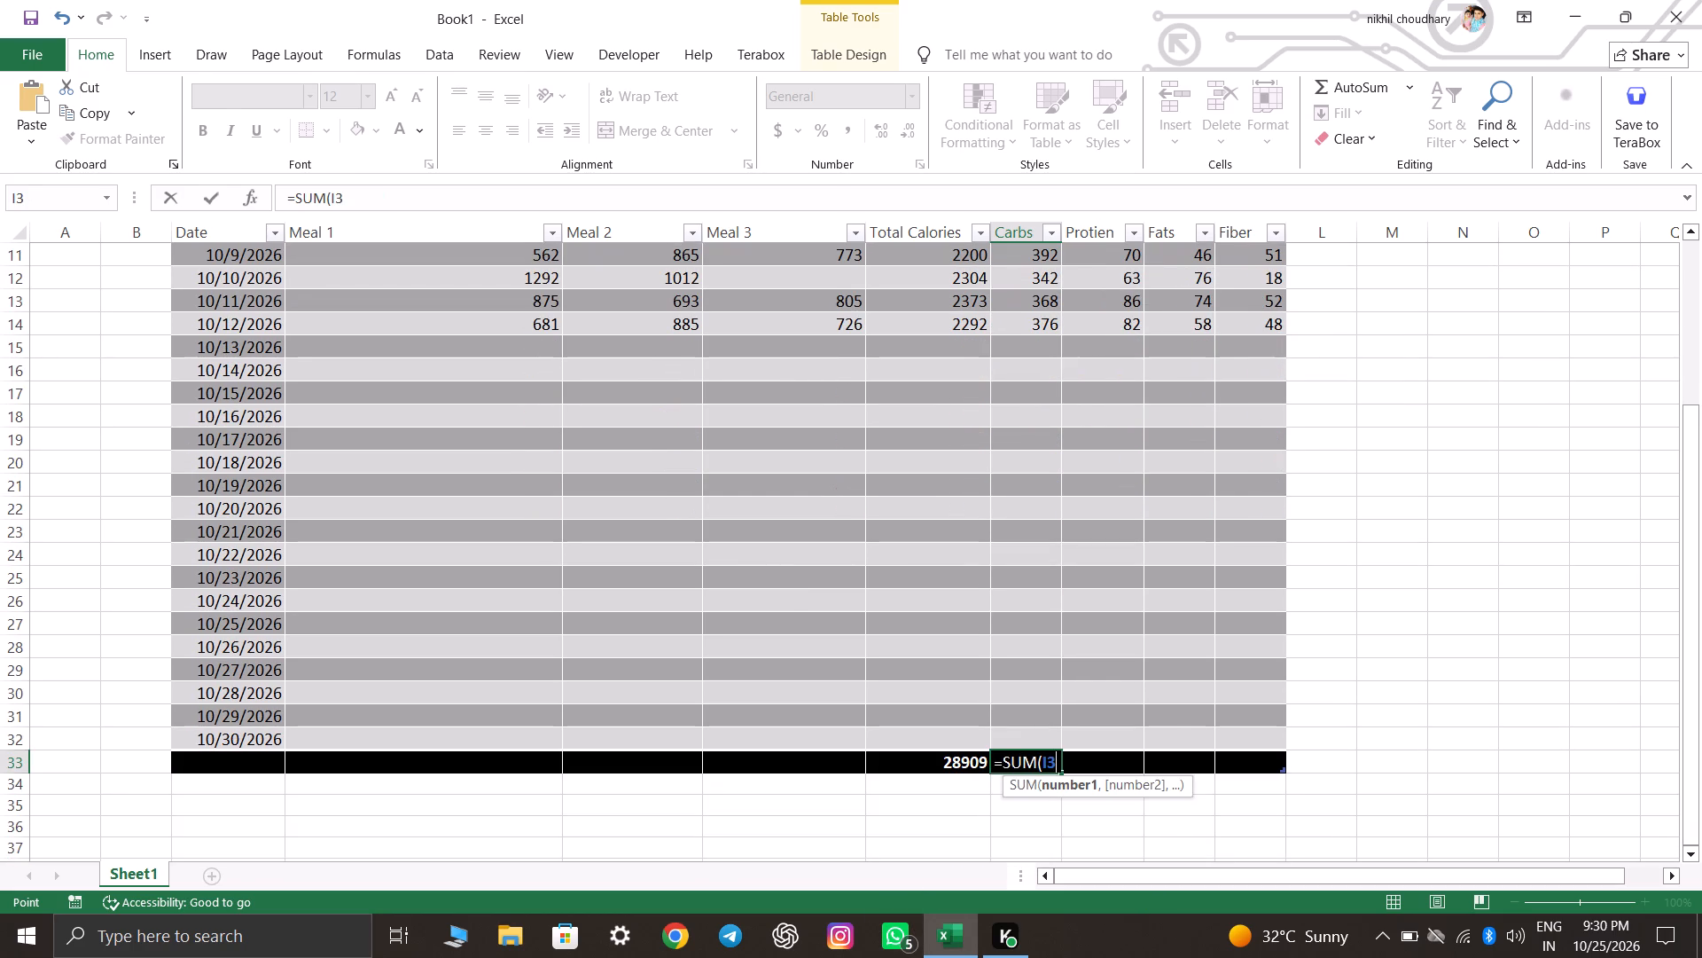
pyautogui.press('Tab')
# Replace the I3 reference in H33's SUM formula with the entire Carbs column.
pyautogui.click(1034, 772)
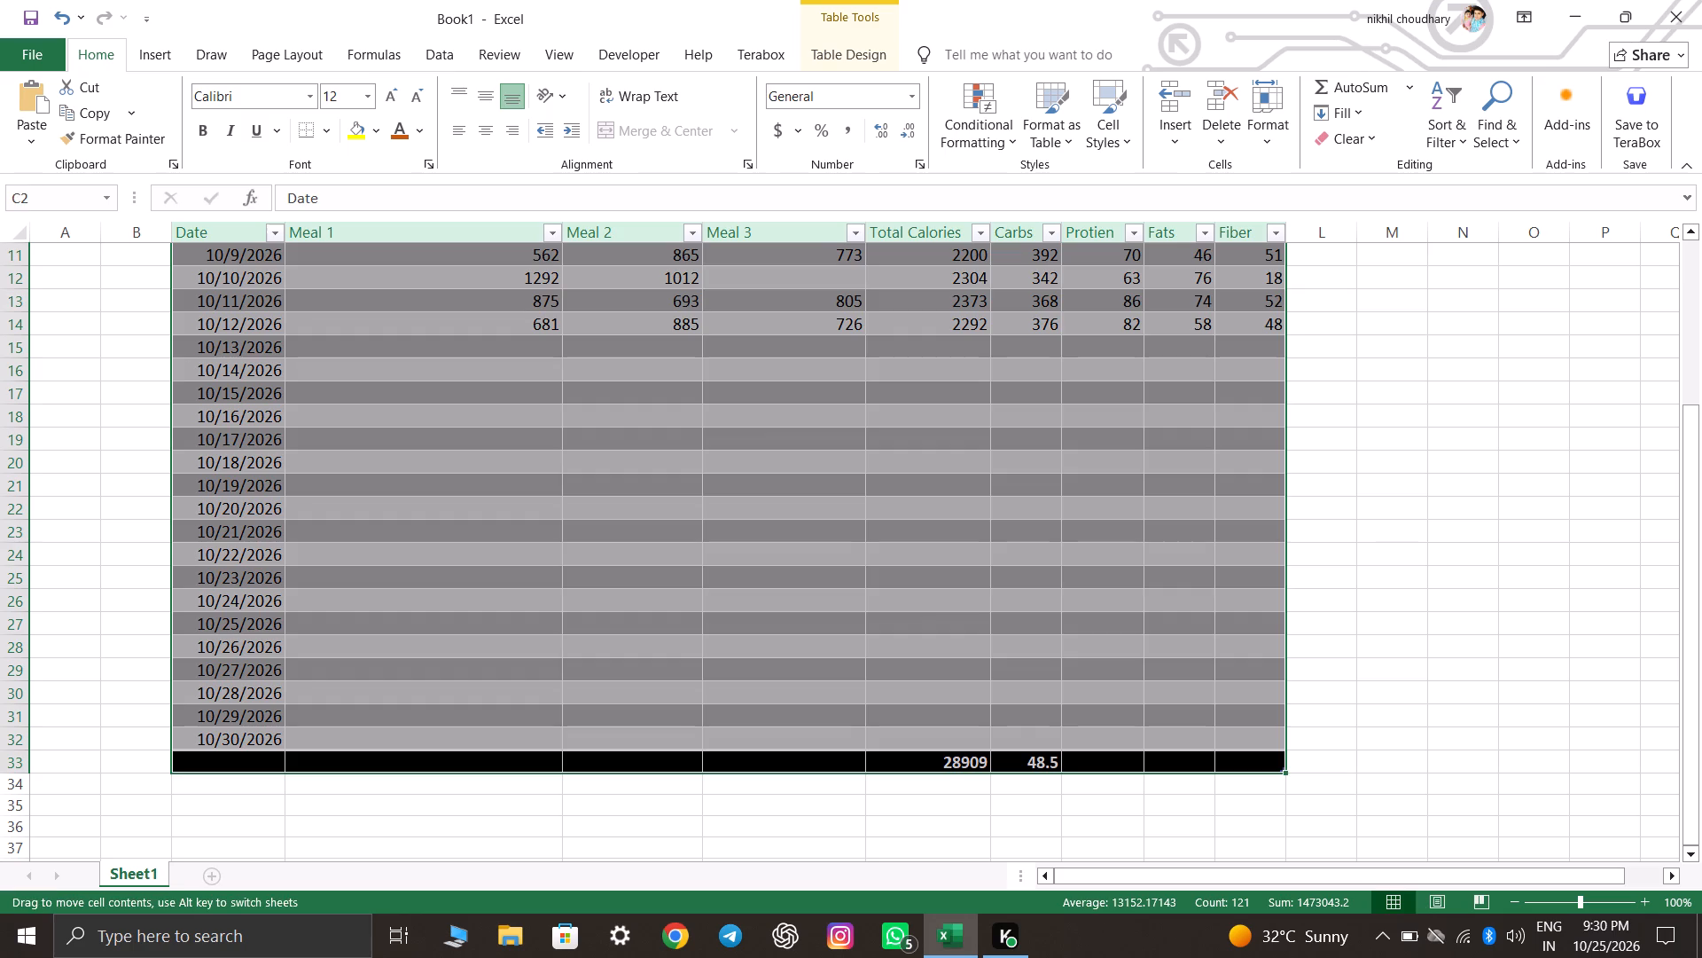
pyautogui.doubleClick(1034, 758)
pyautogui.doubleClick(1034, 757)
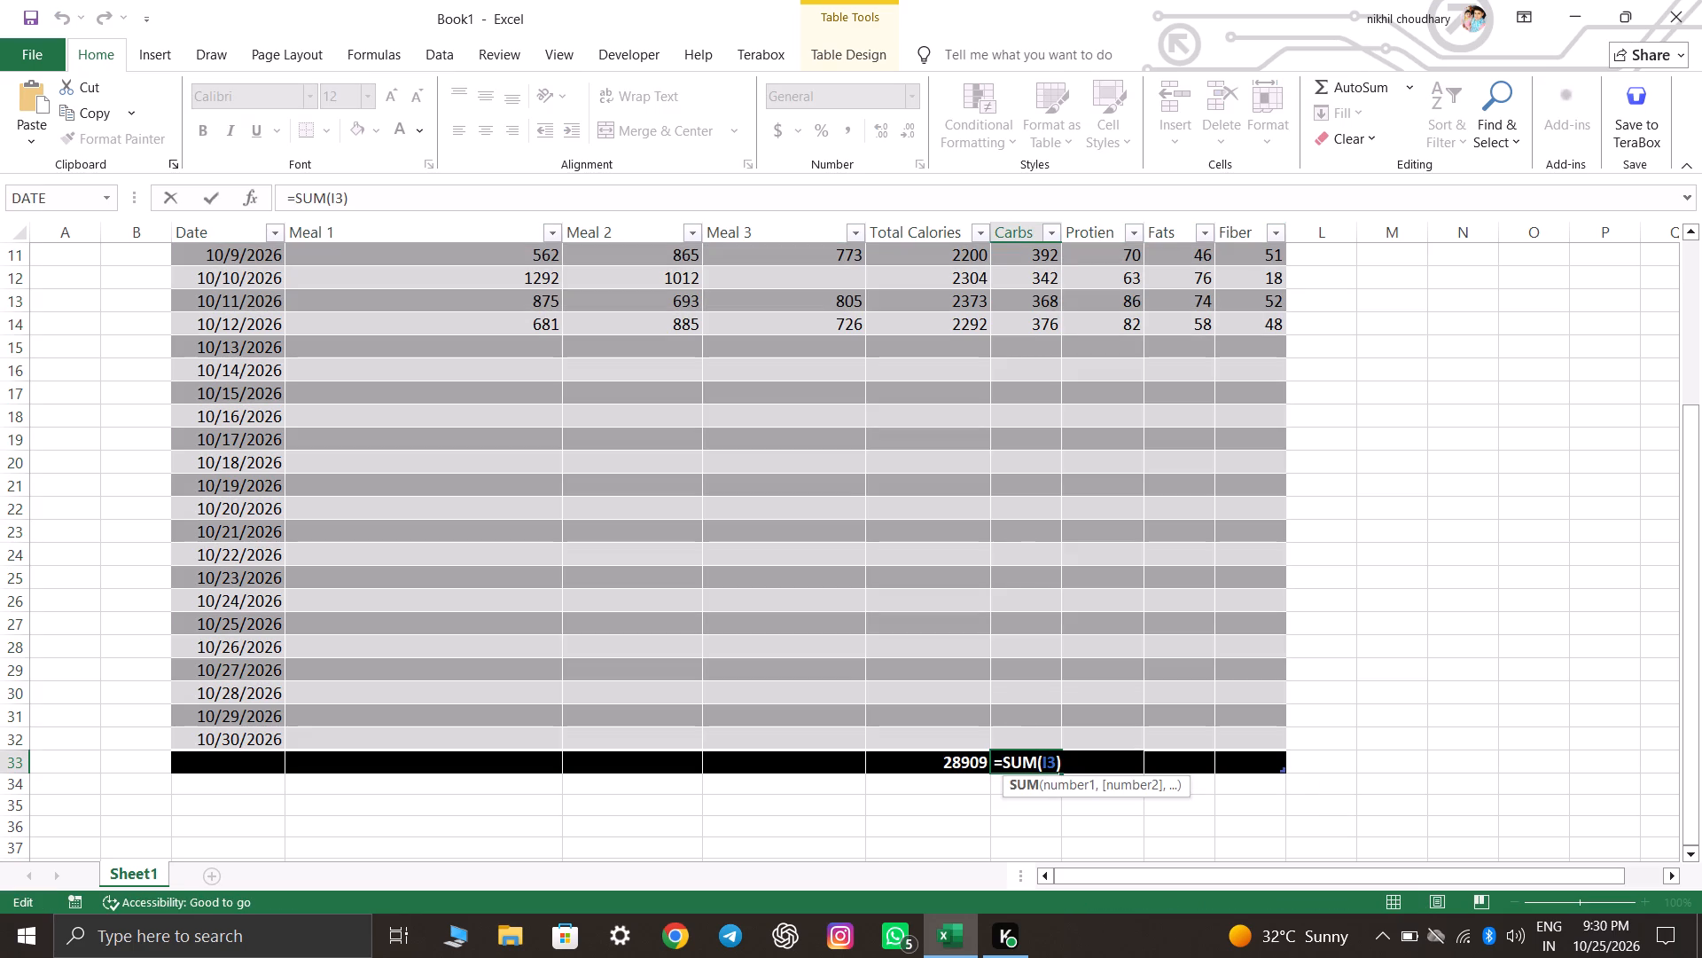
pyautogui.click(1058, 757)
pyautogui.press('BackSpace')
pyautogui.press('BackSpace')
pyautogui.scroll(9, 1189, 797)
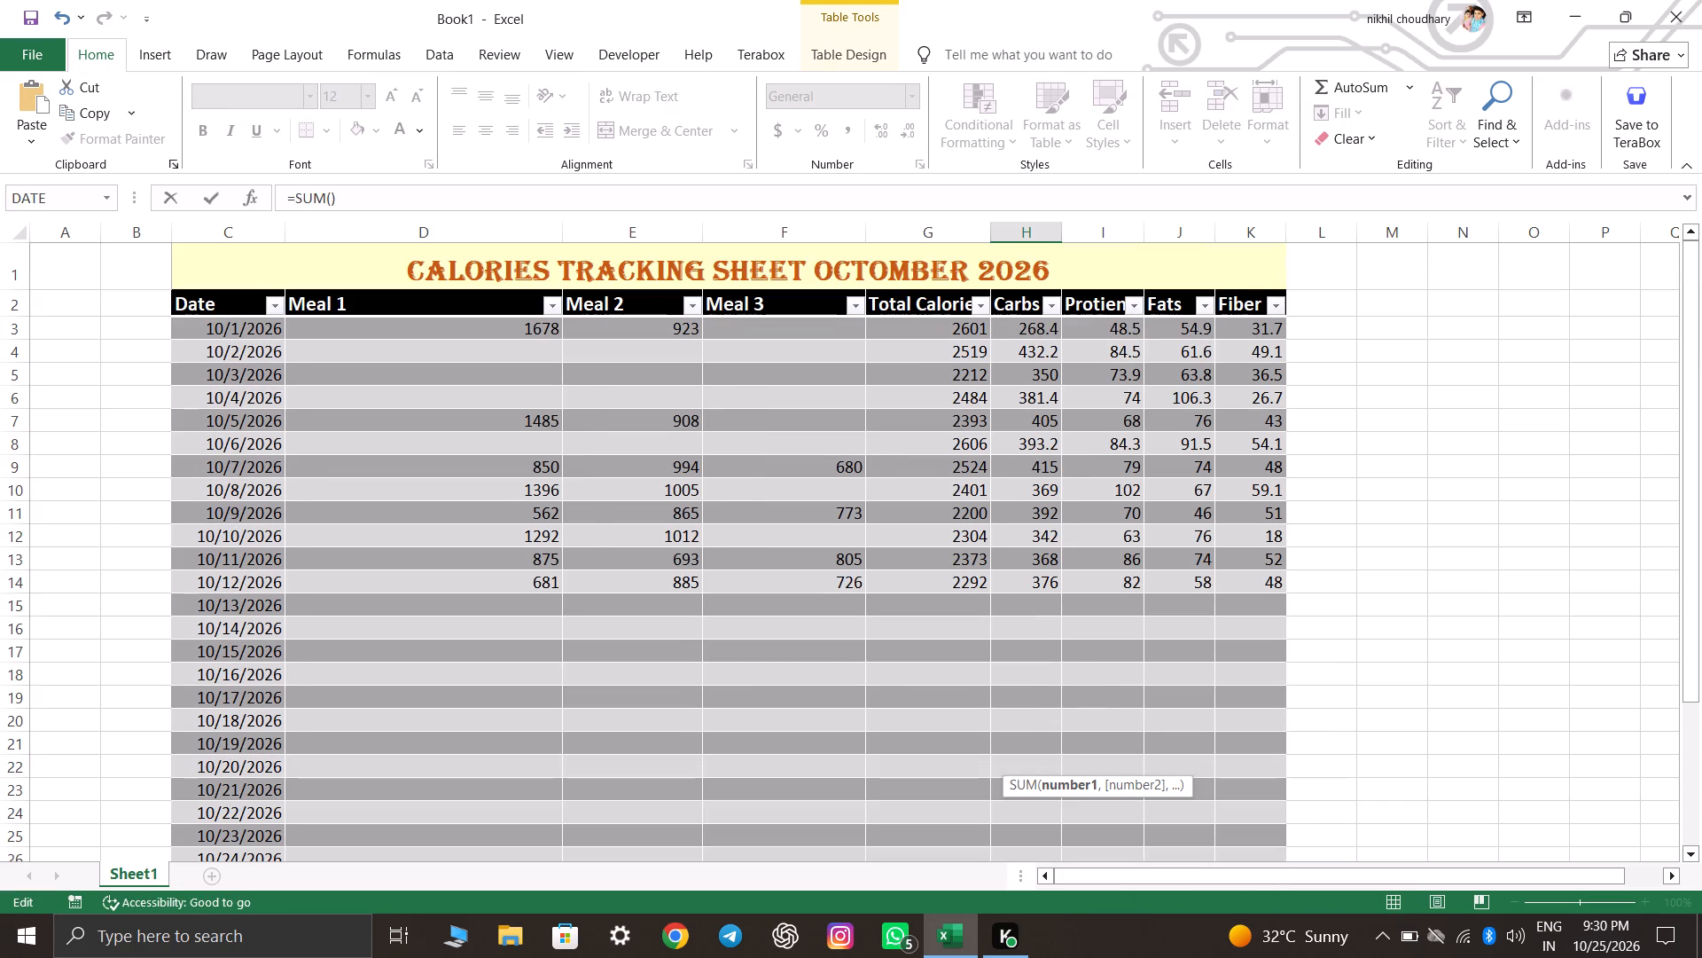
pyautogui.moveTo(1028, 328); pyautogui.dragTo(1040, 739)
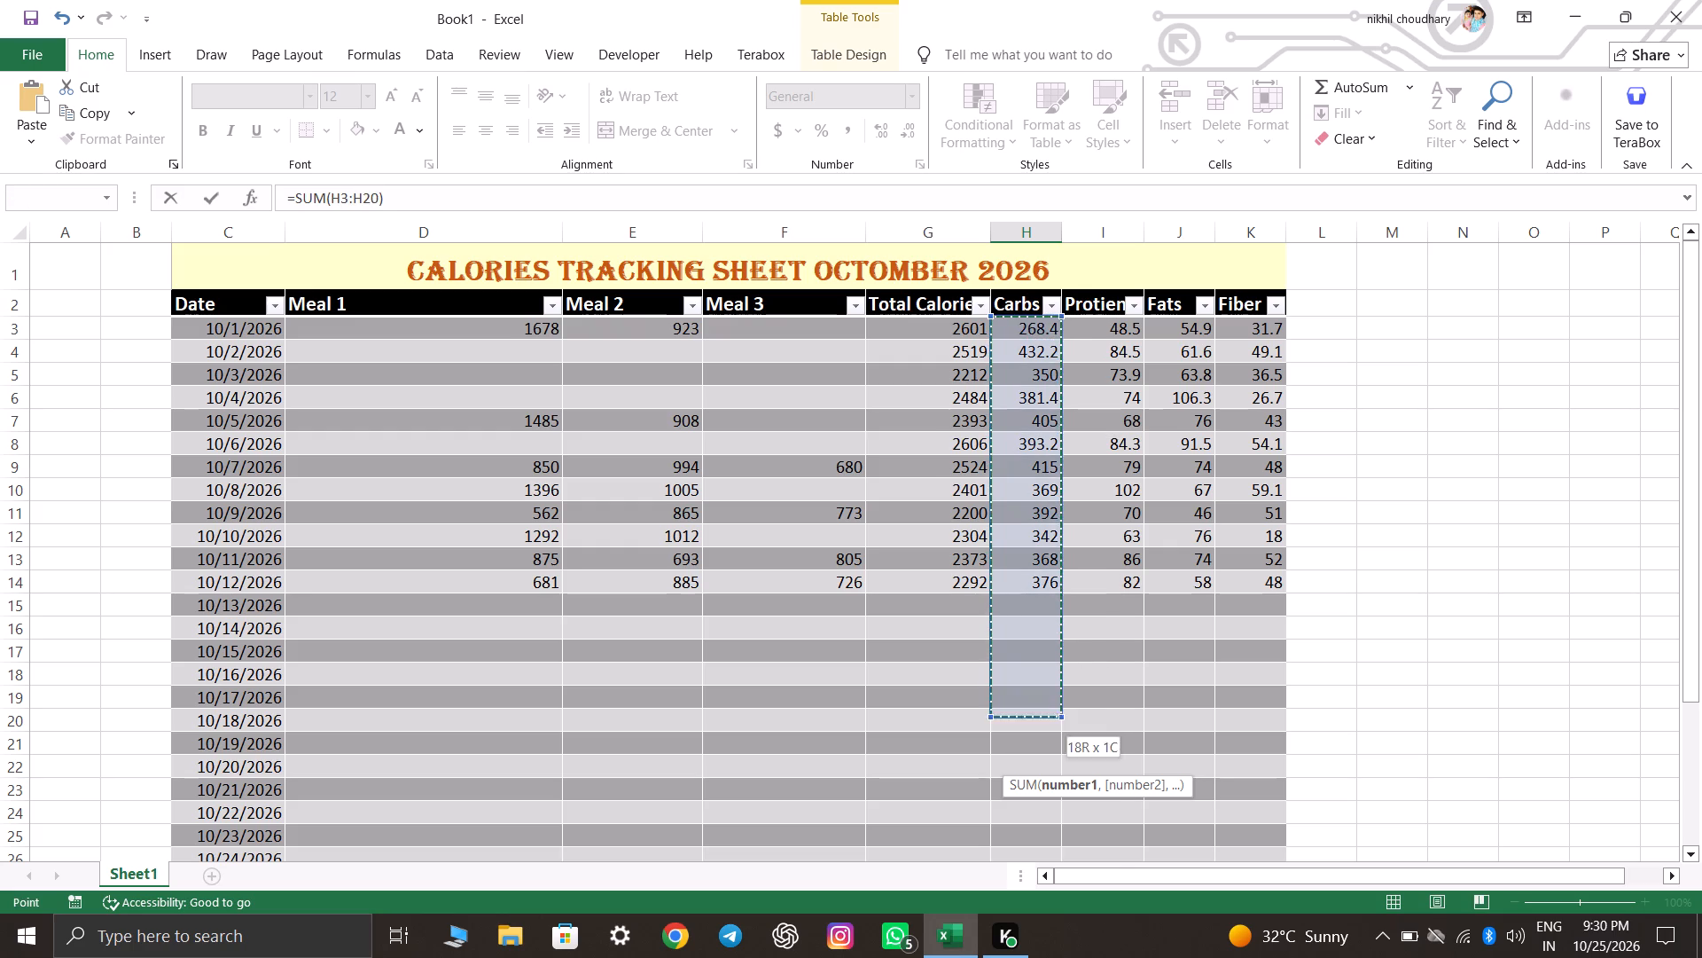
pyautogui.moveTo(1040, 739); pyautogui.dragTo(1040, 920)
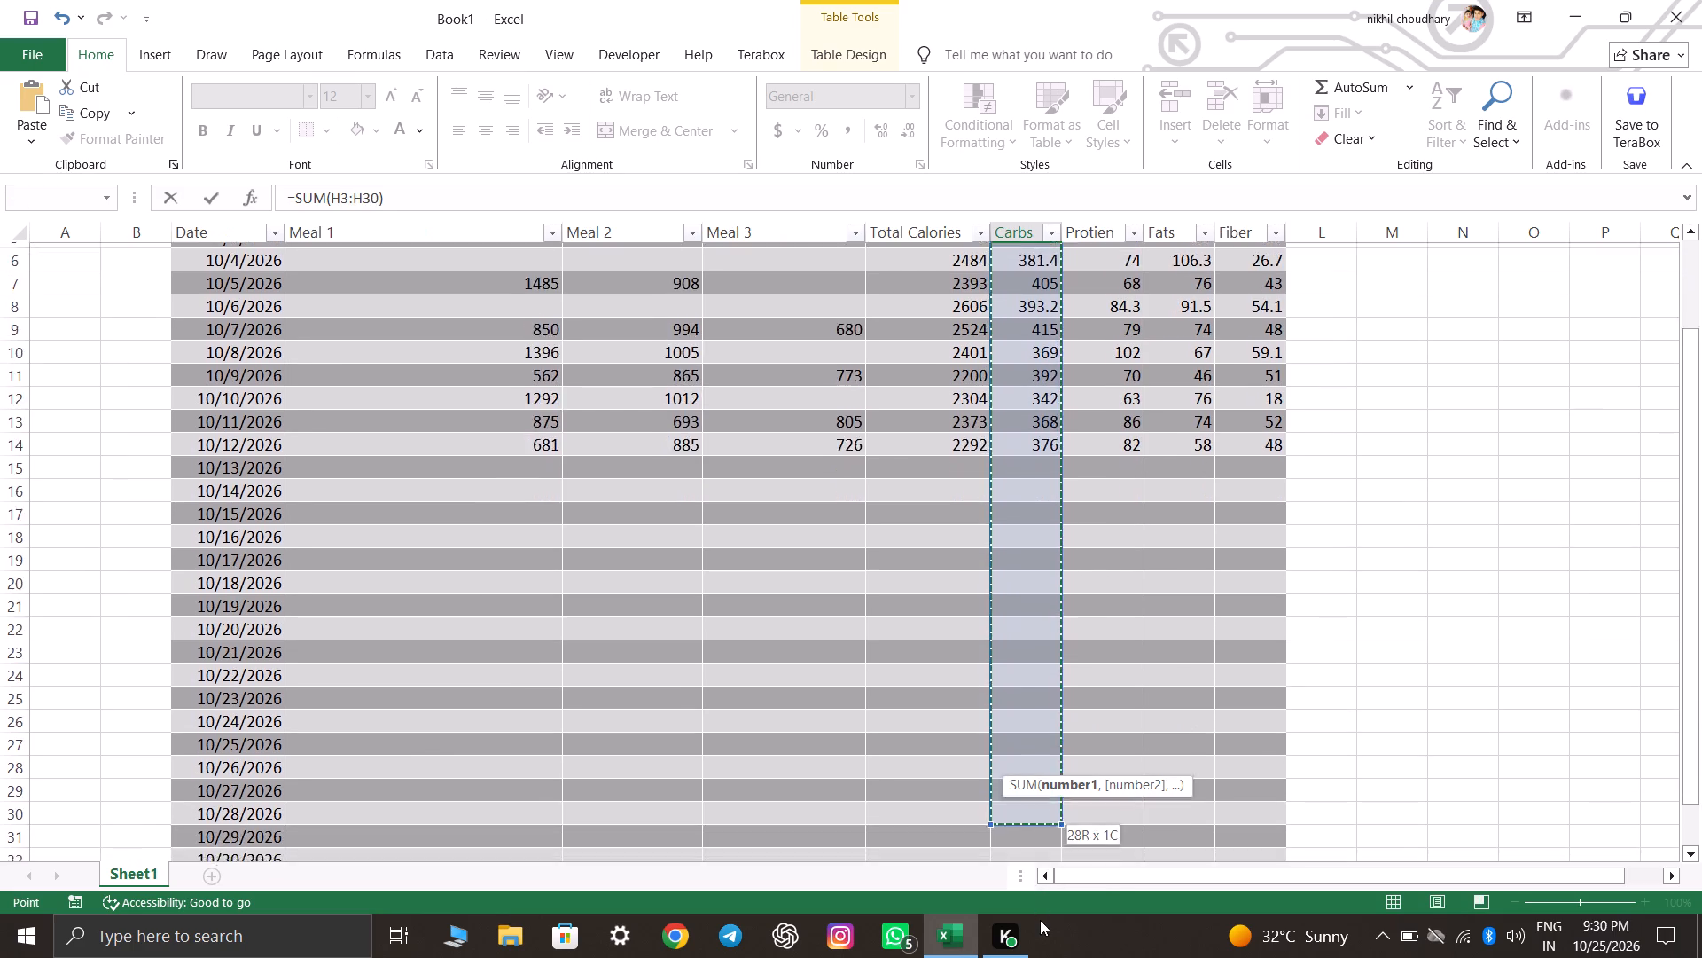
pyautogui.moveTo(1040, 920); pyautogui.dragTo(1042, 809)
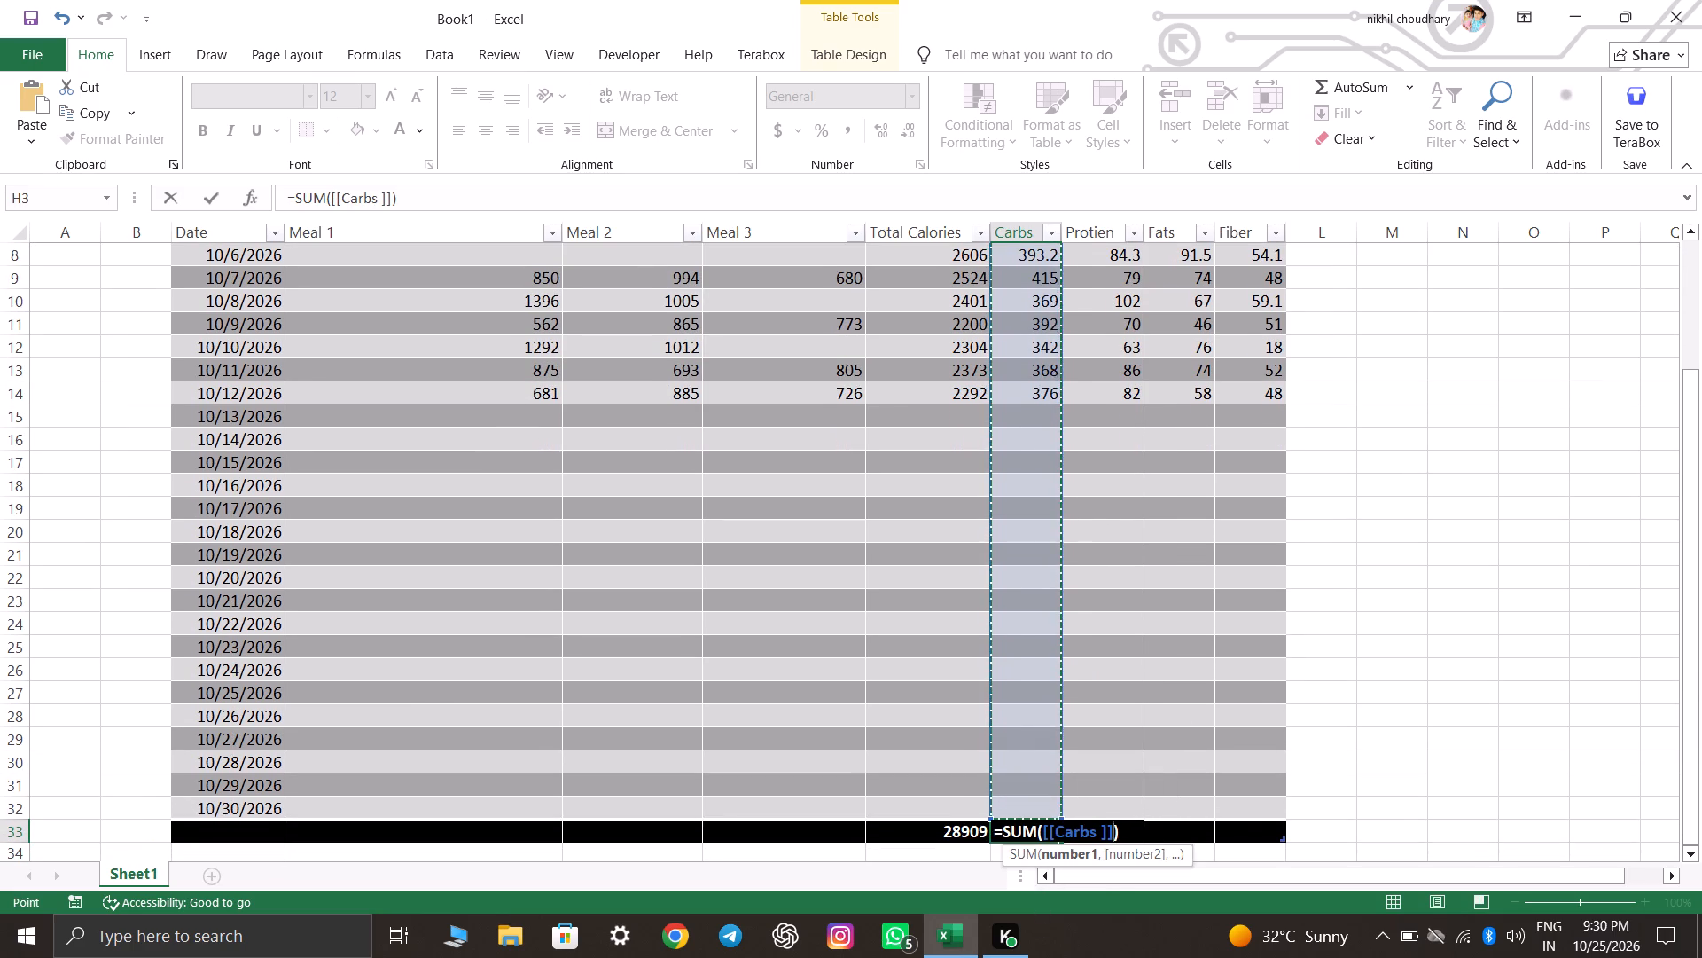
pyautogui.press('Return')
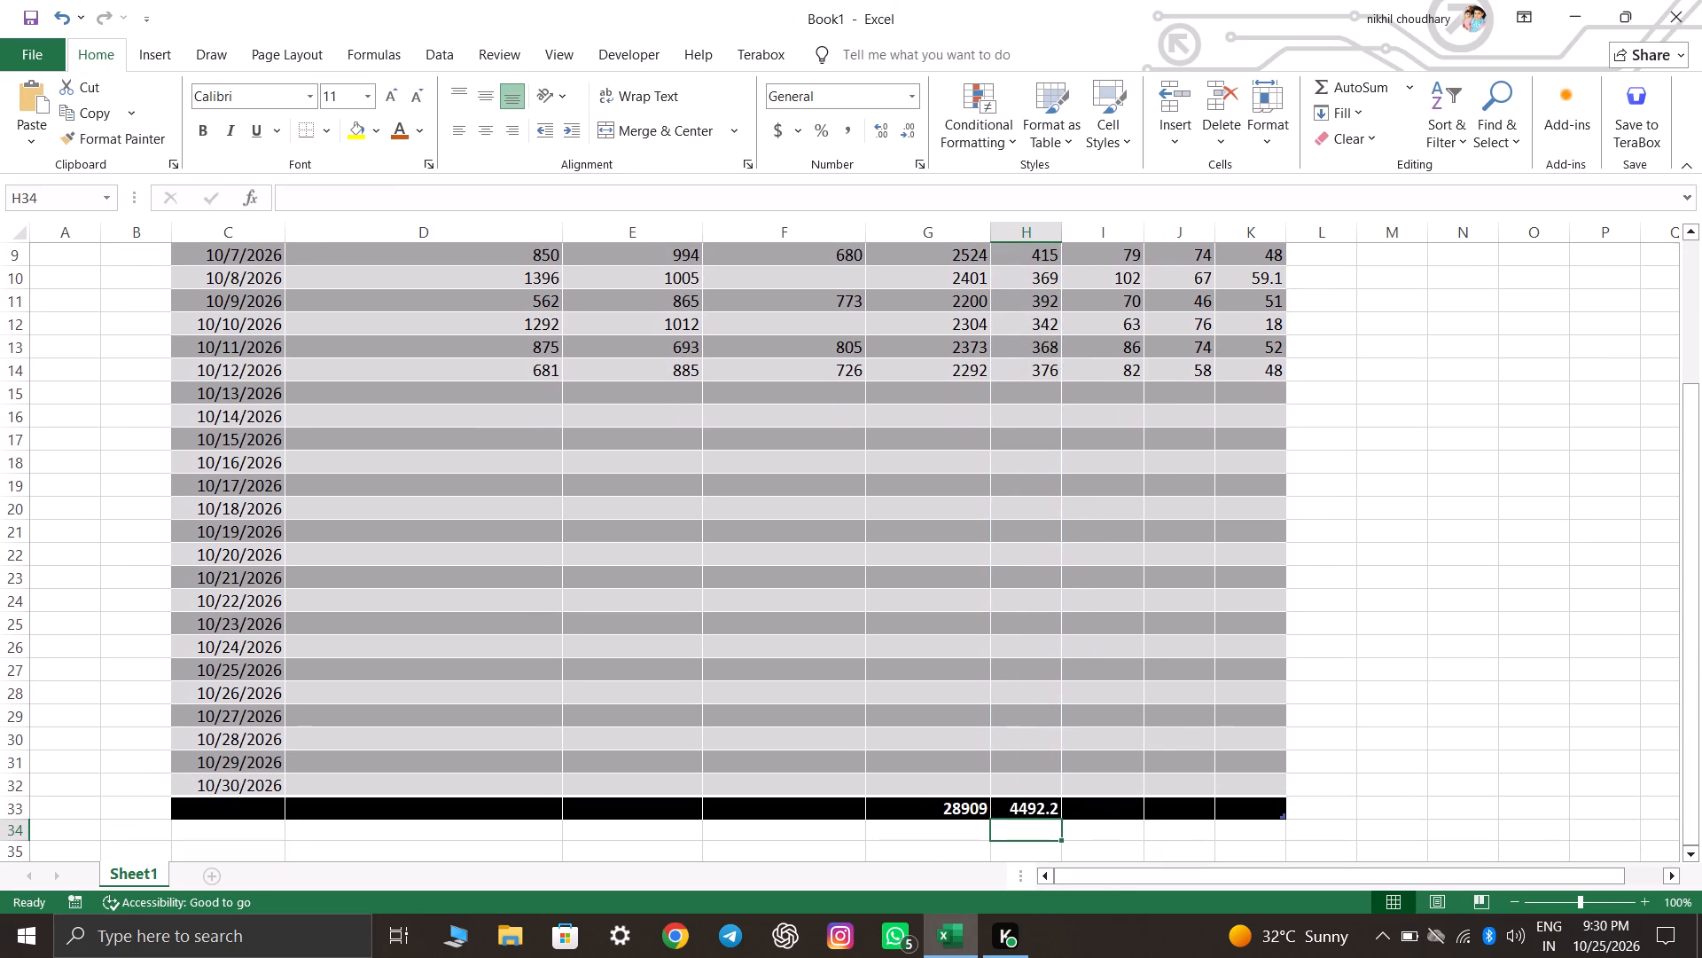
# Enter a SUM formula in I33 of the total row that totals the entire Protien column.
pyautogui.click(1091, 815)
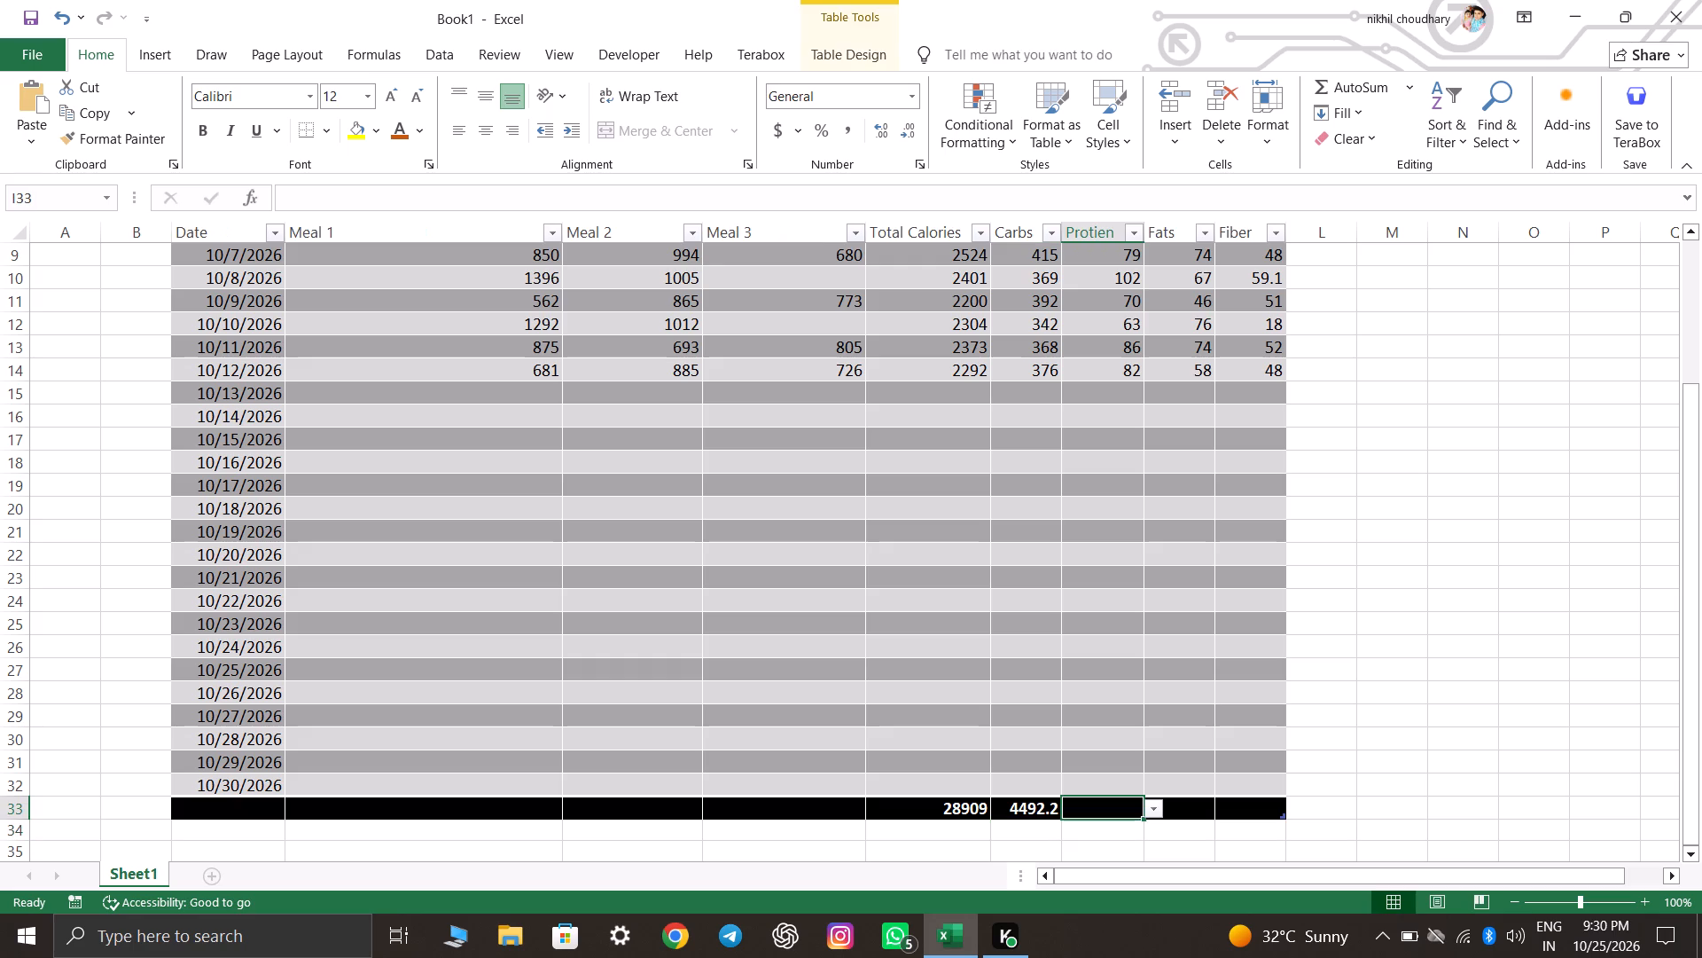
pyautogui.write('=SUM')
pyautogui.press('Tab')
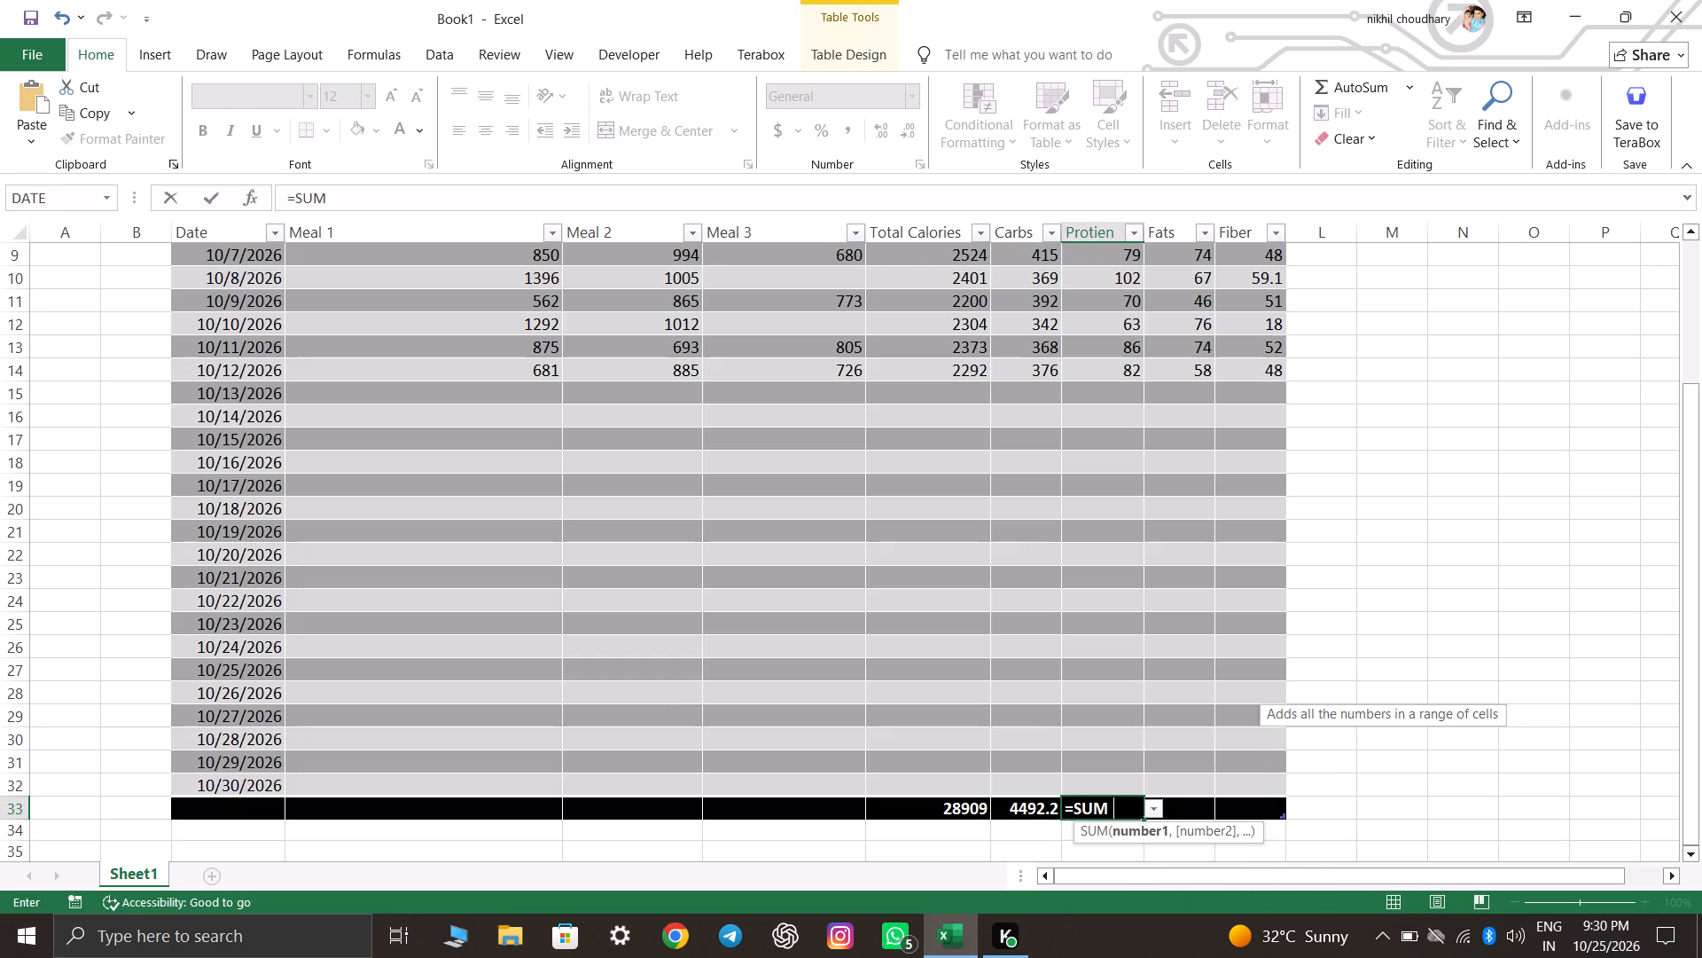
pyautogui.scroll(6, 1111, 804)
pyautogui.moveTo(1102, 325); pyautogui.dragTo(1120, 815)
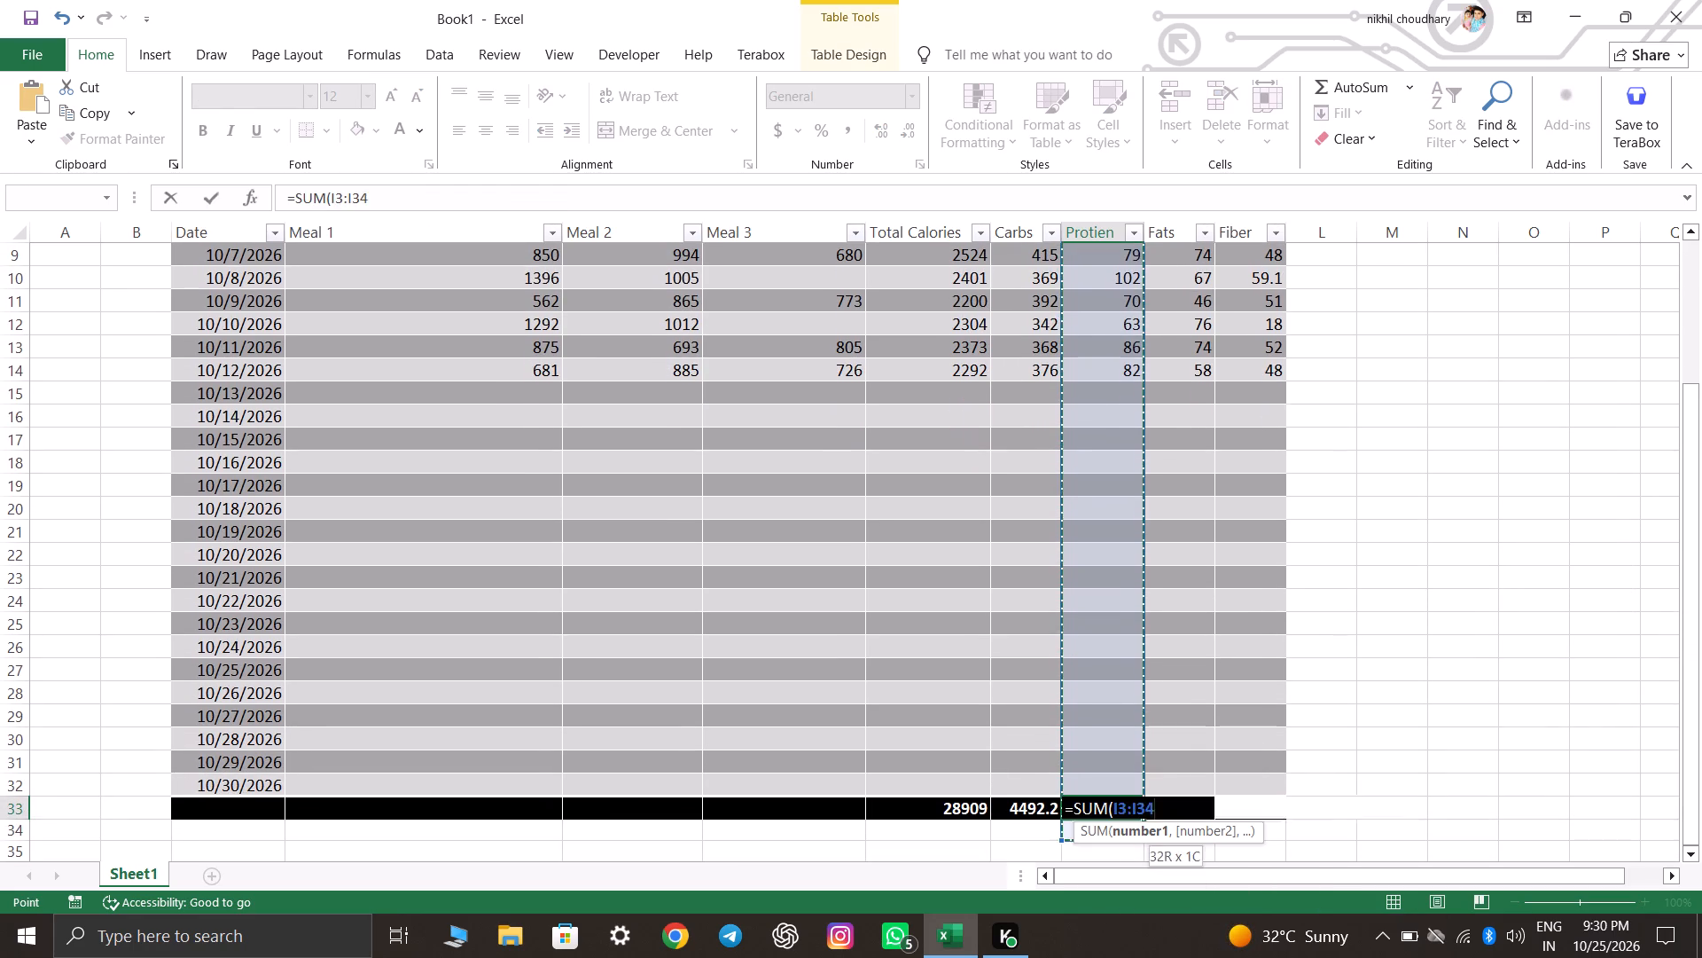
pyautogui.moveTo(1120, 815); pyautogui.dragTo(1120, 793)
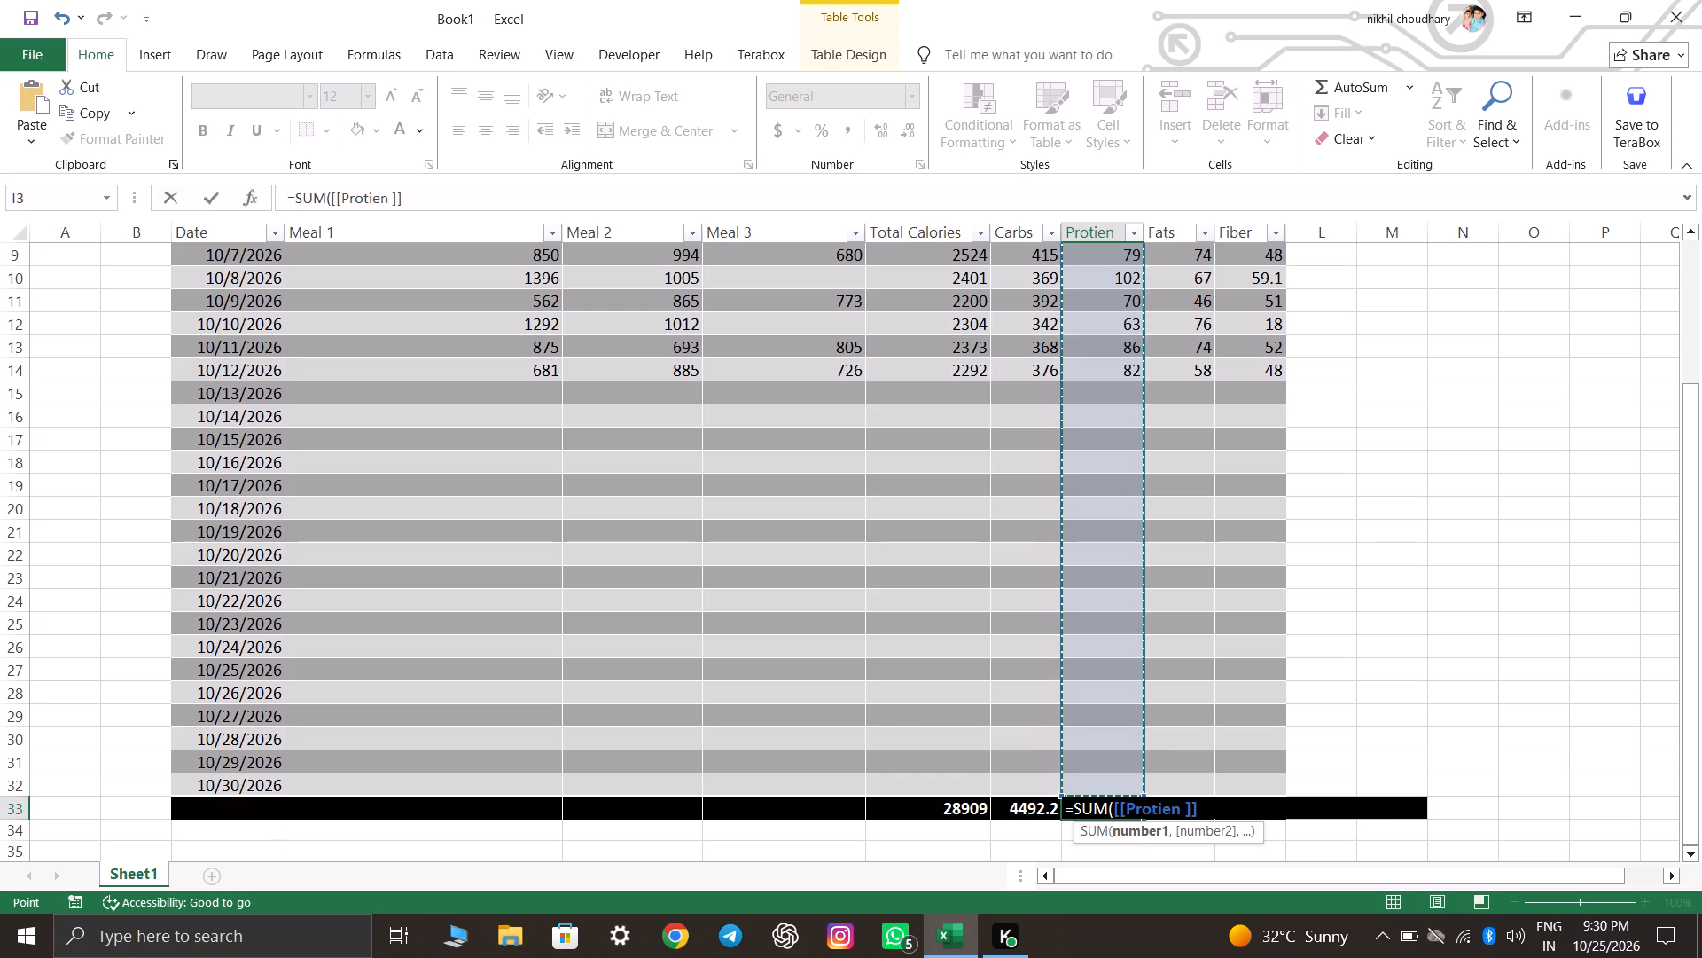
pyautogui.press('Return')
# Set the total-row function for the Fats column in J33 to Sum.
pyautogui.scroll(6, 1205, 726)
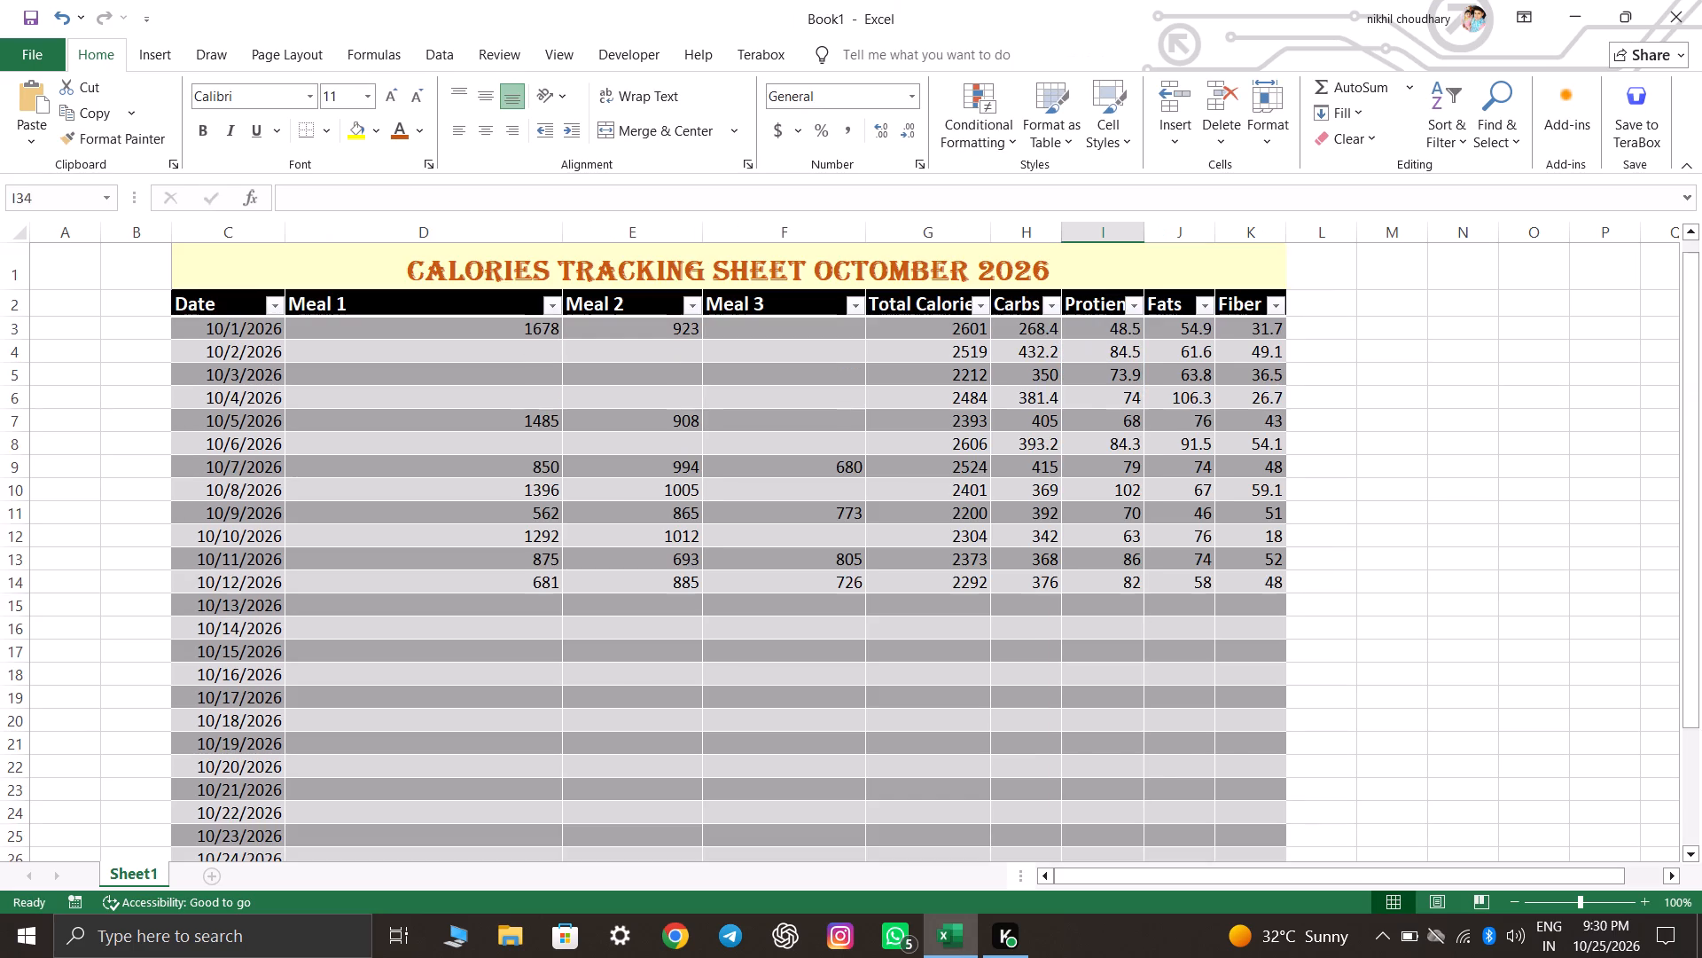
pyautogui.scroll(-5, 1200, 697)
pyautogui.doubleClick(1190, 766)
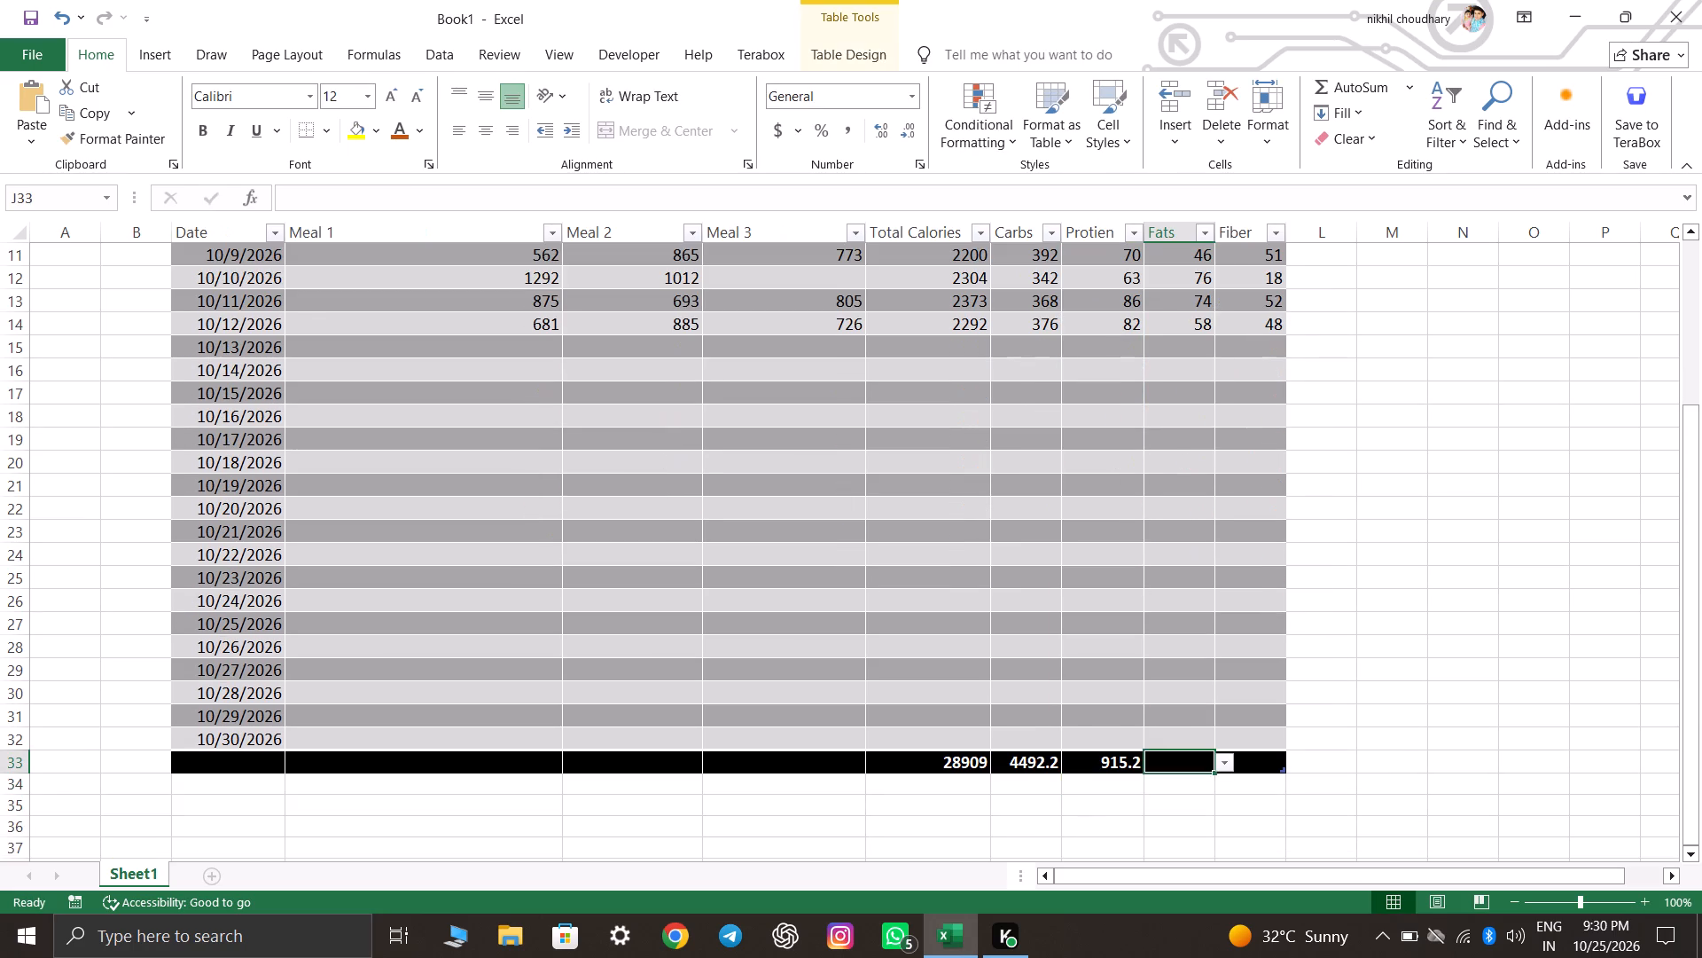
pyautogui.doubleClick(1187, 757)
pyautogui.click(1225, 758)
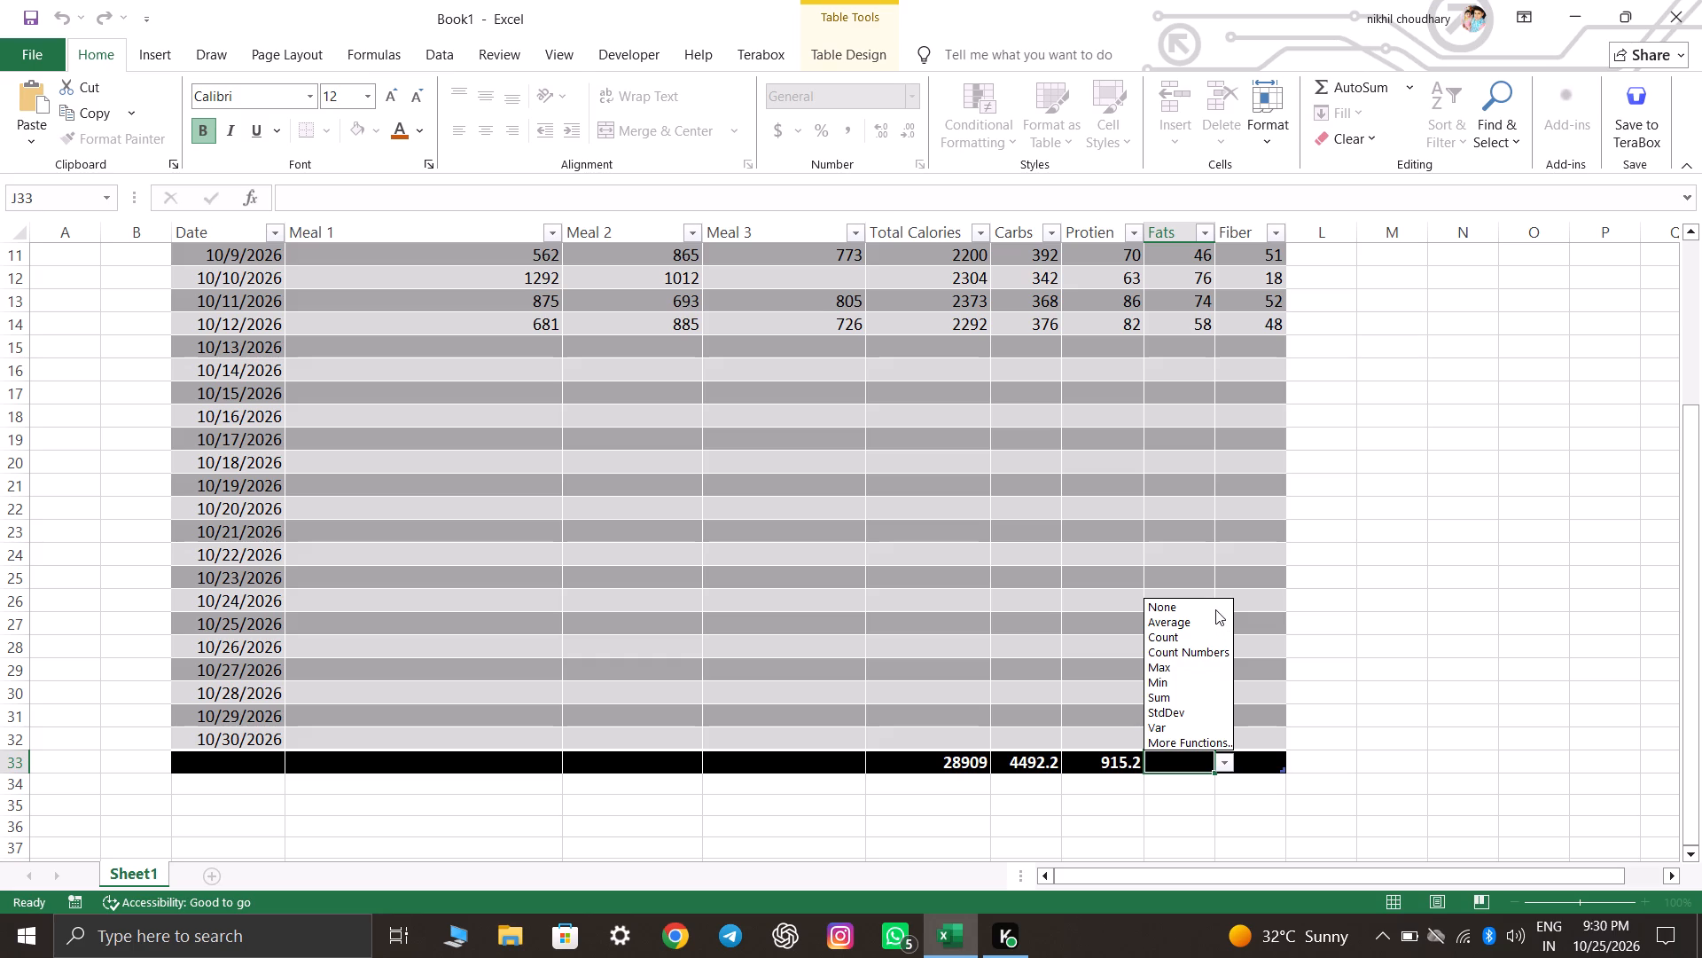
pyautogui.click(1182, 695)
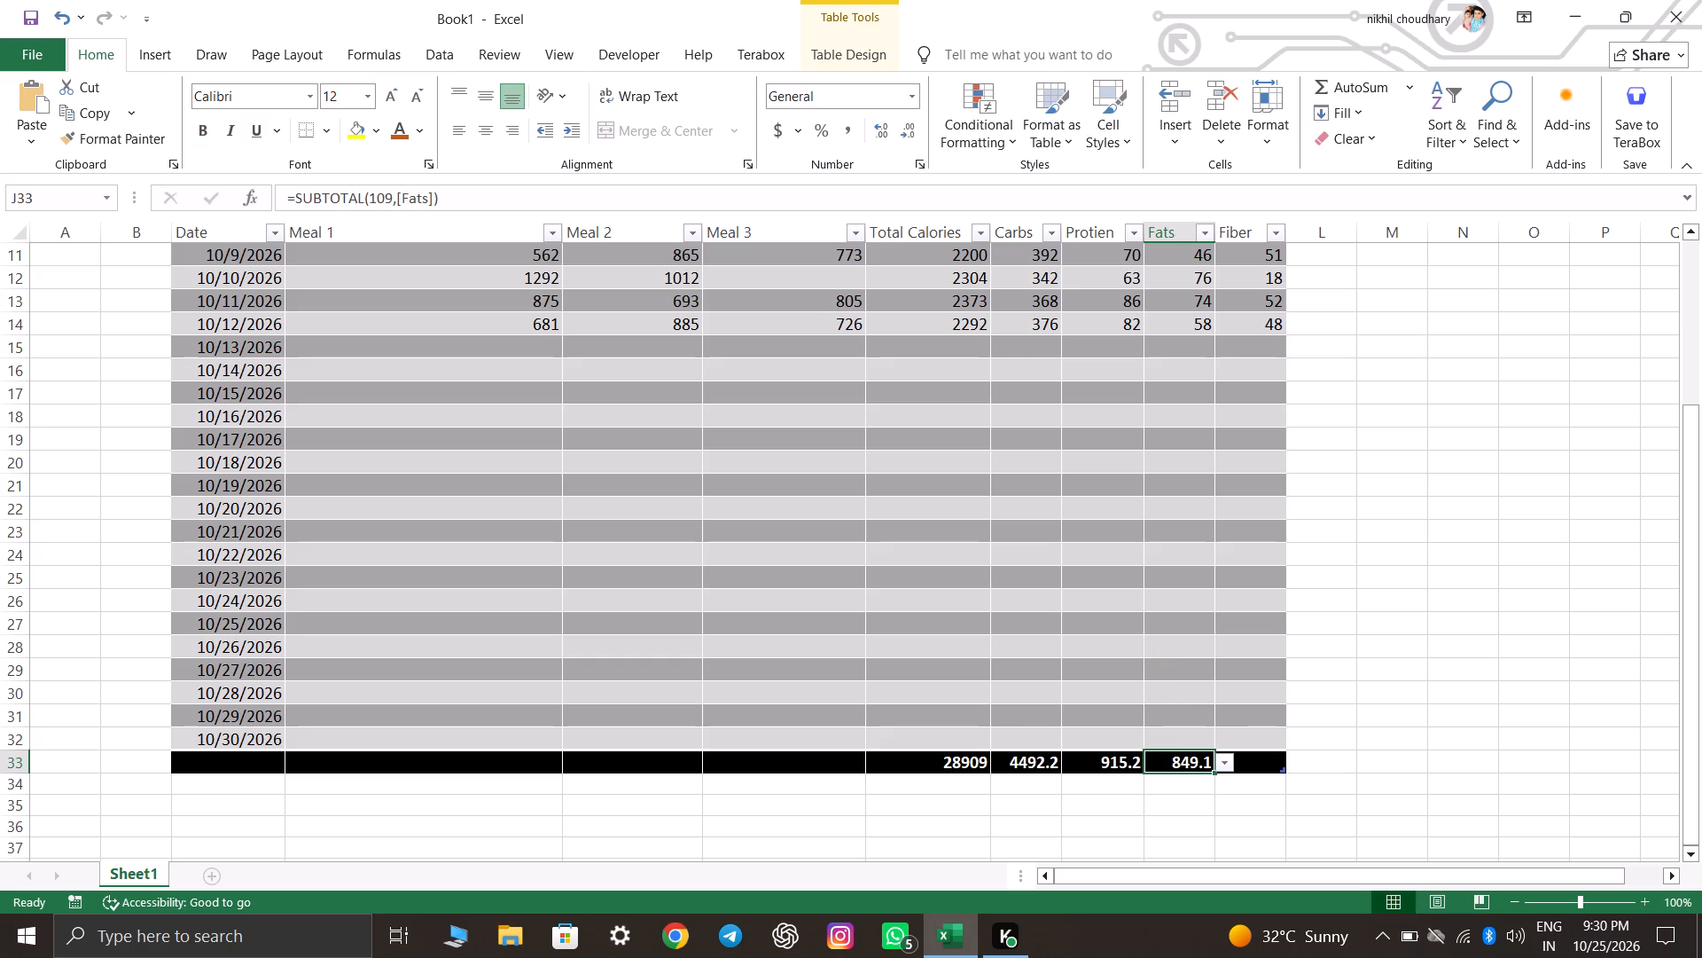
# Set the total-row function for the Fiber column in K33 to Sum.
pyautogui.click(1247, 769)
pyautogui.click(1300, 766)
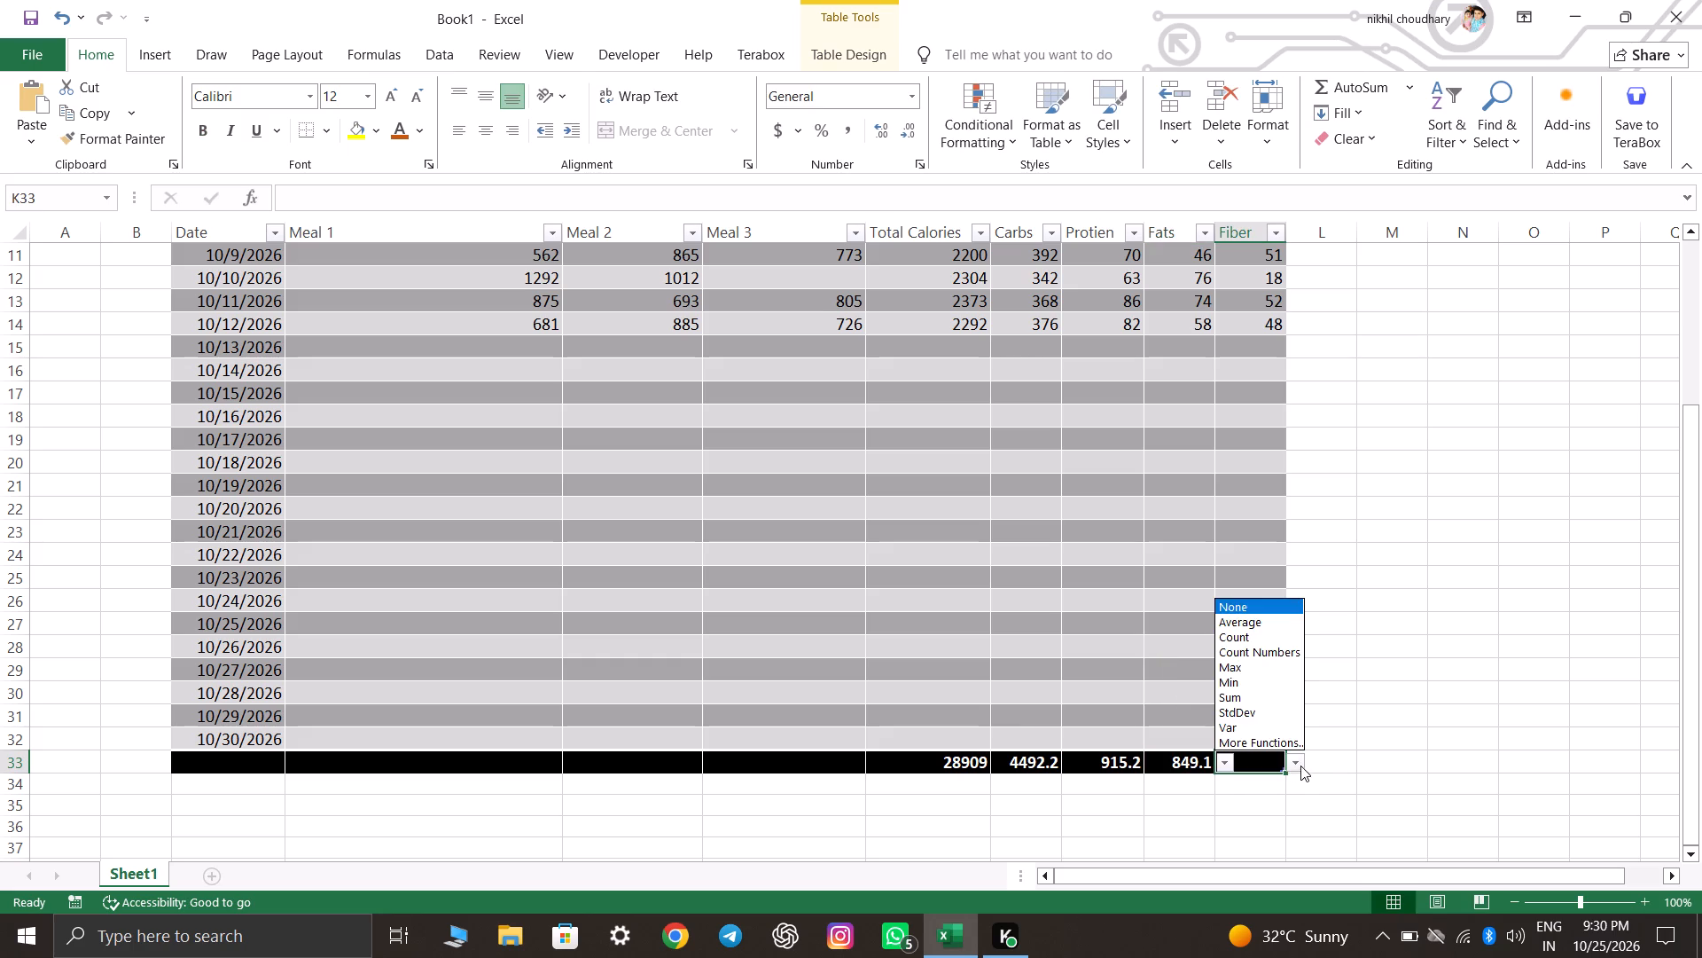
pyautogui.click(1274, 698)
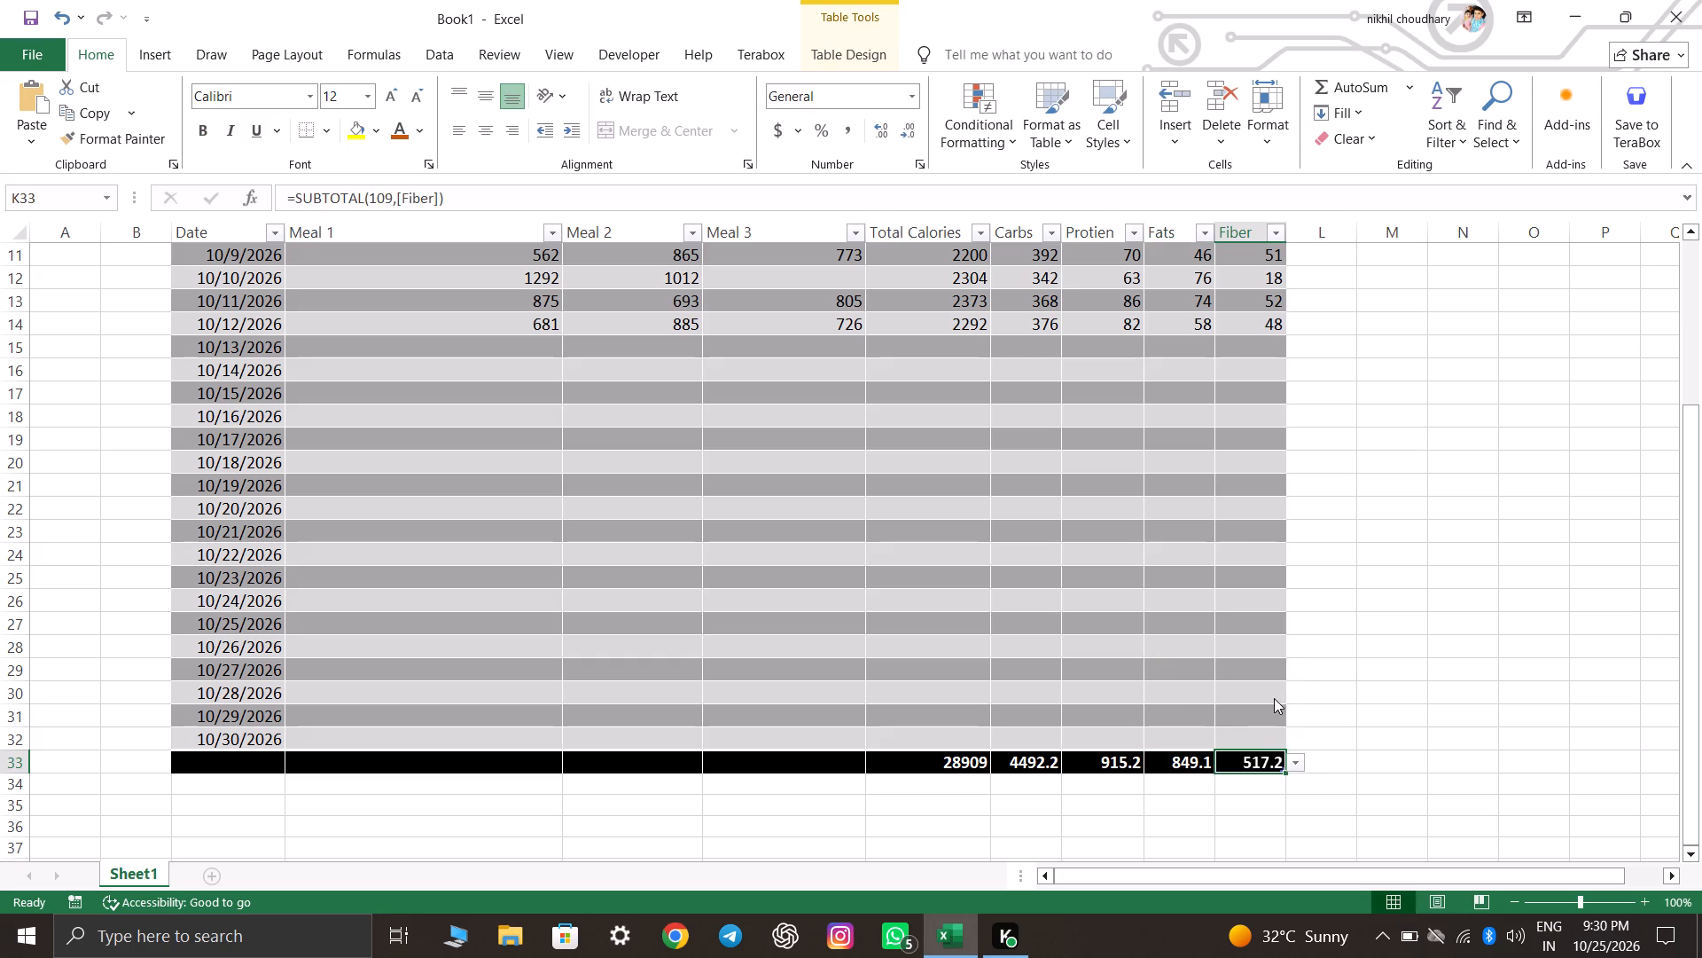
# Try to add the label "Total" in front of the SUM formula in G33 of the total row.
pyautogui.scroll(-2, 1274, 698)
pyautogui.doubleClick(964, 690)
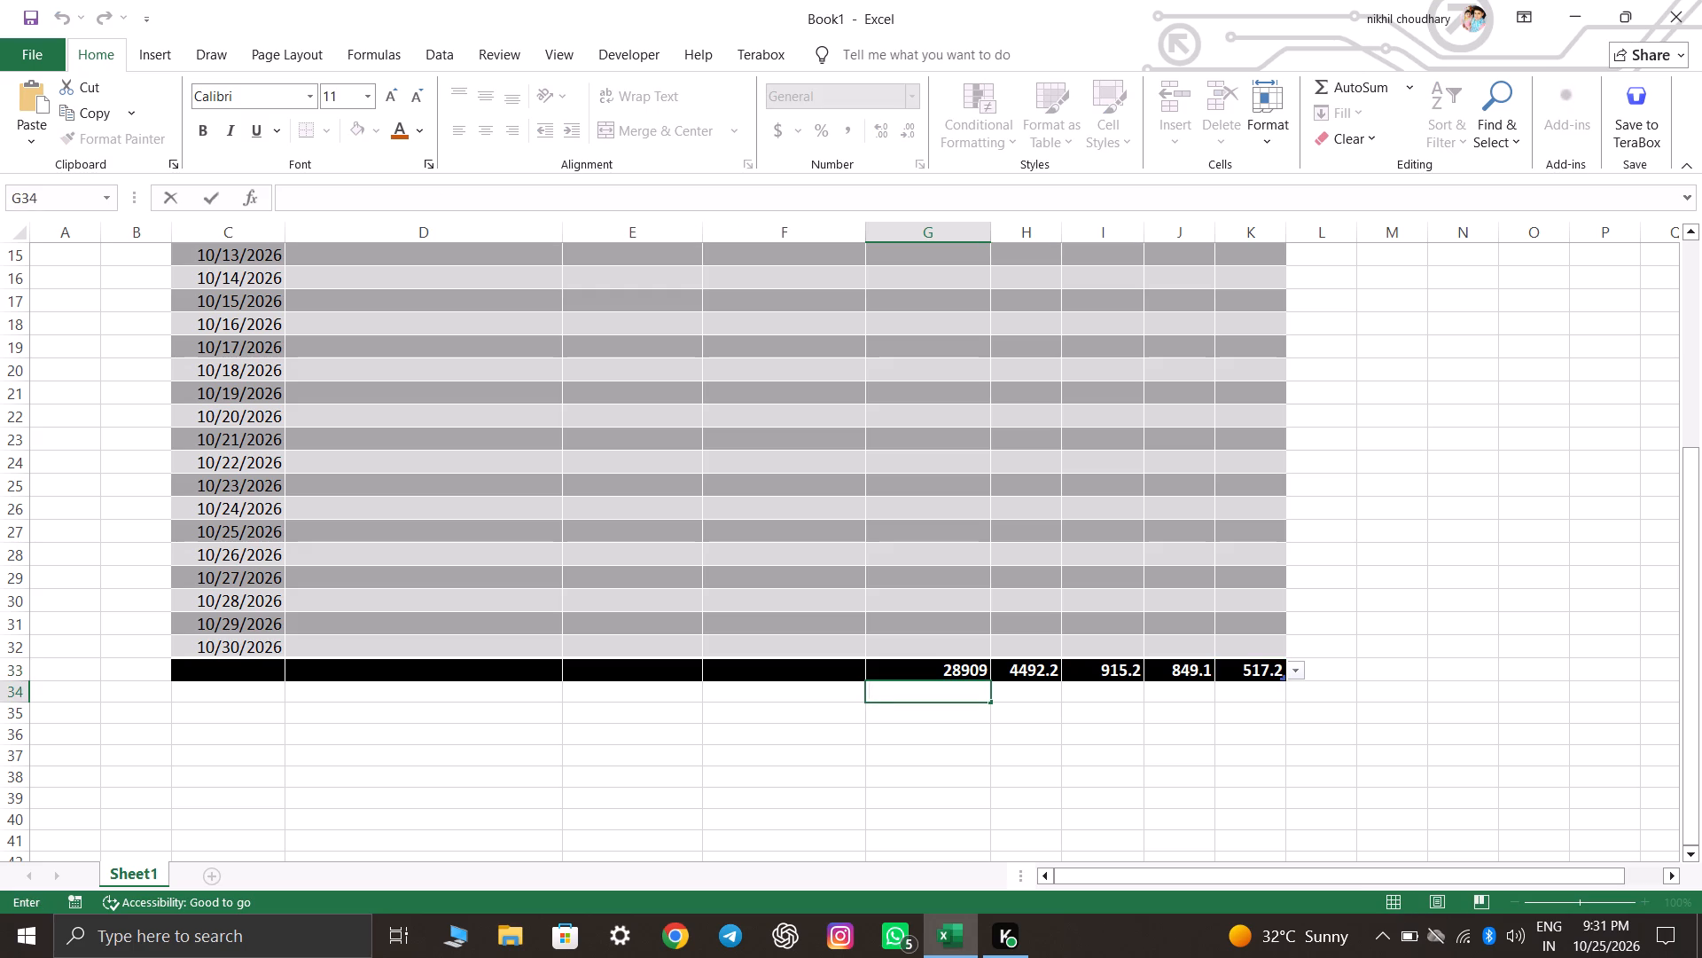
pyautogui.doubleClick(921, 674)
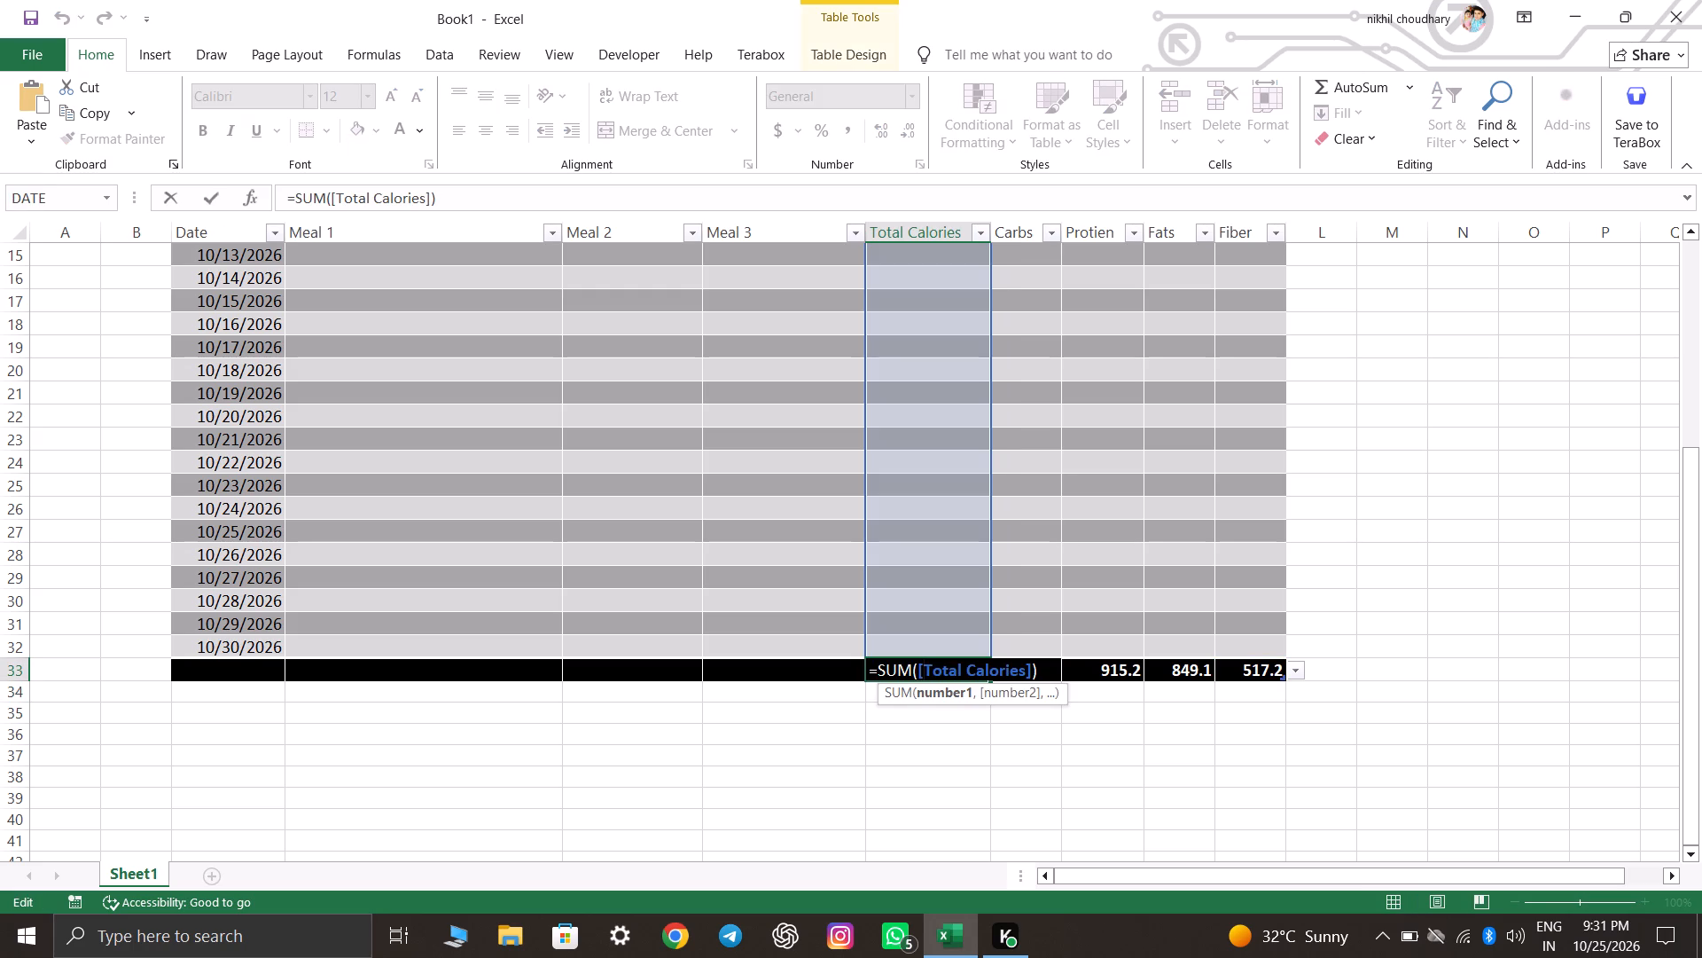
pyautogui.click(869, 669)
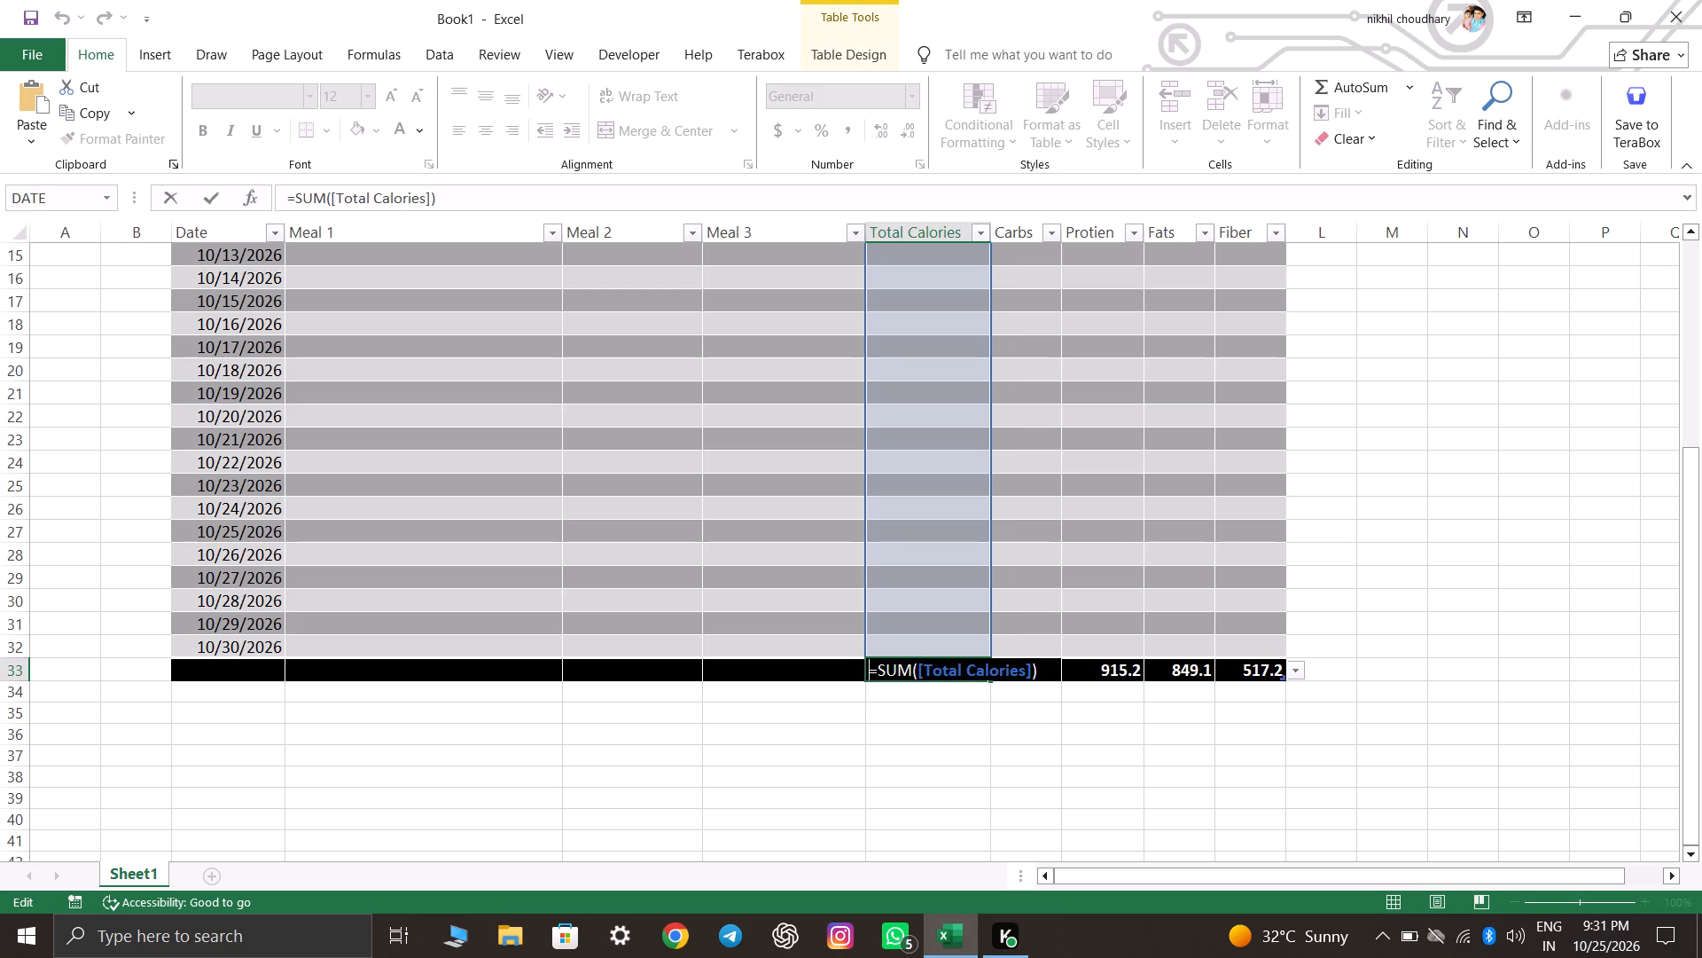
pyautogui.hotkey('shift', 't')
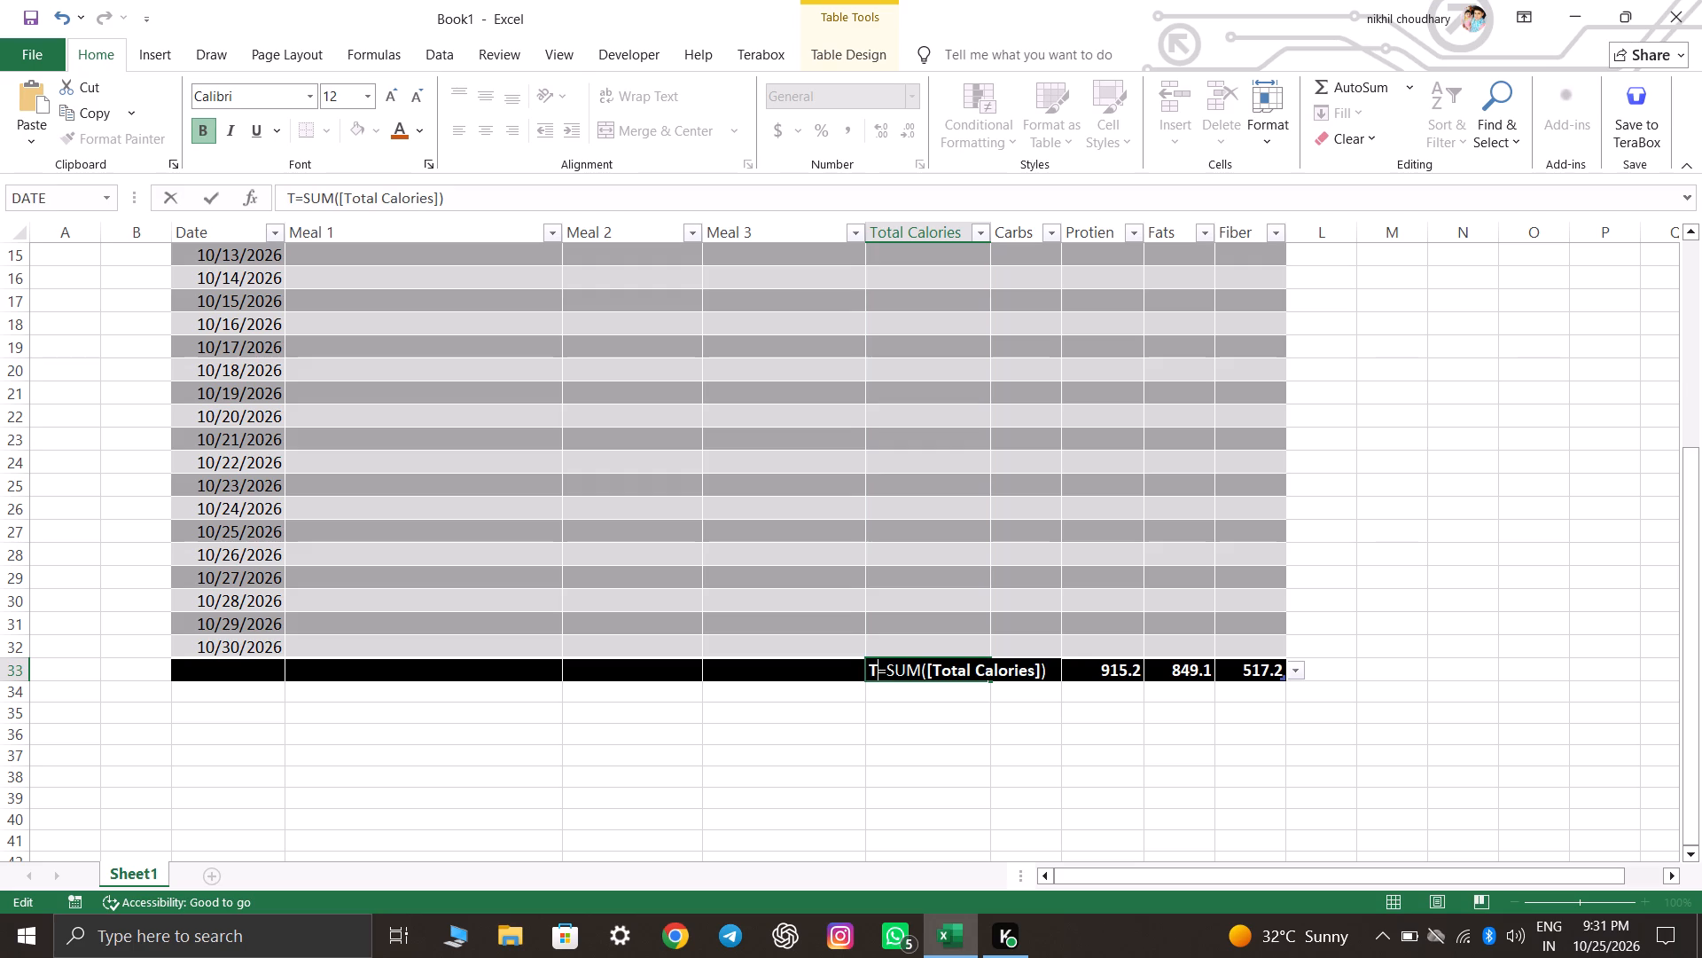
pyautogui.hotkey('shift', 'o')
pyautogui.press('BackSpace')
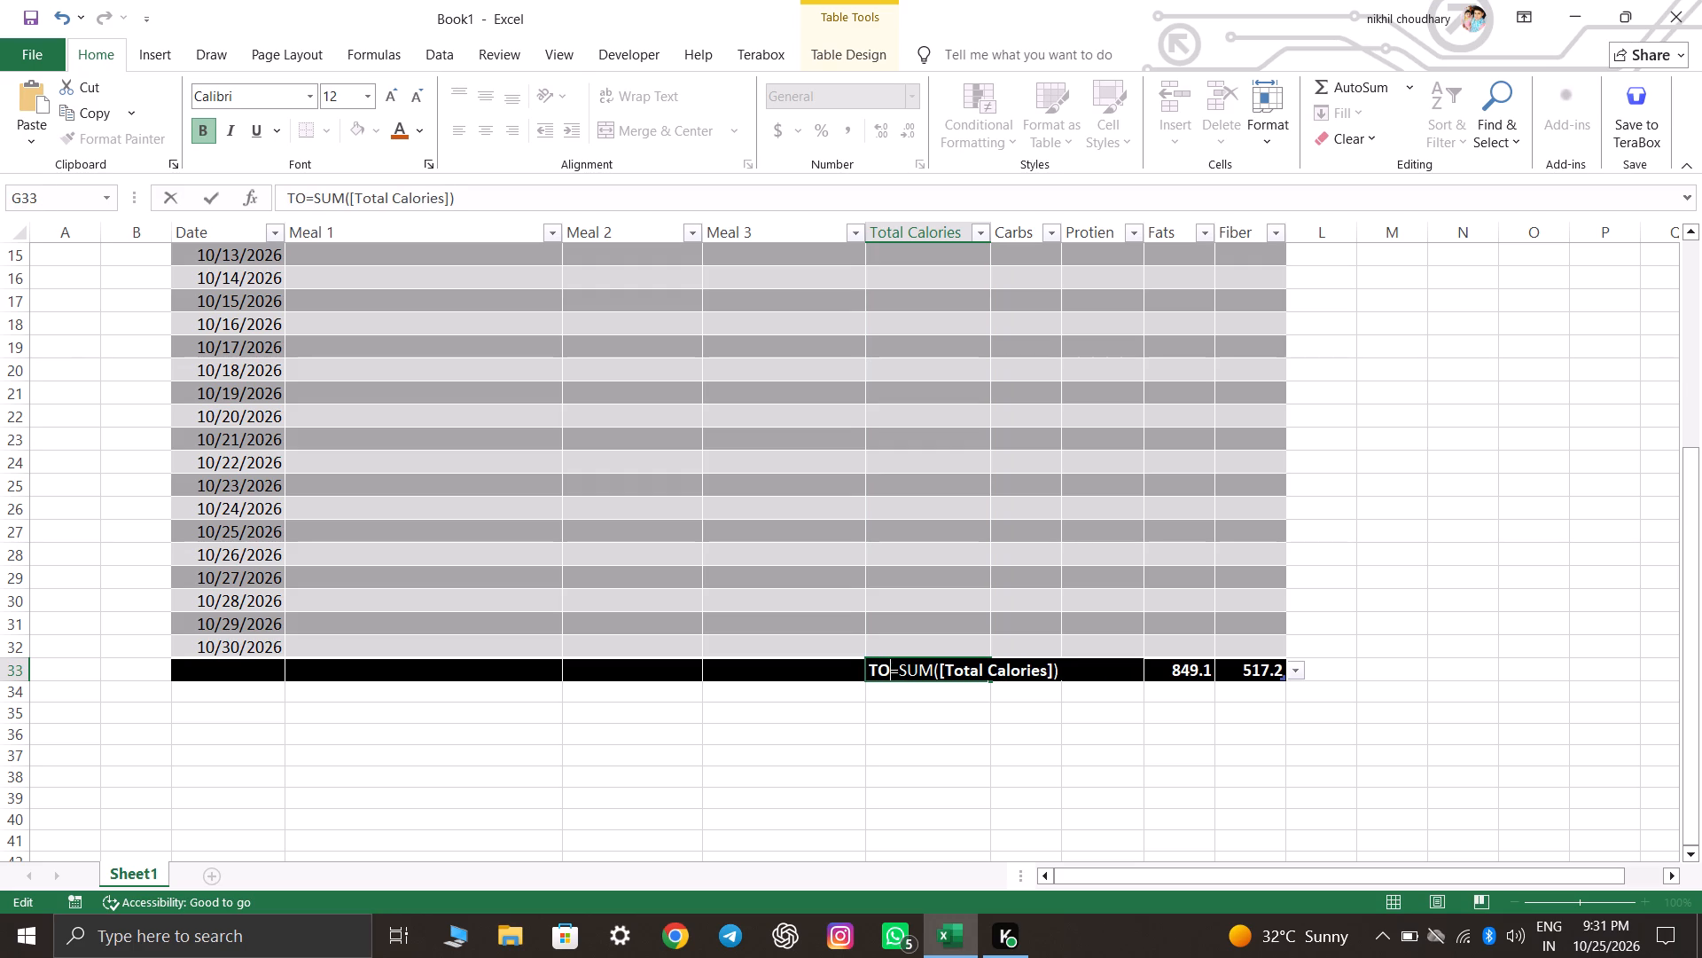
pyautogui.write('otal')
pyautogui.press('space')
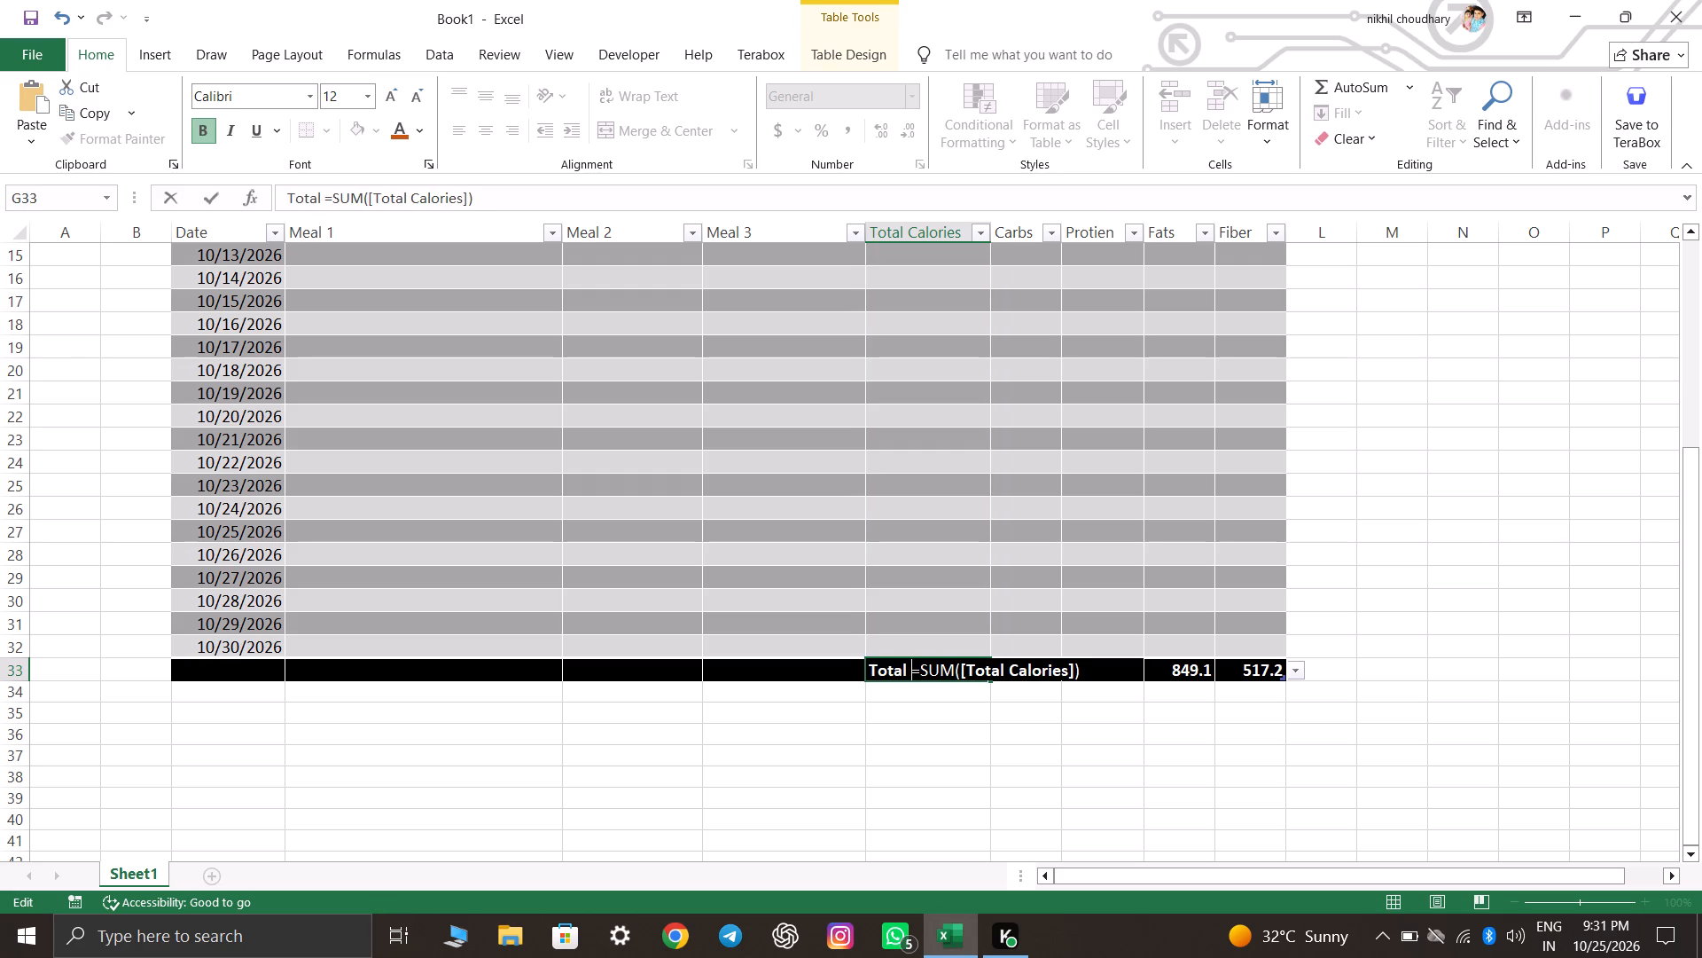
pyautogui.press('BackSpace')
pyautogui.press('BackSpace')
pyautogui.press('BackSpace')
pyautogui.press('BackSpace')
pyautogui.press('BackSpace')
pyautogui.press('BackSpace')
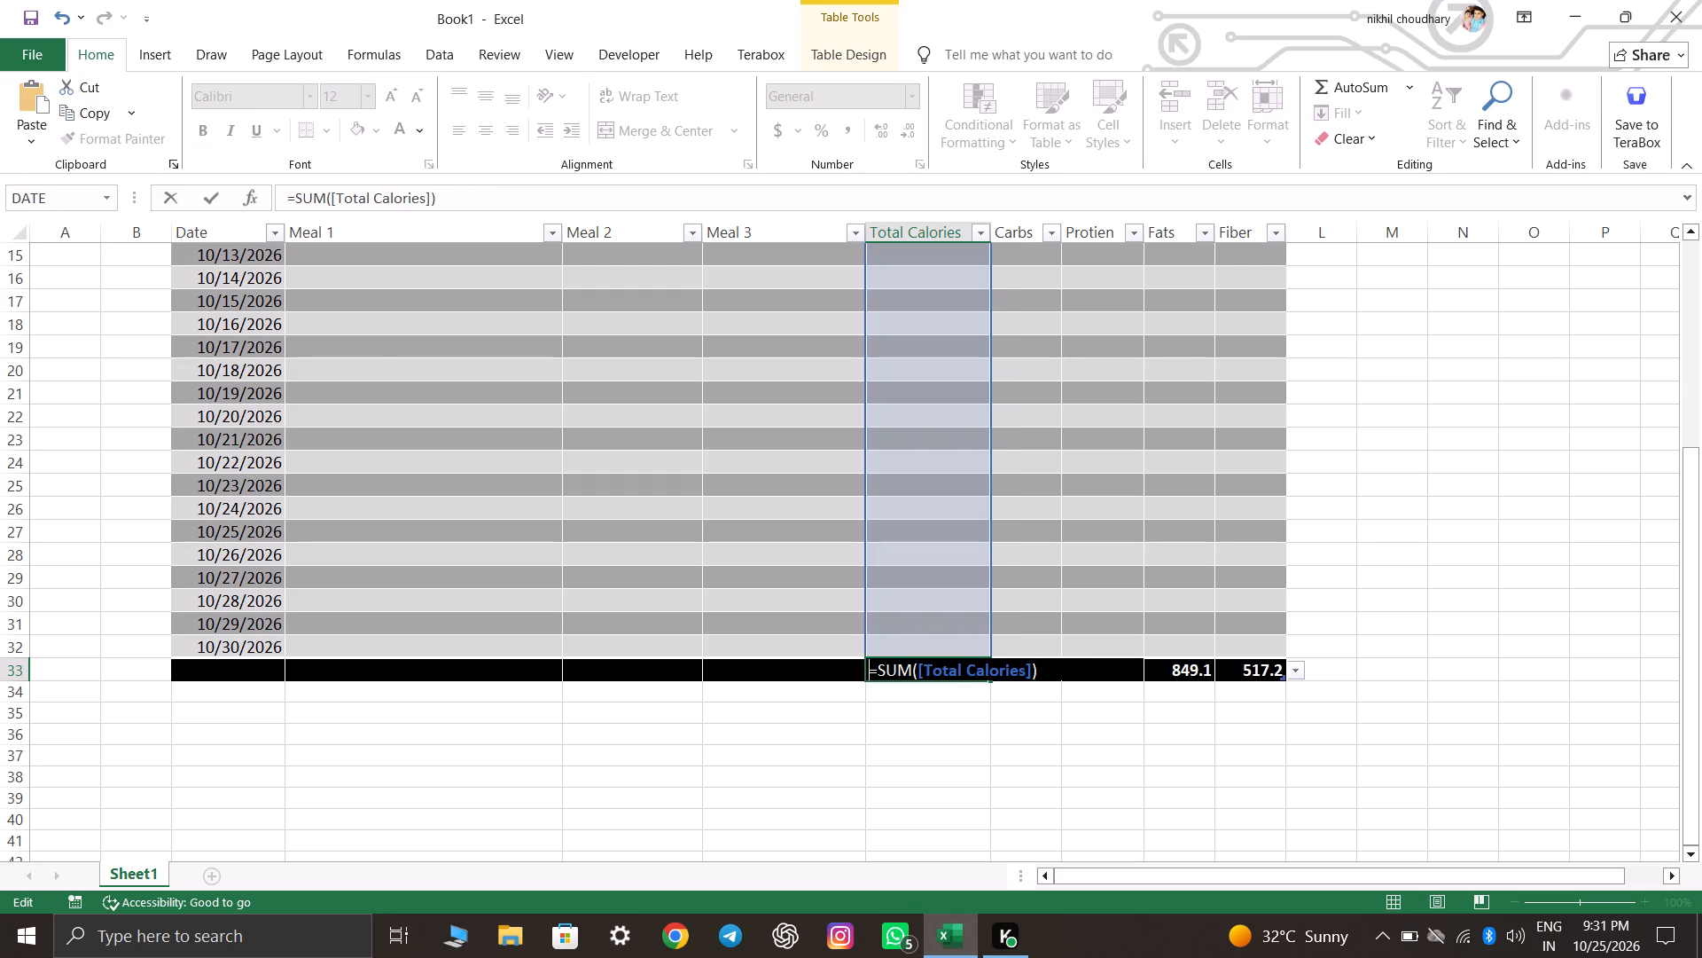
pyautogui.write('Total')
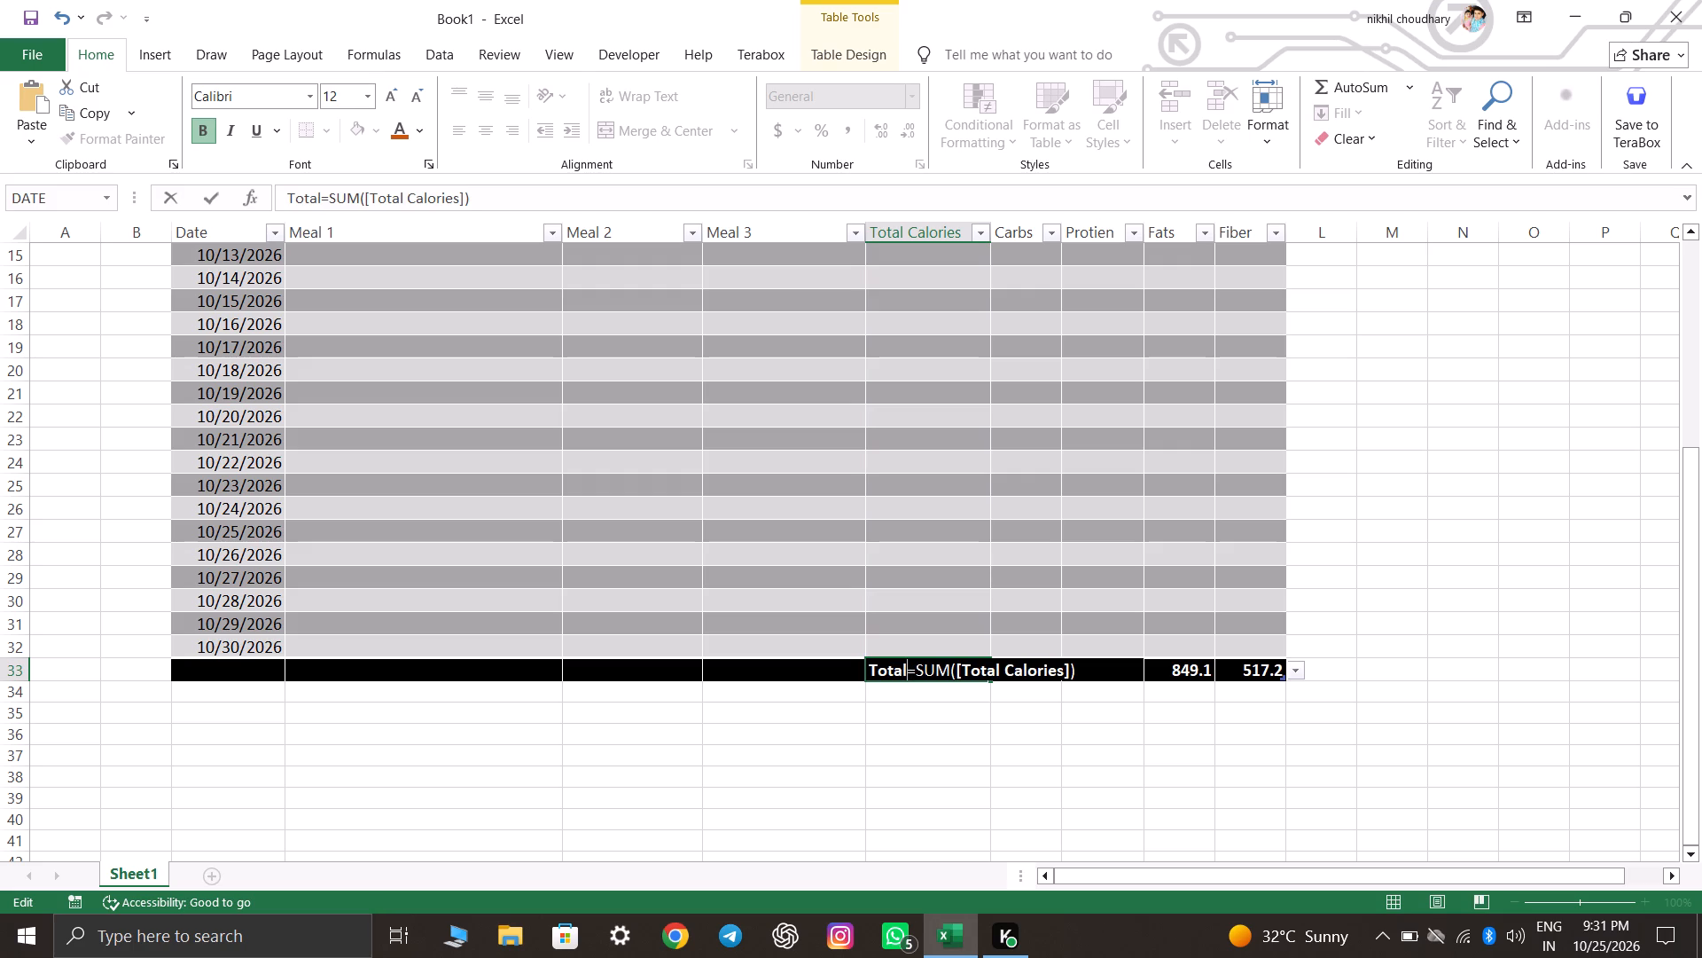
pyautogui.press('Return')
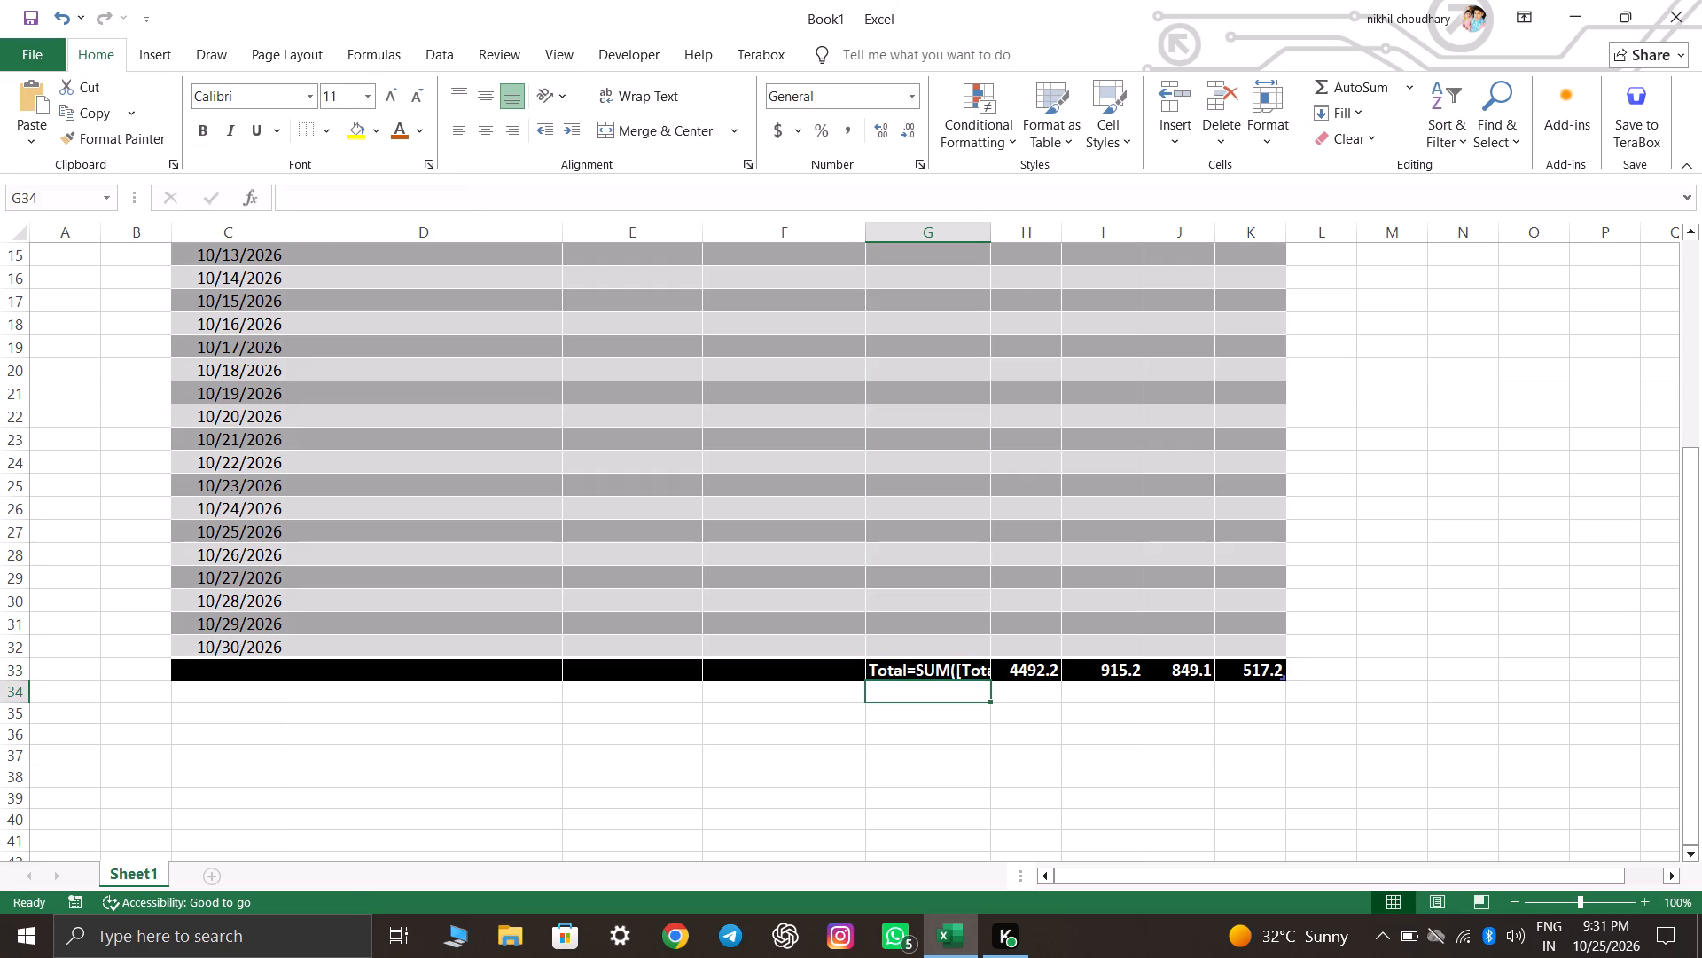
# Widen column G slightly so the full "Total Calories" header fits beside its filter arrow.
pyautogui.scroll(12, 1216, 549)
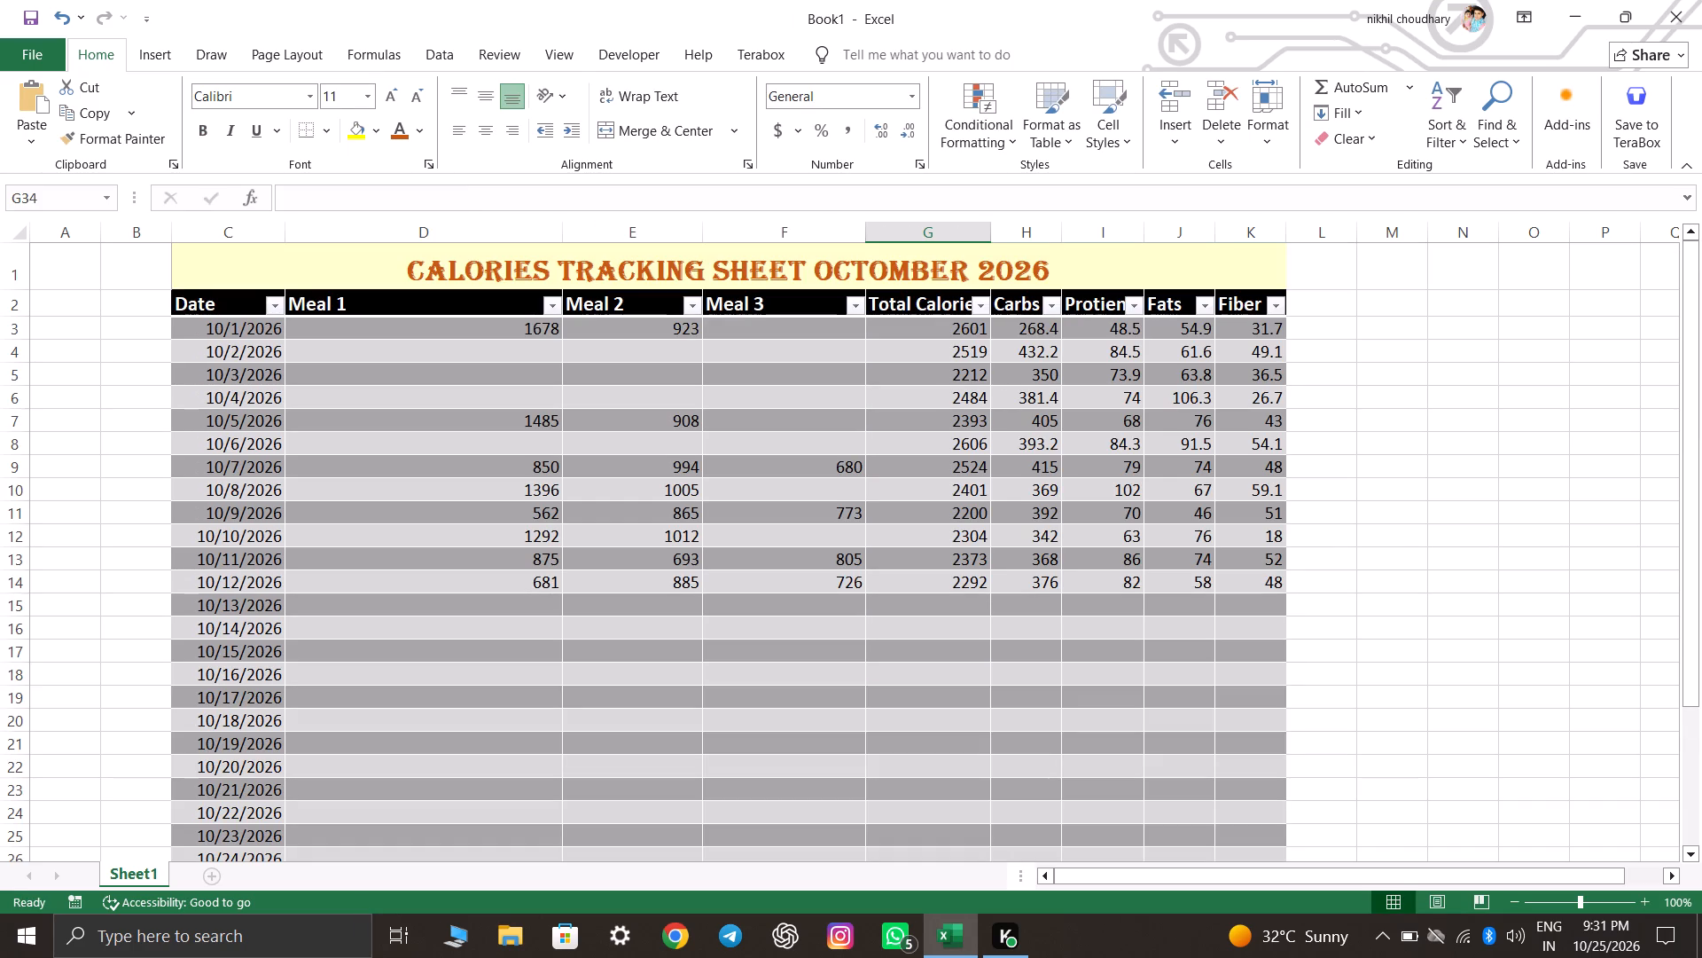
pyautogui.moveTo(990, 222); pyautogui.dragTo(1017, 226)
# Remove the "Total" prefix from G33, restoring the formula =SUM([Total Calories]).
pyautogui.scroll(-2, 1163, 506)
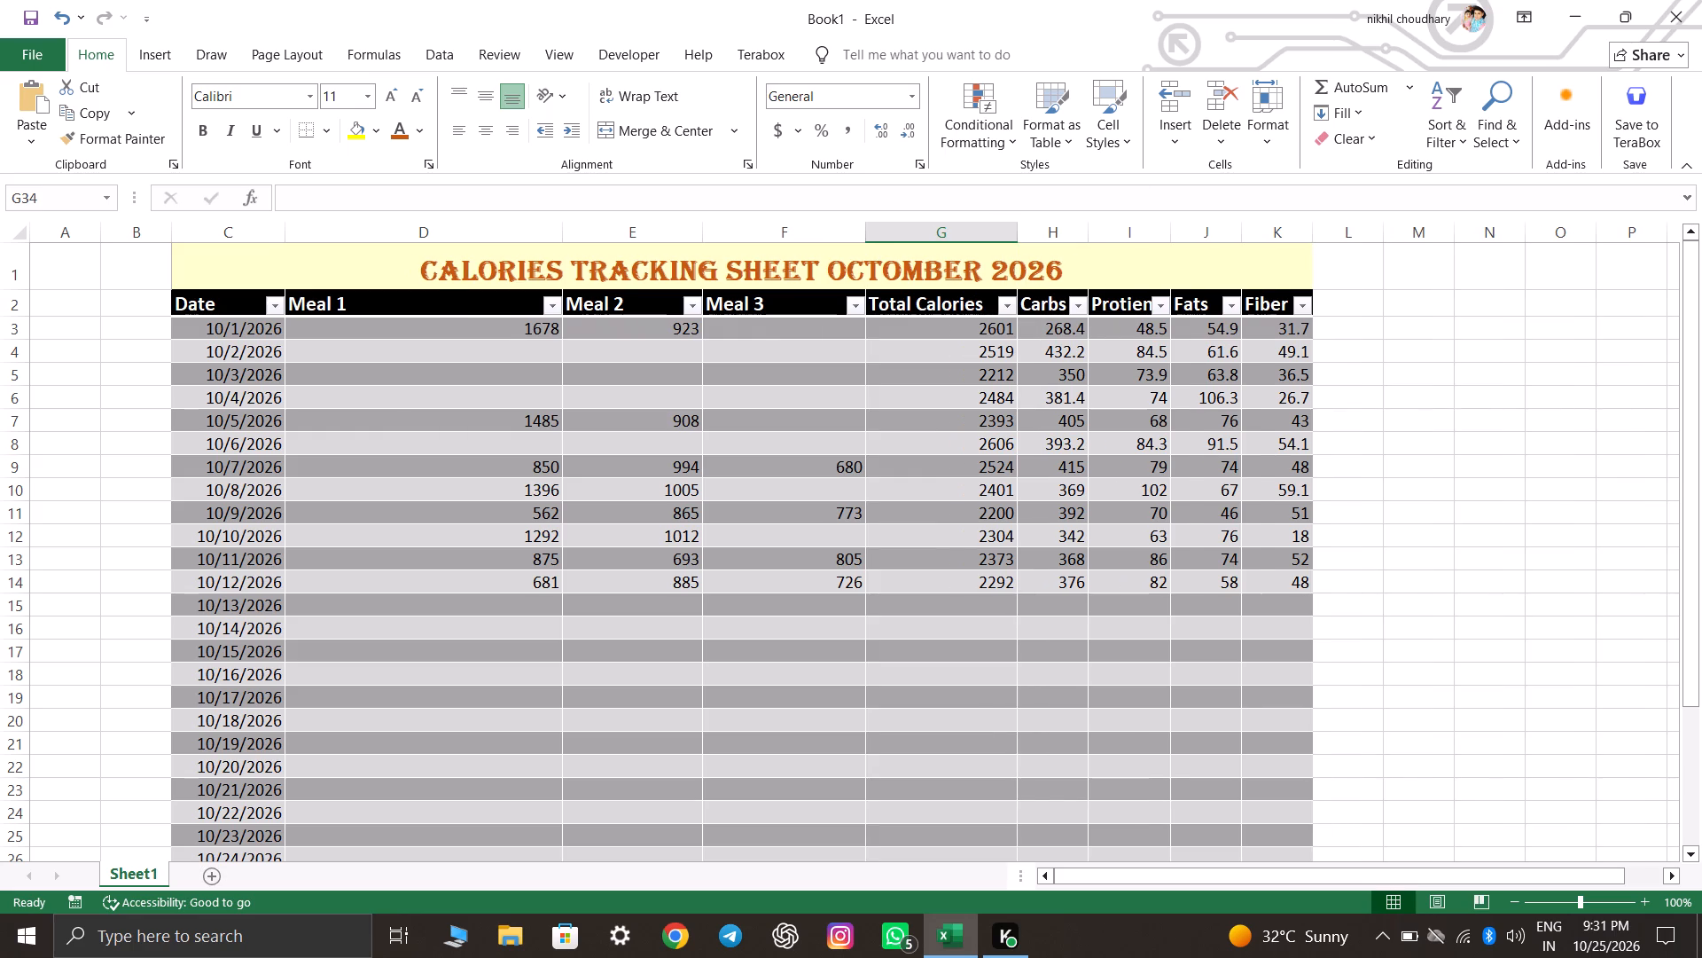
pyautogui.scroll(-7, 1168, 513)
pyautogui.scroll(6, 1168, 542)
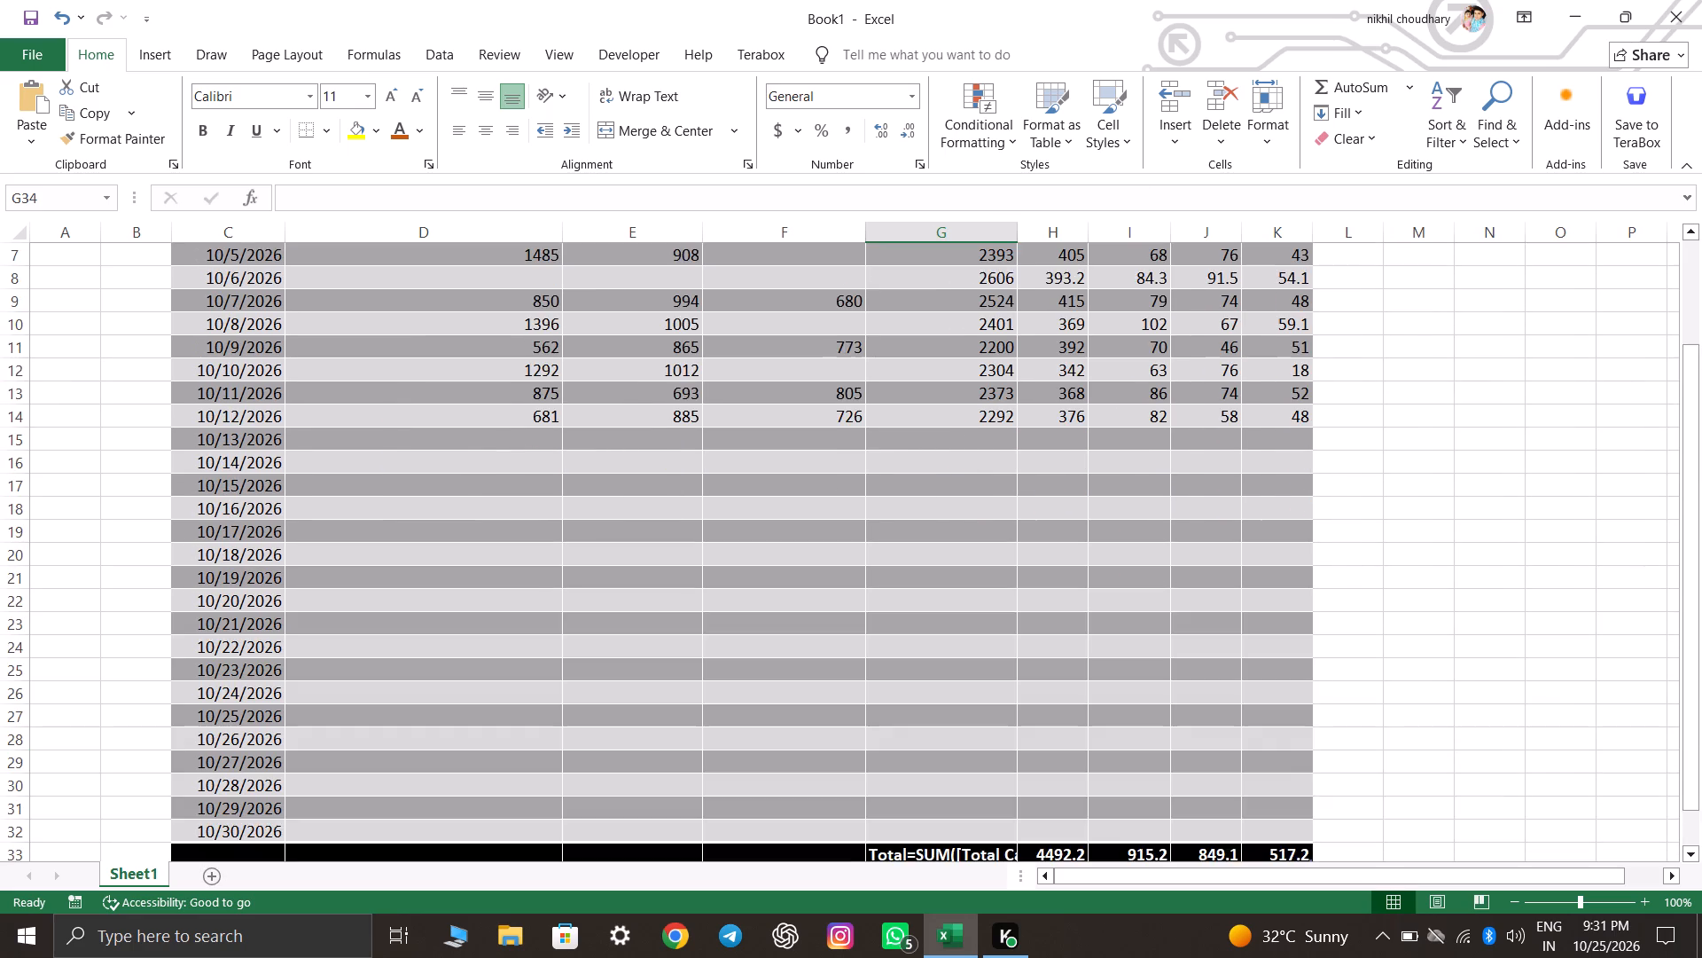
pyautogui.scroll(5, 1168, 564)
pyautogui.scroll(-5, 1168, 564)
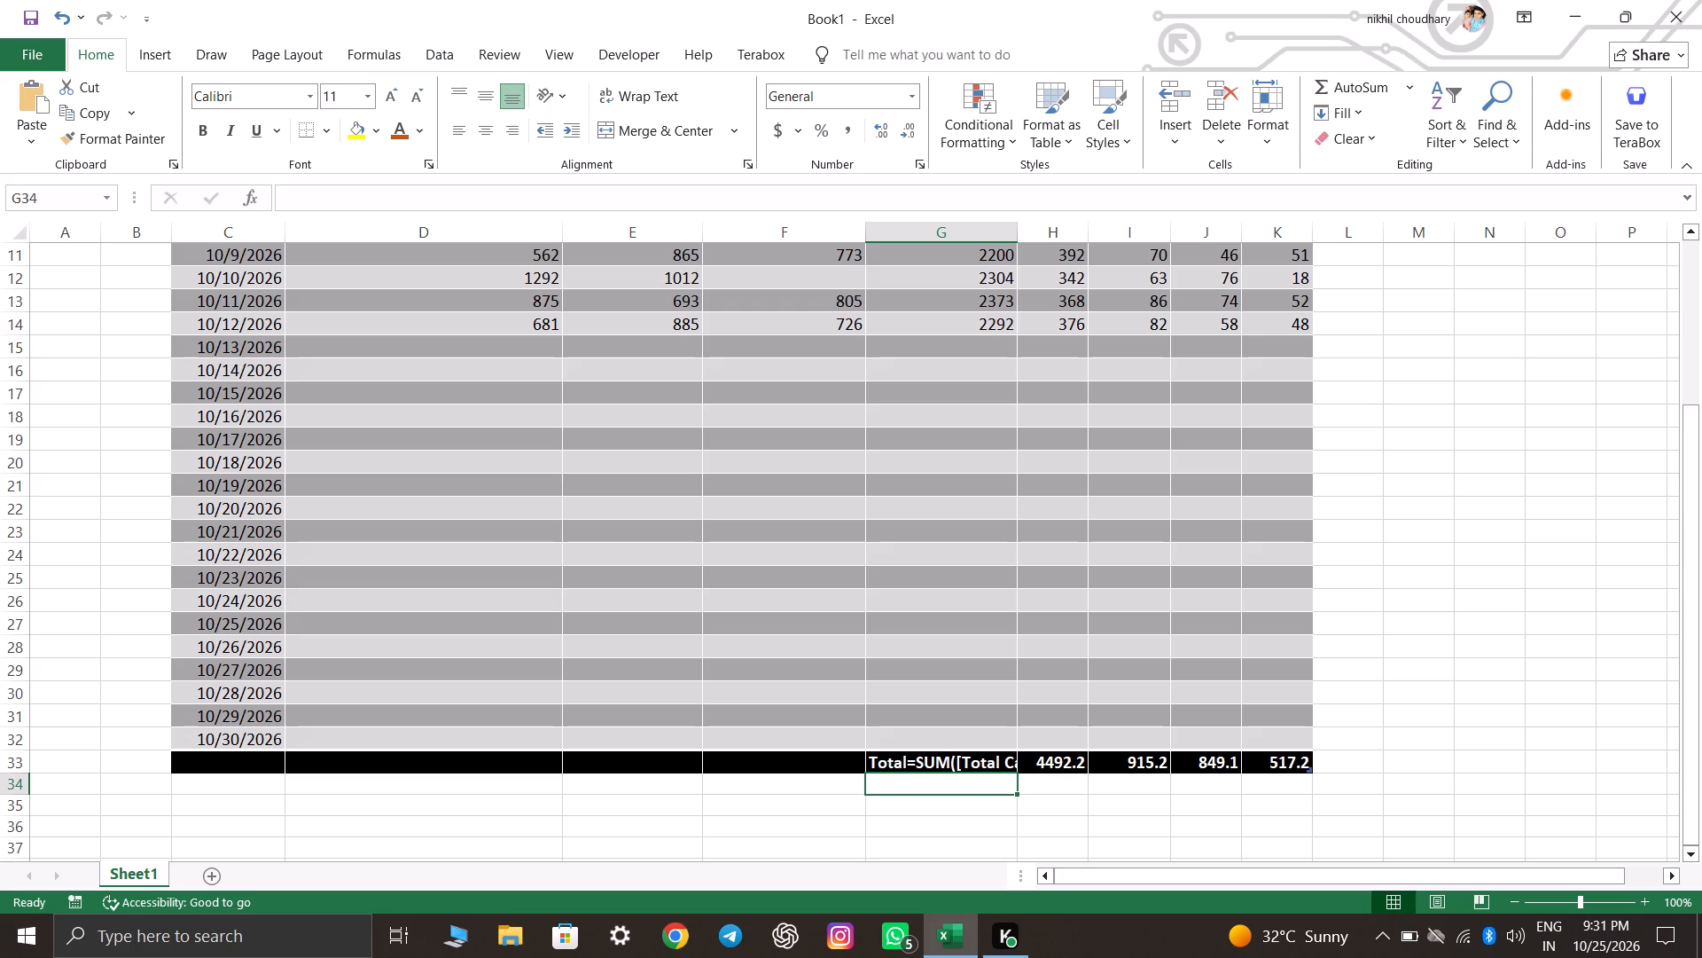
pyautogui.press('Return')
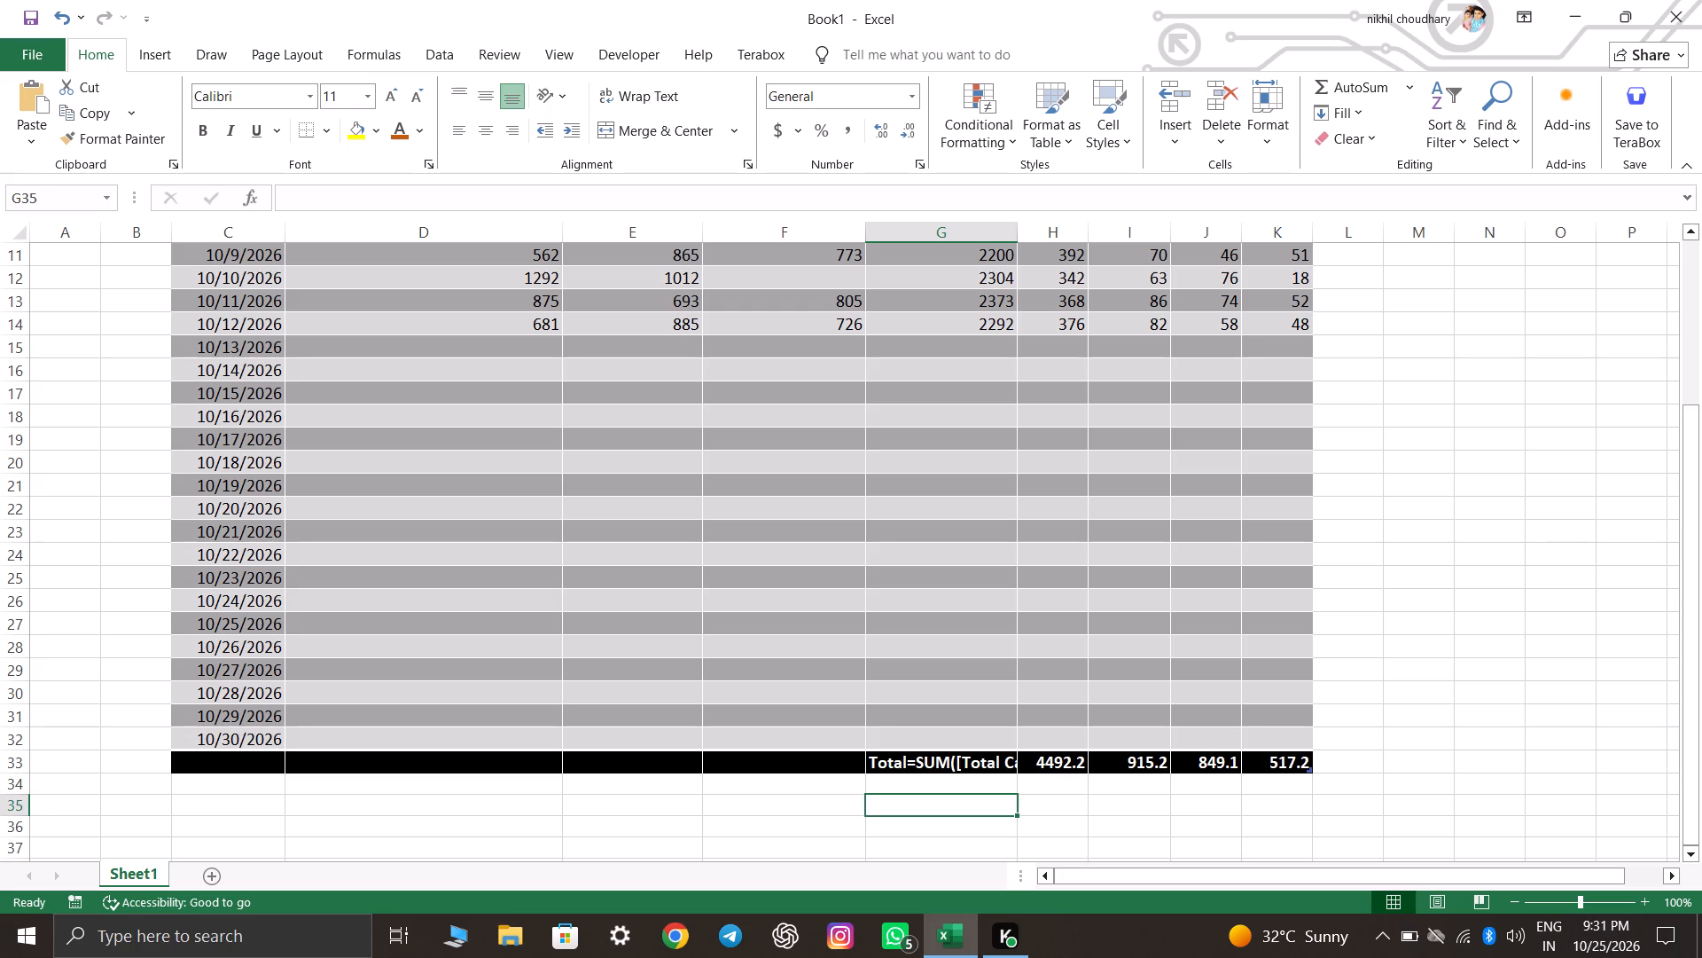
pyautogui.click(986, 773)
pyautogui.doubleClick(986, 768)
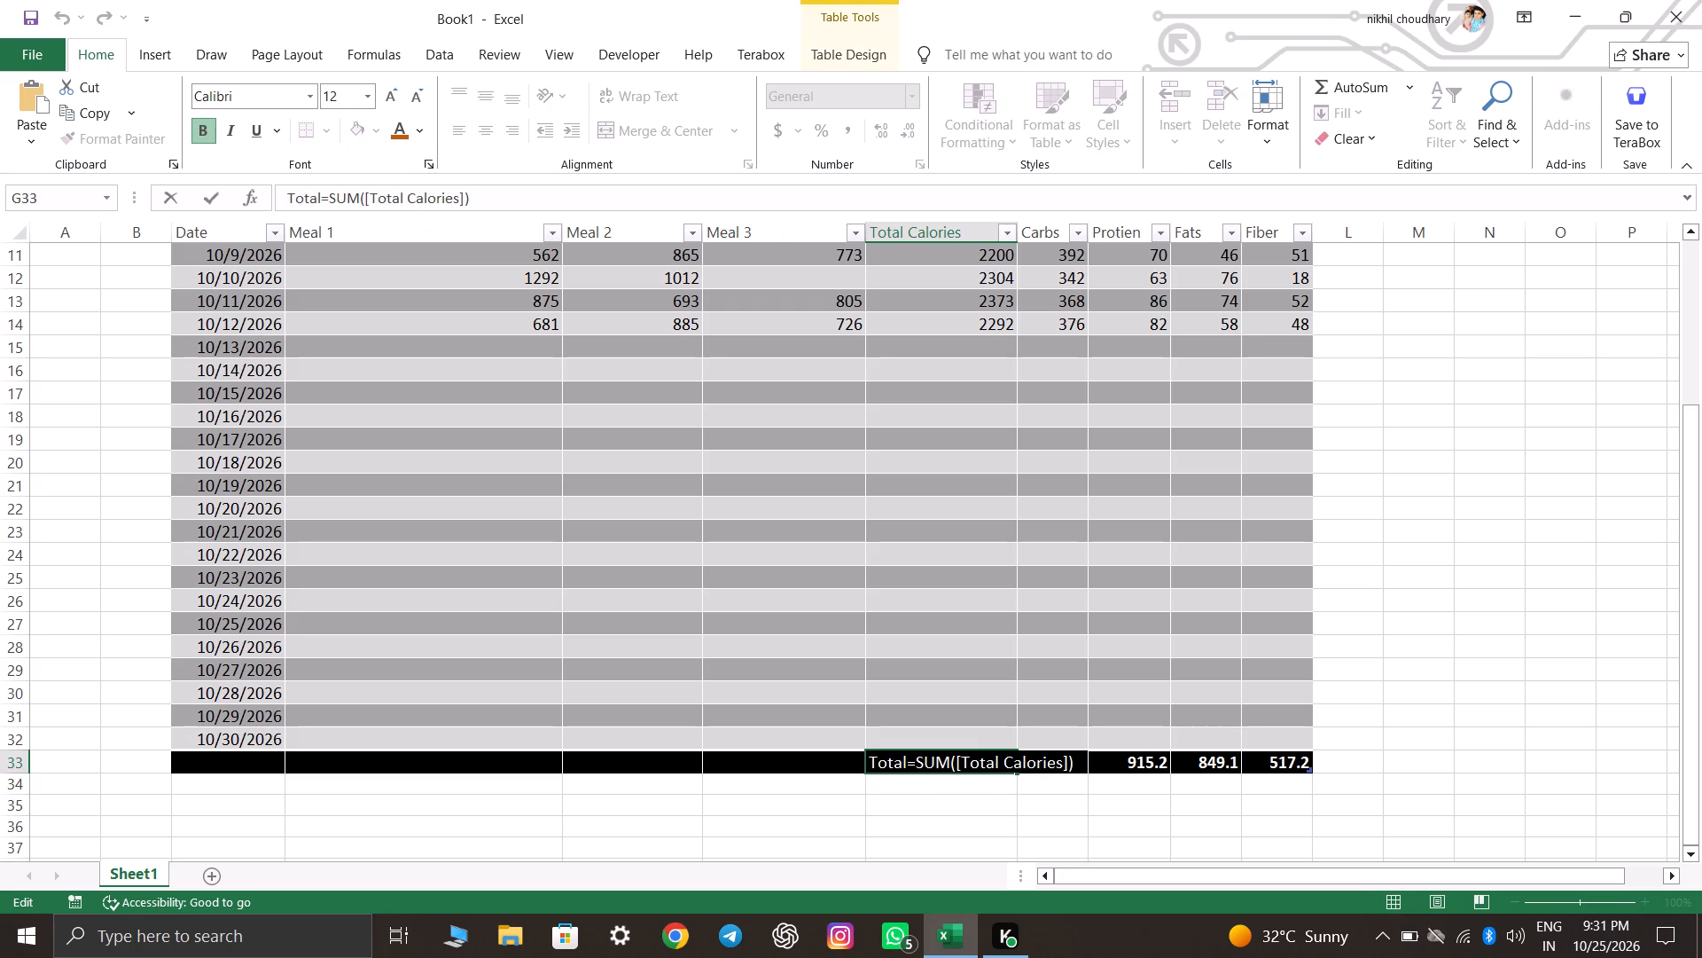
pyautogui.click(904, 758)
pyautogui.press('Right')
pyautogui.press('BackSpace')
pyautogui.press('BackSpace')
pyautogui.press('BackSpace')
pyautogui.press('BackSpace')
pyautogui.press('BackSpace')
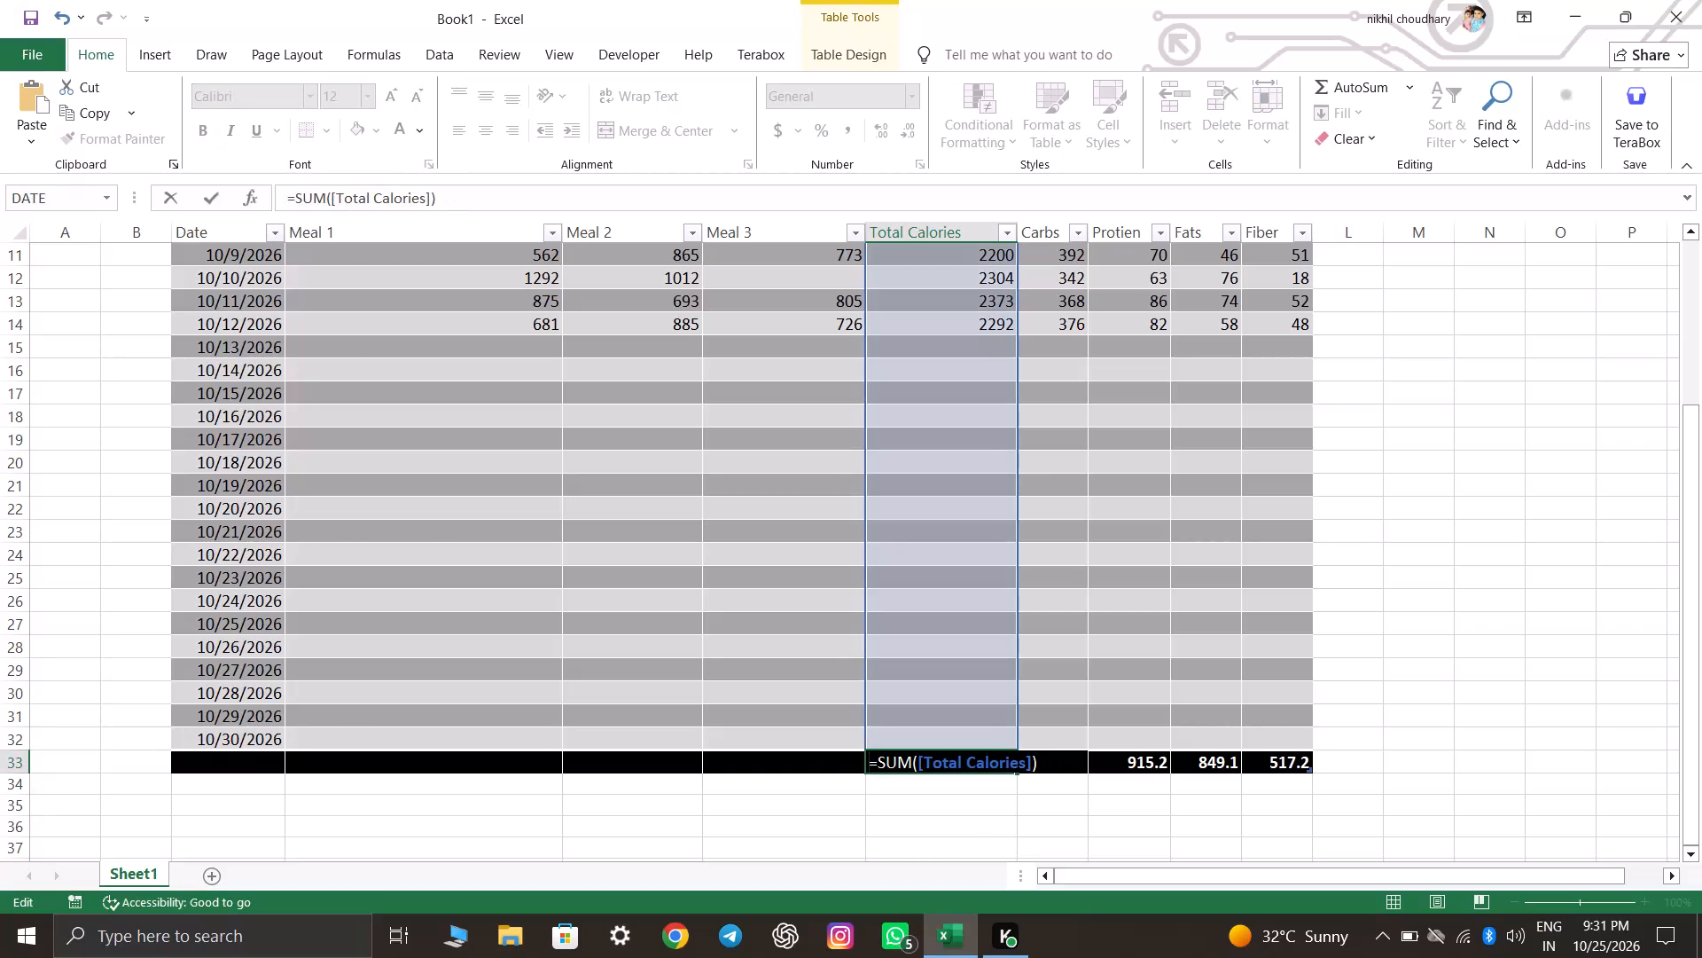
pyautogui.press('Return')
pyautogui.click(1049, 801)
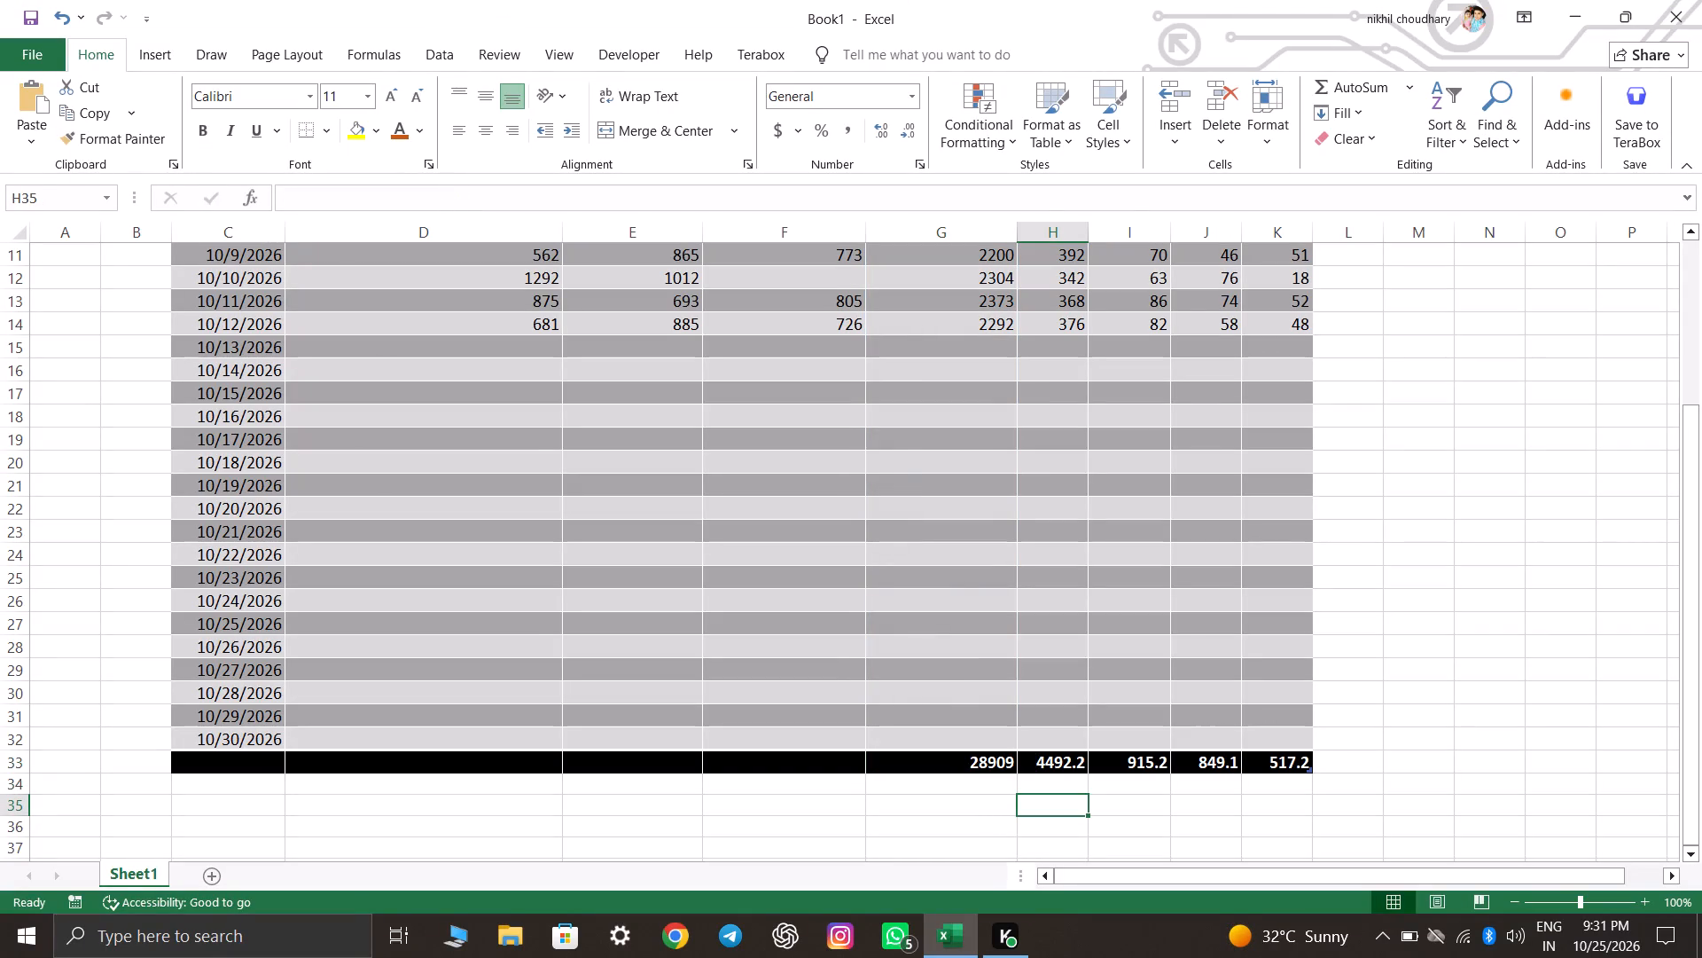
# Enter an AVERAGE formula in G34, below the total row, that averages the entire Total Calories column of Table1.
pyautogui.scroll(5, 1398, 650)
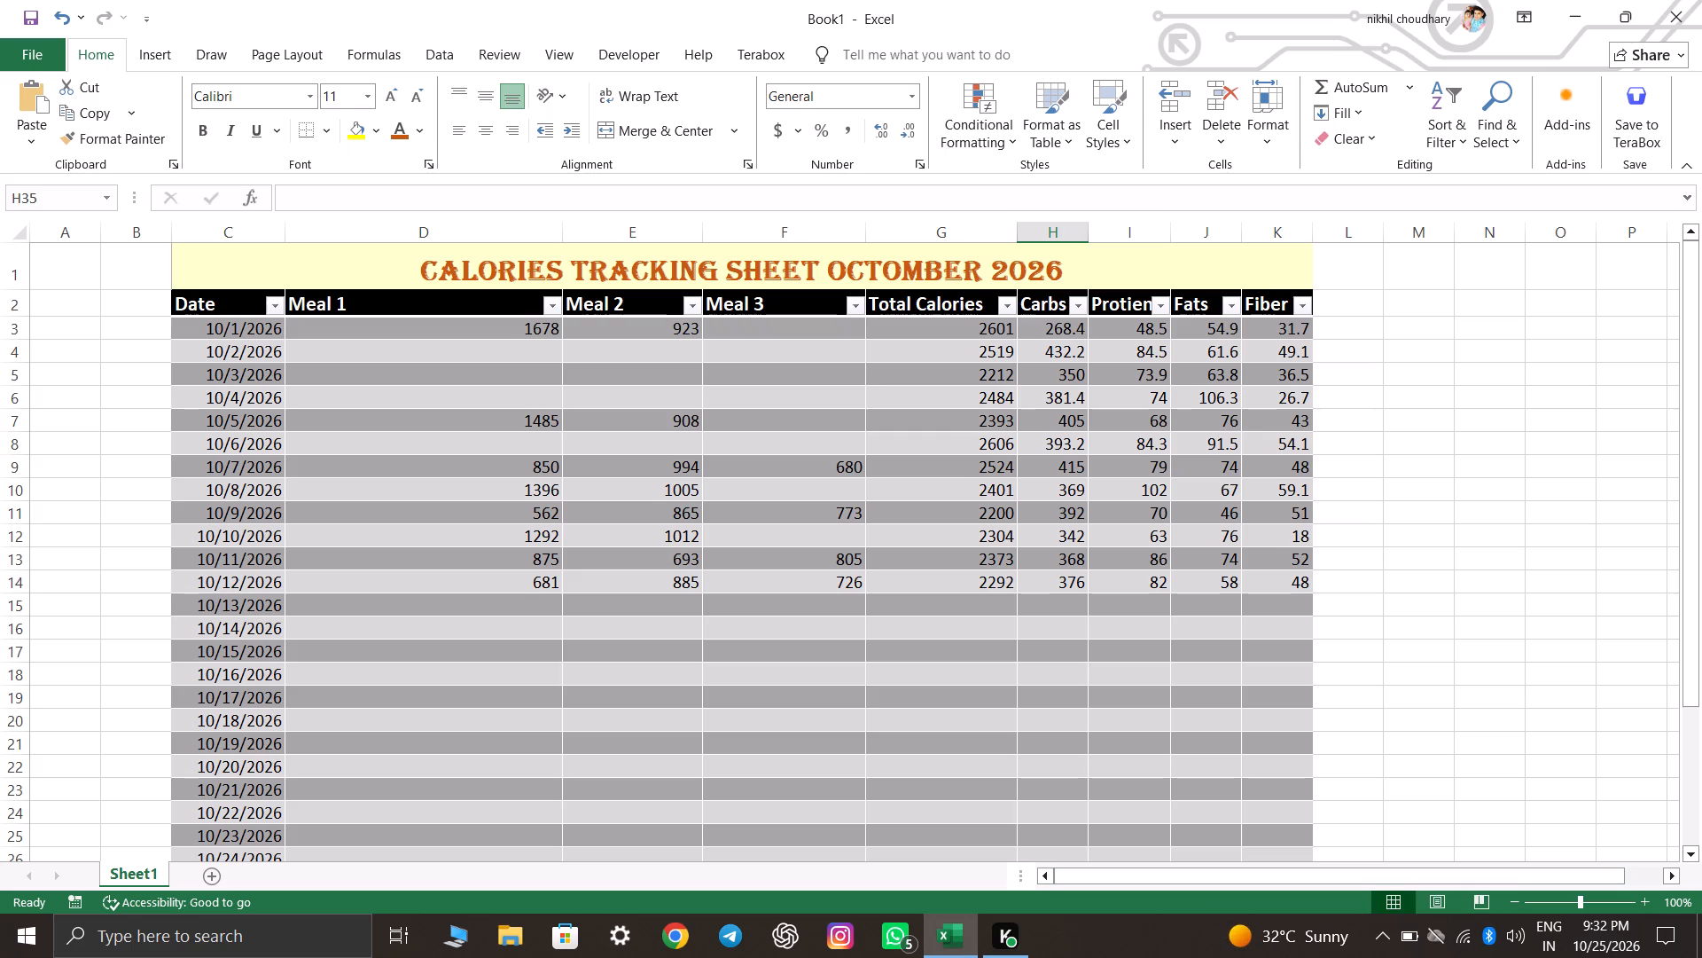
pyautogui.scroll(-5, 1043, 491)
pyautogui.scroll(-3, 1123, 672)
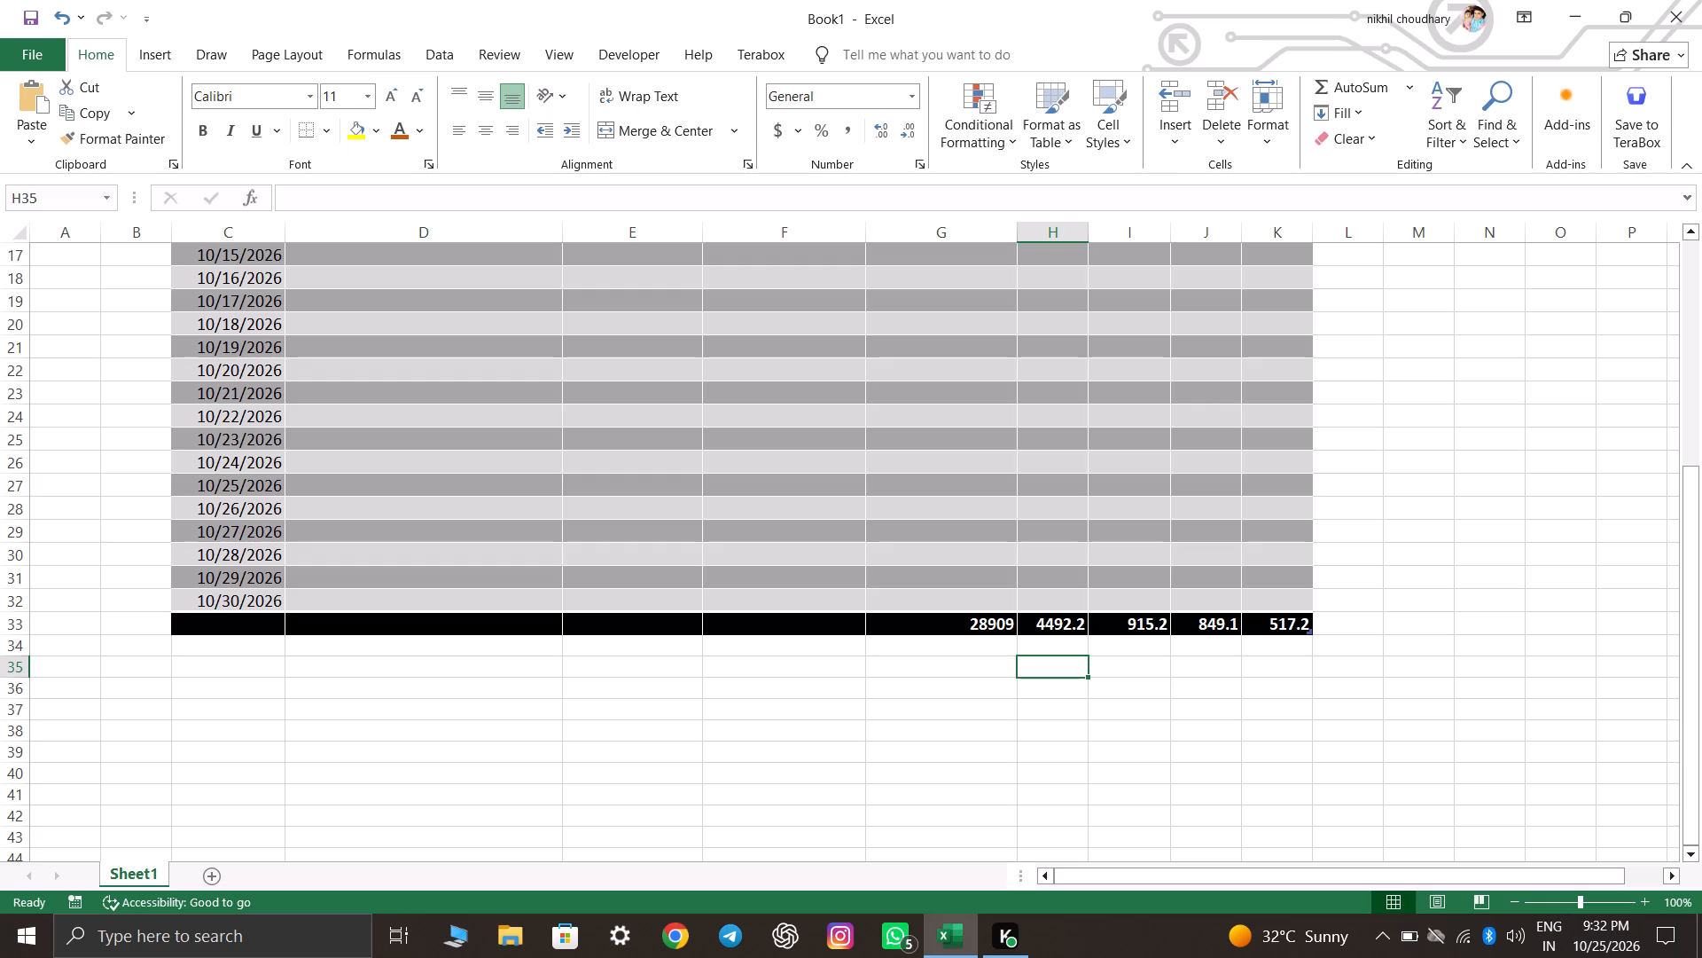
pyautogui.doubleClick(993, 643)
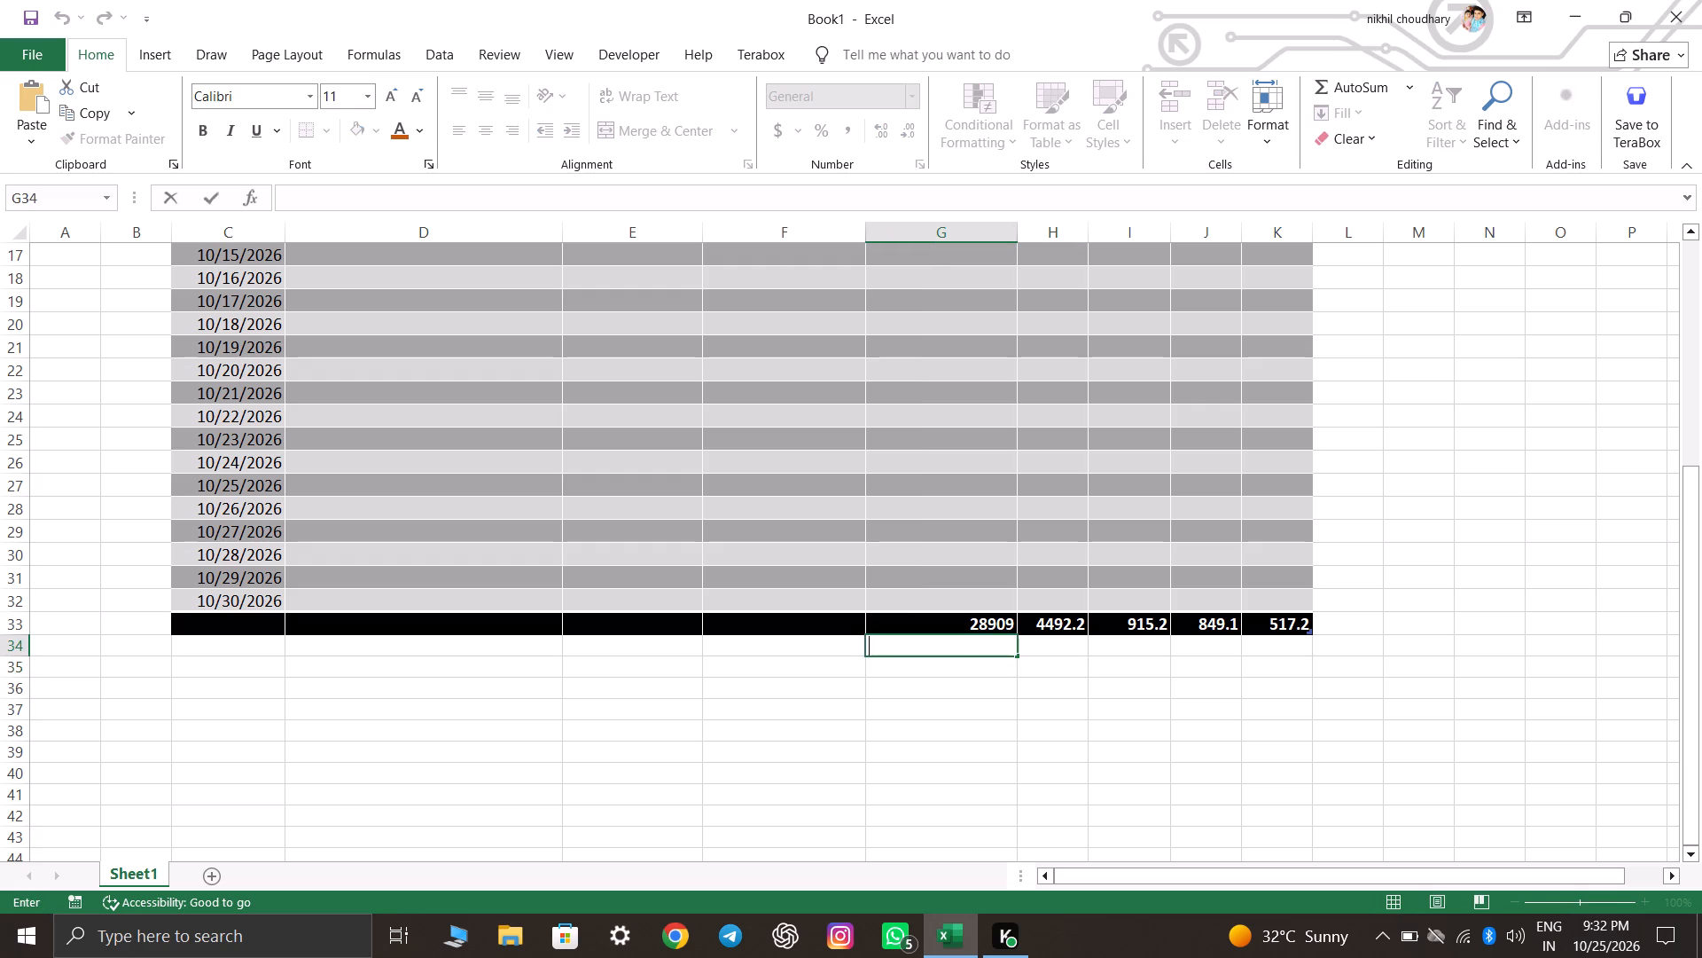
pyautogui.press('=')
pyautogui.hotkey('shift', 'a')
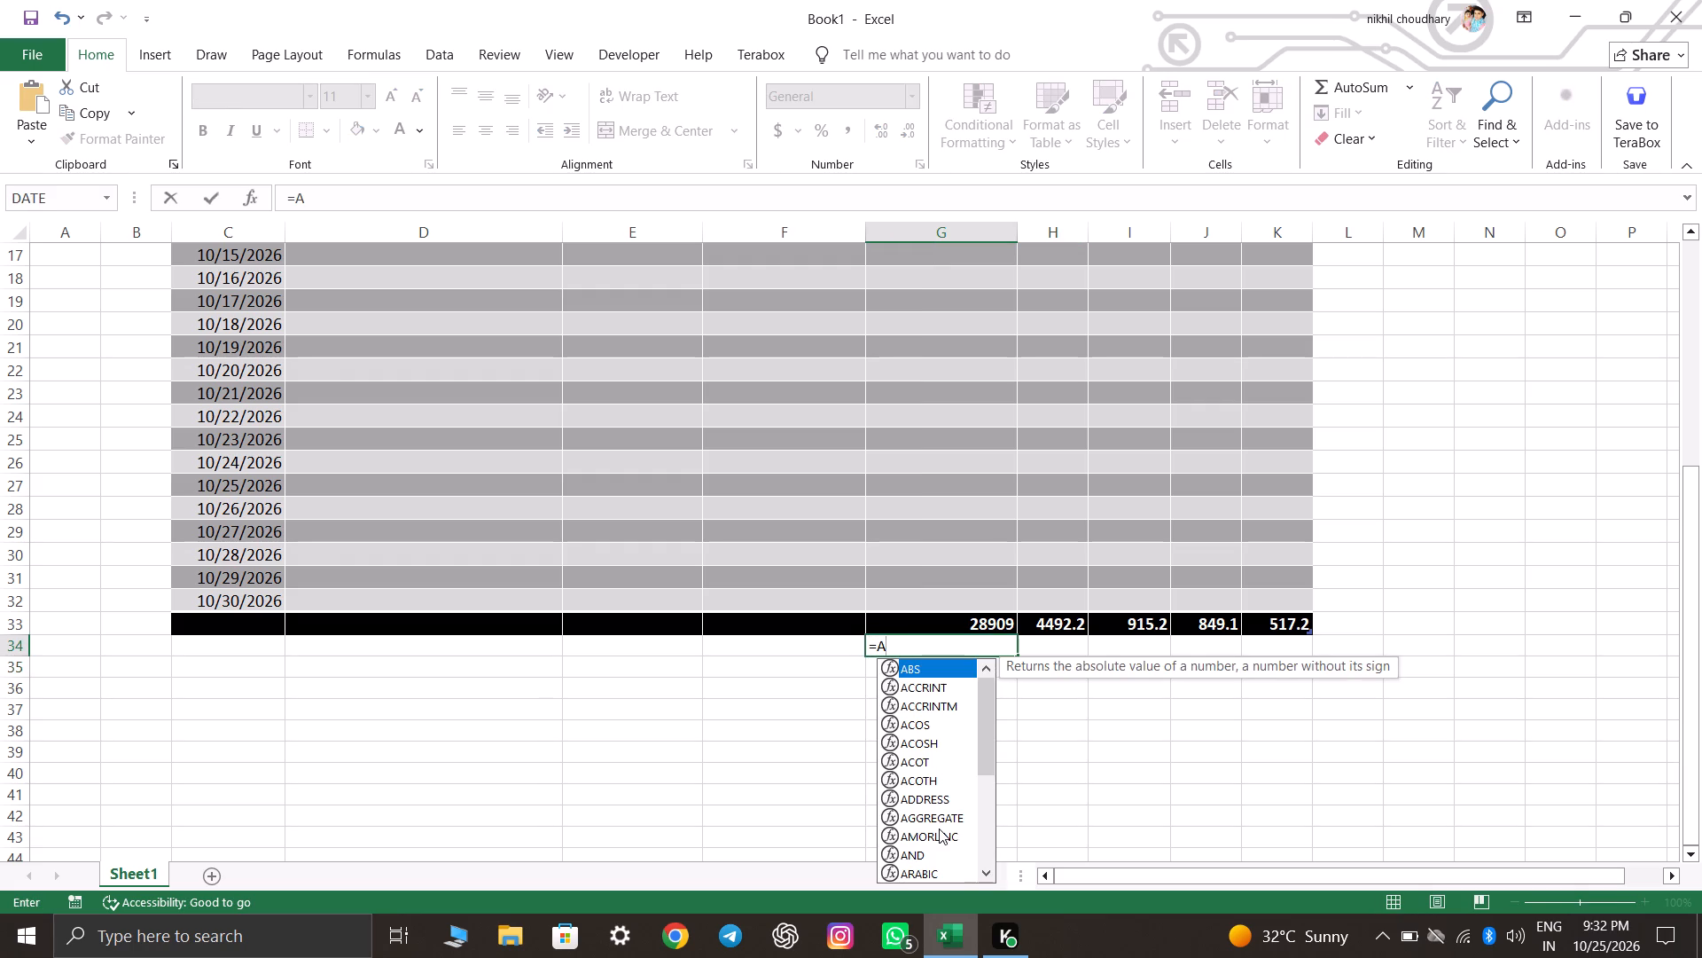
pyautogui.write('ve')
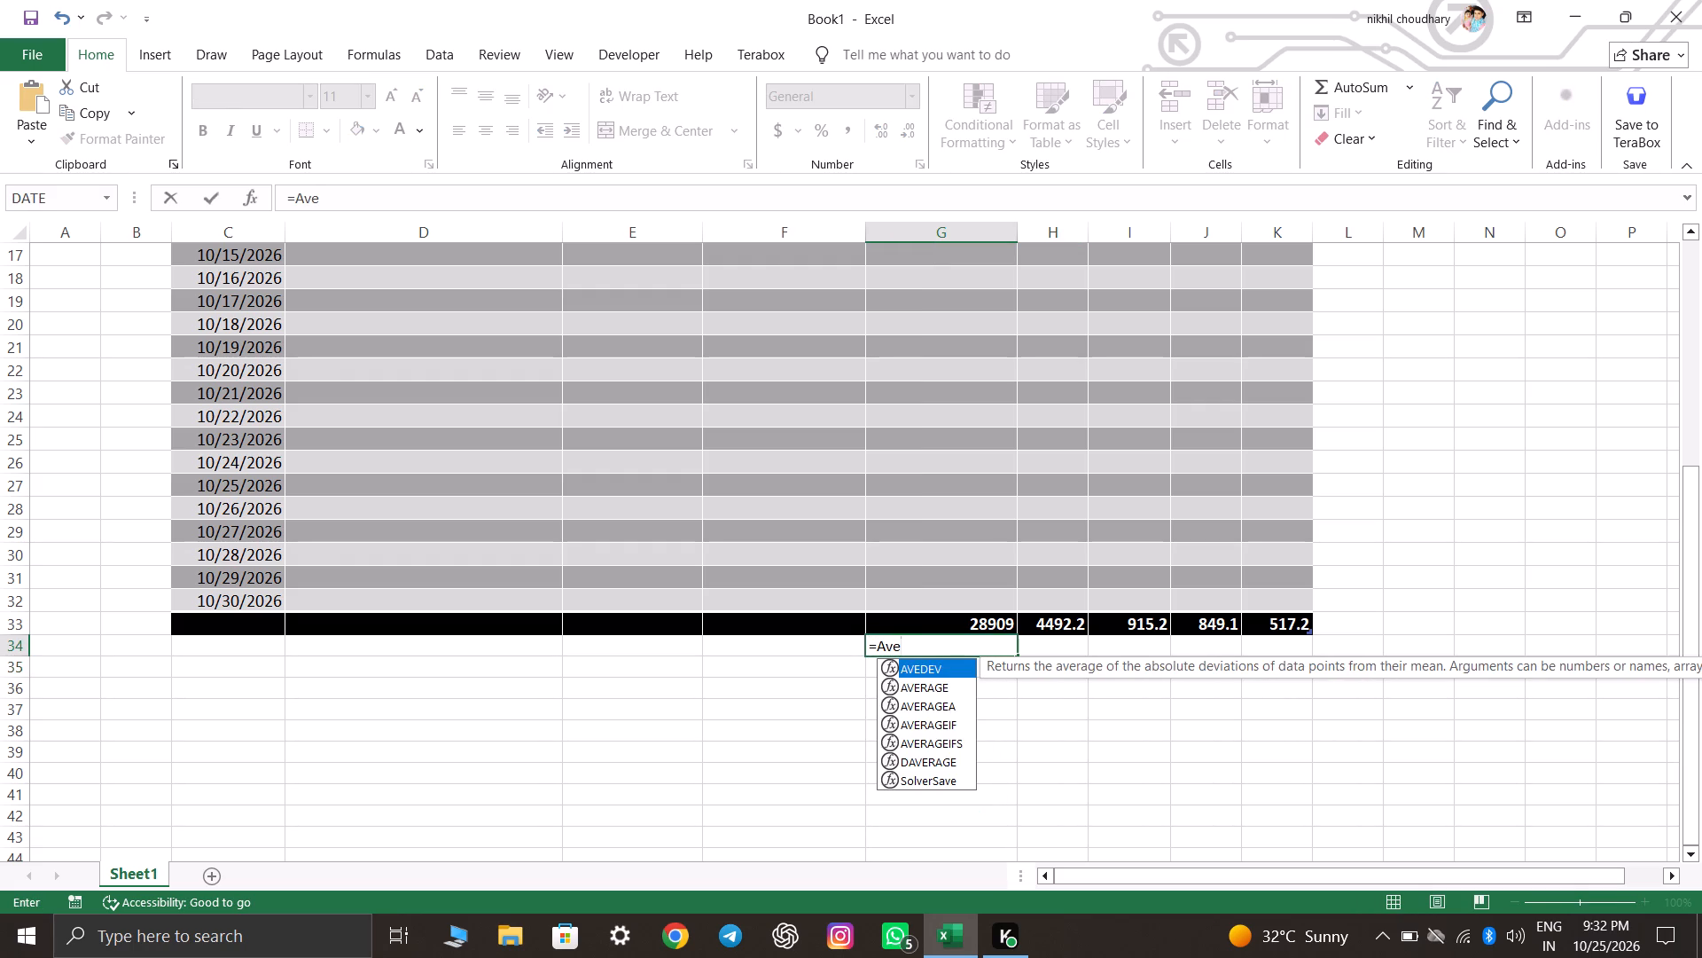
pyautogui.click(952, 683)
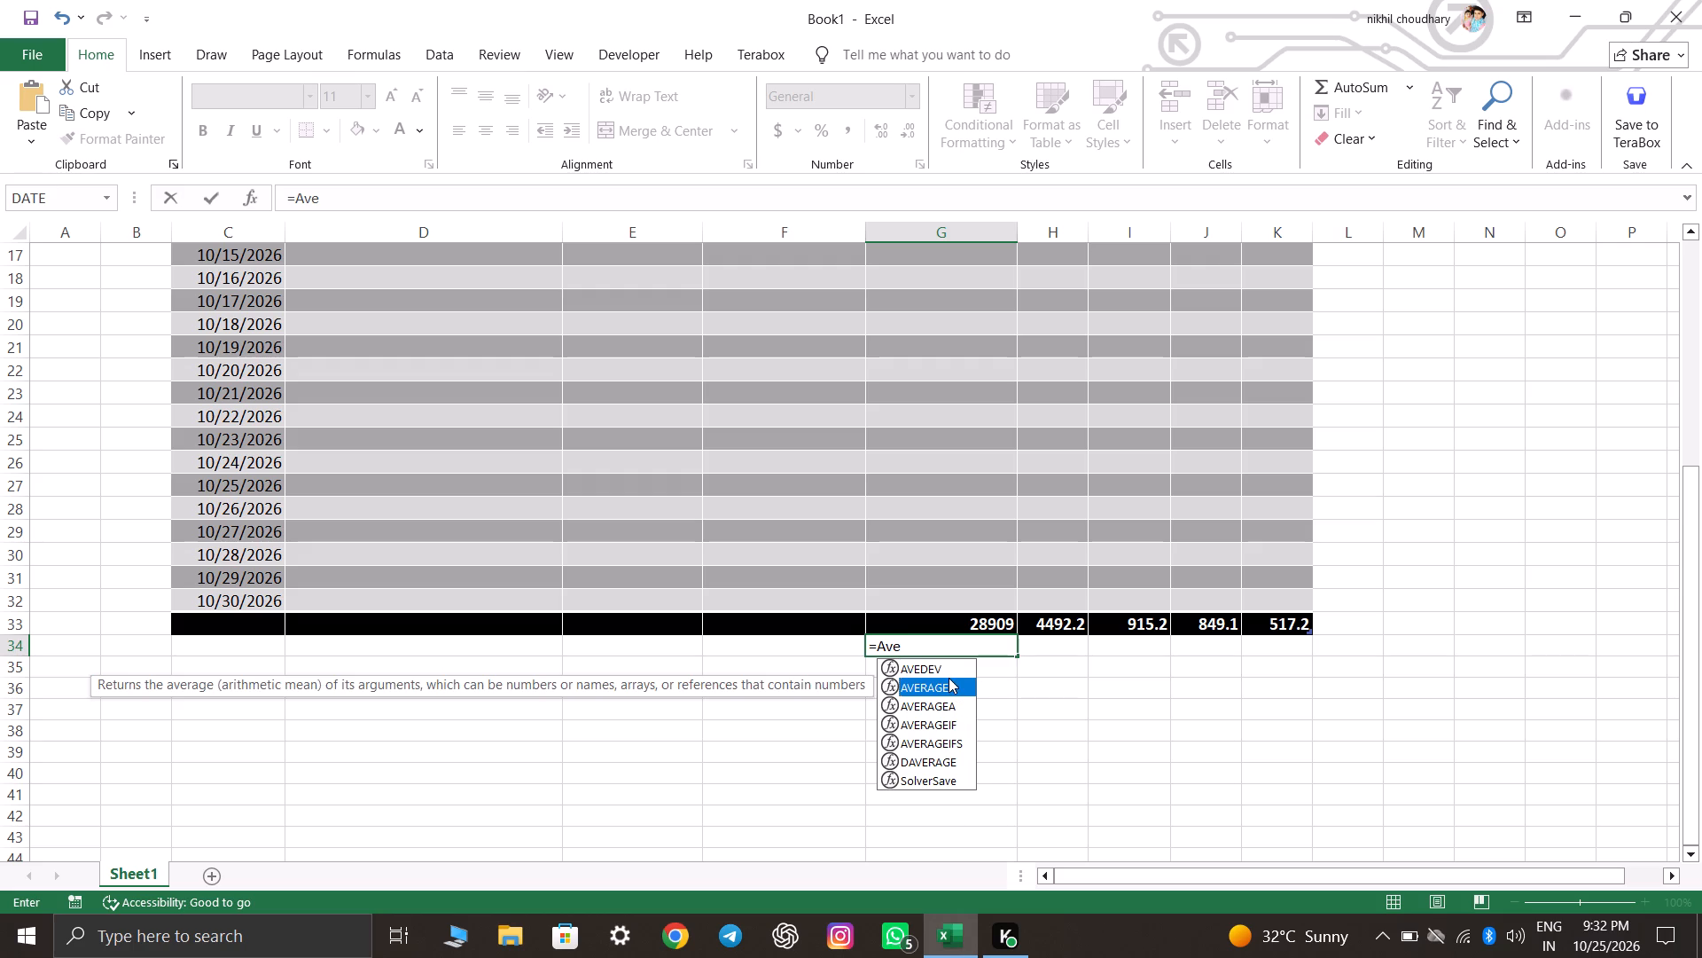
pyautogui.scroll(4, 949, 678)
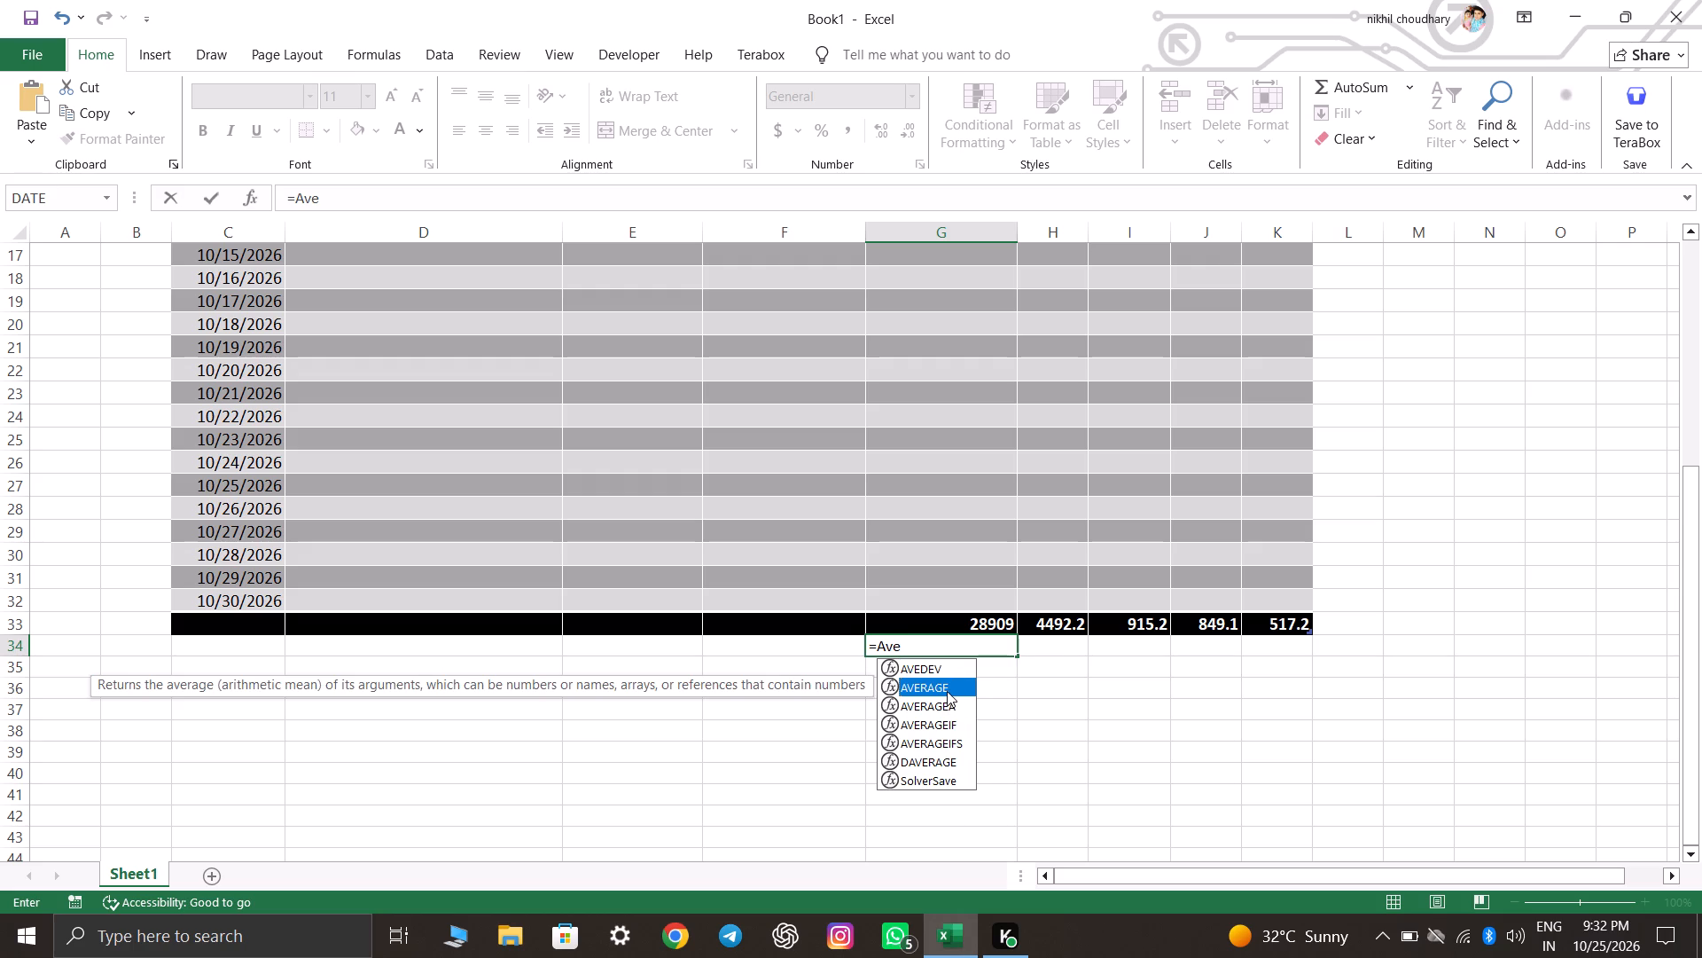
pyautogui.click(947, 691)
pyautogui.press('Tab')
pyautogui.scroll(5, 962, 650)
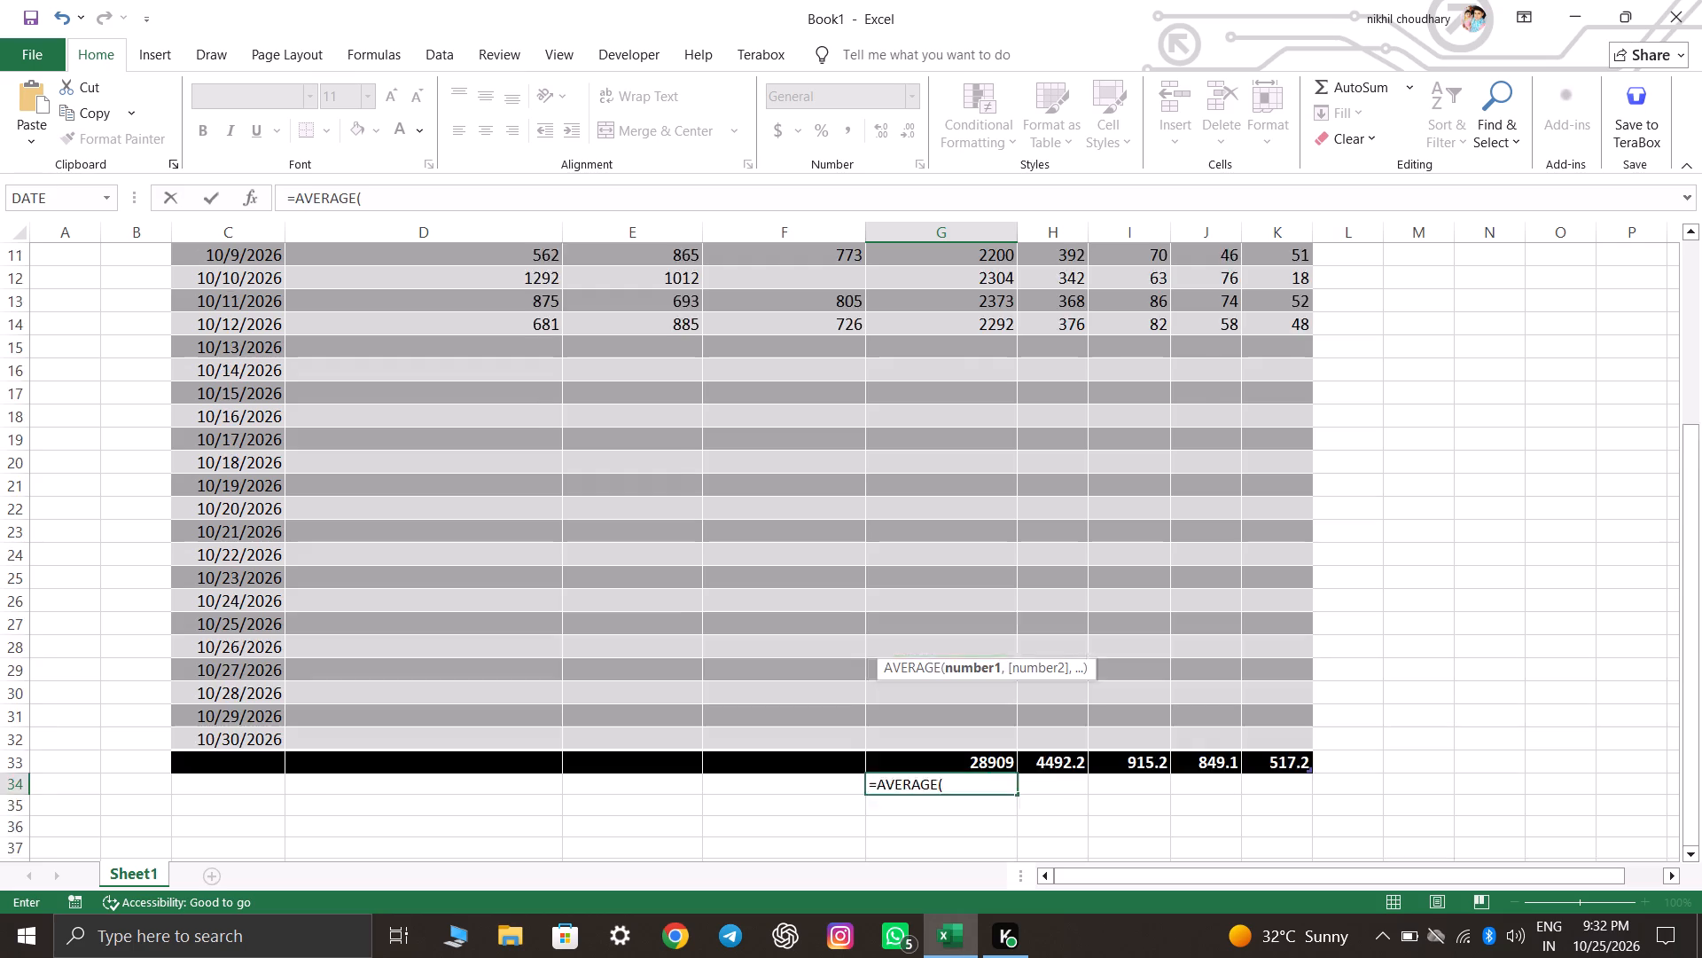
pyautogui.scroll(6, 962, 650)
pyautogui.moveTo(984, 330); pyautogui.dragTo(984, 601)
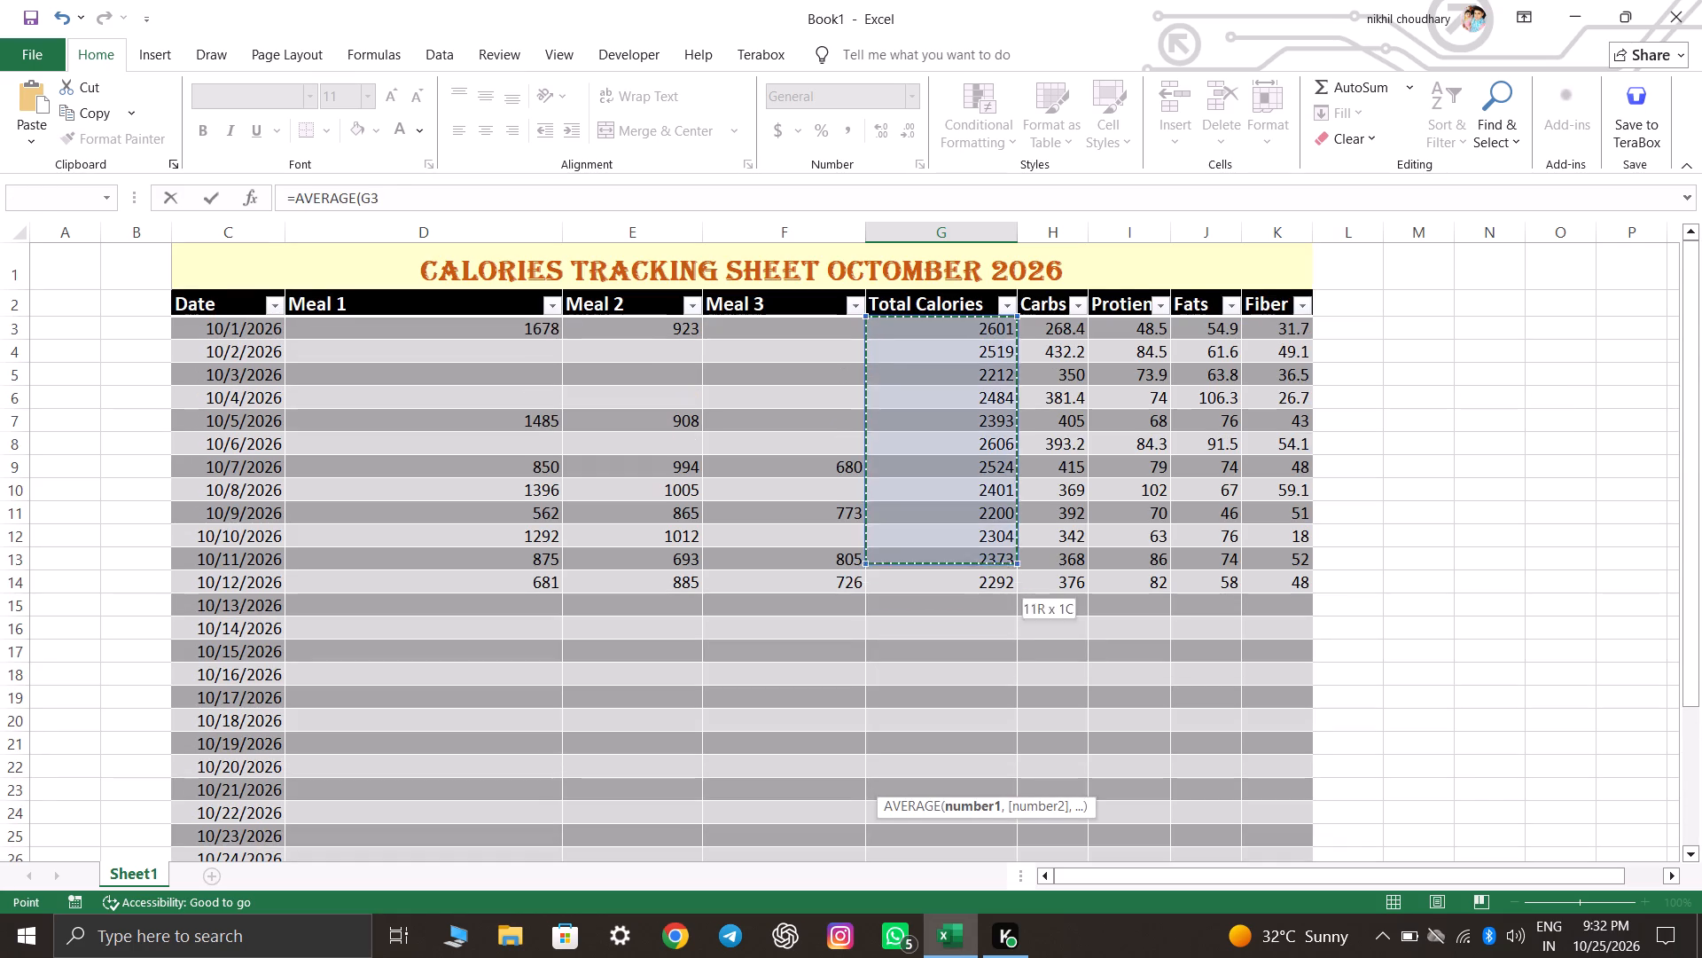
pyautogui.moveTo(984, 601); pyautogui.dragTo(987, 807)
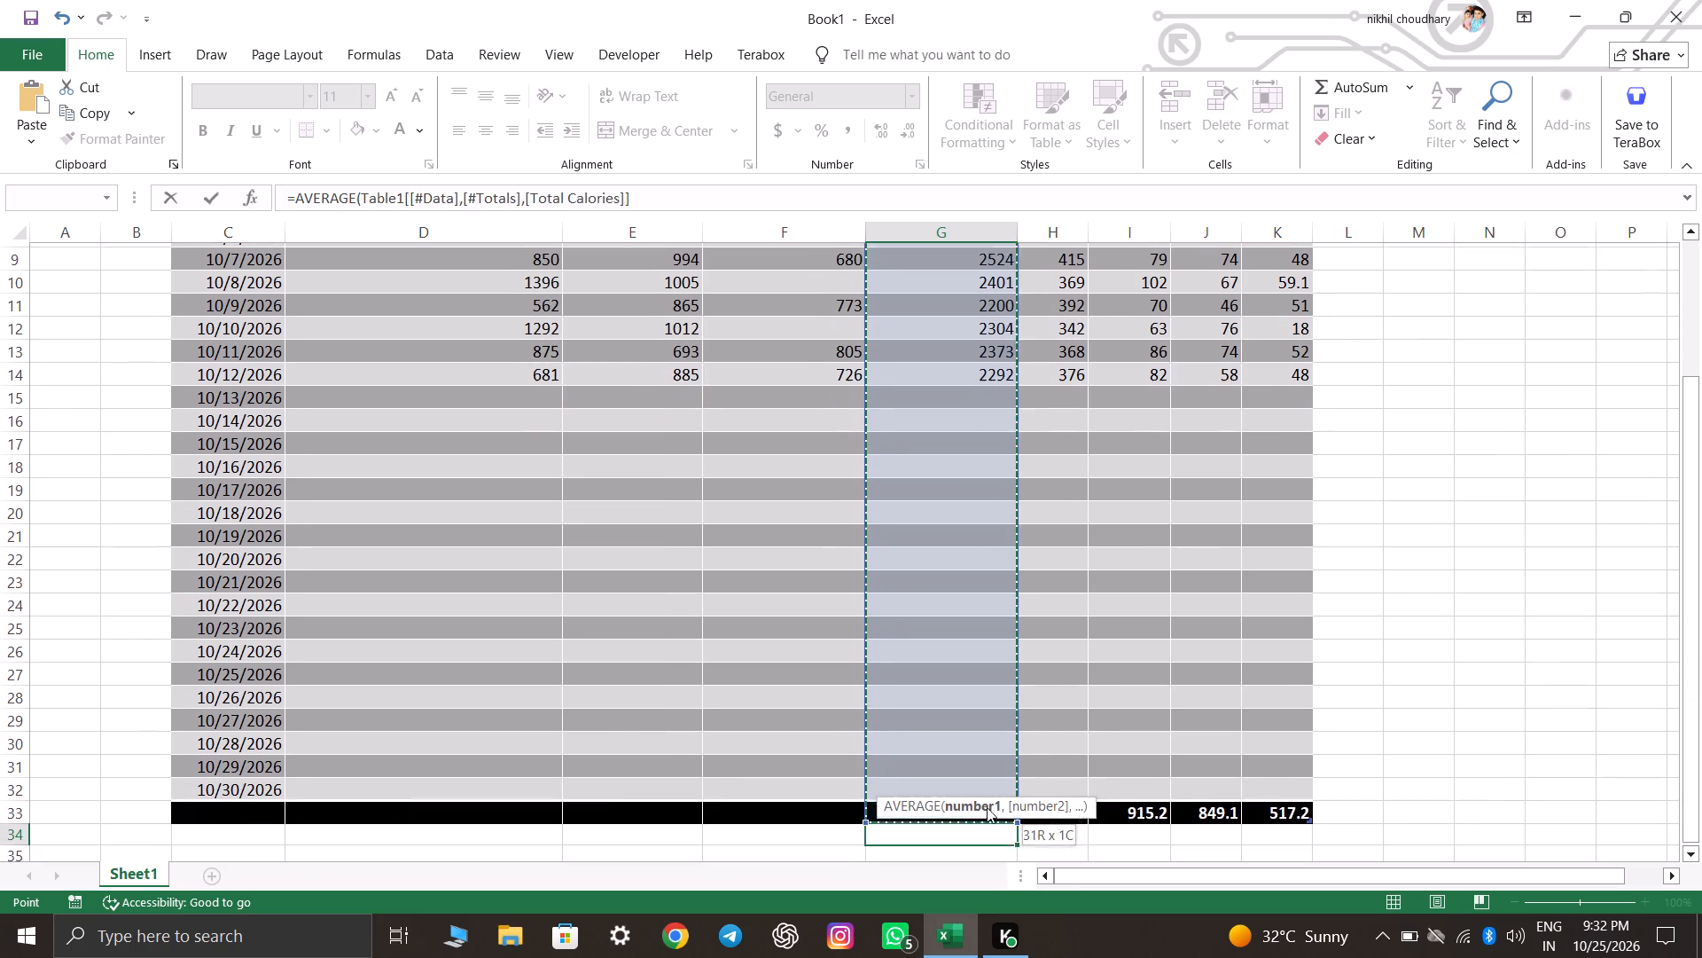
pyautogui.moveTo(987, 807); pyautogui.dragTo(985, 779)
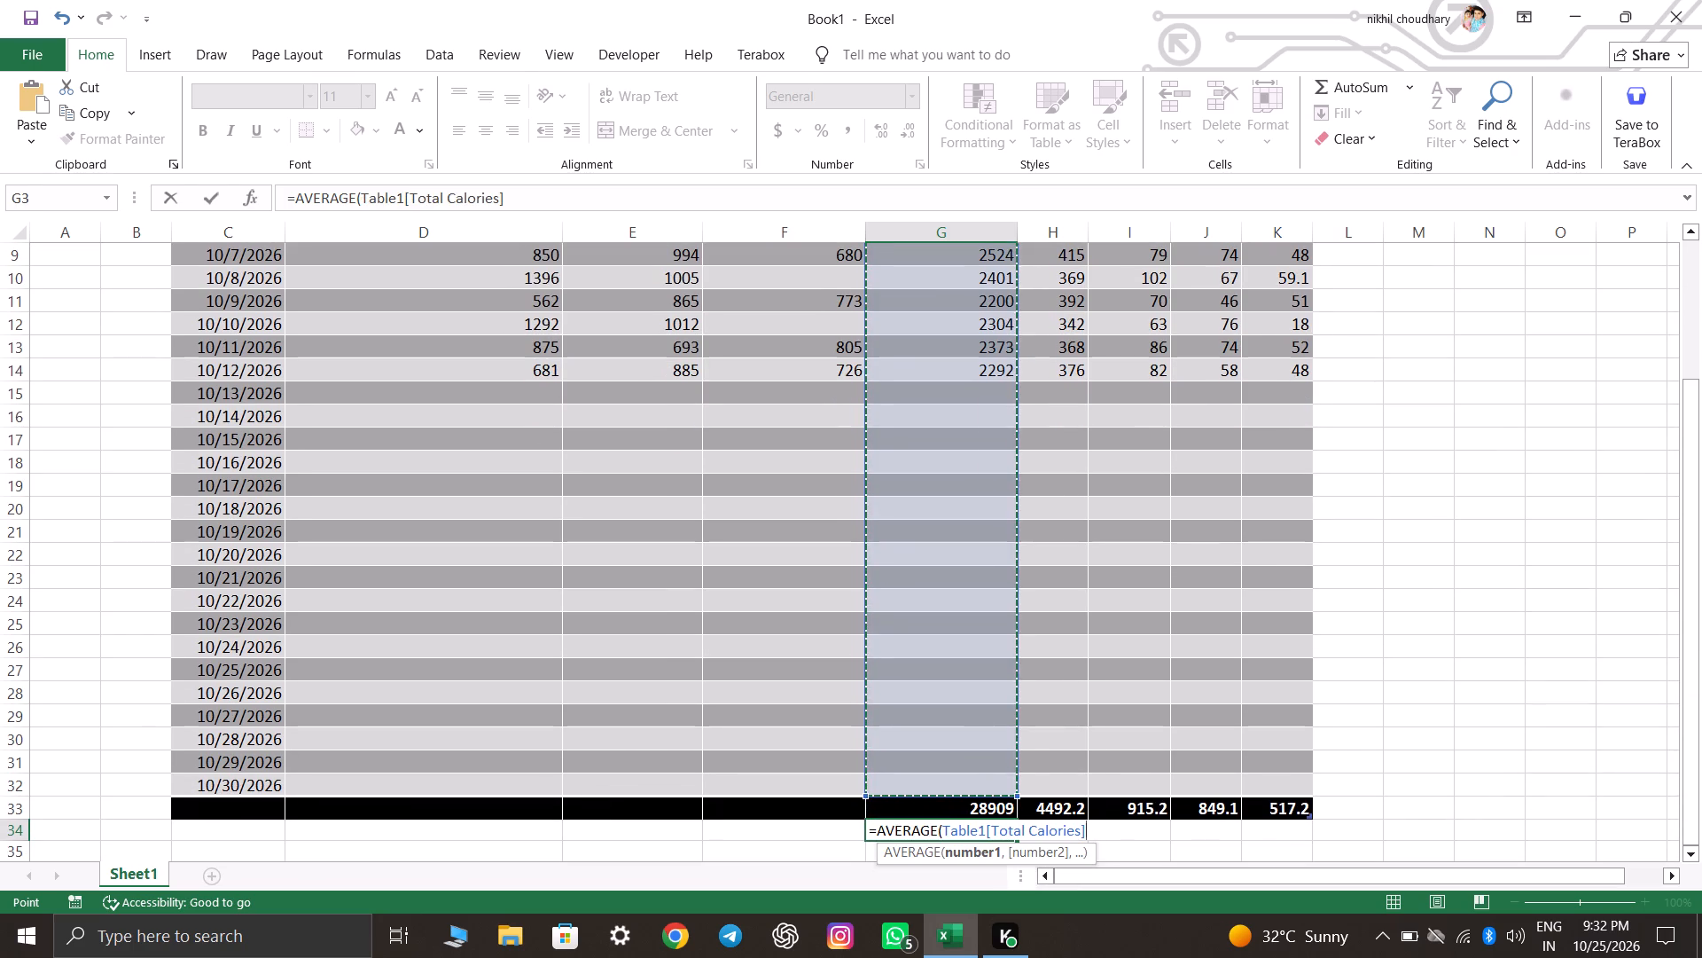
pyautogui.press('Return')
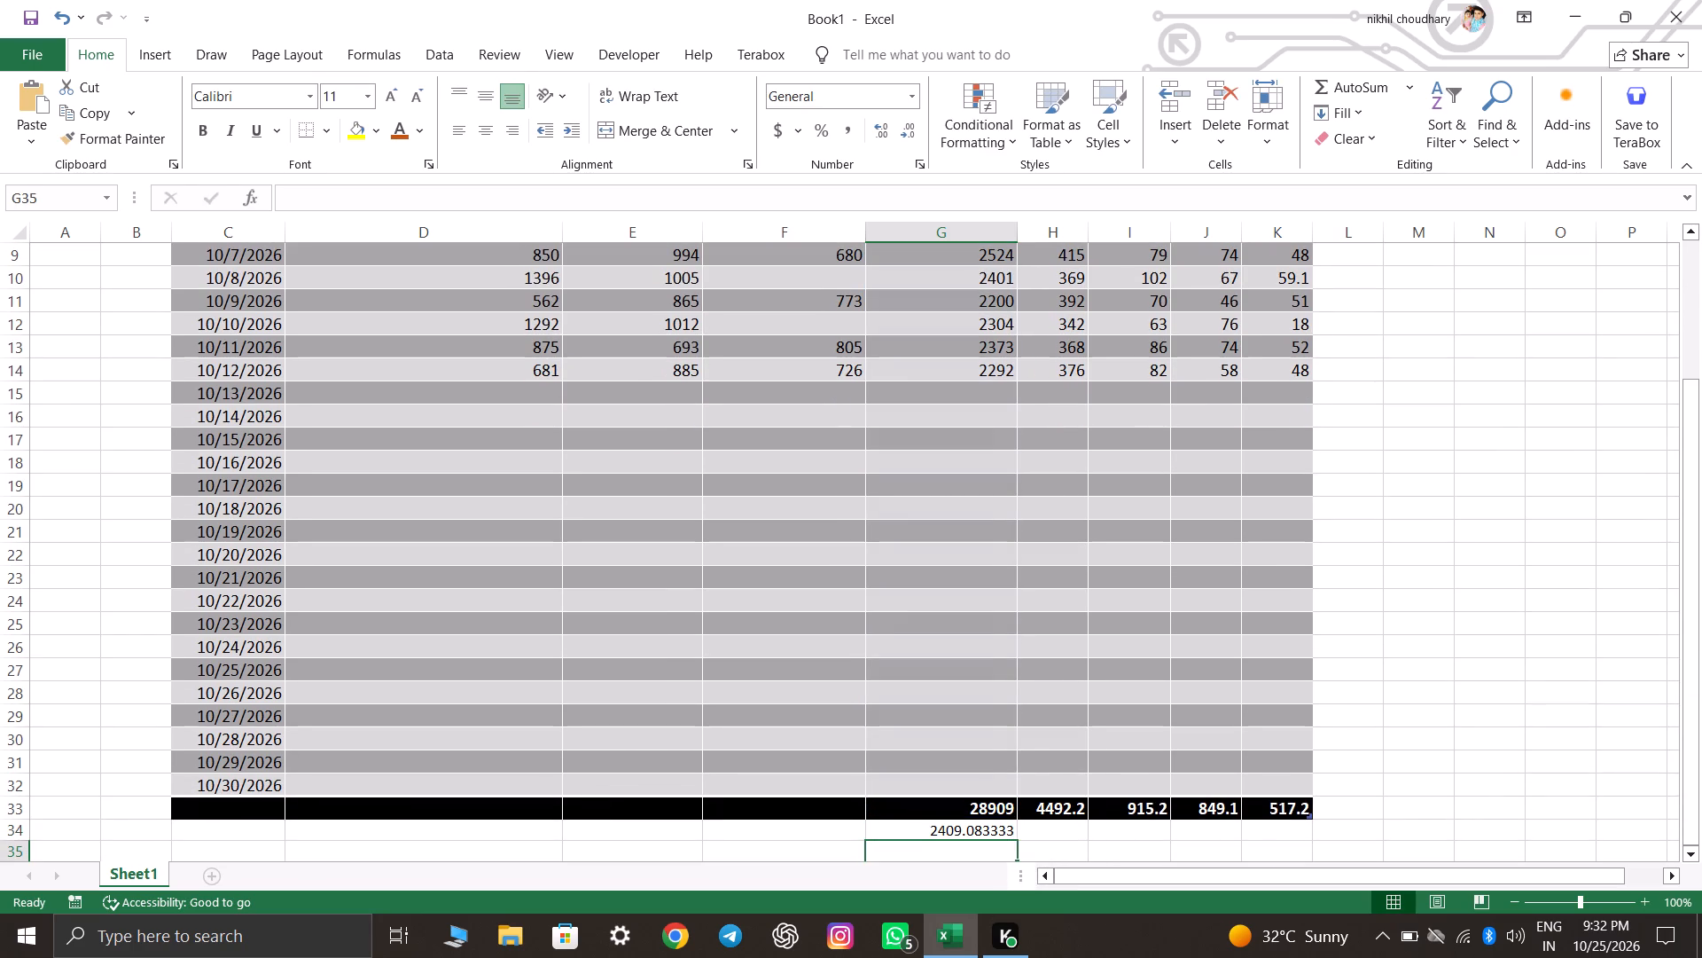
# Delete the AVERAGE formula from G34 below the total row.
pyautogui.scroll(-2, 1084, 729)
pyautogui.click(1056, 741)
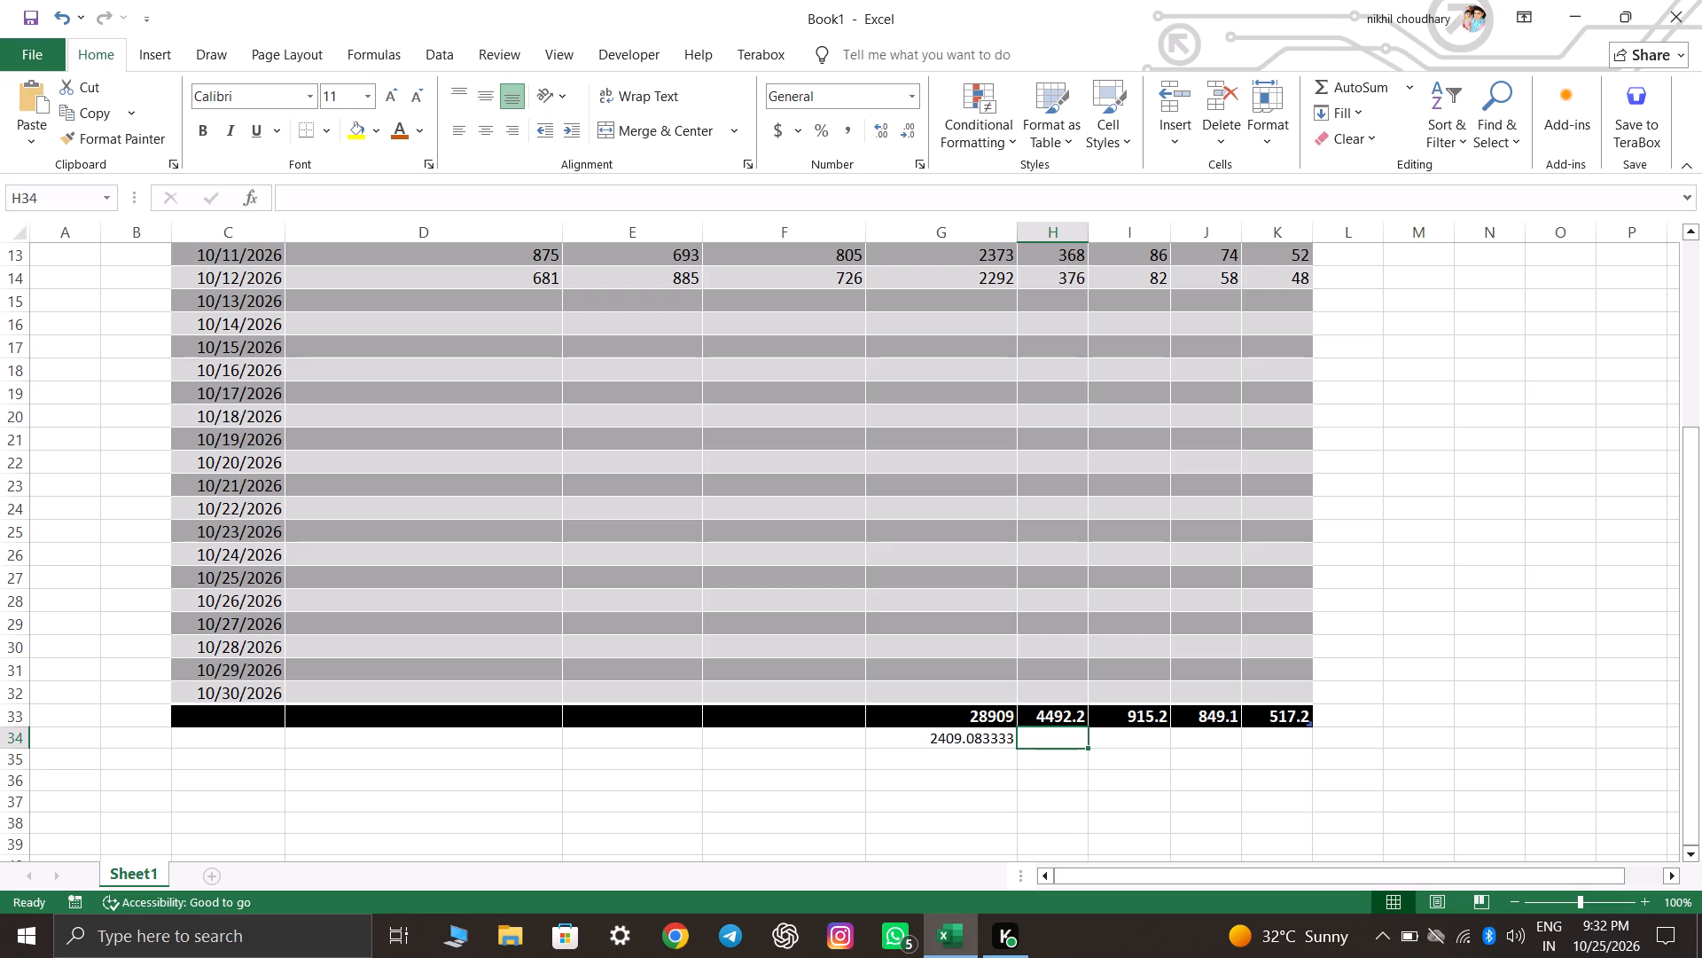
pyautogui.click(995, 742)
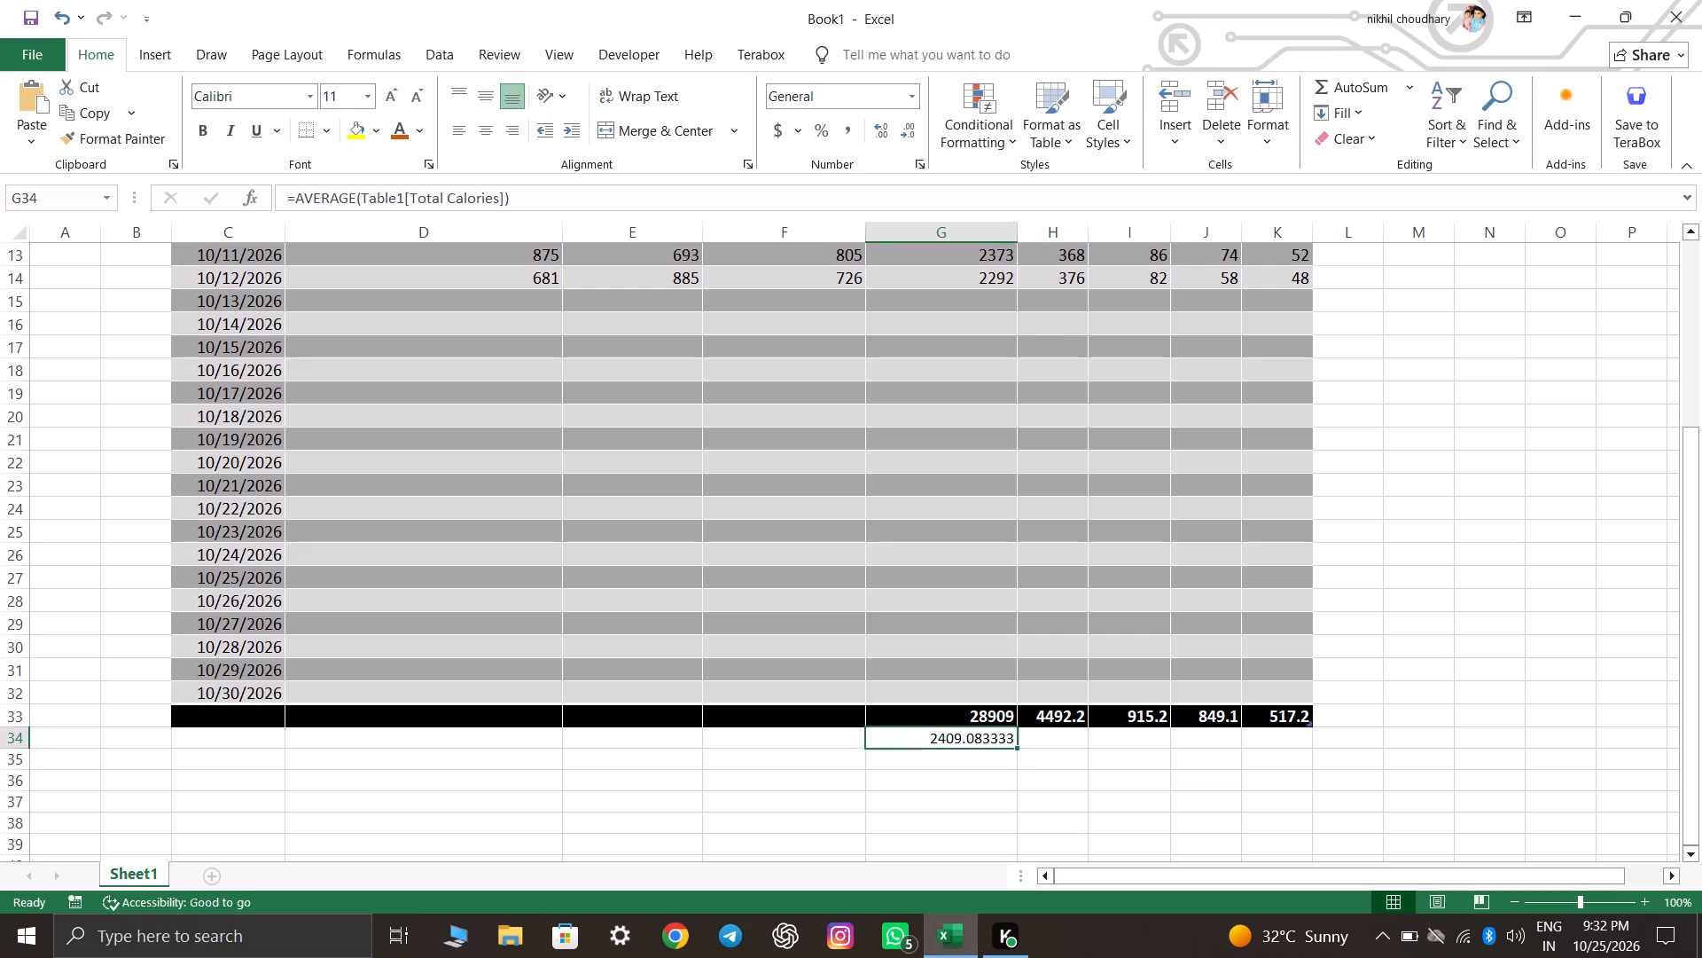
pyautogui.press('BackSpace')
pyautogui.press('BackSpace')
# Set the total-row function for the Total Calories column in G33 to Average.
pyautogui.click(991, 700)
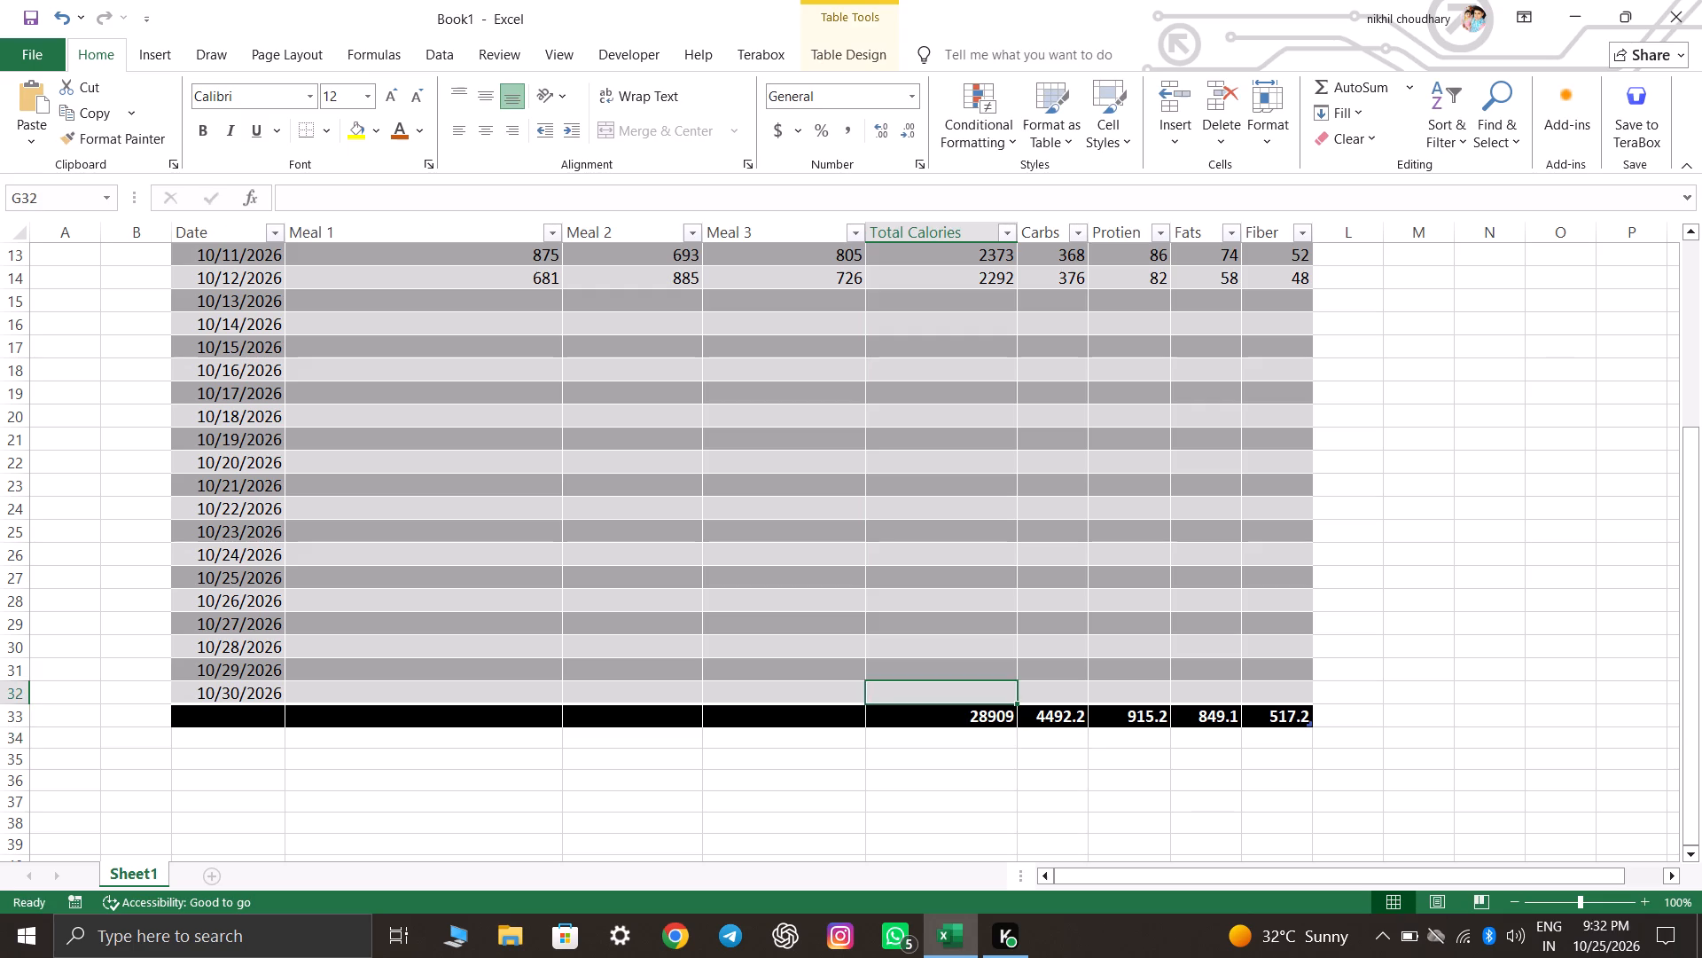
pyautogui.click(991, 717)
pyautogui.click(1029, 720)
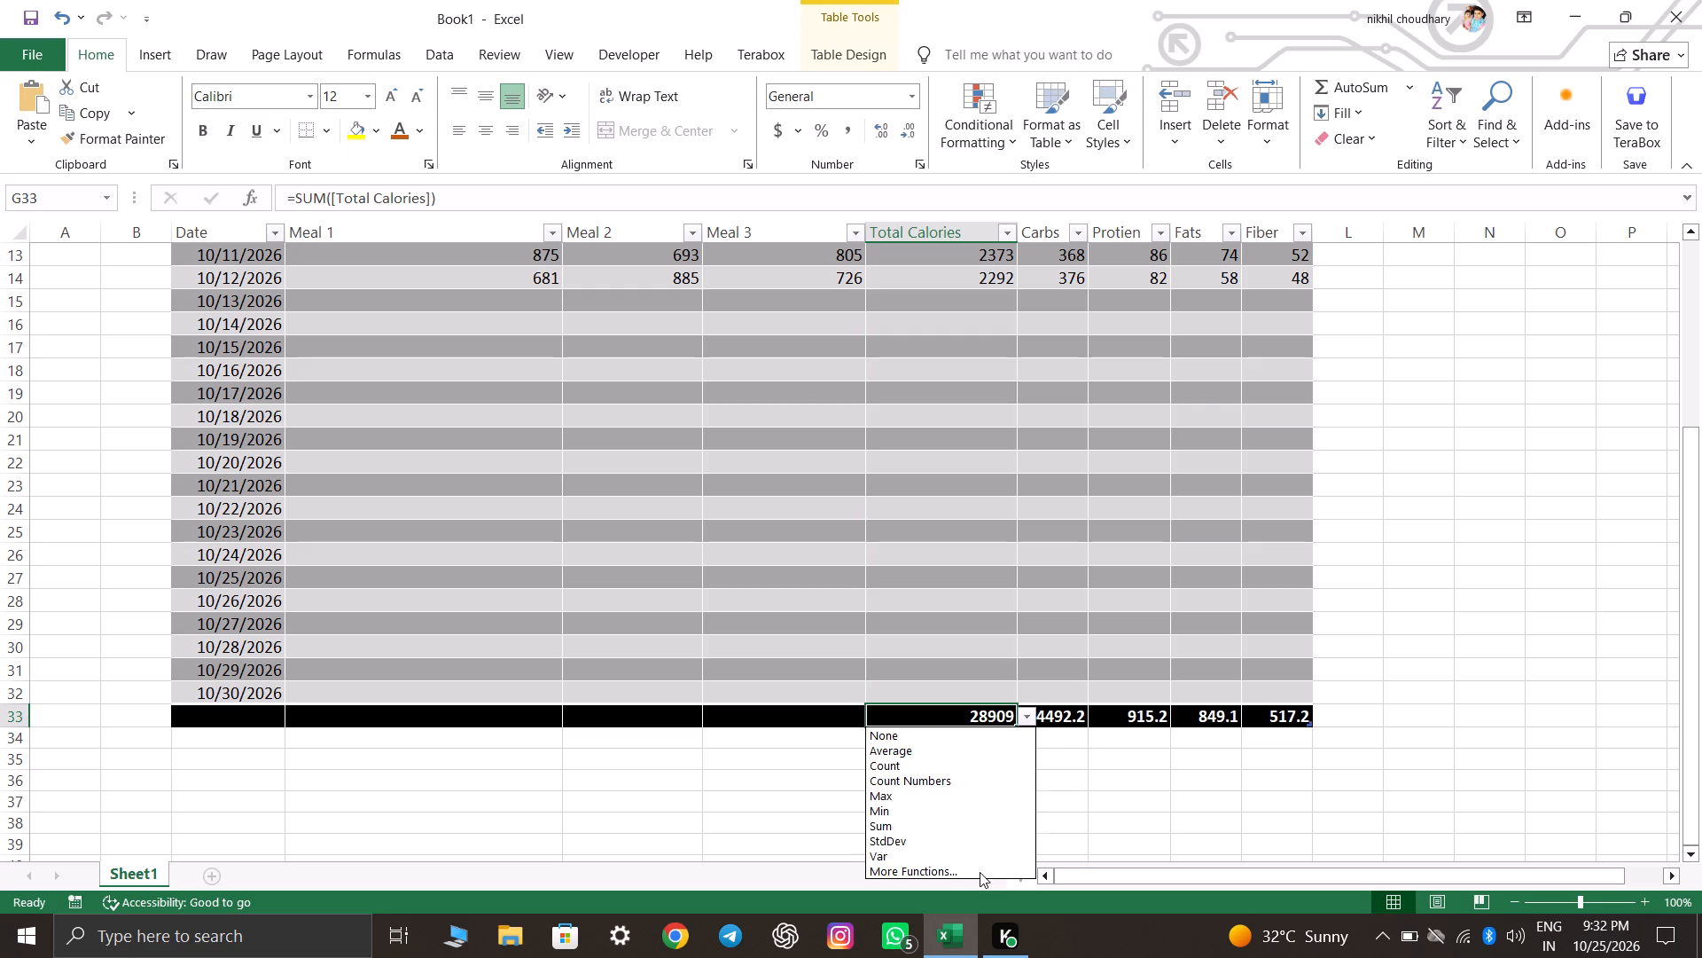
pyautogui.click(963, 751)
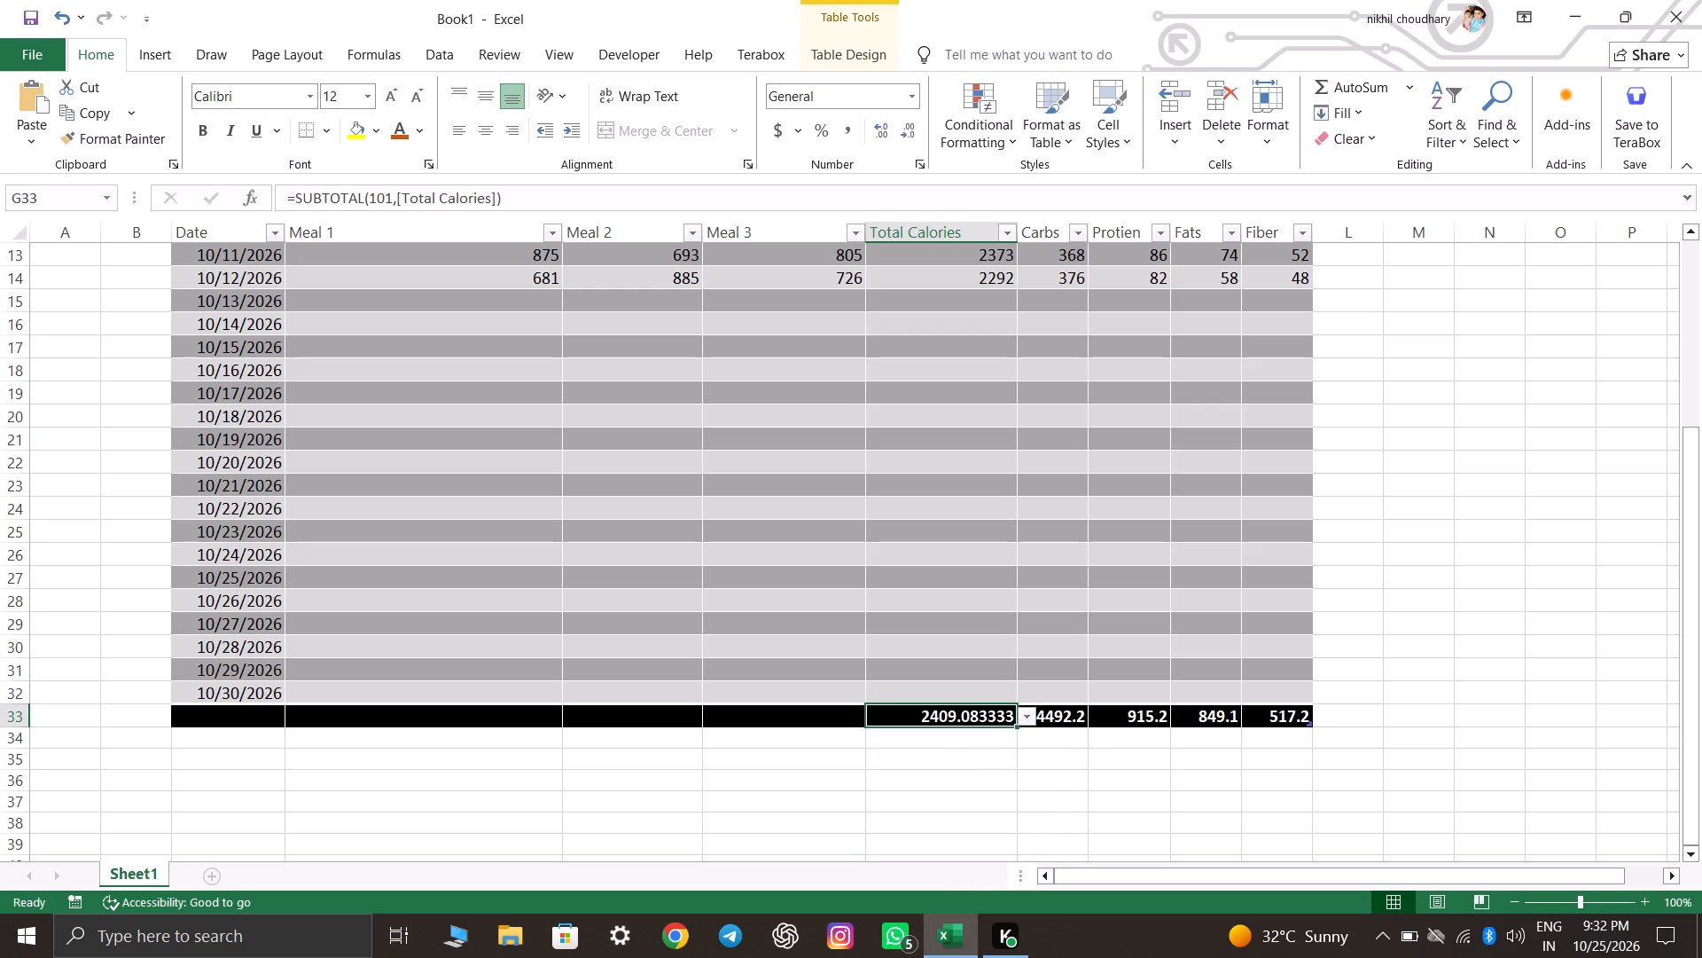
# Set the total-row function in row 33 to Average for the Carbs, Protien, Fats and Fiber columns.
pyautogui.click(1086, 721)
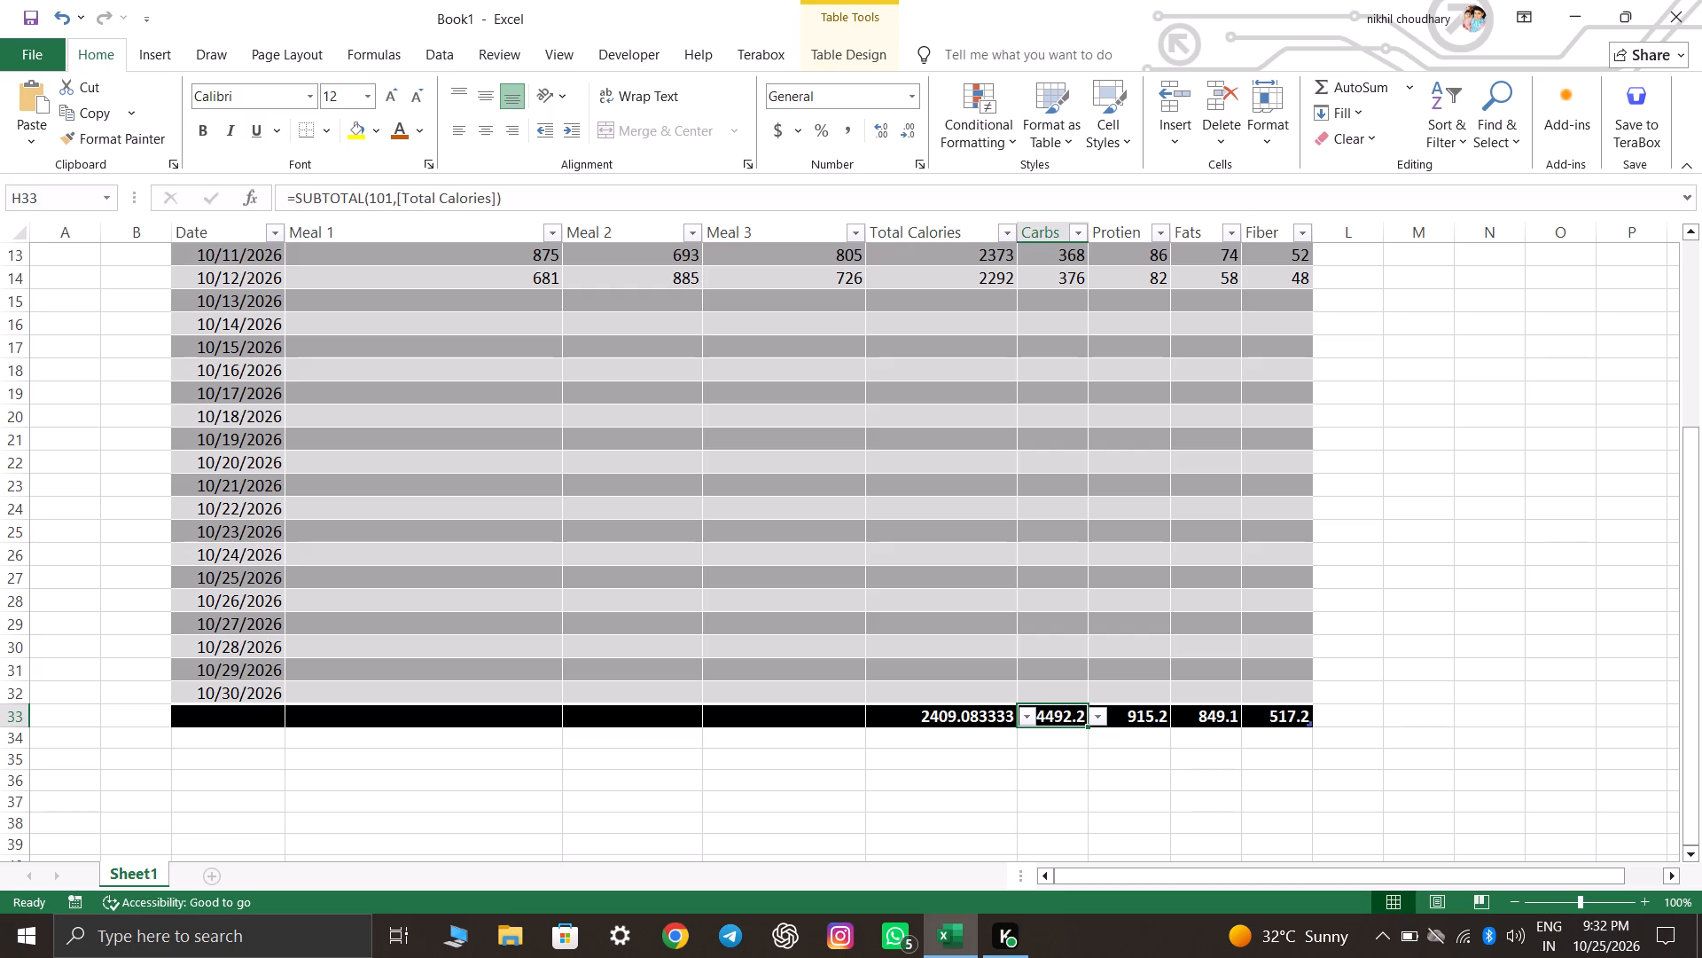
pyautogui.click(1098, 723)
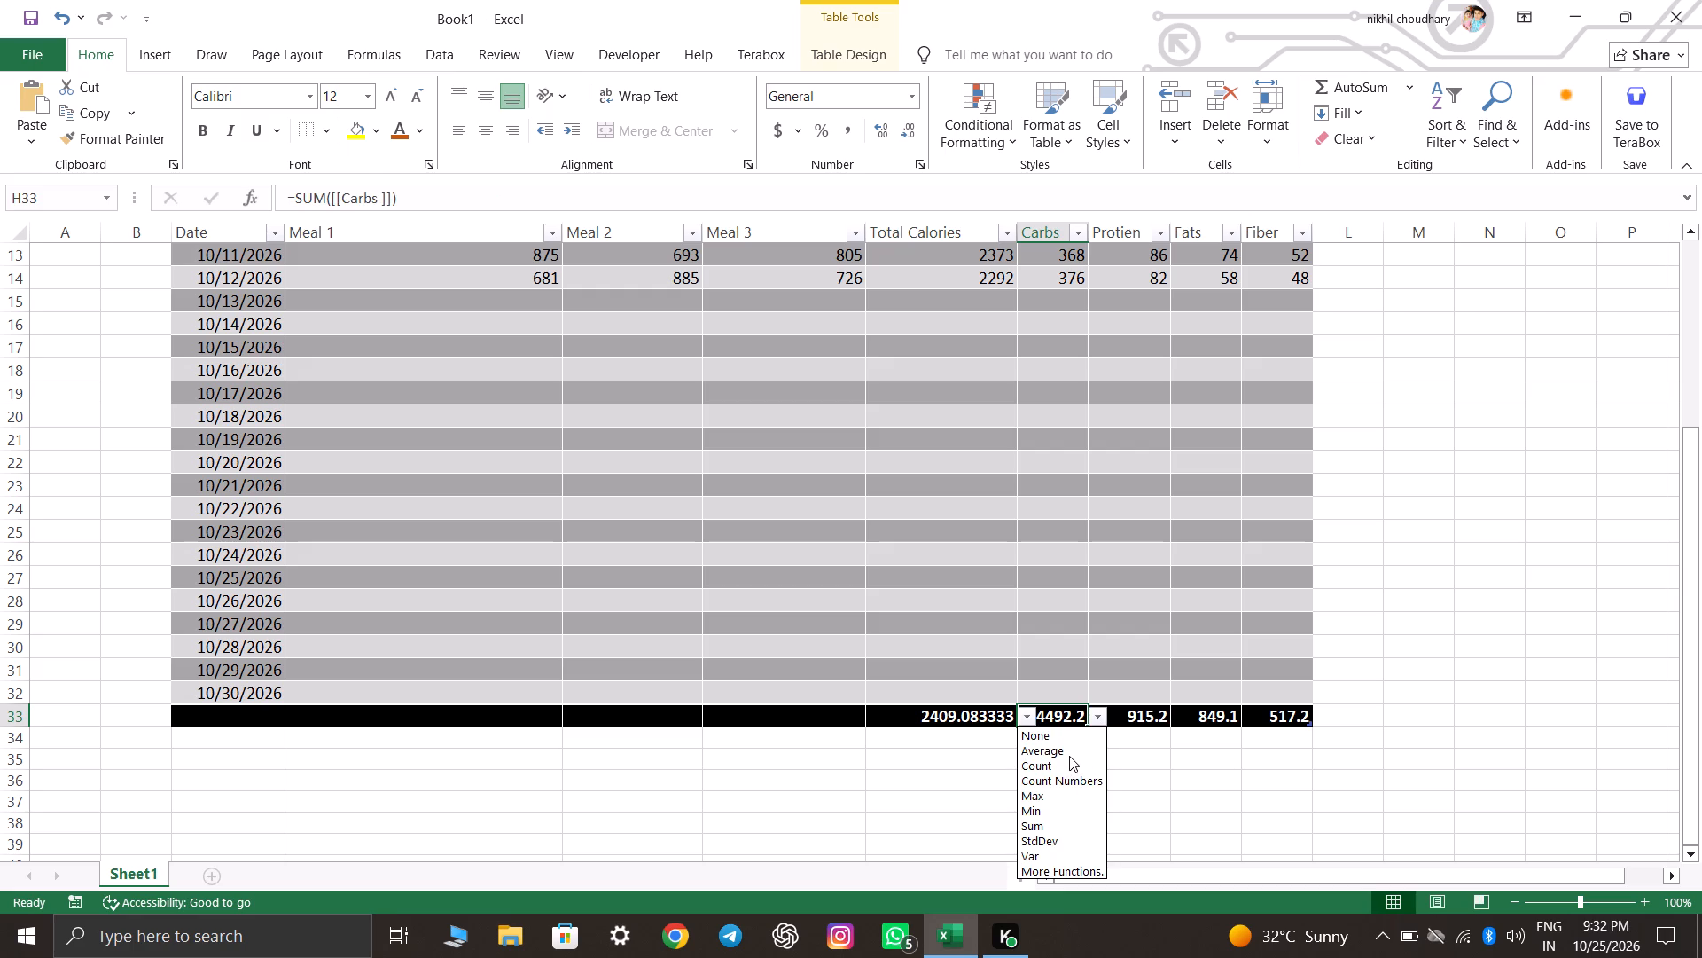
pyautogui.click(1067, 750)
pyautogui.click(1142, 721)
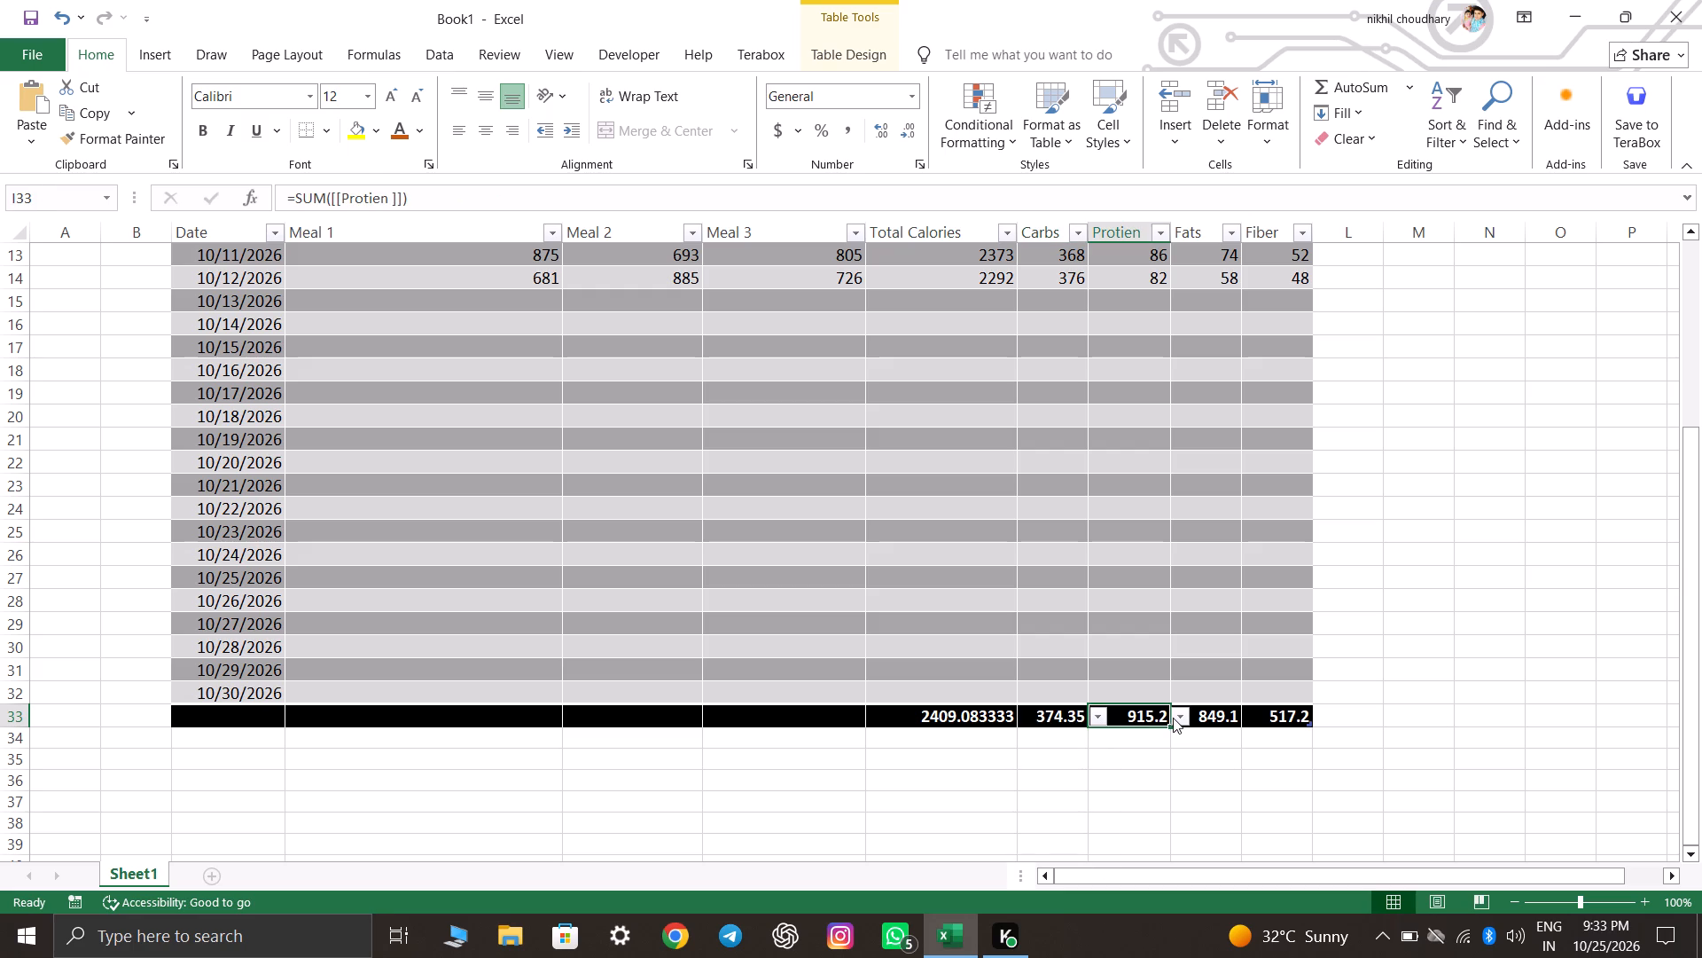
pyautogui.click(1176, 718)
pyautogui.click(1160, 753)
pyautogui.click(1229, 724)
pyautogui.click(1254, 719)
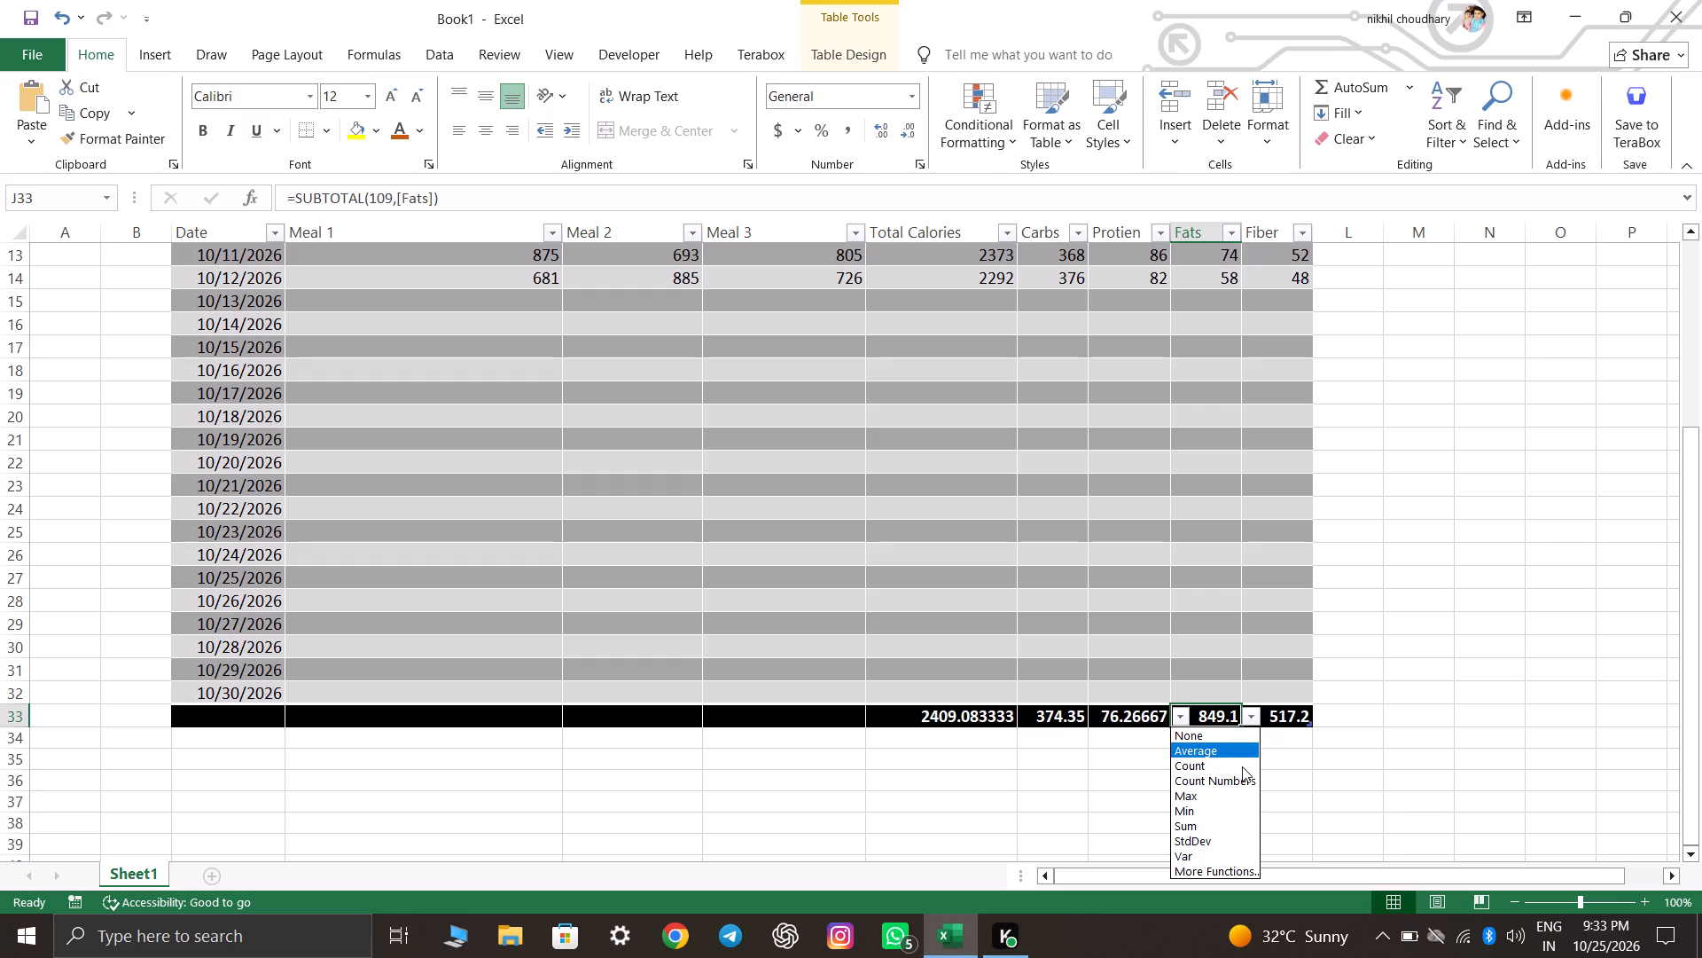
pyautogui.click(1235, 748)
pyautogui.click(1286, 716)
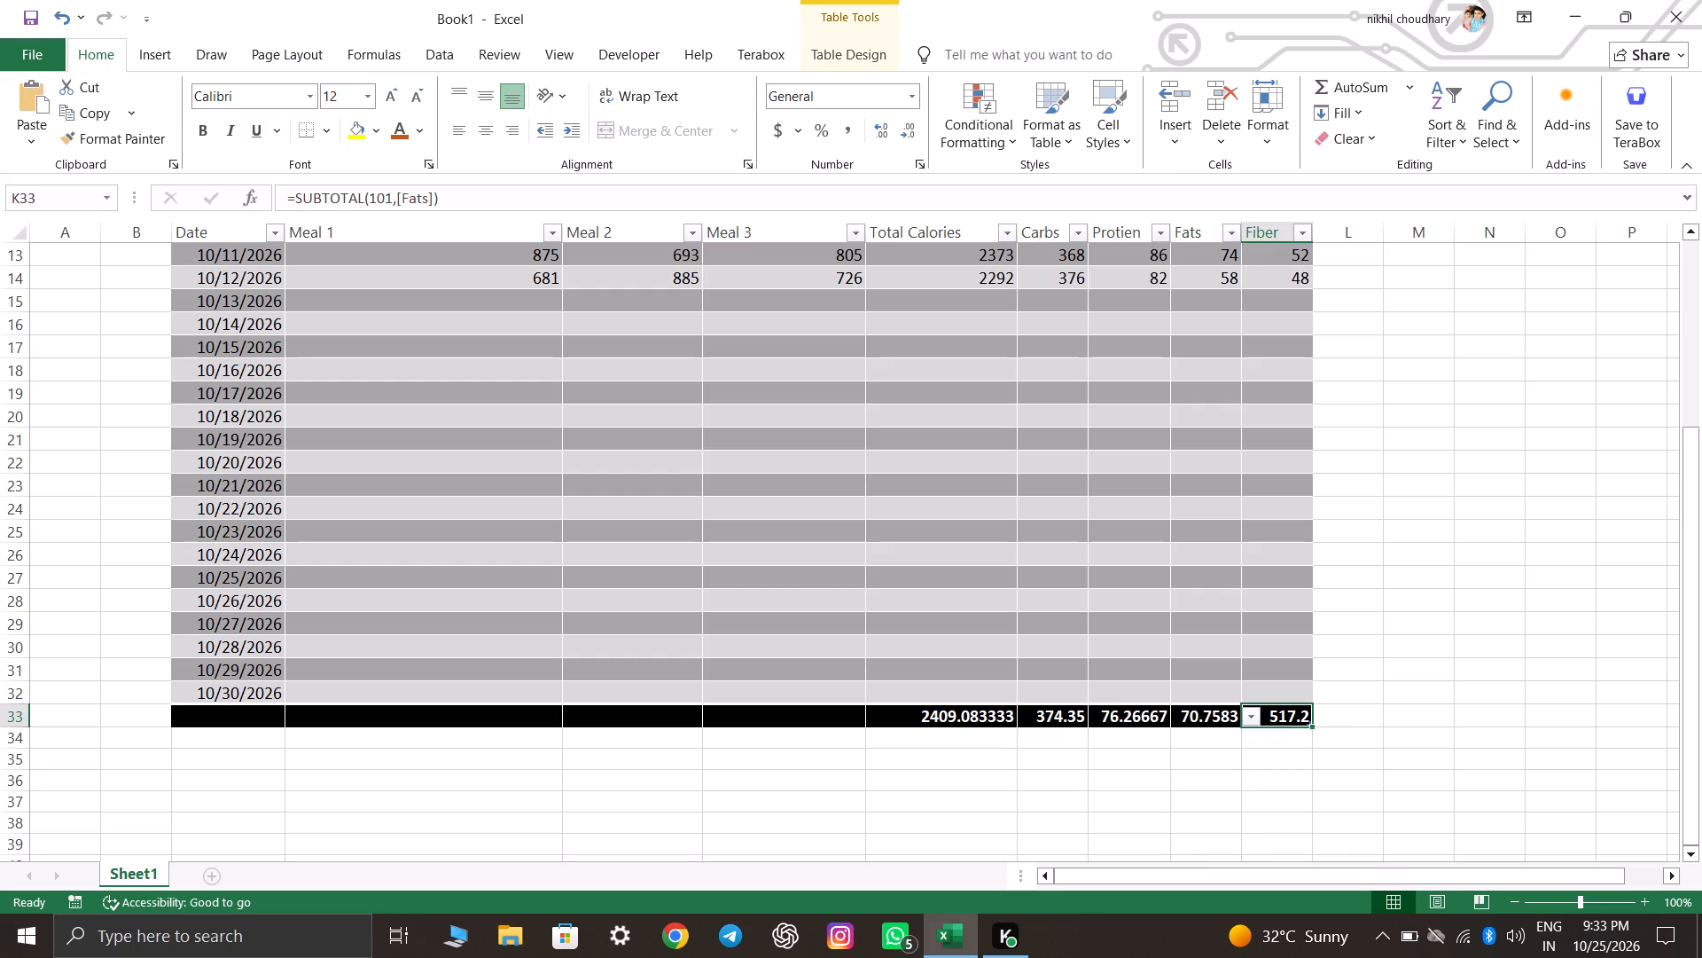
pyautogui.click(1322, 720)
pyautogui.click(1315, 746)
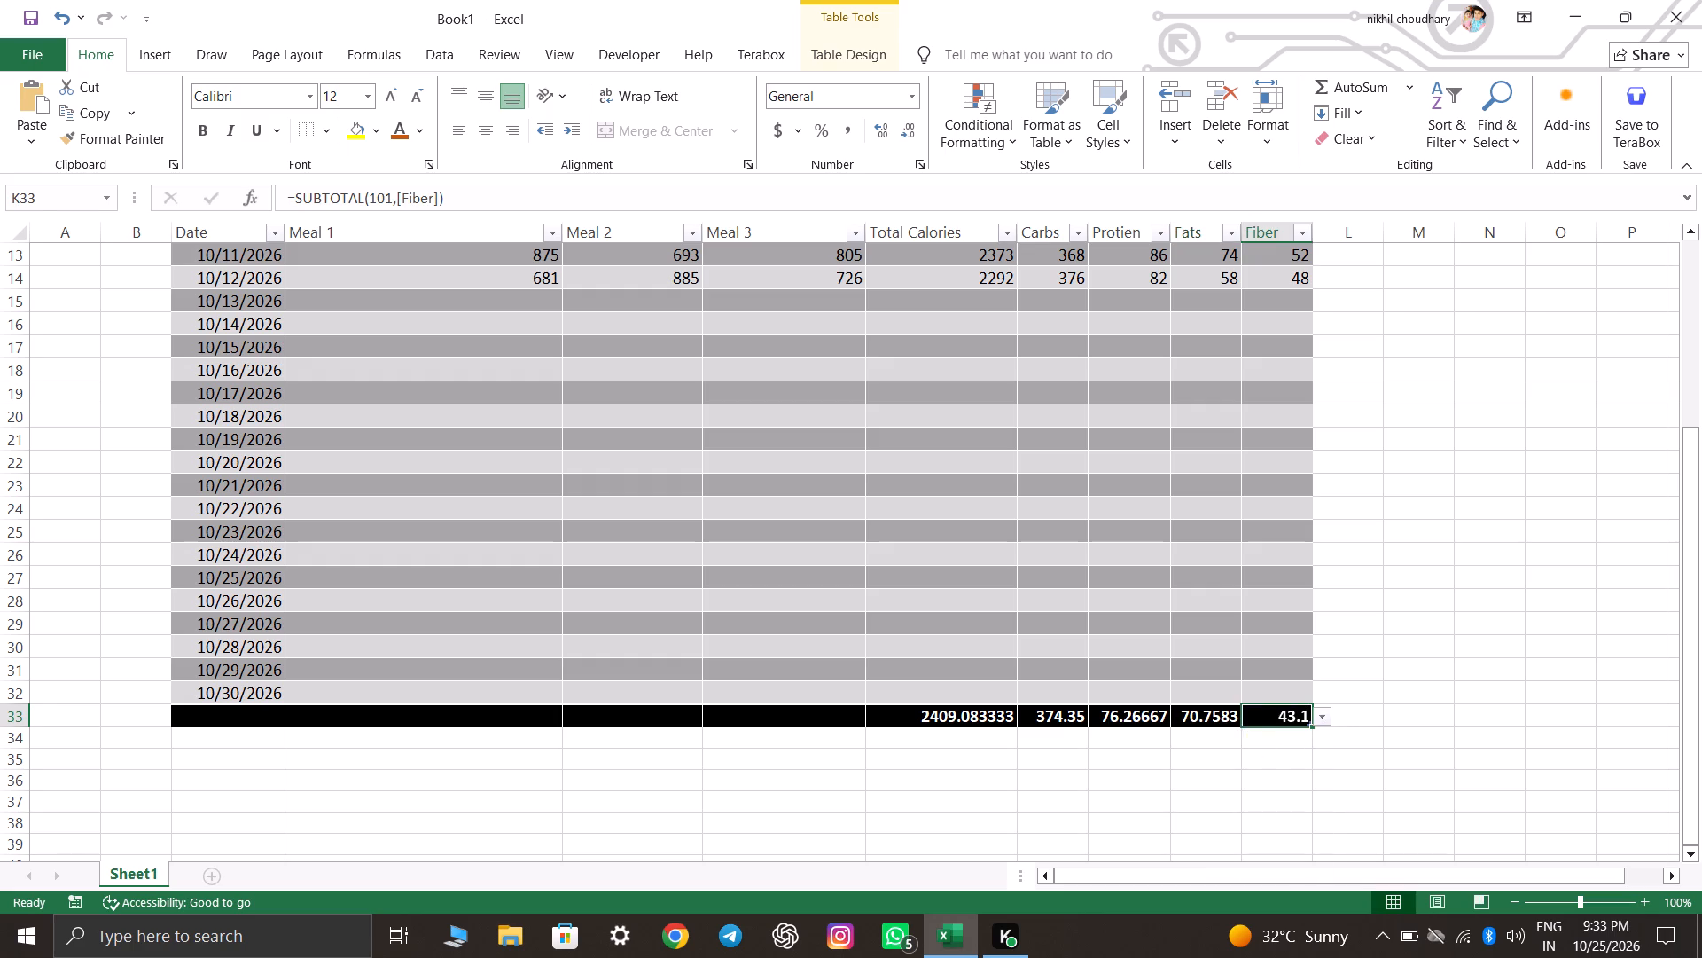
pyautogui.click(1387, 757)
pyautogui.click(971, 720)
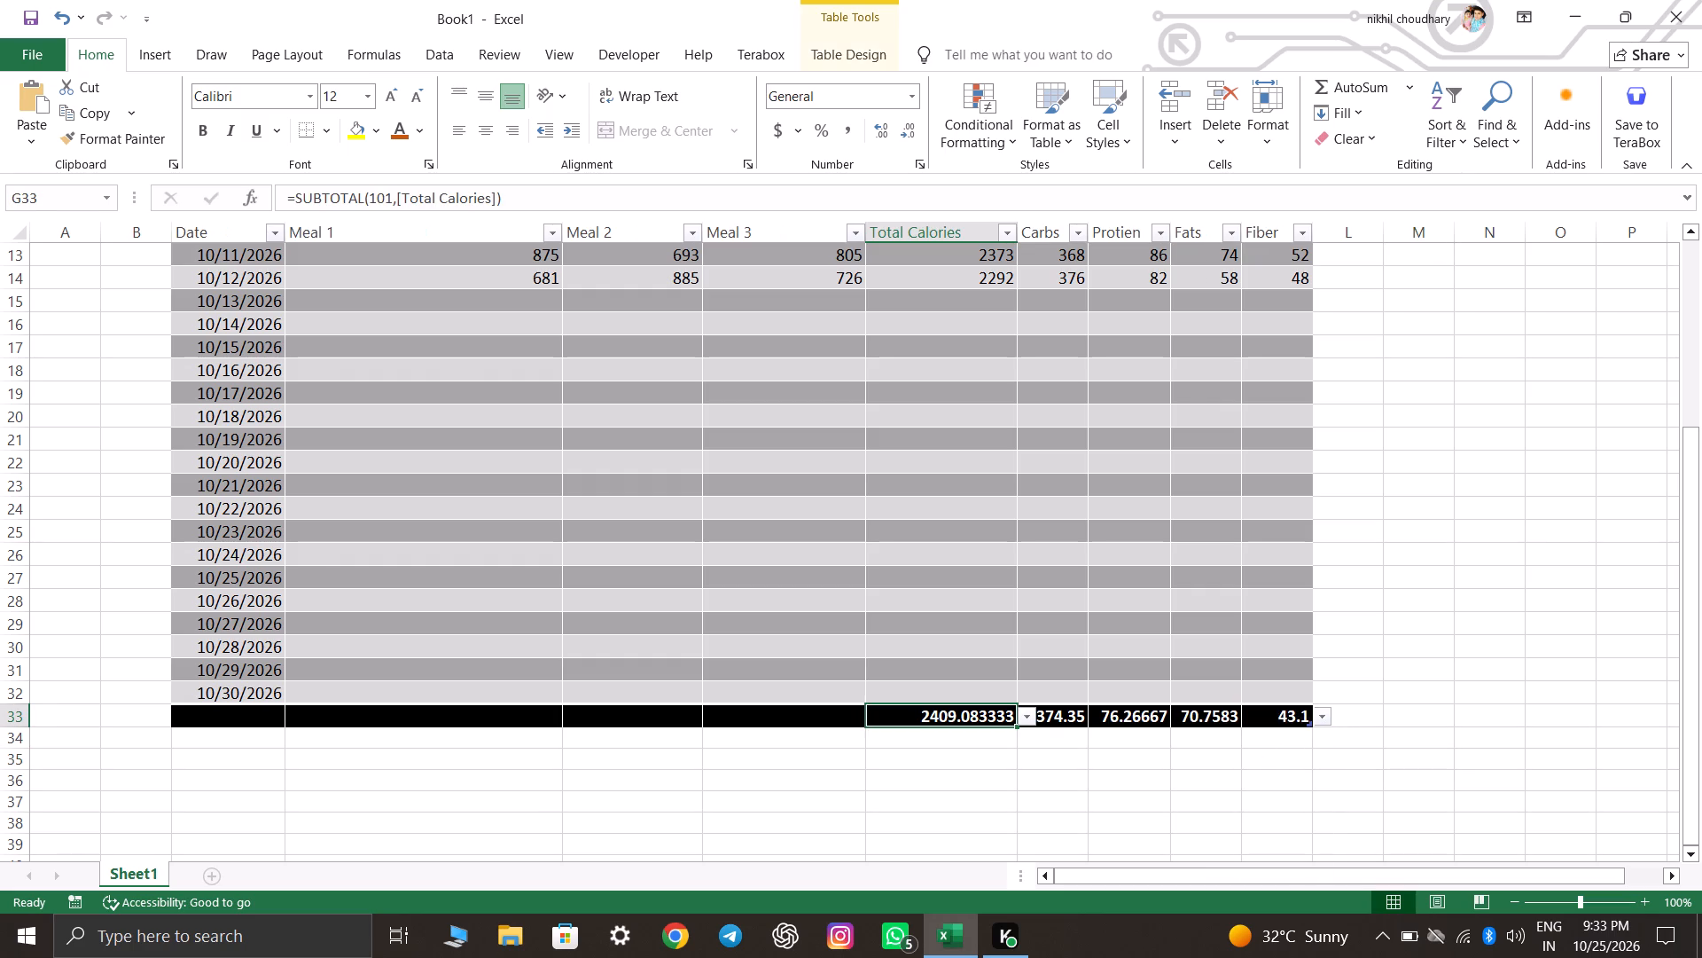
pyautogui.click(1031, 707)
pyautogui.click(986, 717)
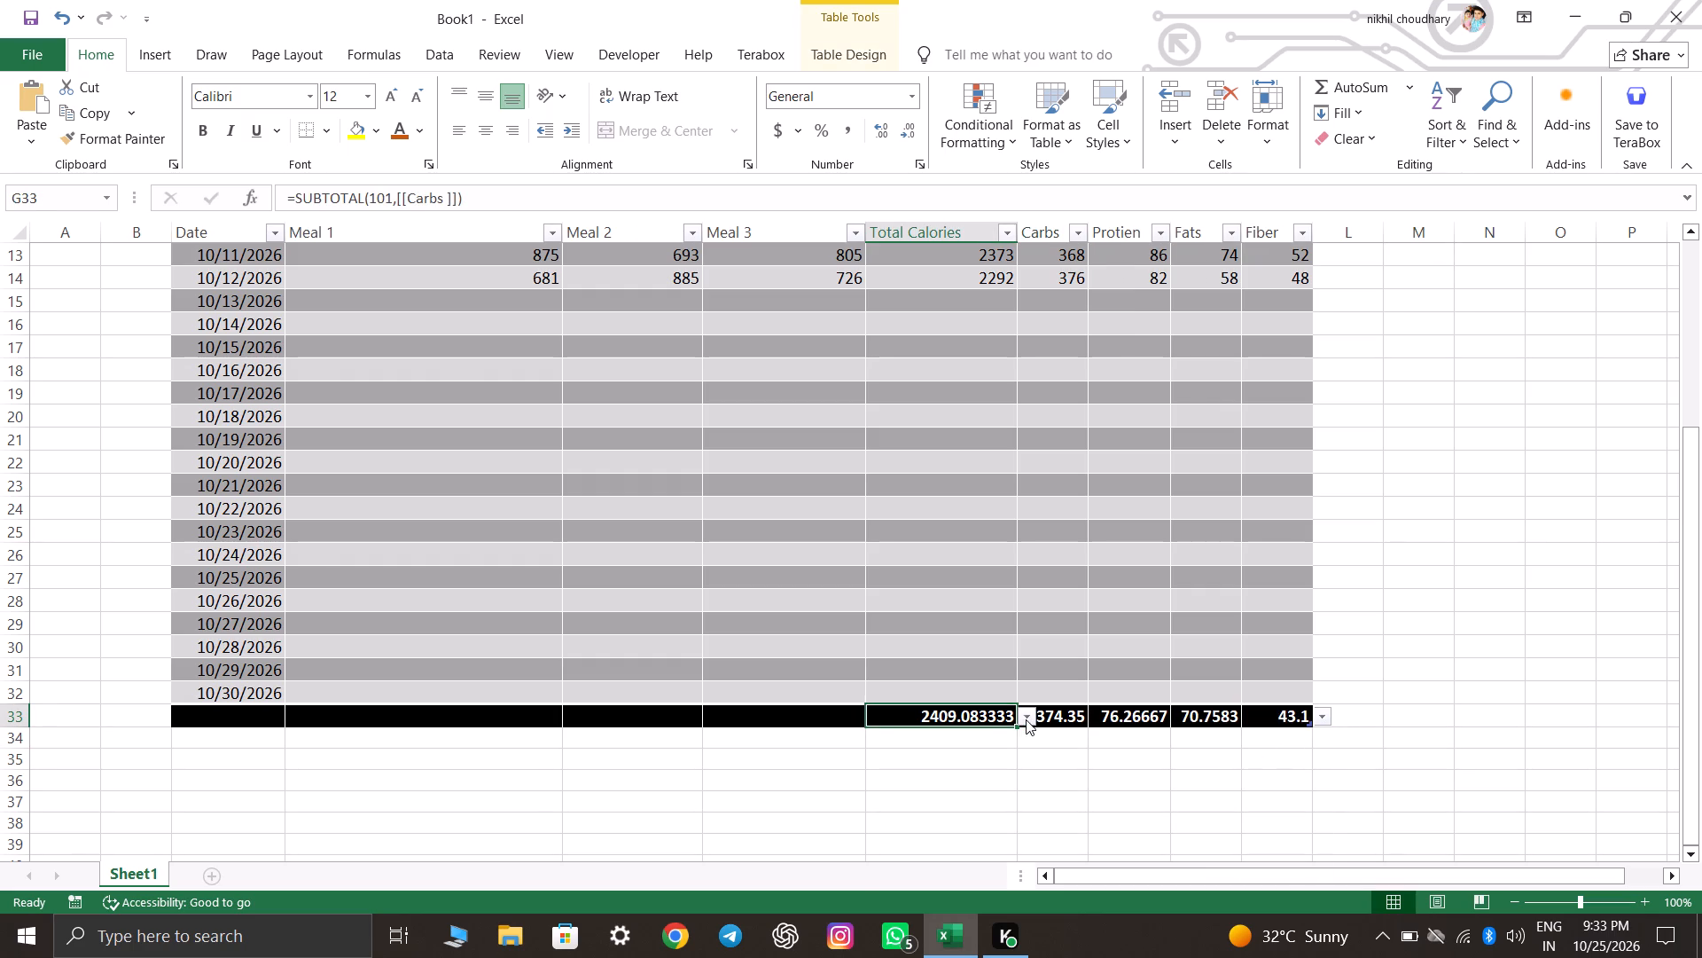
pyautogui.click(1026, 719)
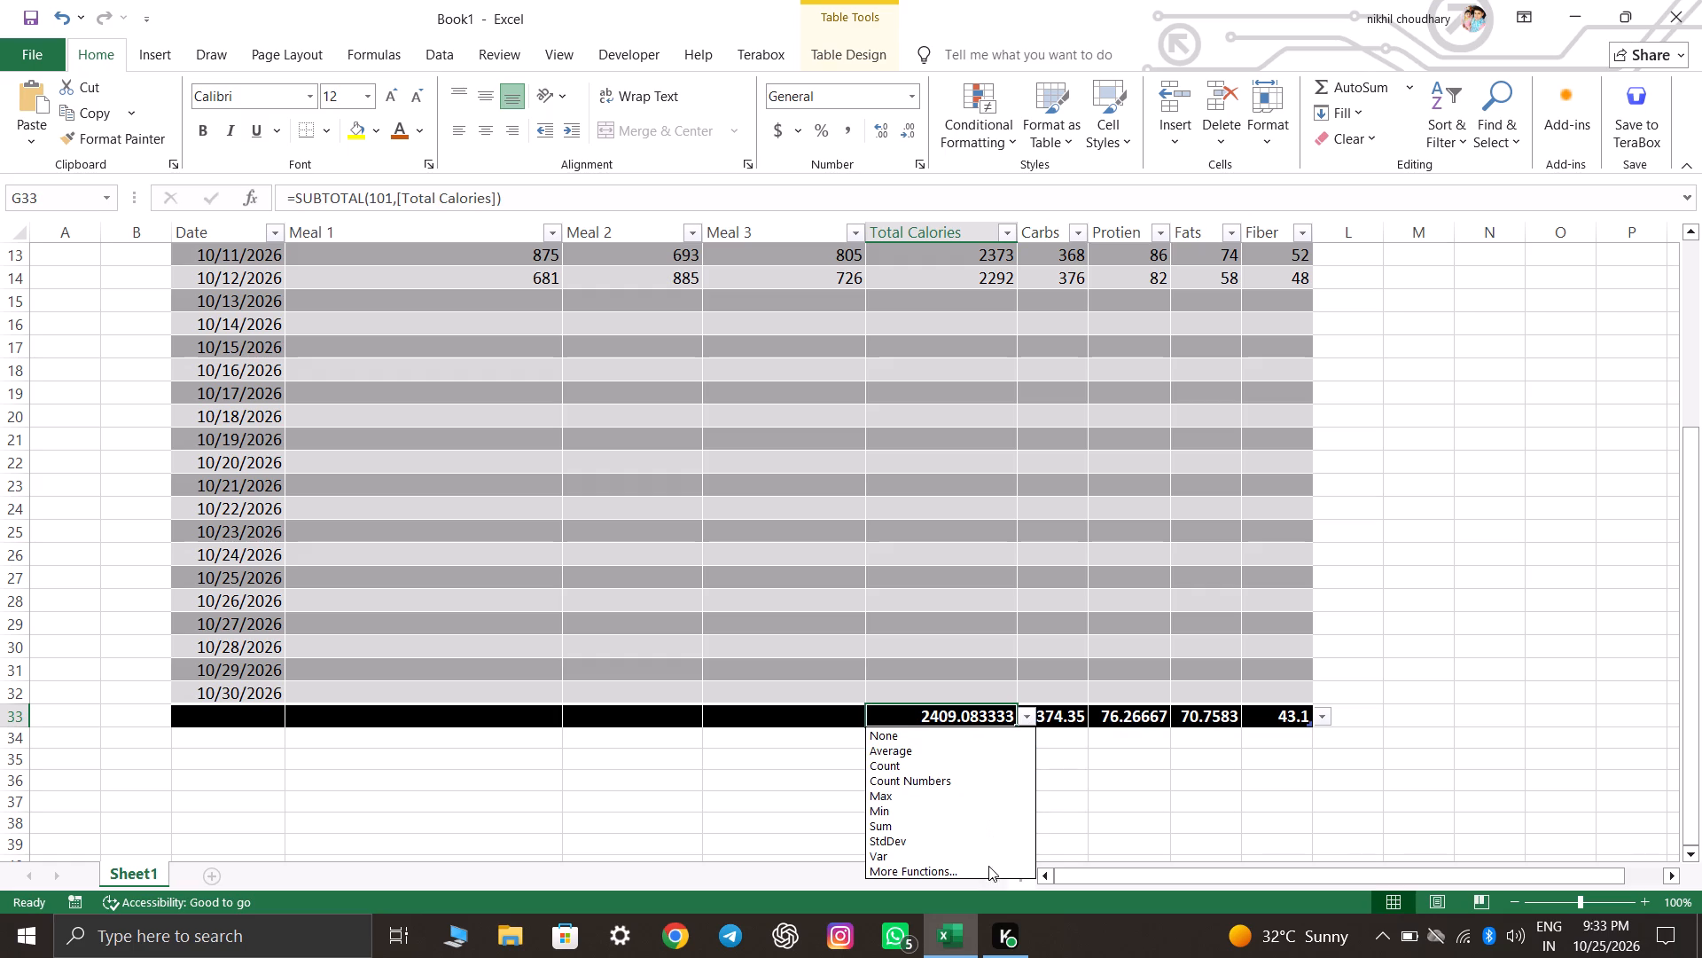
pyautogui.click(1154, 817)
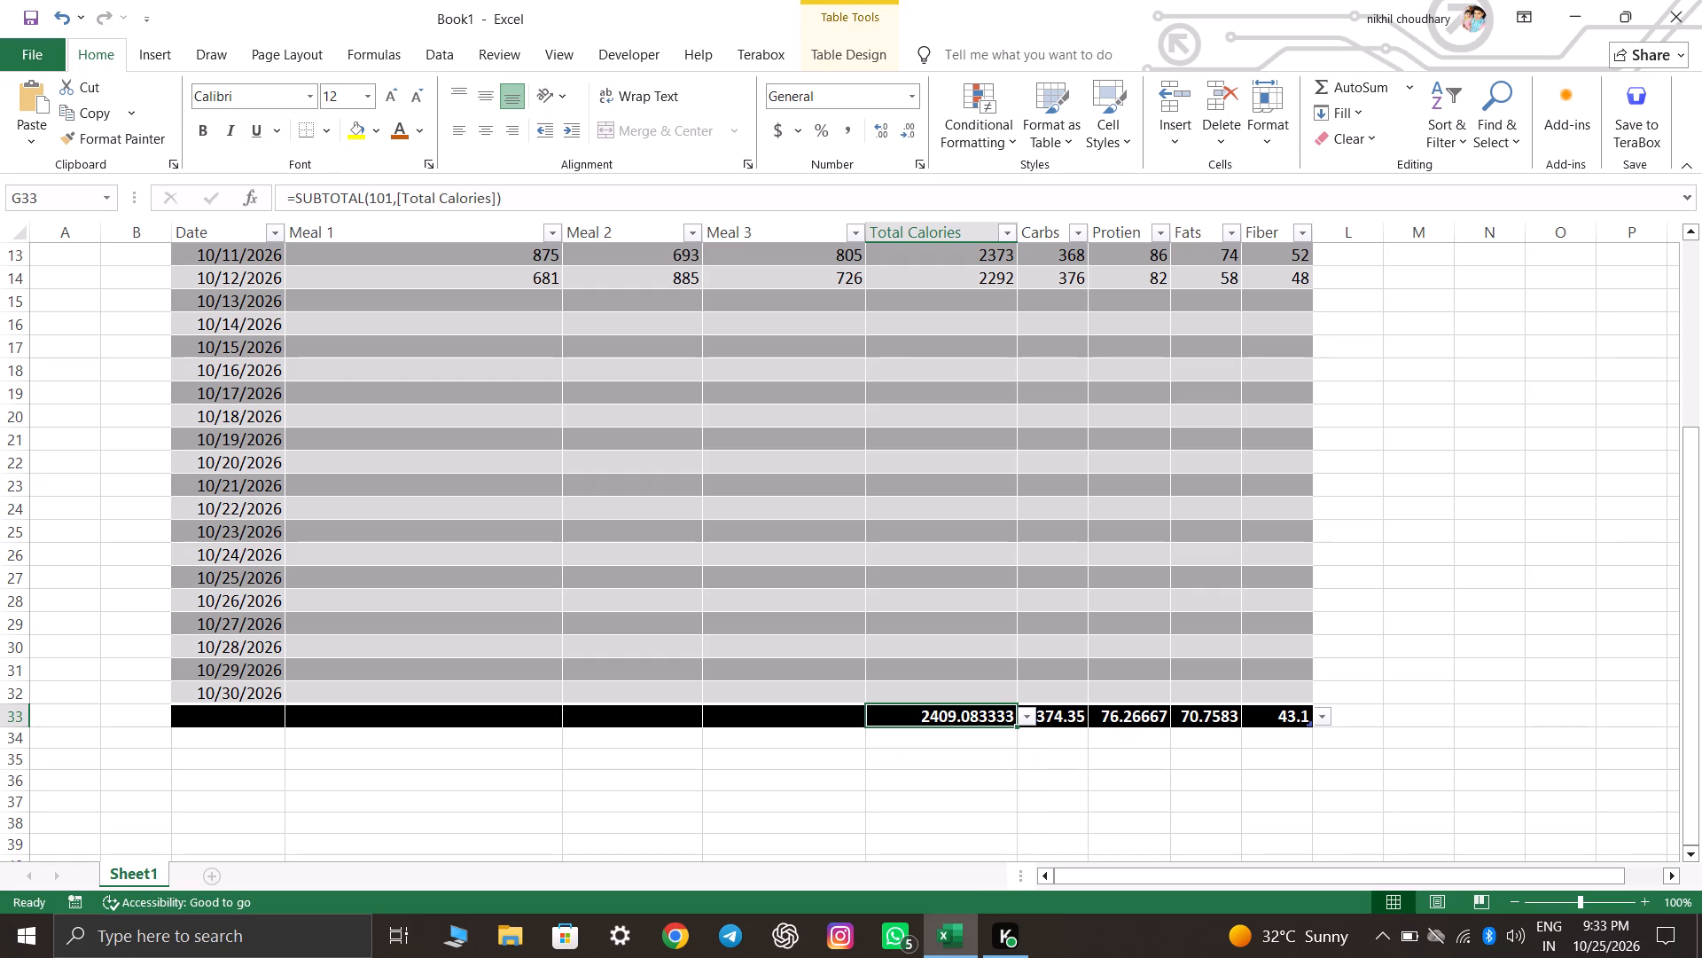
# Enter the label "Total Calories" in M3, beside the first data row of the table.
pyautogui.scroll(6, 906, 791)
pyautogui.scroll(-5, 905, 791)
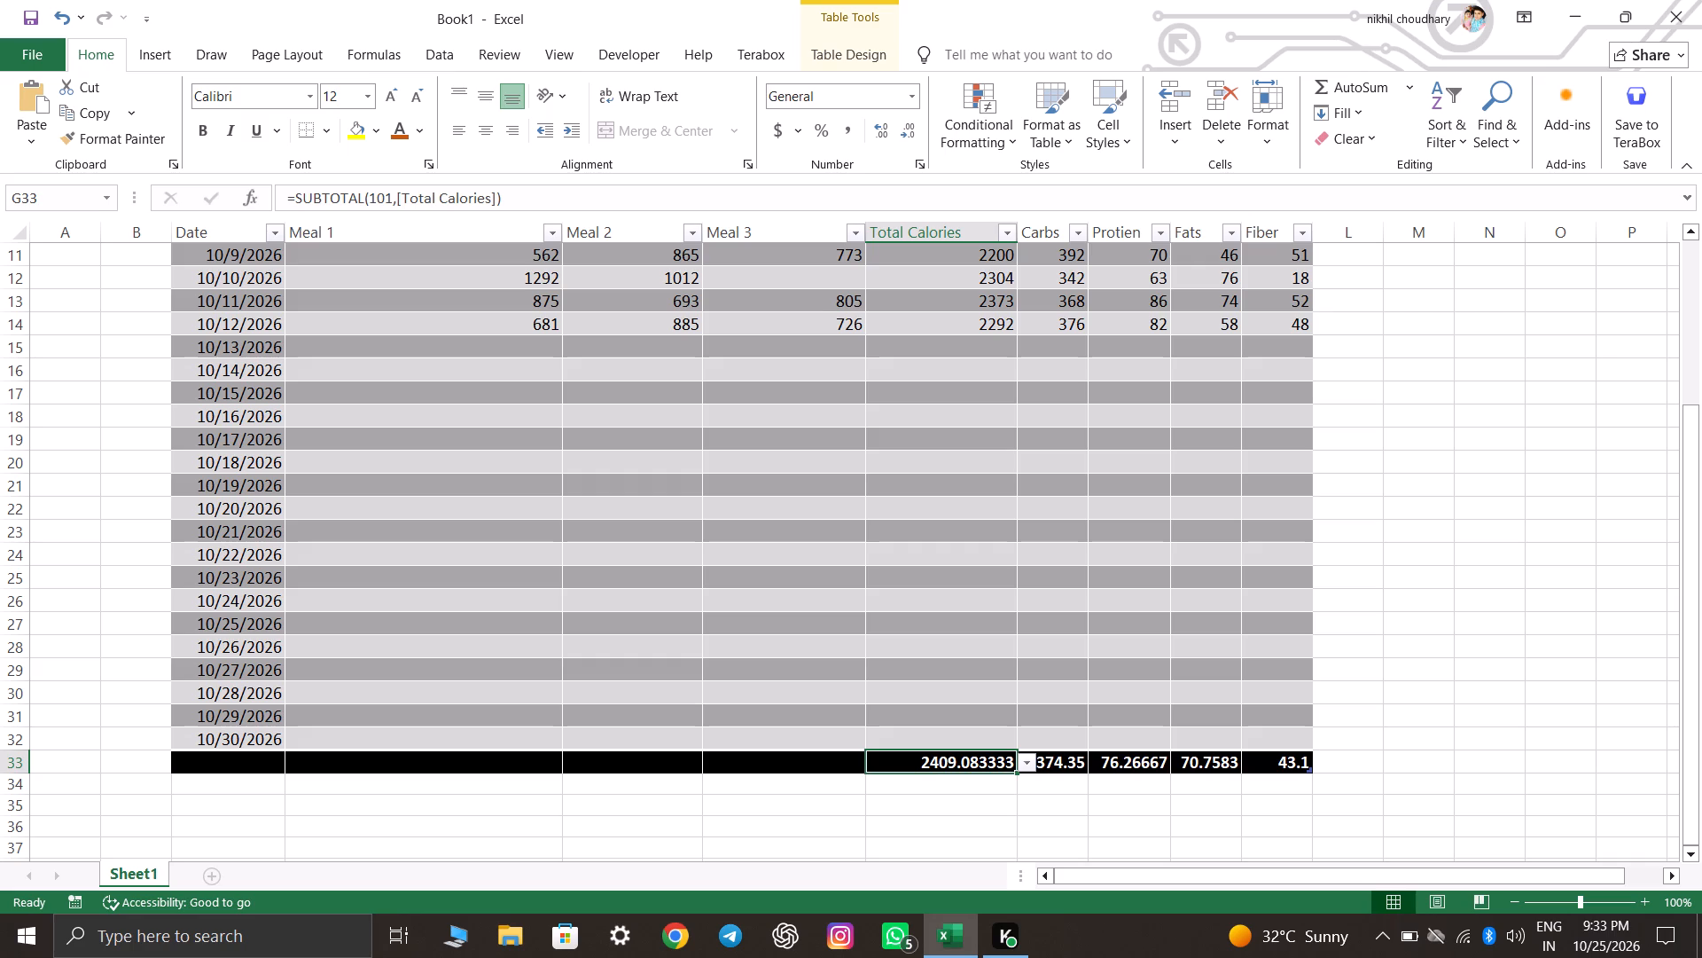
pyautogui.scroll(4, 1448, 679)
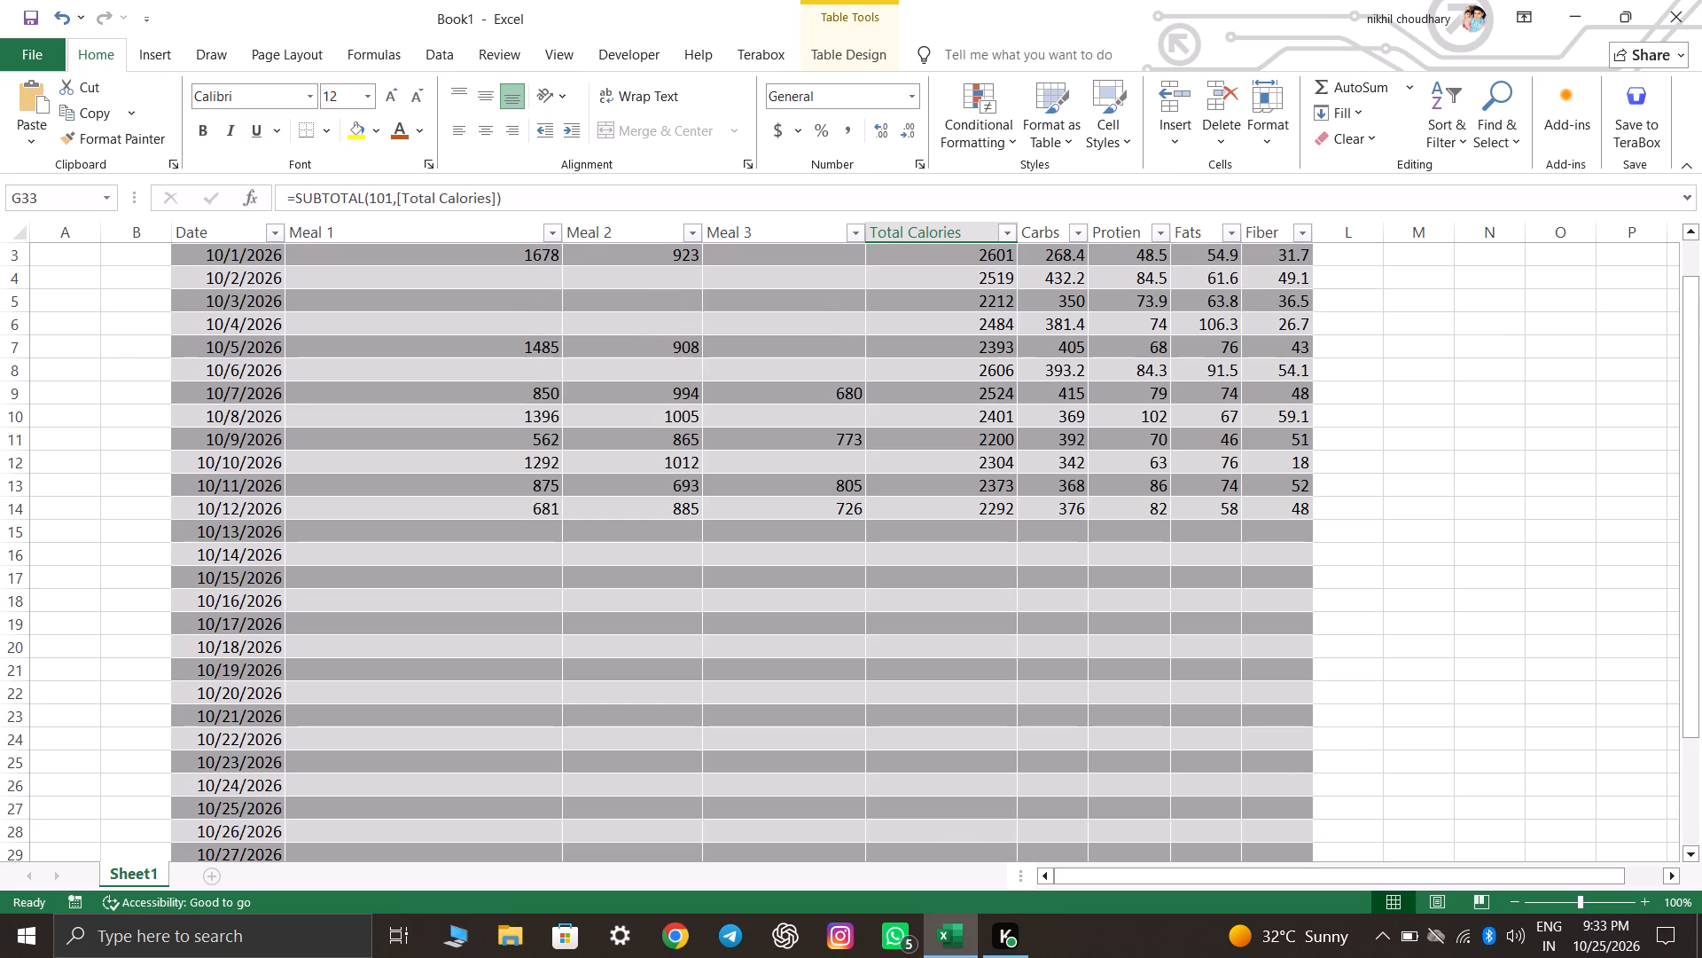
pyautogui.scroll(3, 1448, 679)
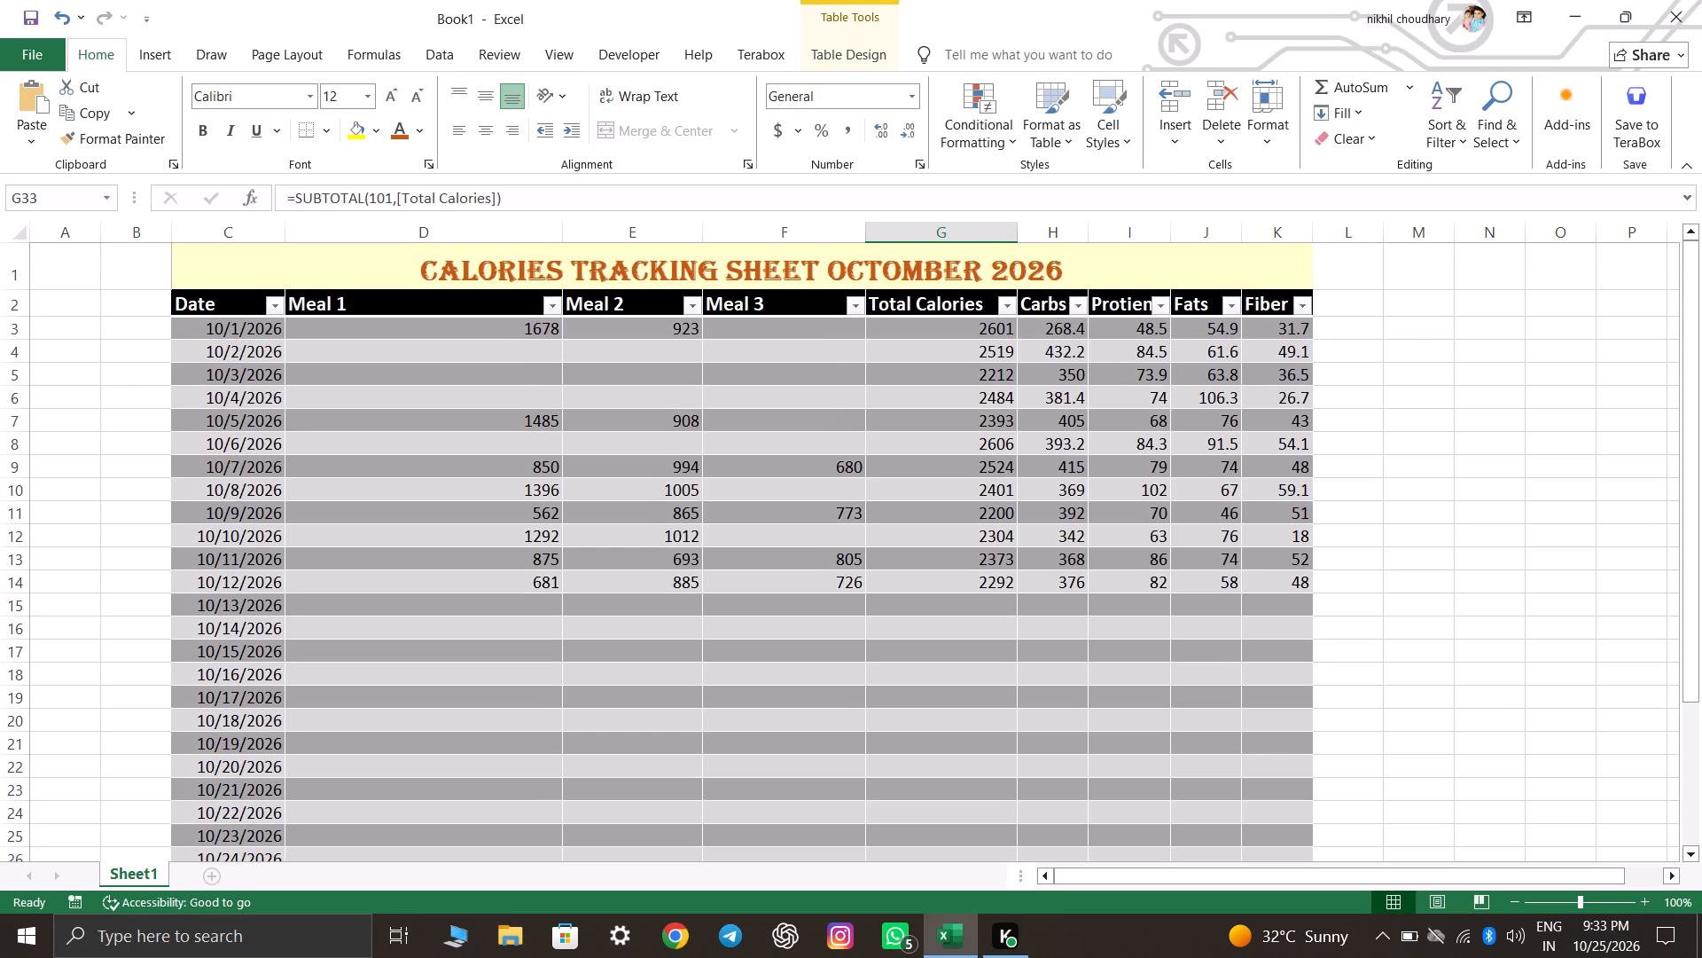
pyautogui.doubleClick(1443, 334)
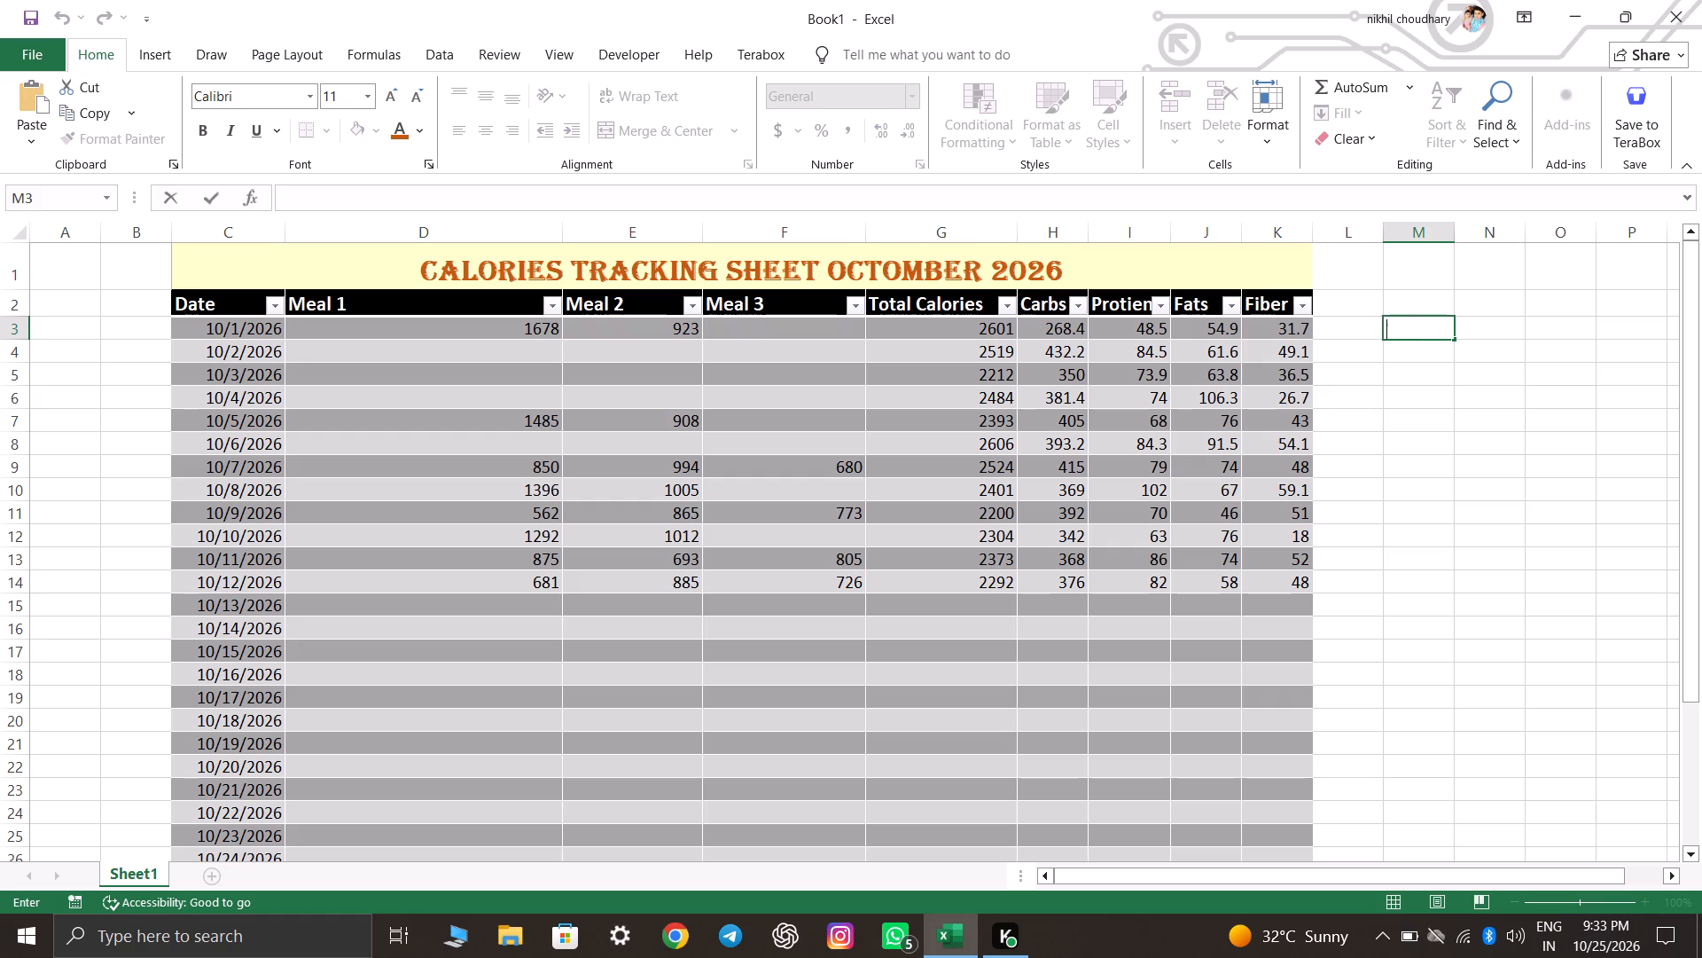
pyautogui.write('Total')
pyautogui.press('space')
pyautogui.write('Calories')
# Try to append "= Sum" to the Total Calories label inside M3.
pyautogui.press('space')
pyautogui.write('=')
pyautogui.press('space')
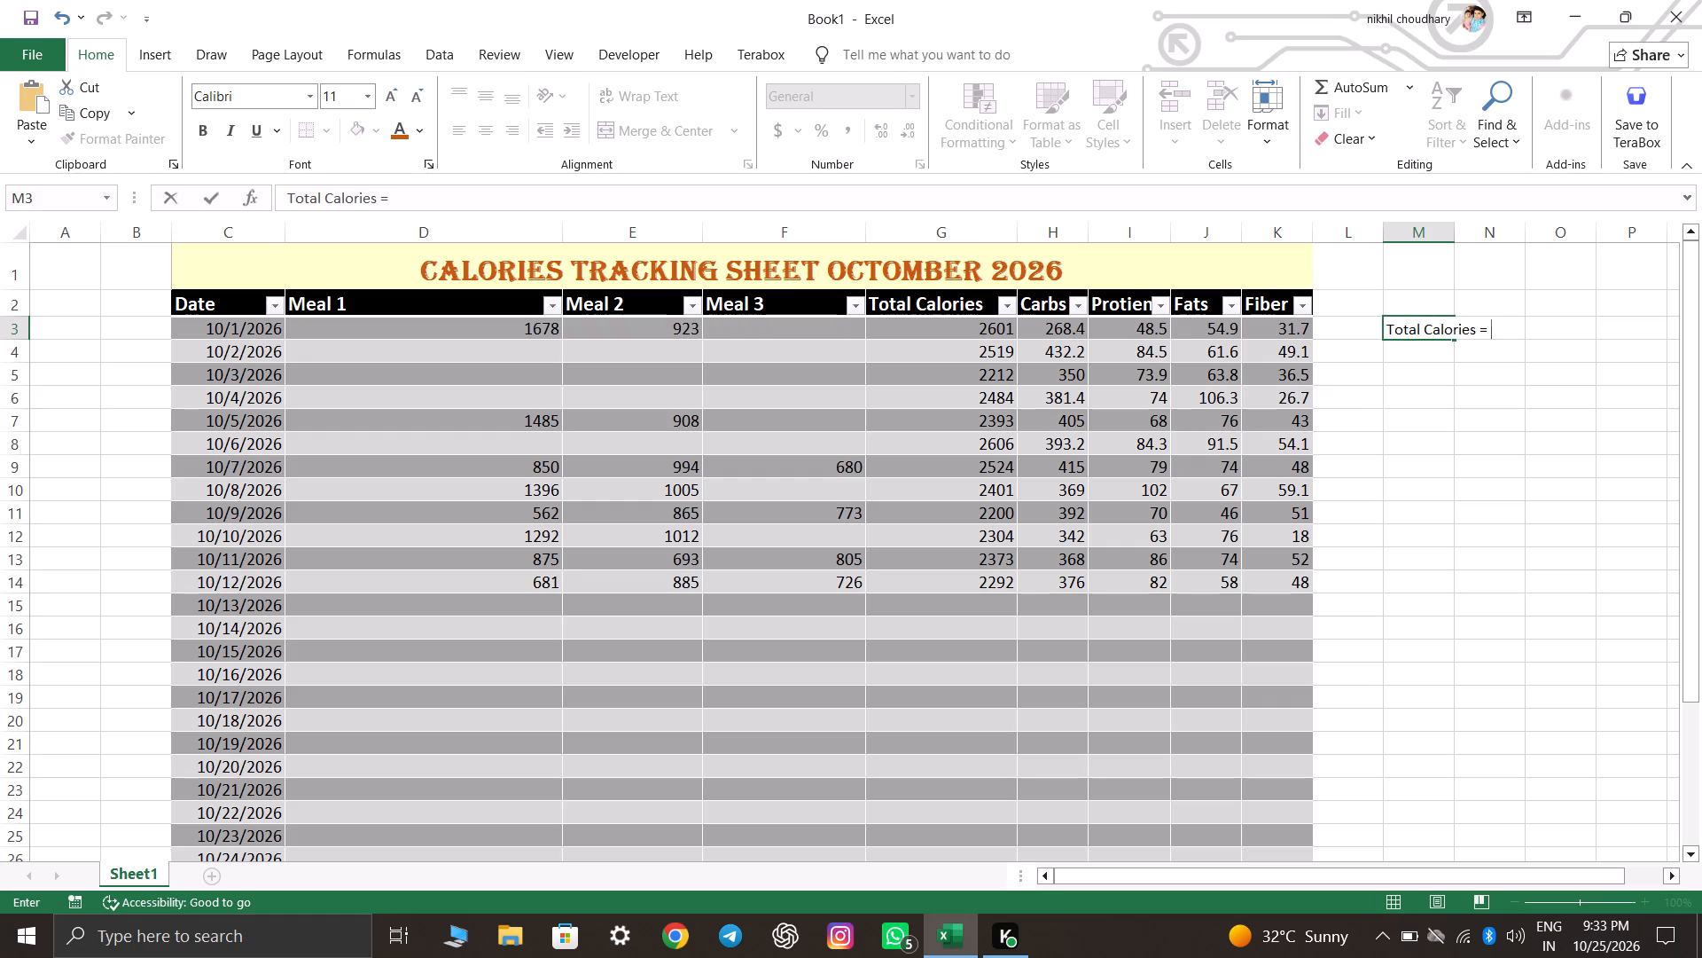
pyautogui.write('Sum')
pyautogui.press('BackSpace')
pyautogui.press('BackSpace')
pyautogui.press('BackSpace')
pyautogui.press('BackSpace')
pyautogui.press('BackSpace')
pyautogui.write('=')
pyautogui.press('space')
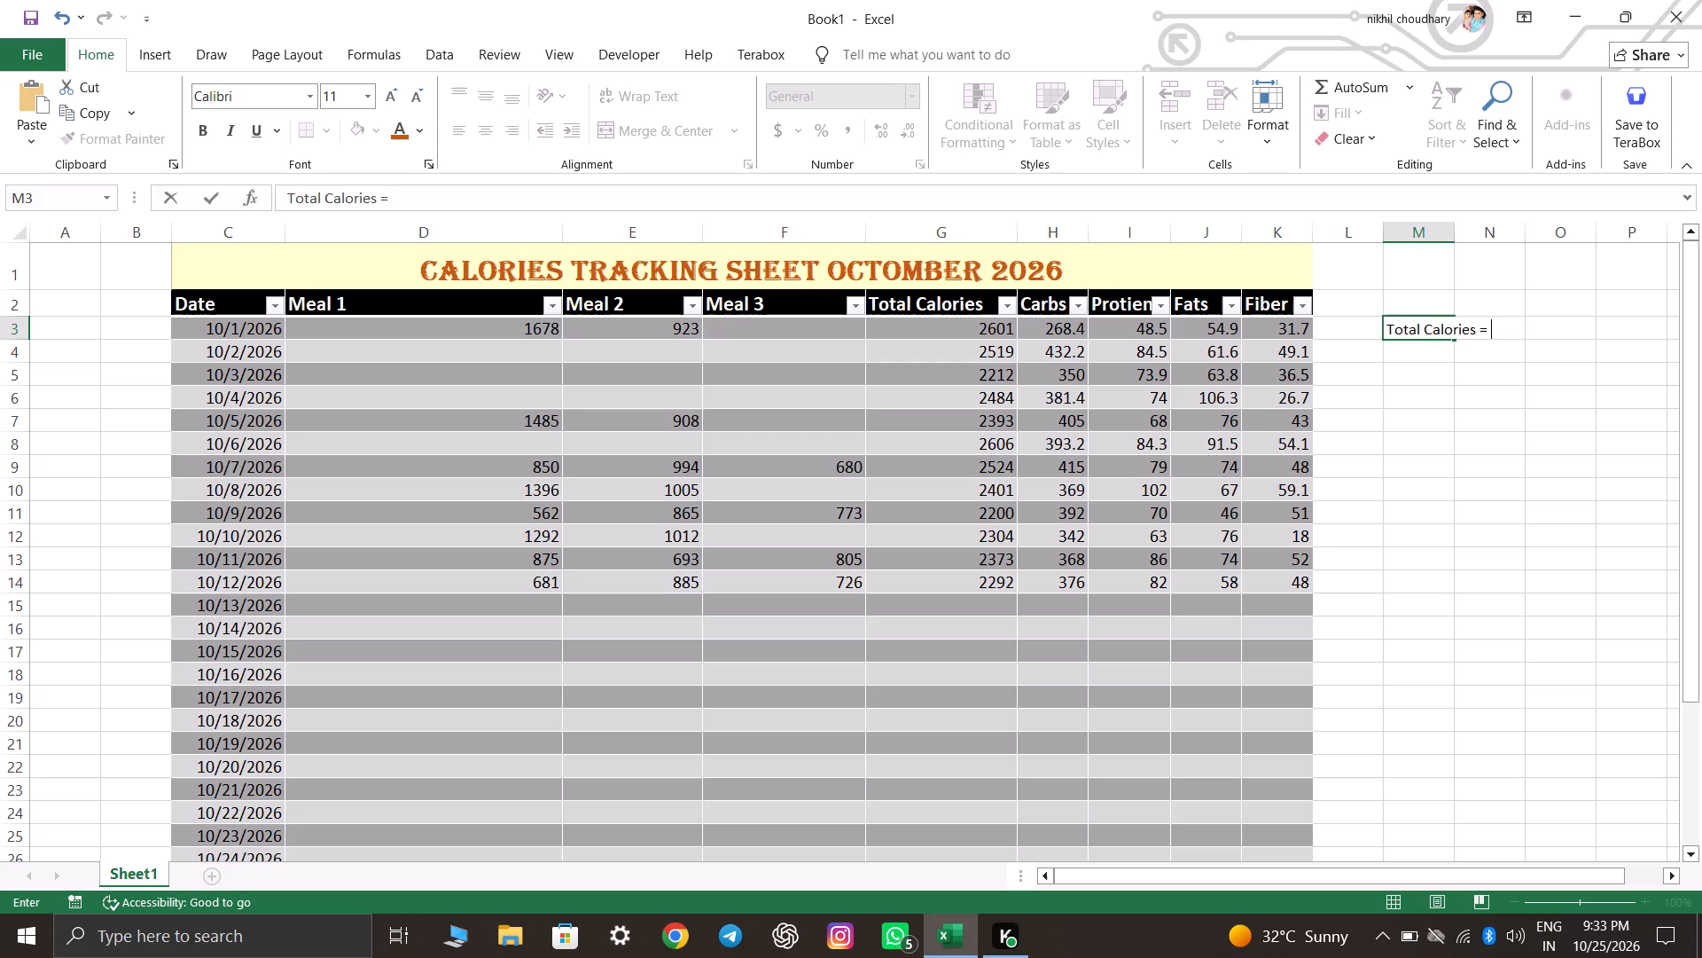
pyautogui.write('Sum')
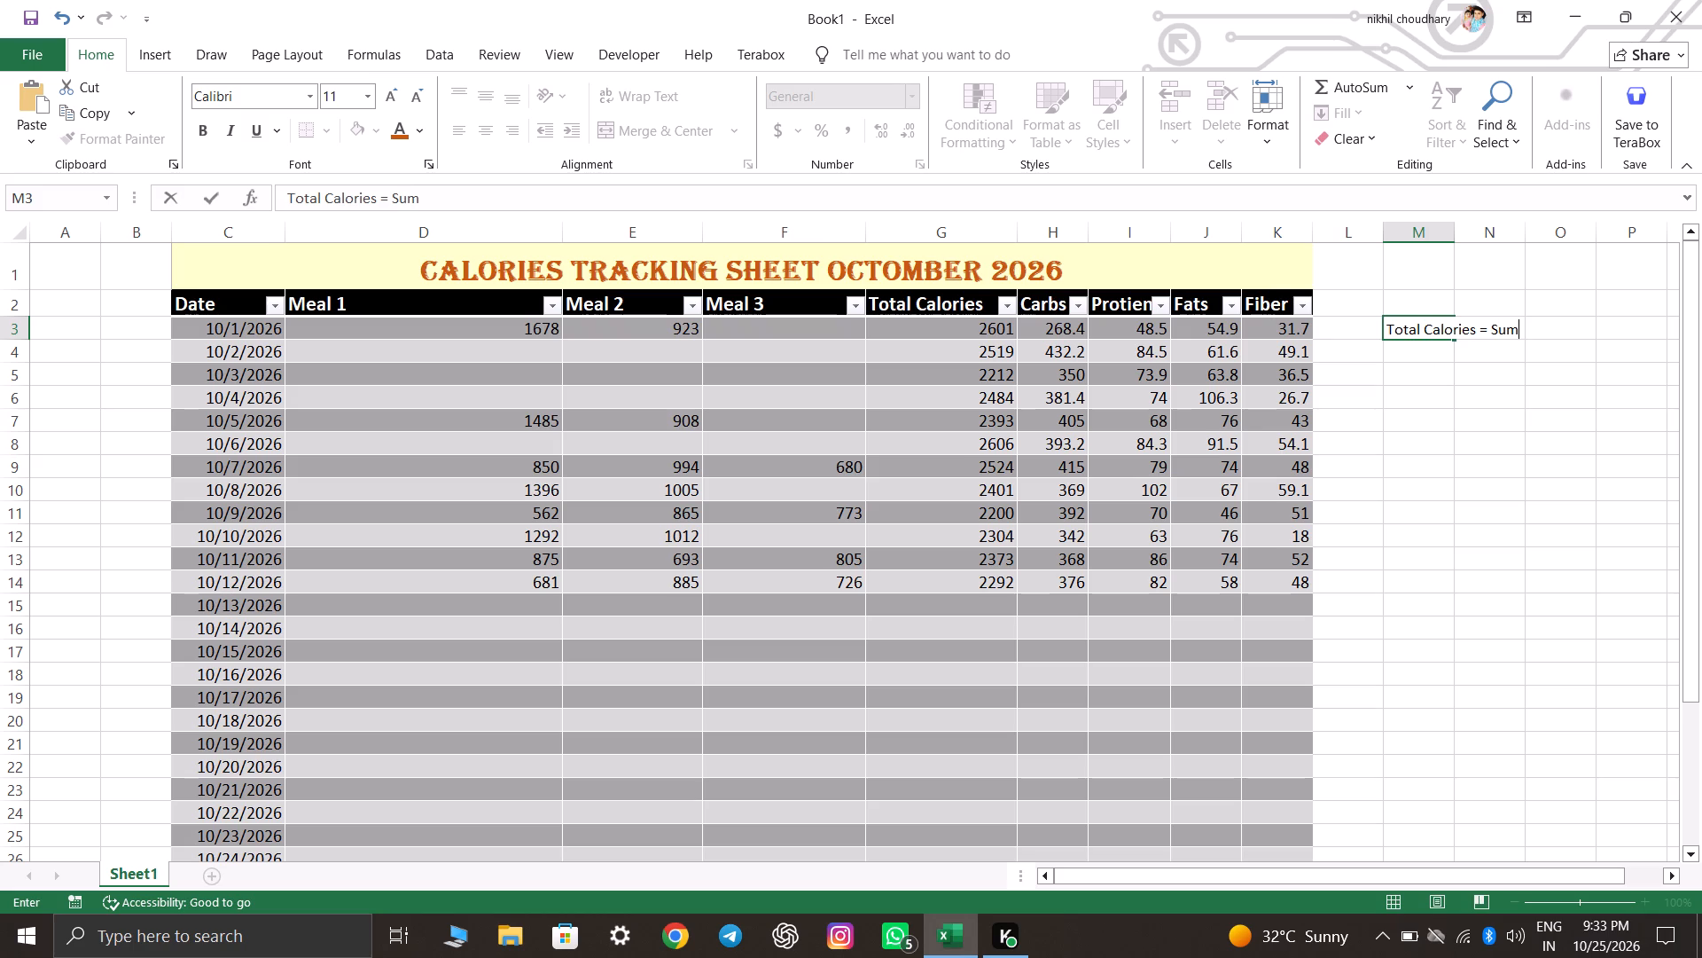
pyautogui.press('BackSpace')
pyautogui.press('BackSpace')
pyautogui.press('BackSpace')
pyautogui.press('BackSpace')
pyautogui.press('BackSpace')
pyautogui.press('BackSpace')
# Enter a SUM formula in N3 that adds the whole Total Calories column of Table1, excluding the total row.
pyautogui.press('Right')
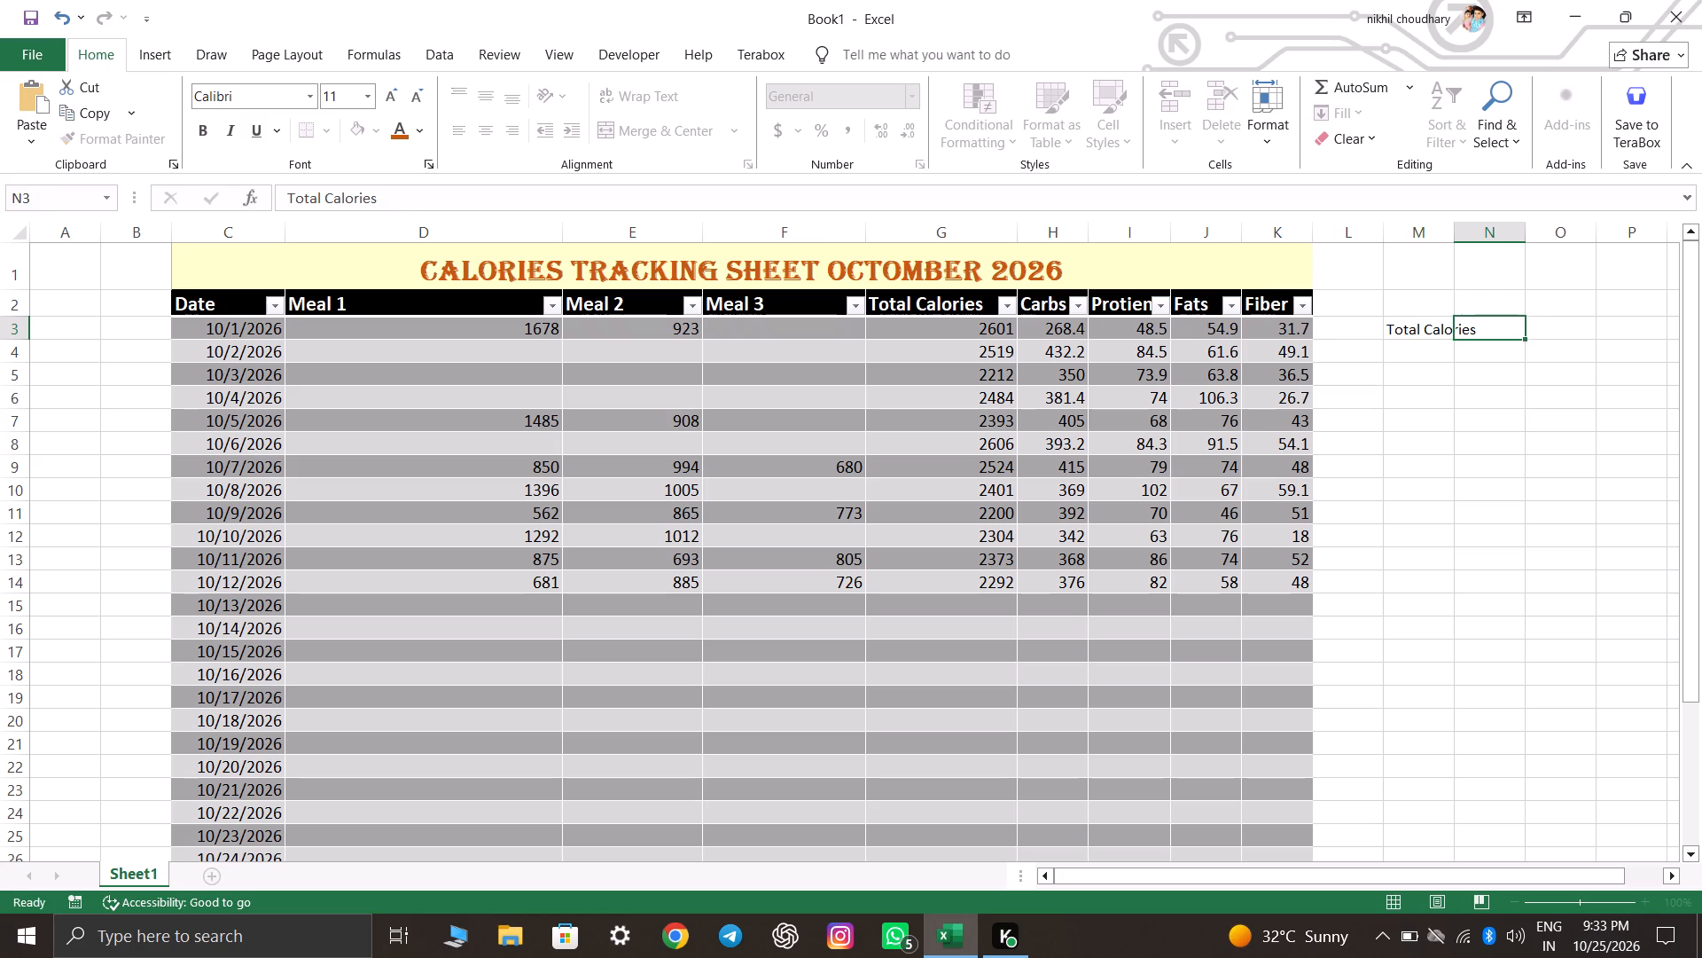
pyautogui.write('=Sum')
pyautogui.press('Tab')
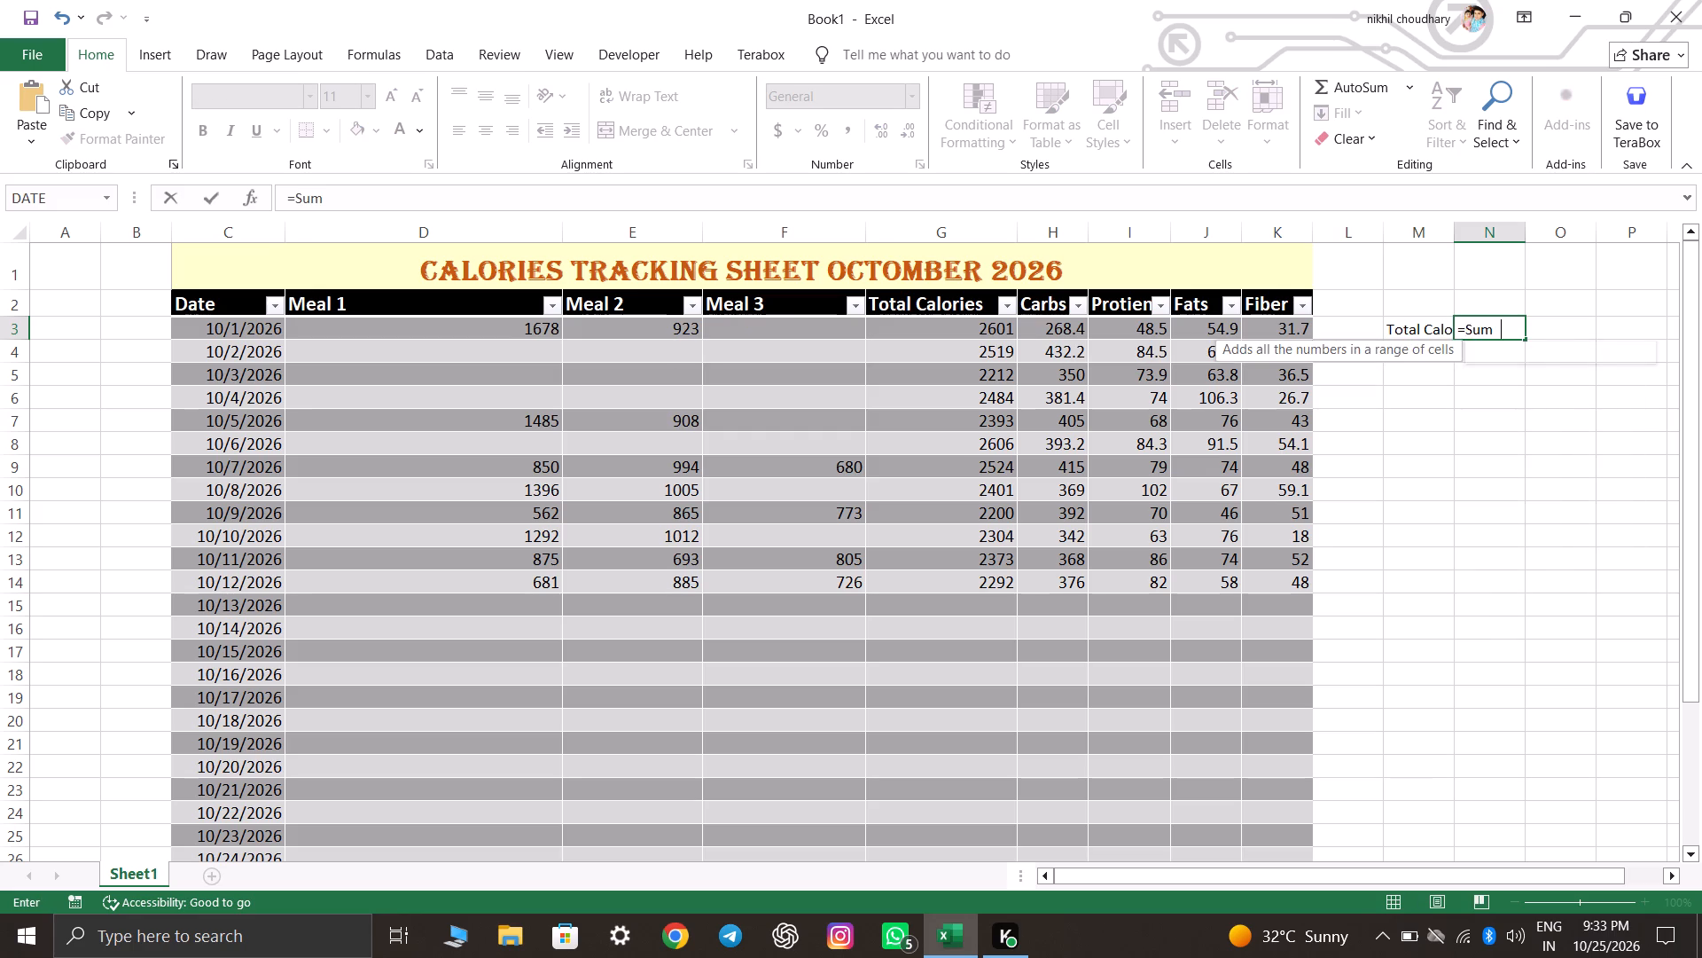
pyautogui.moveTo(982, 334); pyautogui.dragTo(963, 811)
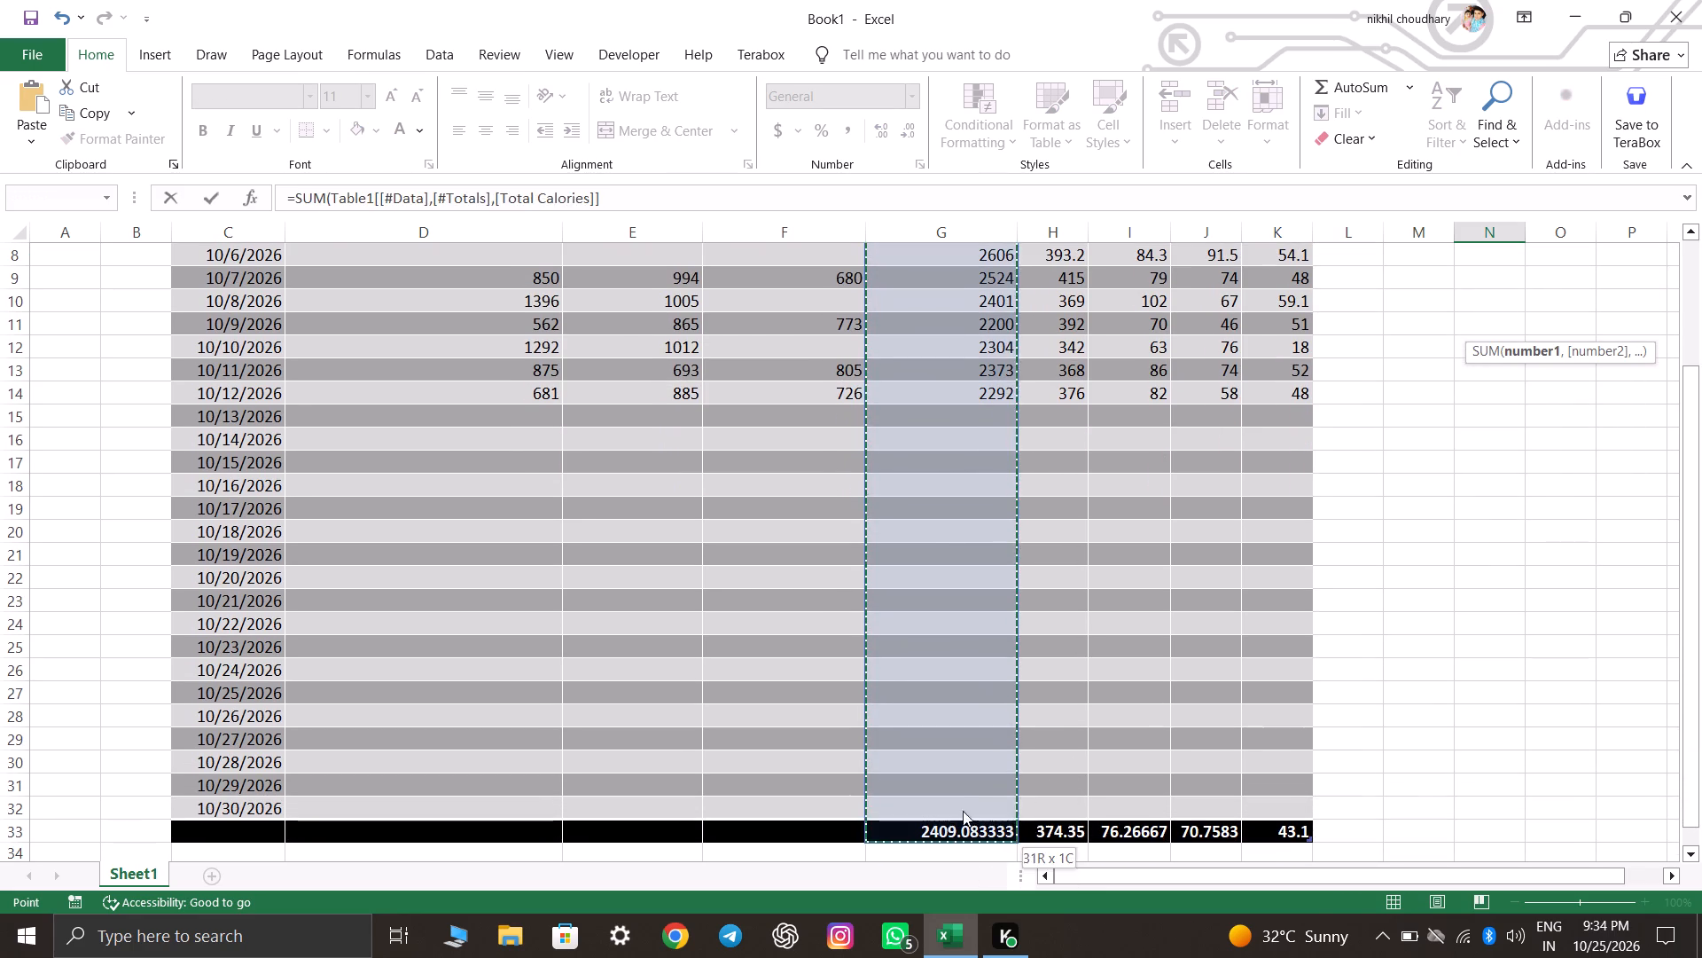
pyautogui.moveTo(963, 811); pyautogui.dragTo(962, 801)
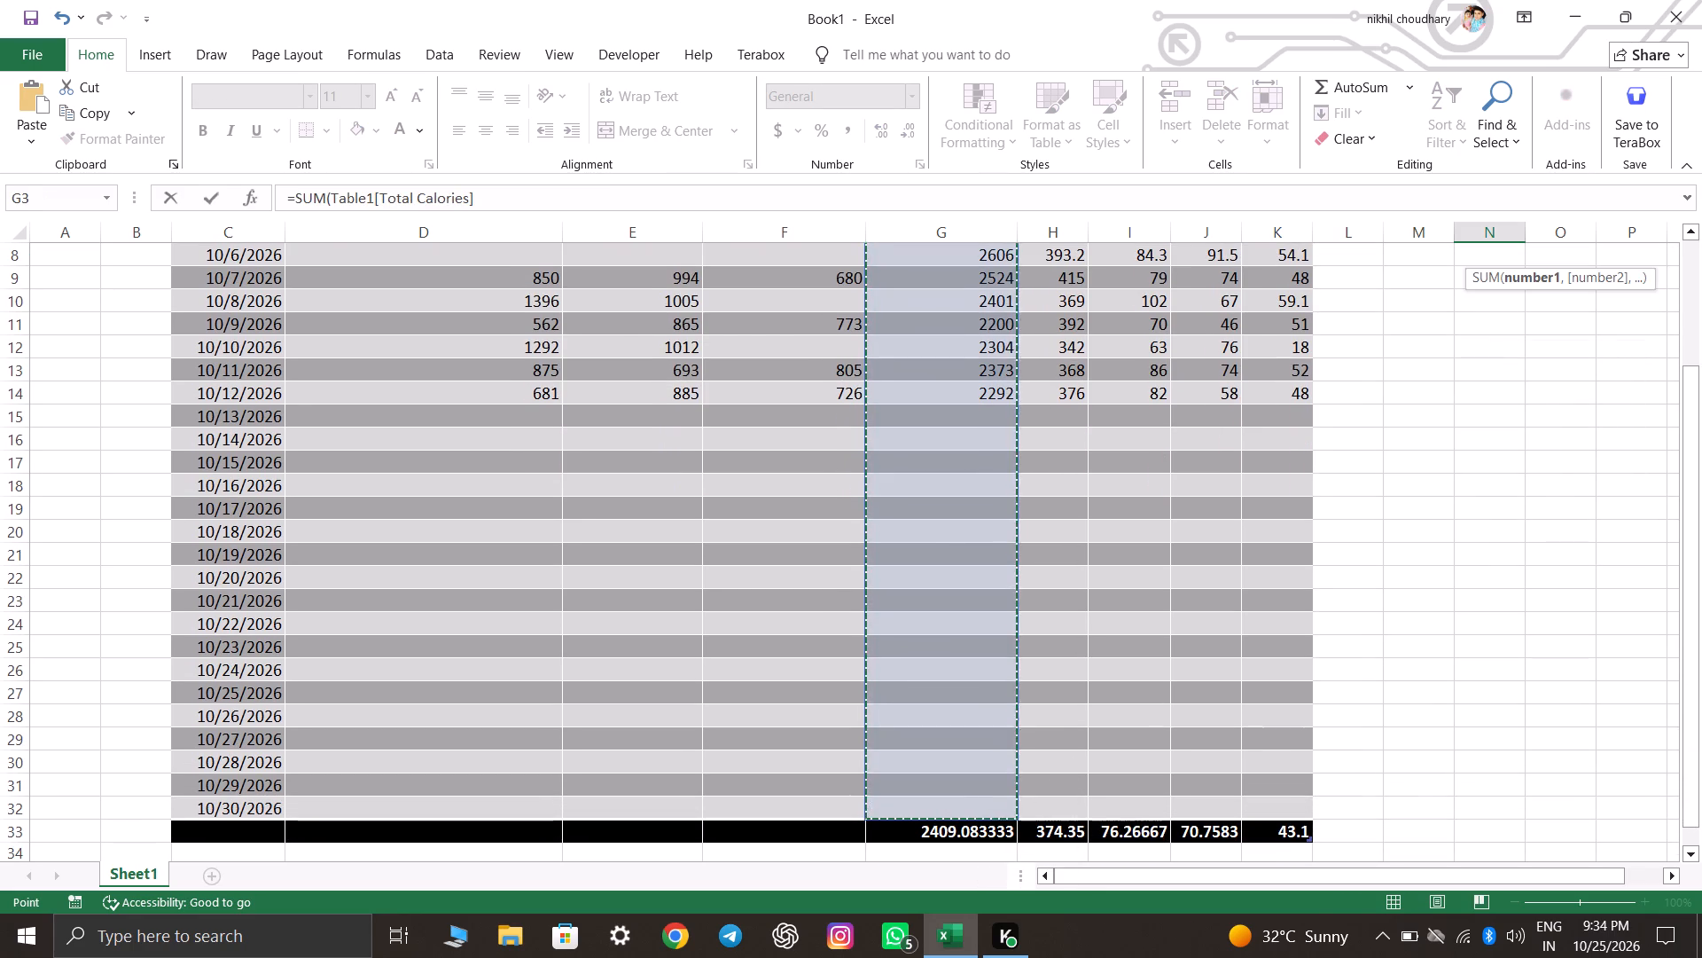
pyautogui.press('Return')
pyautogui.scroll(3, 1701, 557)
pyautogui.scroll(3, 1573, 589)
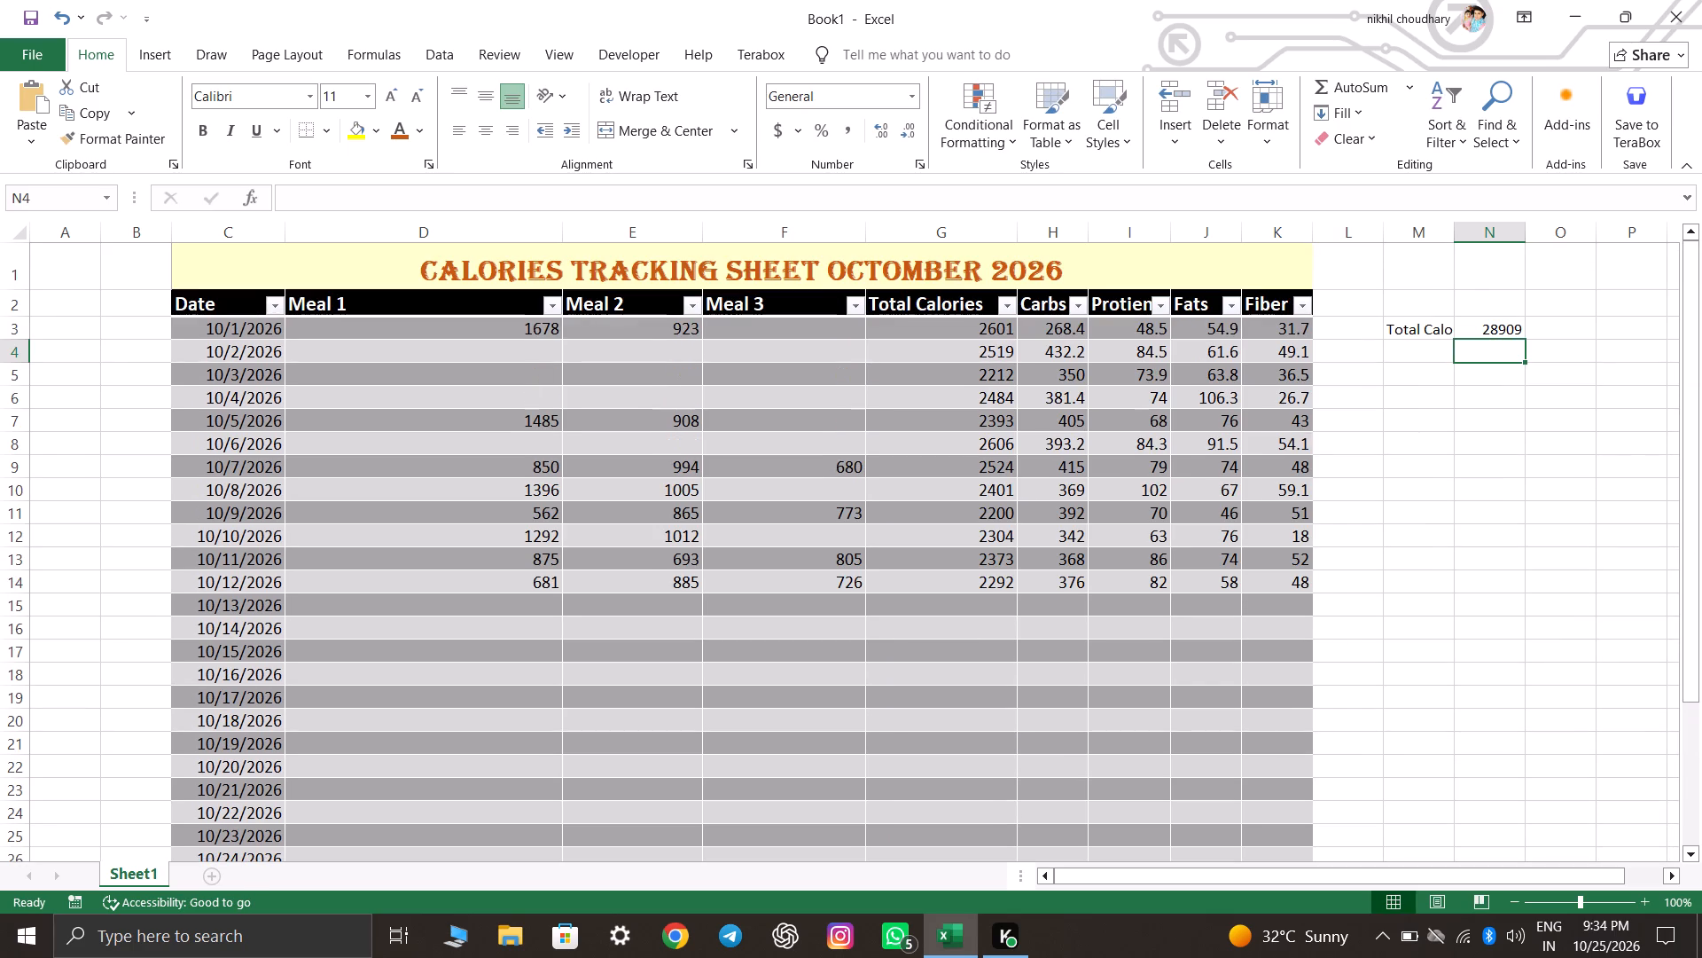
# Widen column M so the Total Calories label fits inside M3.
pyautogui.doubleClick(1423, 334)
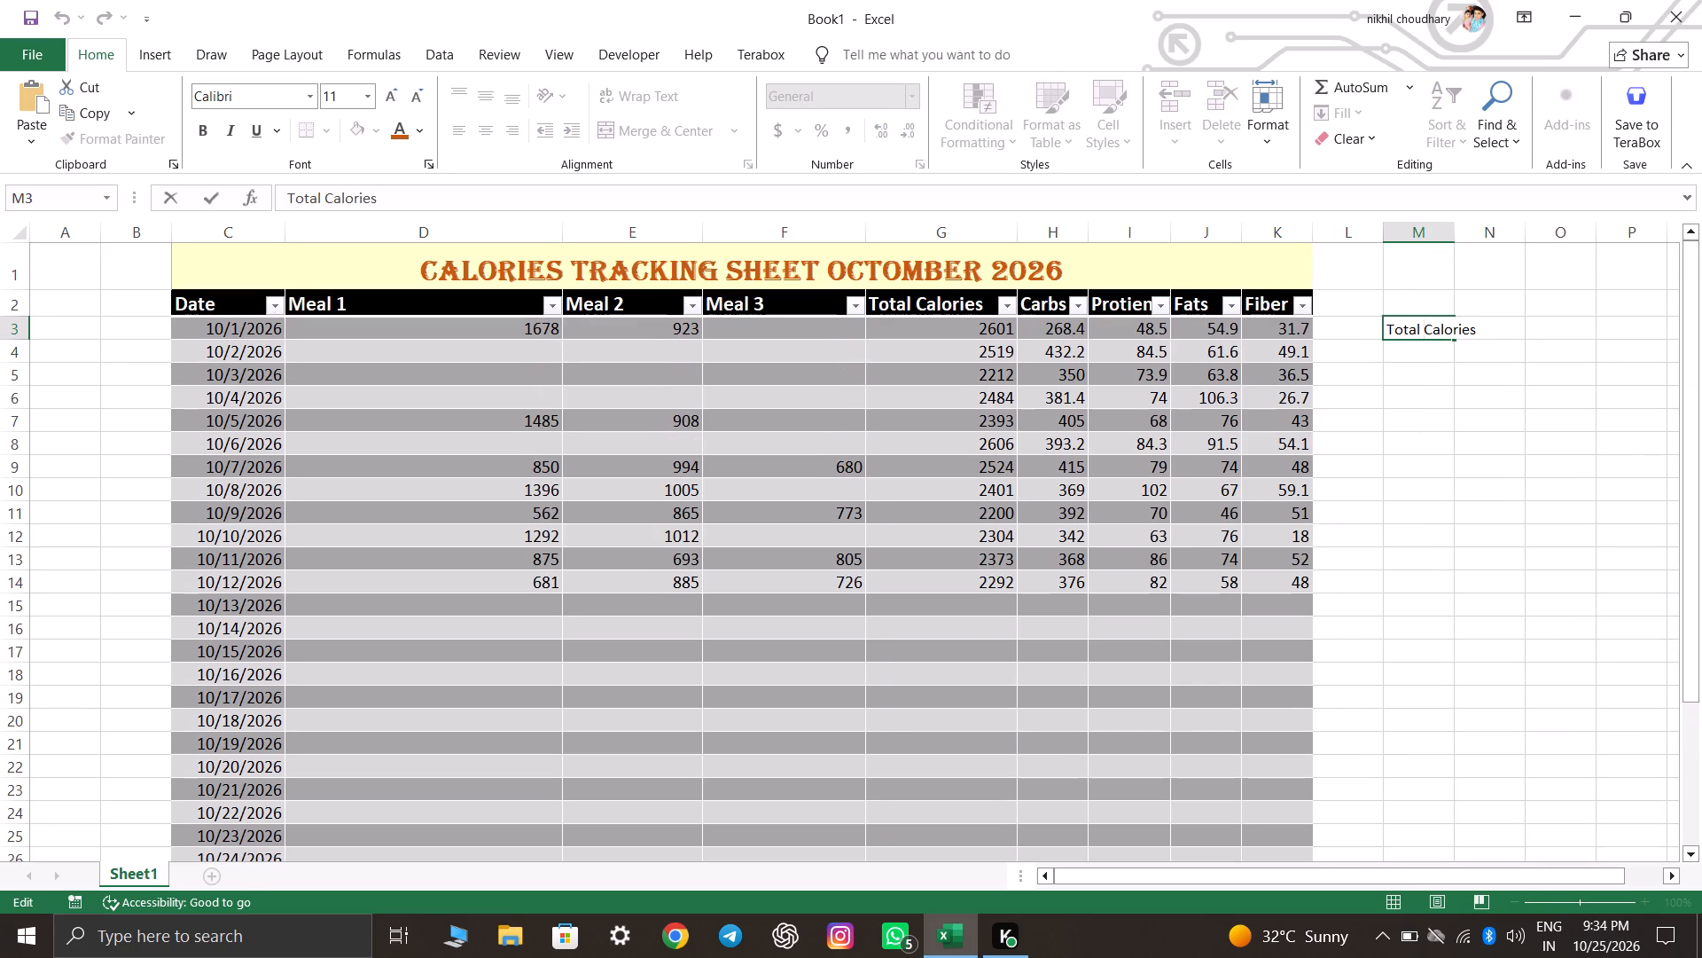
pyautogui.click(1449, 290)
pyautogui.moveTo(1454, 224); pyautogui.dragTo(1475, 224)
pyautogui.moveTo(1477, 239); pyautogui.dragTo(1489, 238)
pyautogui.click(1469, 358)
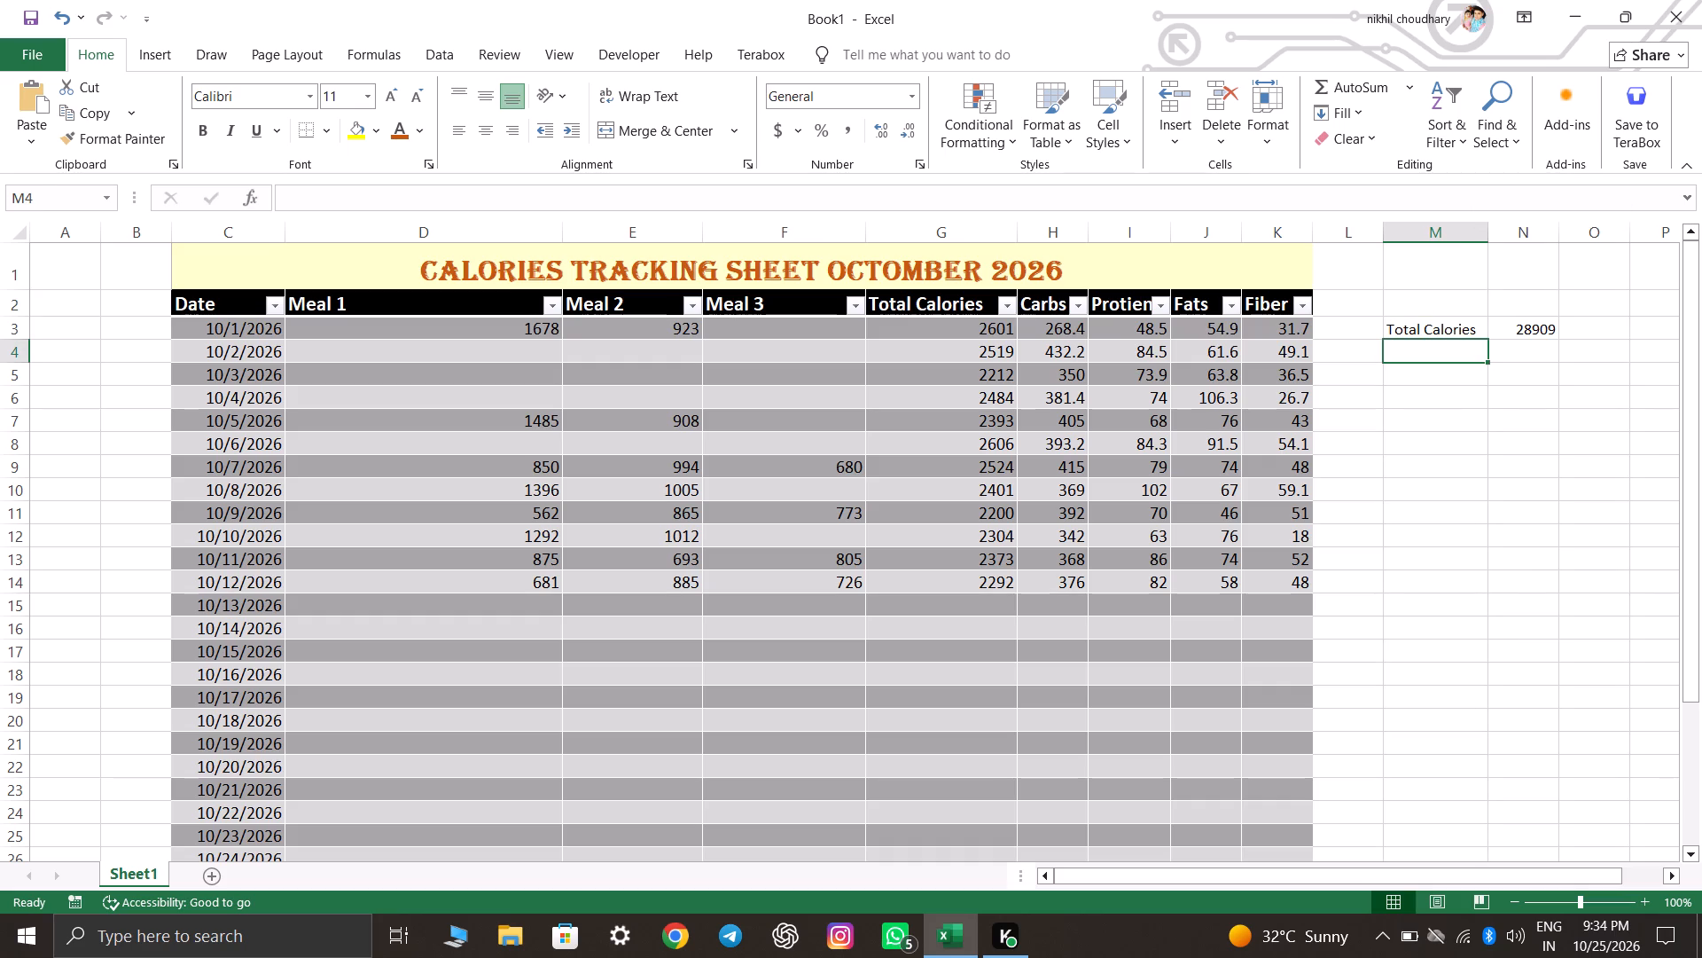
# Add an equals sign after the label in M3 so it reads "Total Calories =".
pyautogui.doubleClick(1474, 325)
pyautogui.press('space')
pyautogui.write('=')
pyautogui.press('space')
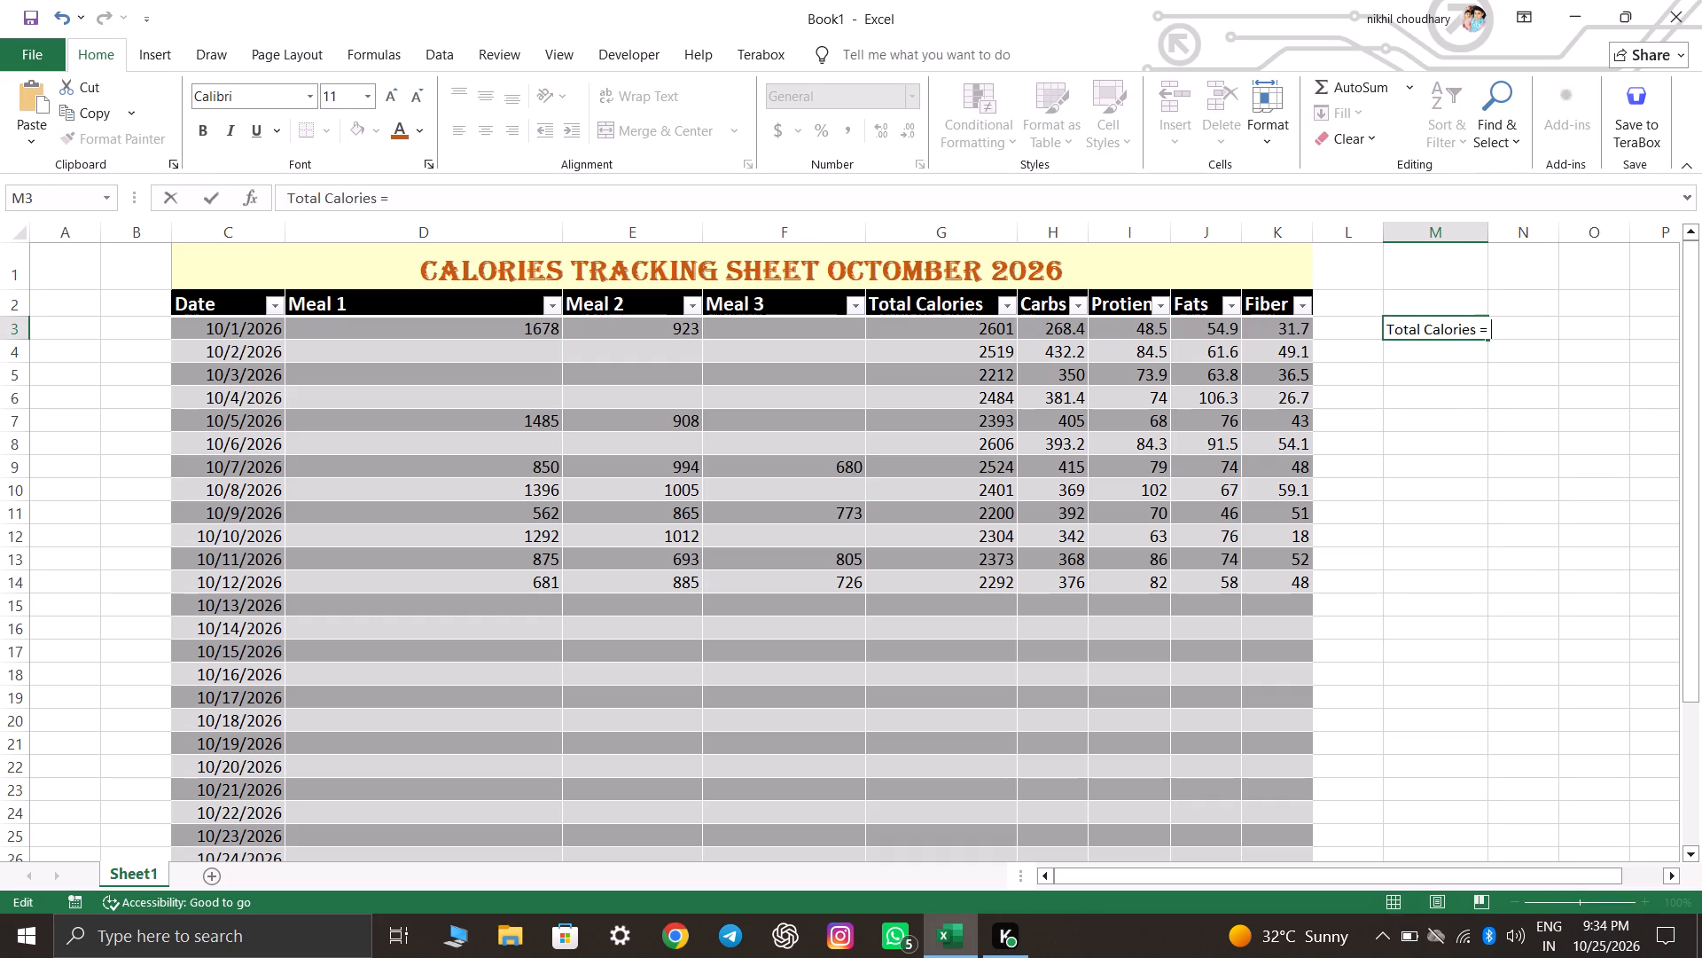
pyautogui.press('Return')
# Widen column M slightly more to give the "Total Calories =" label some room.
pyautogui.click(1511, 402)
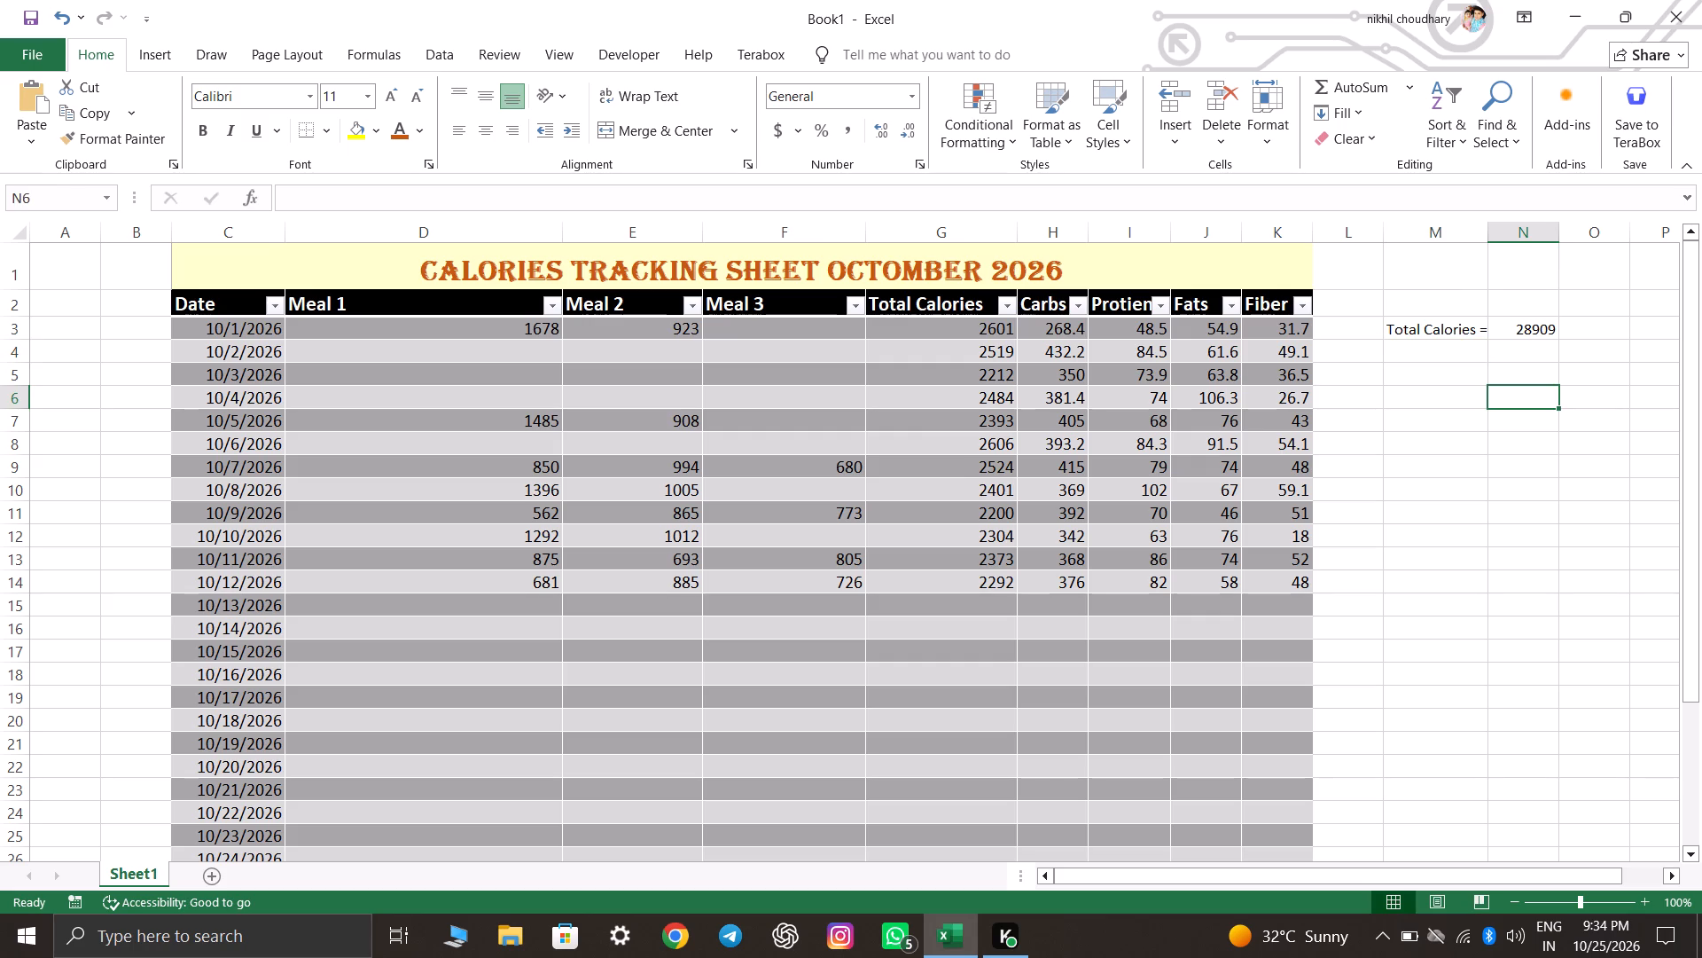
pyautogui.moveTo(1487, 217); pyautogui.dragTo(1509, 220)
pyautogui.click(1492, 234)
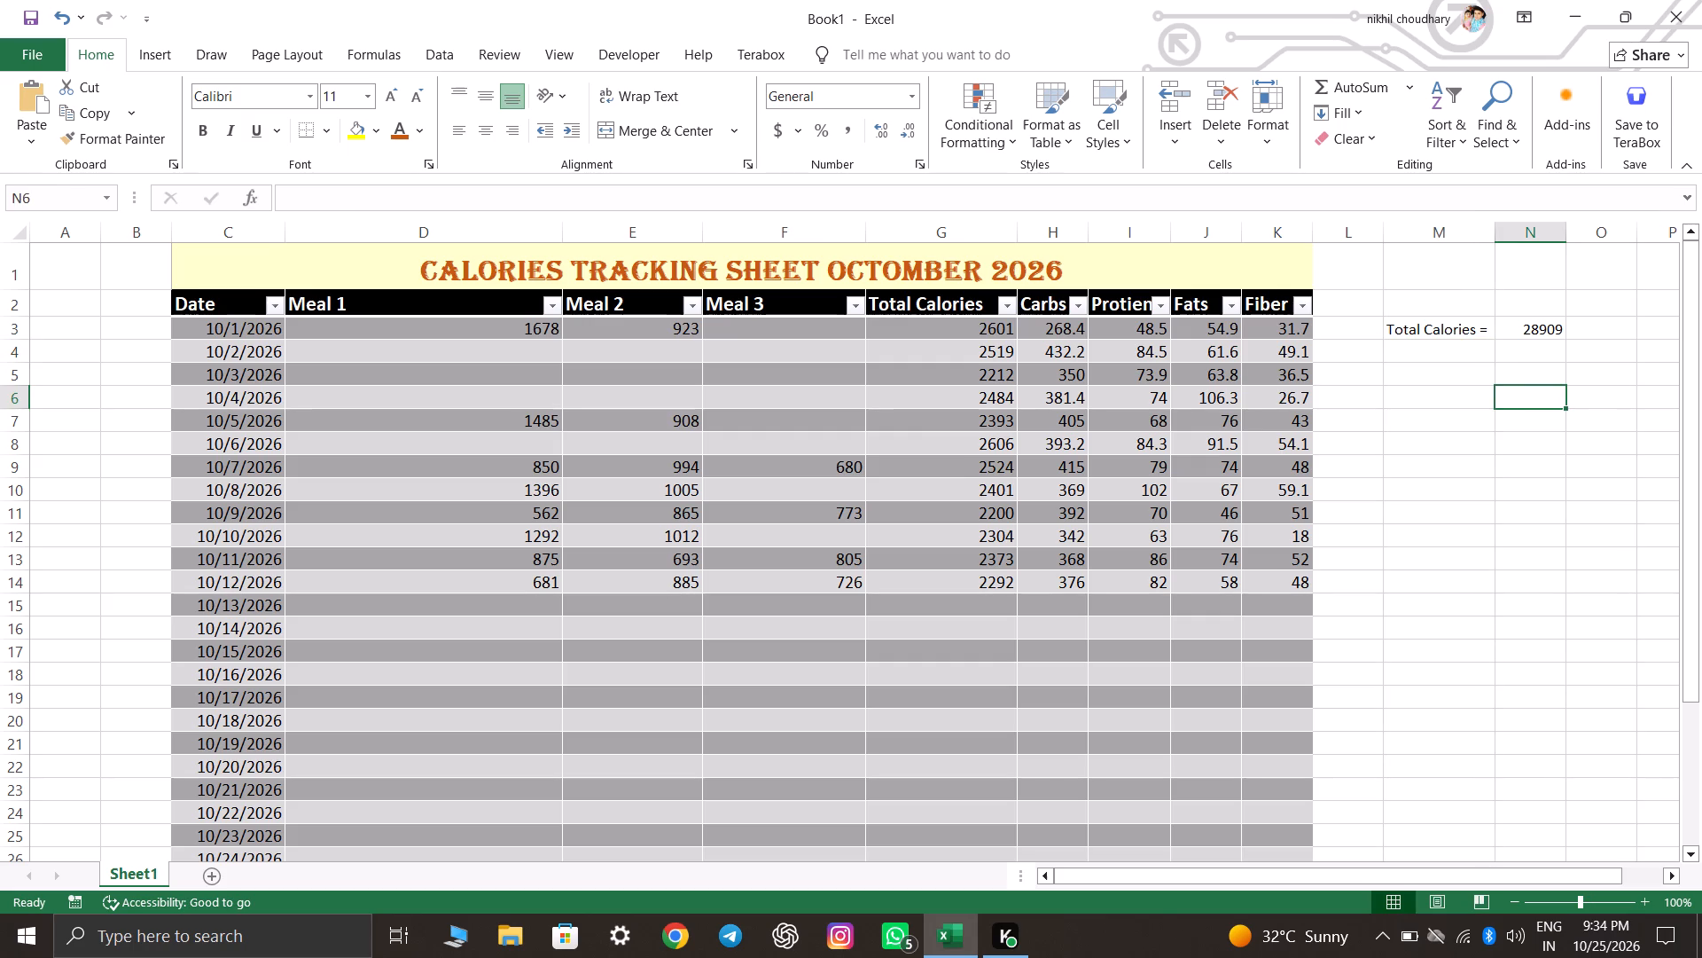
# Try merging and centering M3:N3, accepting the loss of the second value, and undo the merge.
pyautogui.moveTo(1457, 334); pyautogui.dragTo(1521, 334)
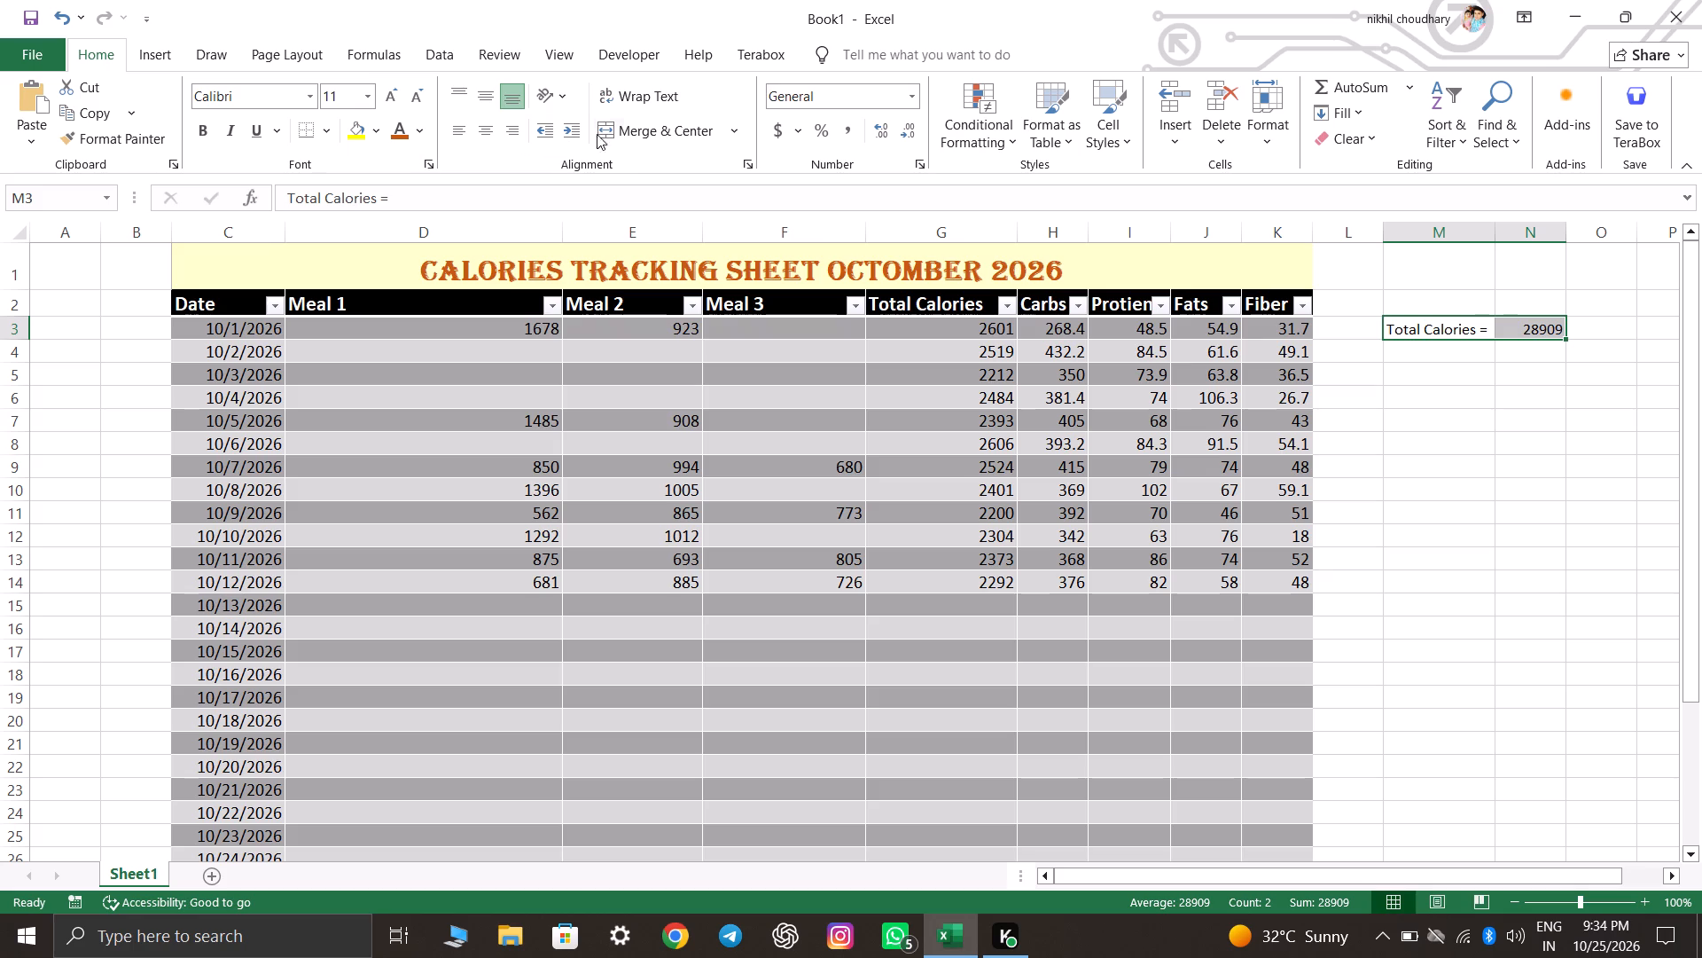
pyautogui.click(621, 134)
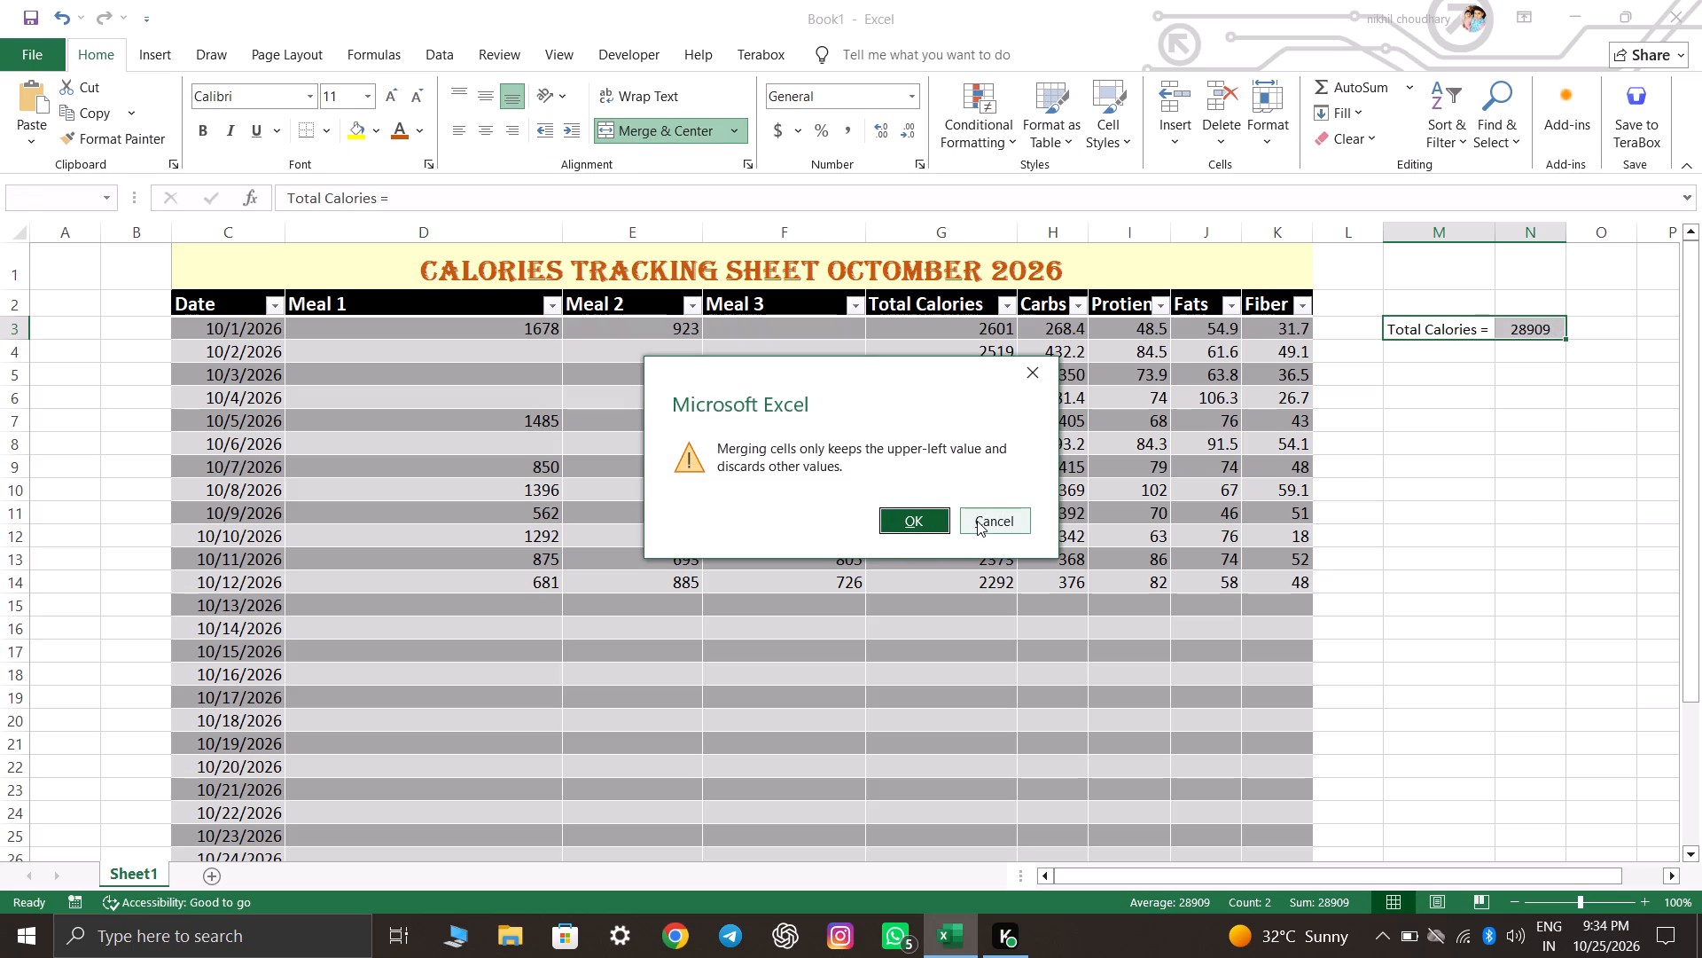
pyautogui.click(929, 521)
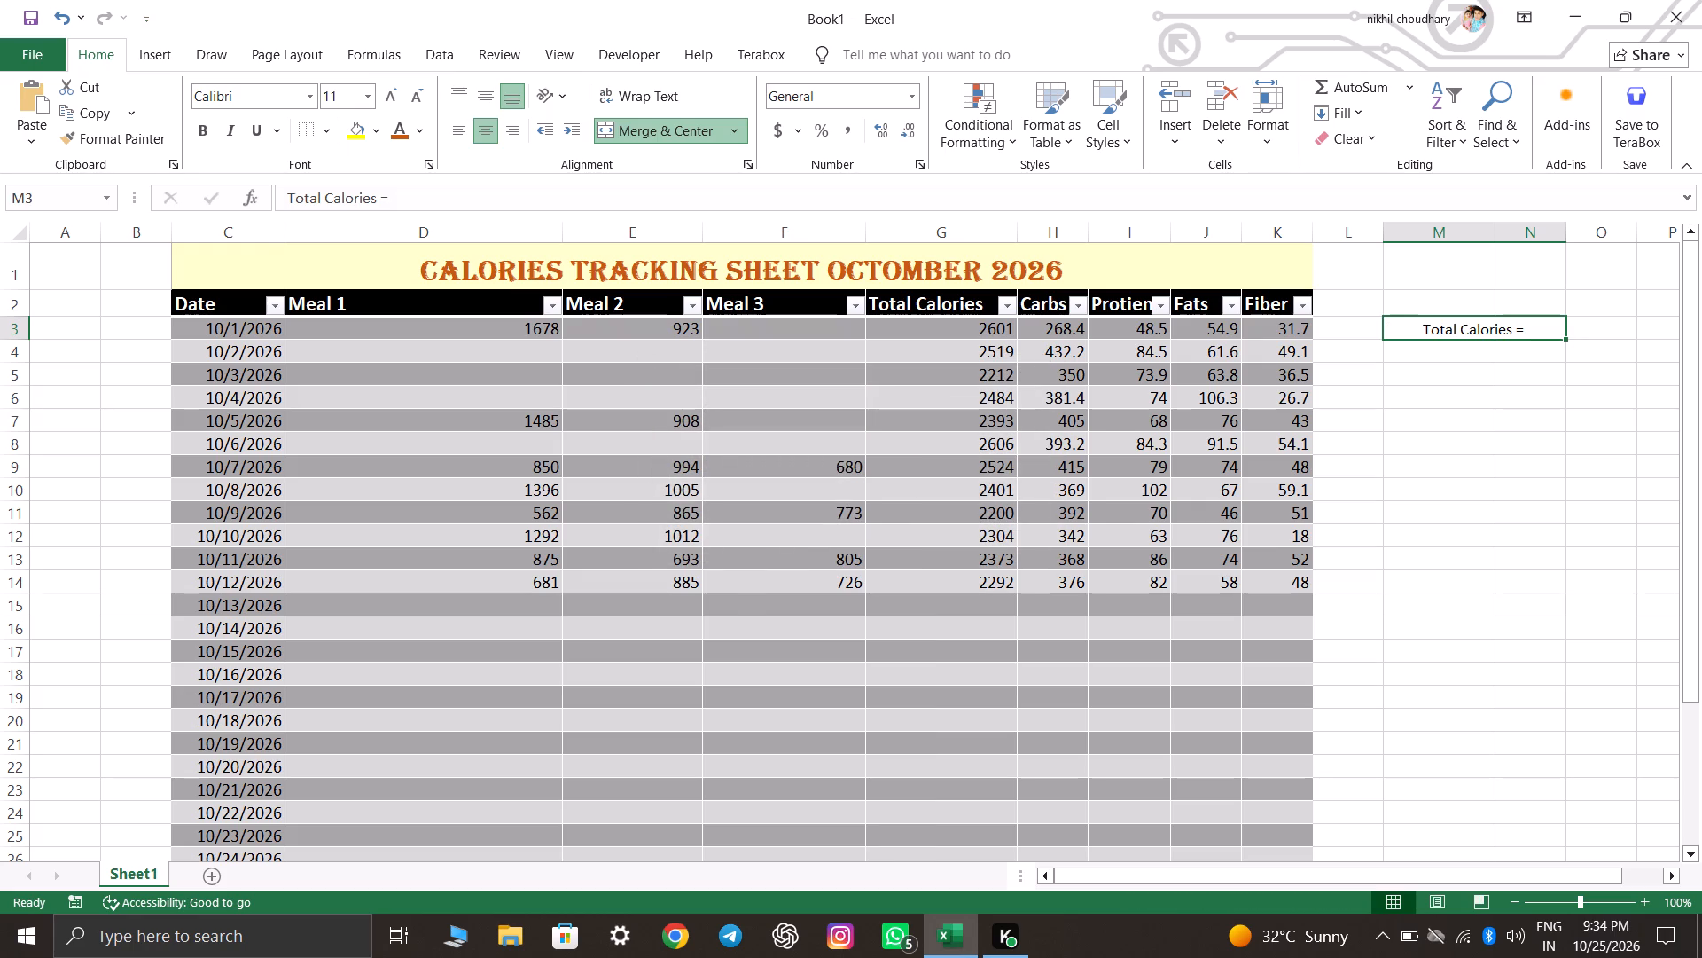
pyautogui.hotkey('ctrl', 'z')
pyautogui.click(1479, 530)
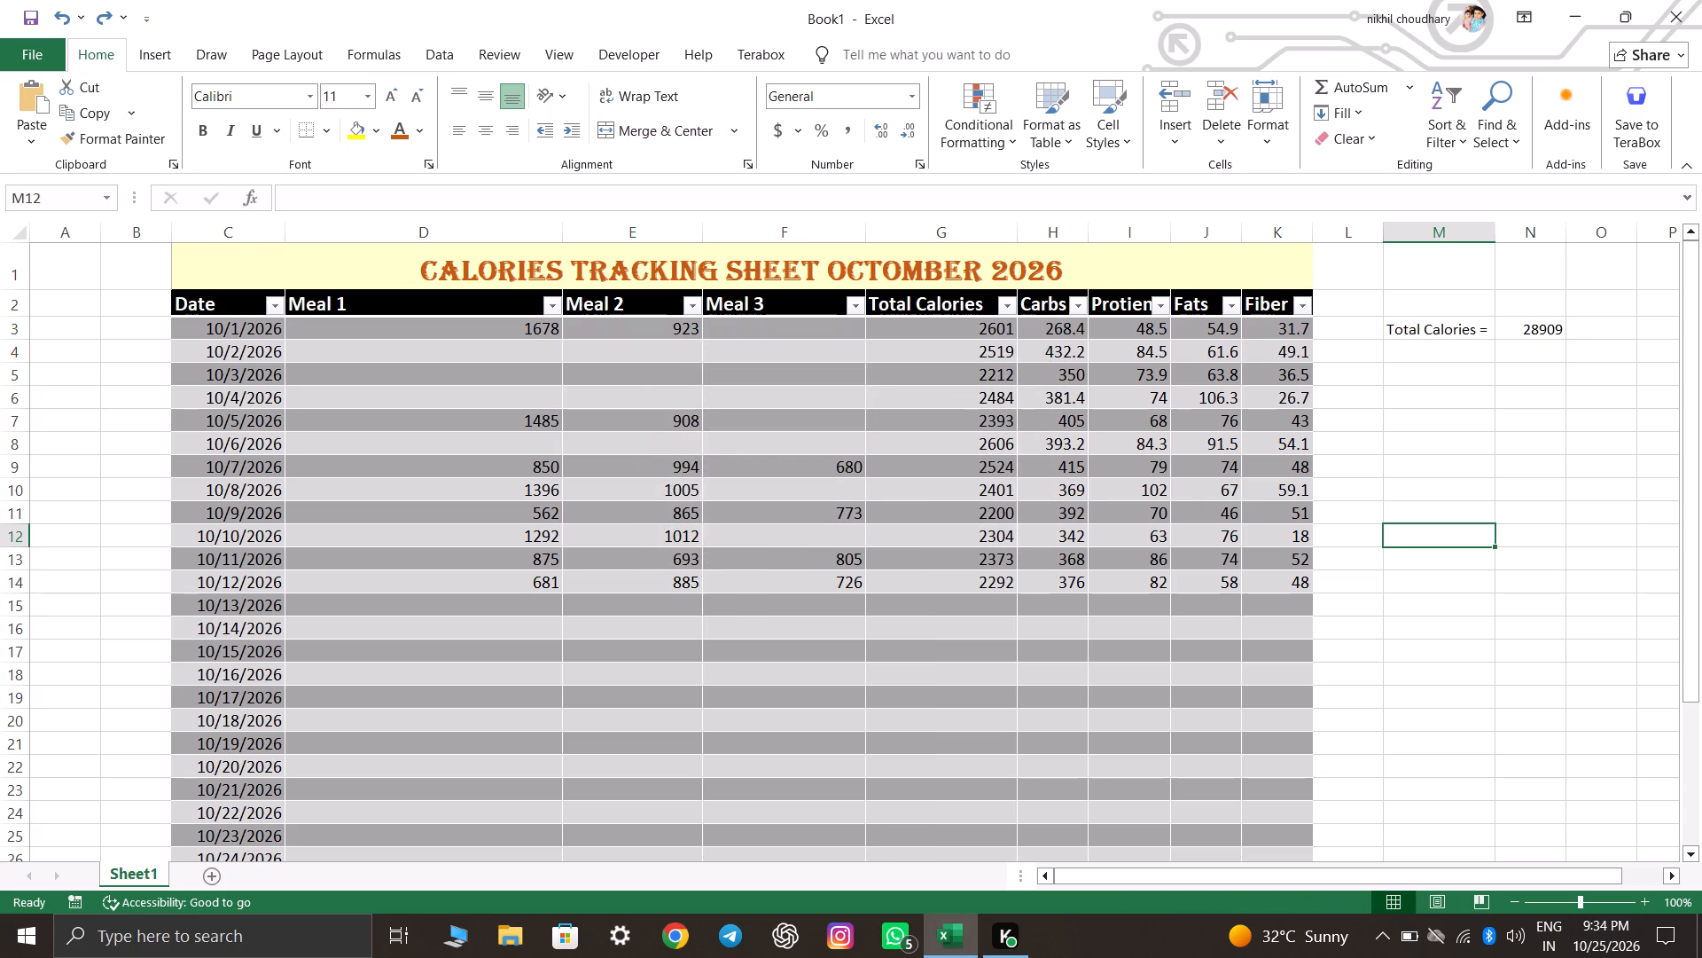
# Enter the label "Total carbs =" in M4, directly below the Total Calories label.
pyautogui.click(1507, 349)
pyautogui.doubleClick(1470, 350)
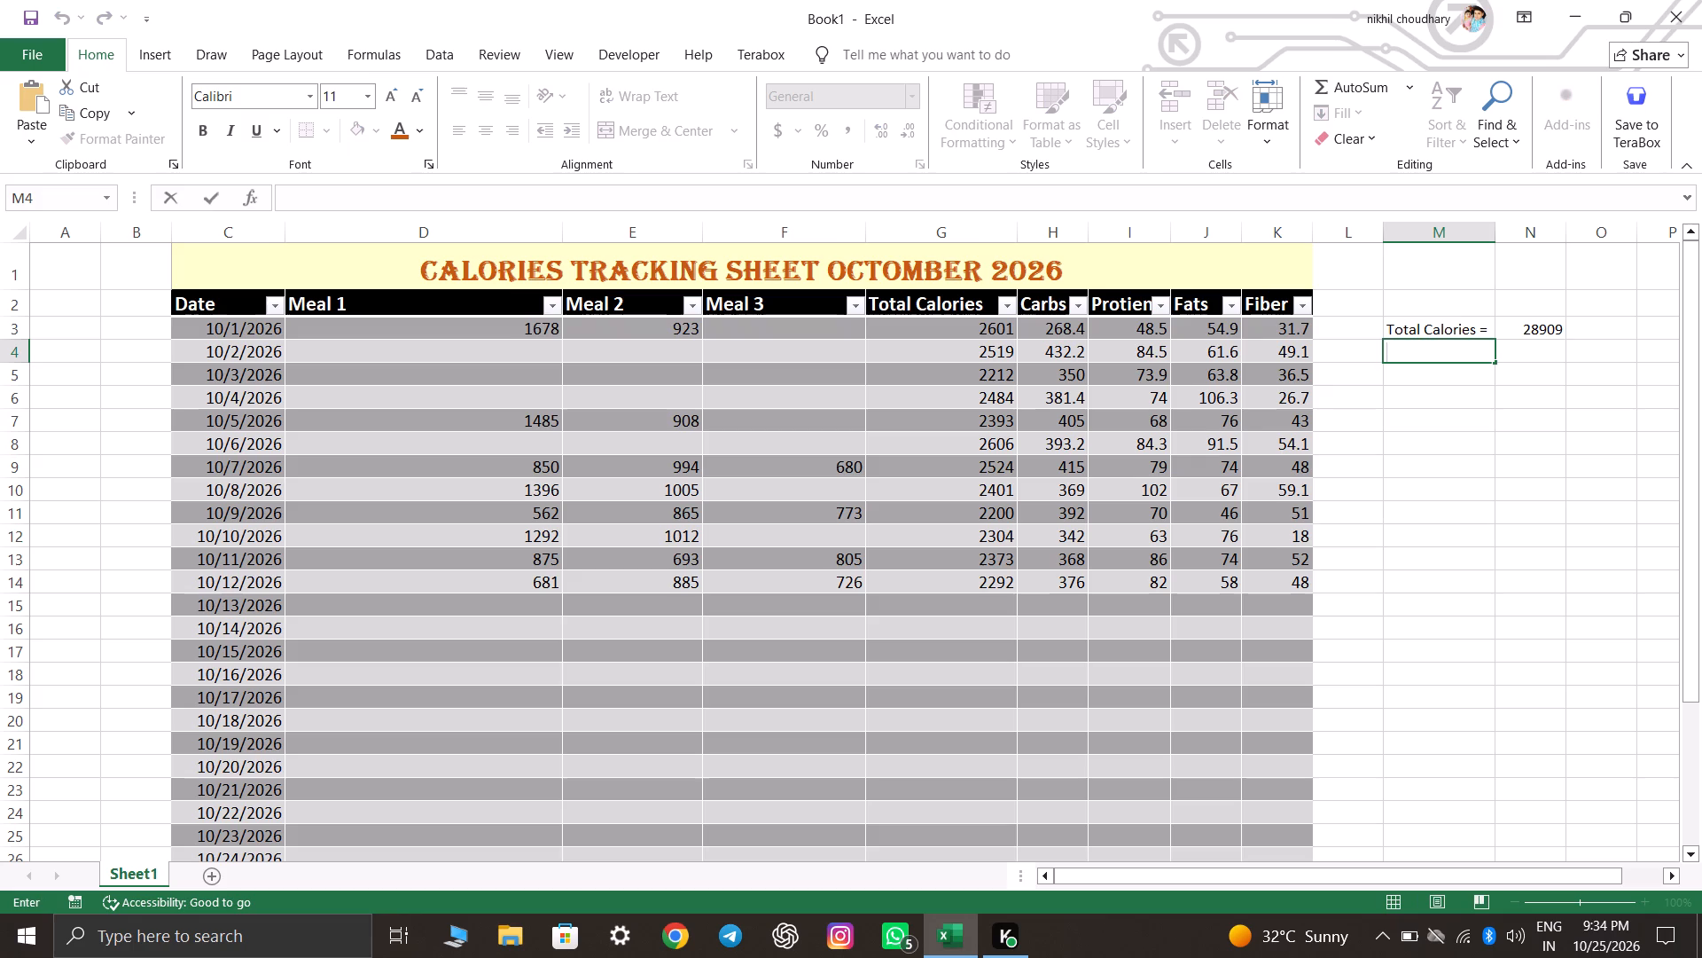
pyautogui.write('Total')
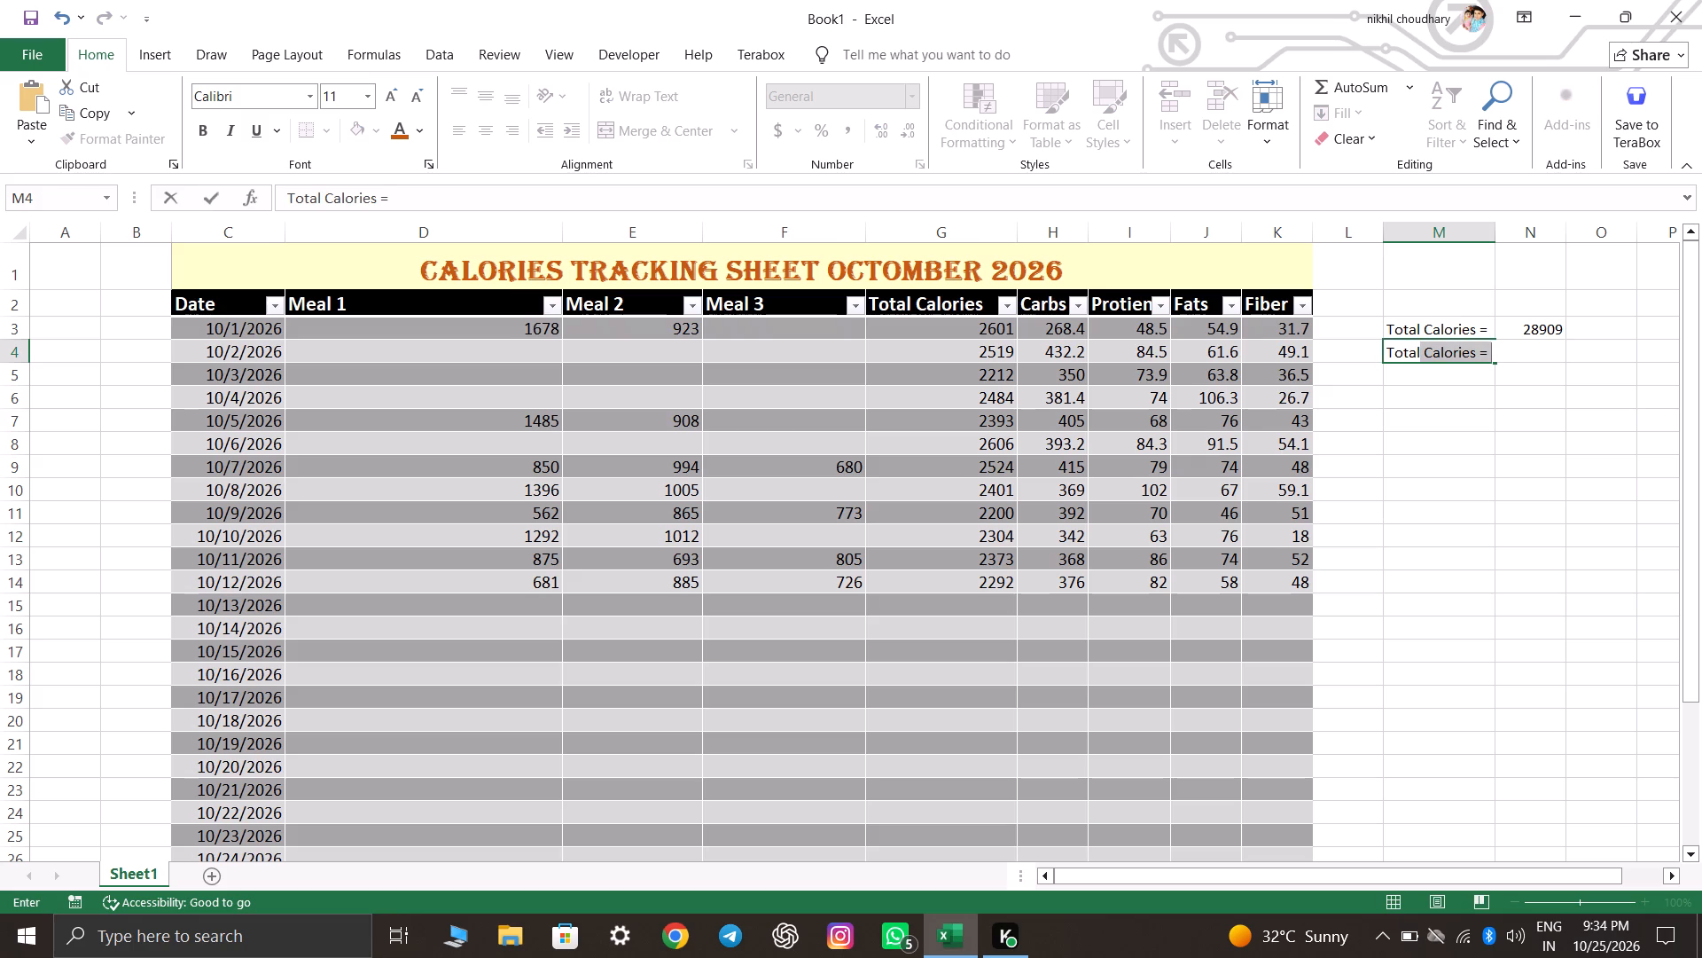
pyautogui.press('Tab')
pyautogui.press('Left')
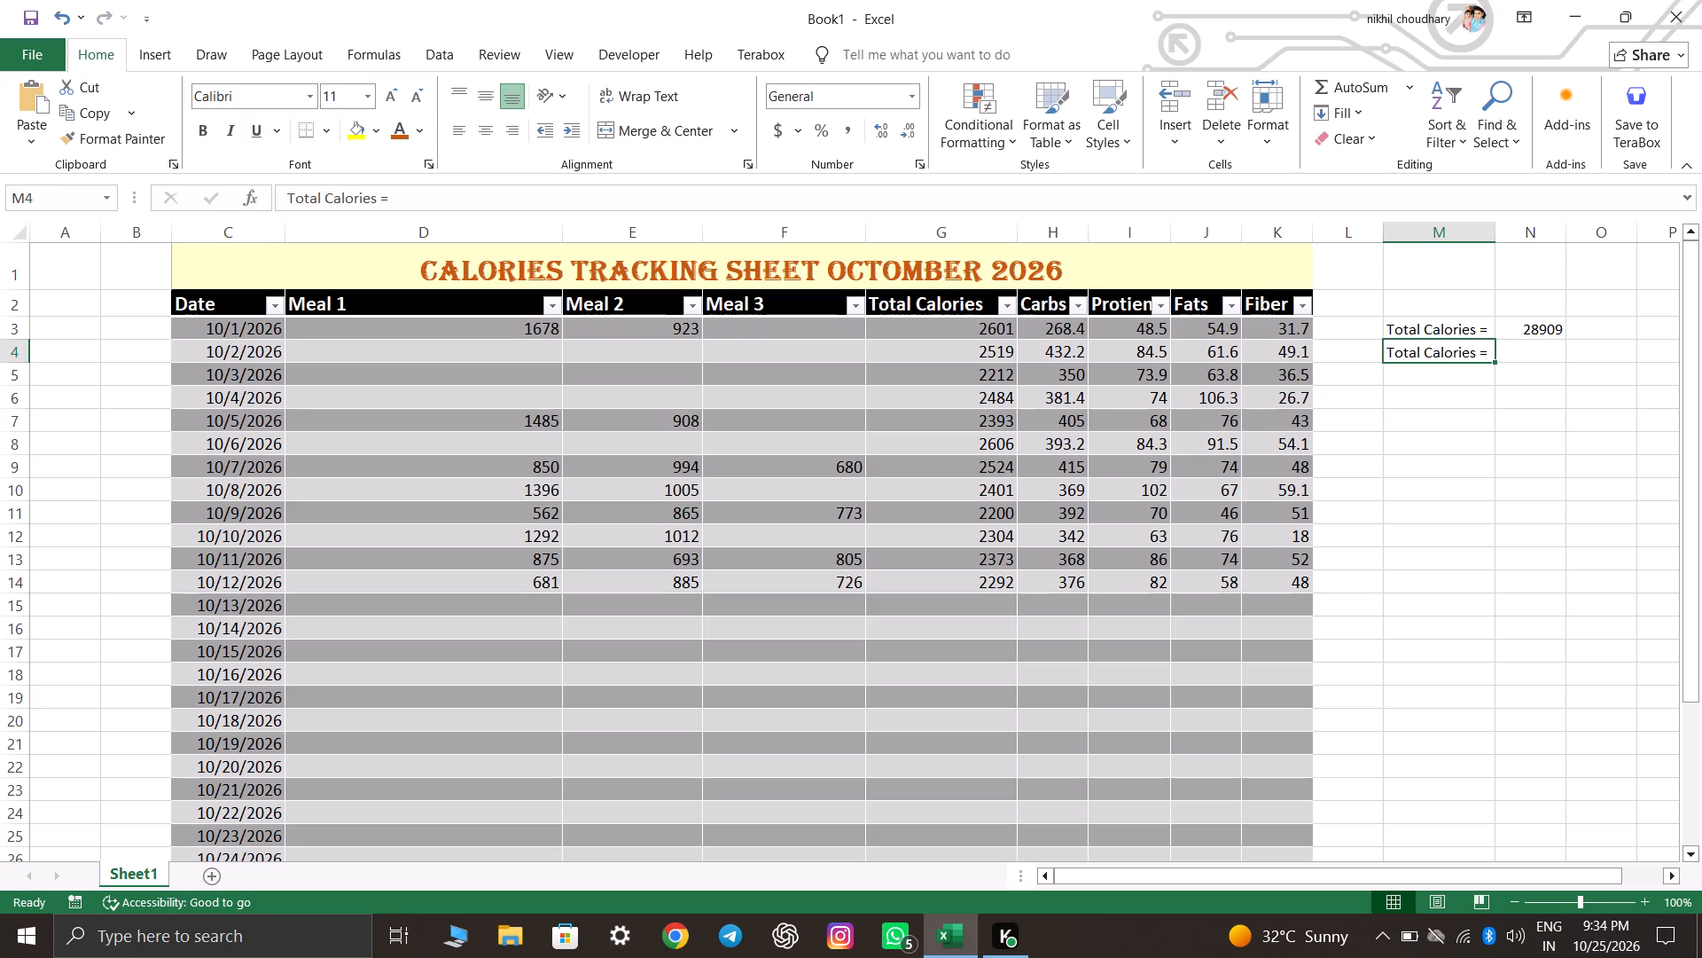
pyautogui.doubleClick(1475, 349)
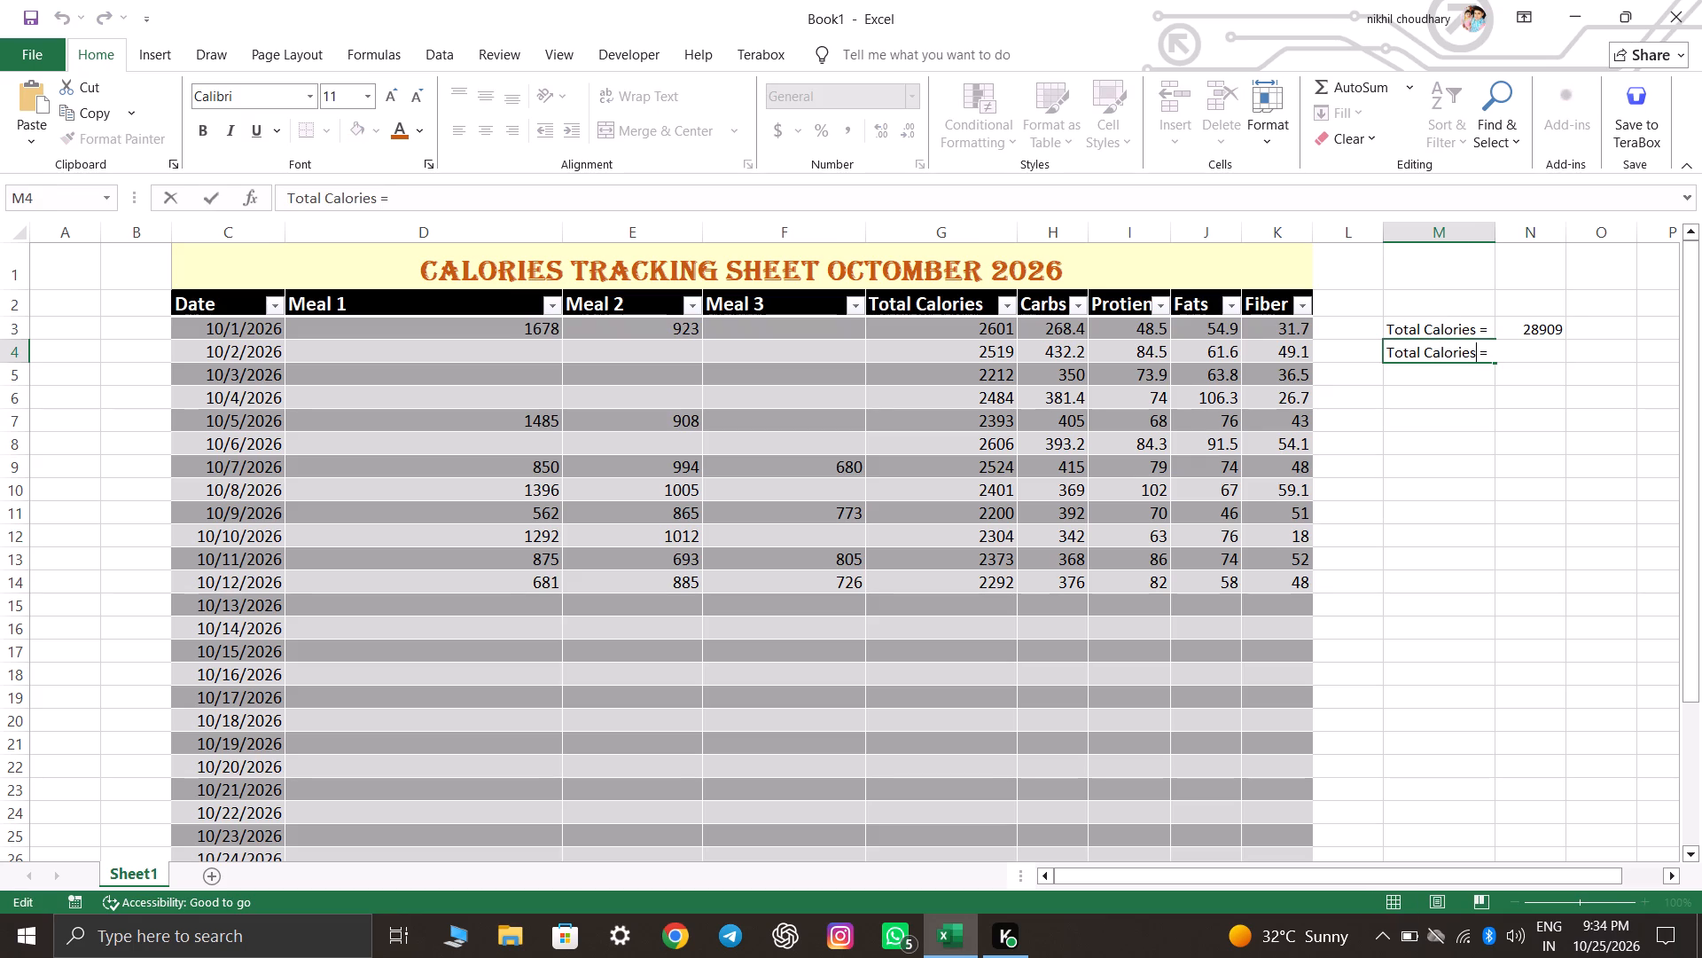
pyautogui.press('BackSpace')
pyautogui.press('BackSpace')
pyautogui.press('BackSpace')
pyautogui.press('BackSpace')
pyautogui.press('BackSpace')
pyautogui.press('BackSpace')
pyautogui.press('BackSpace')
pyautogui.press('BackSpace')
pyautogui.write('carbs')
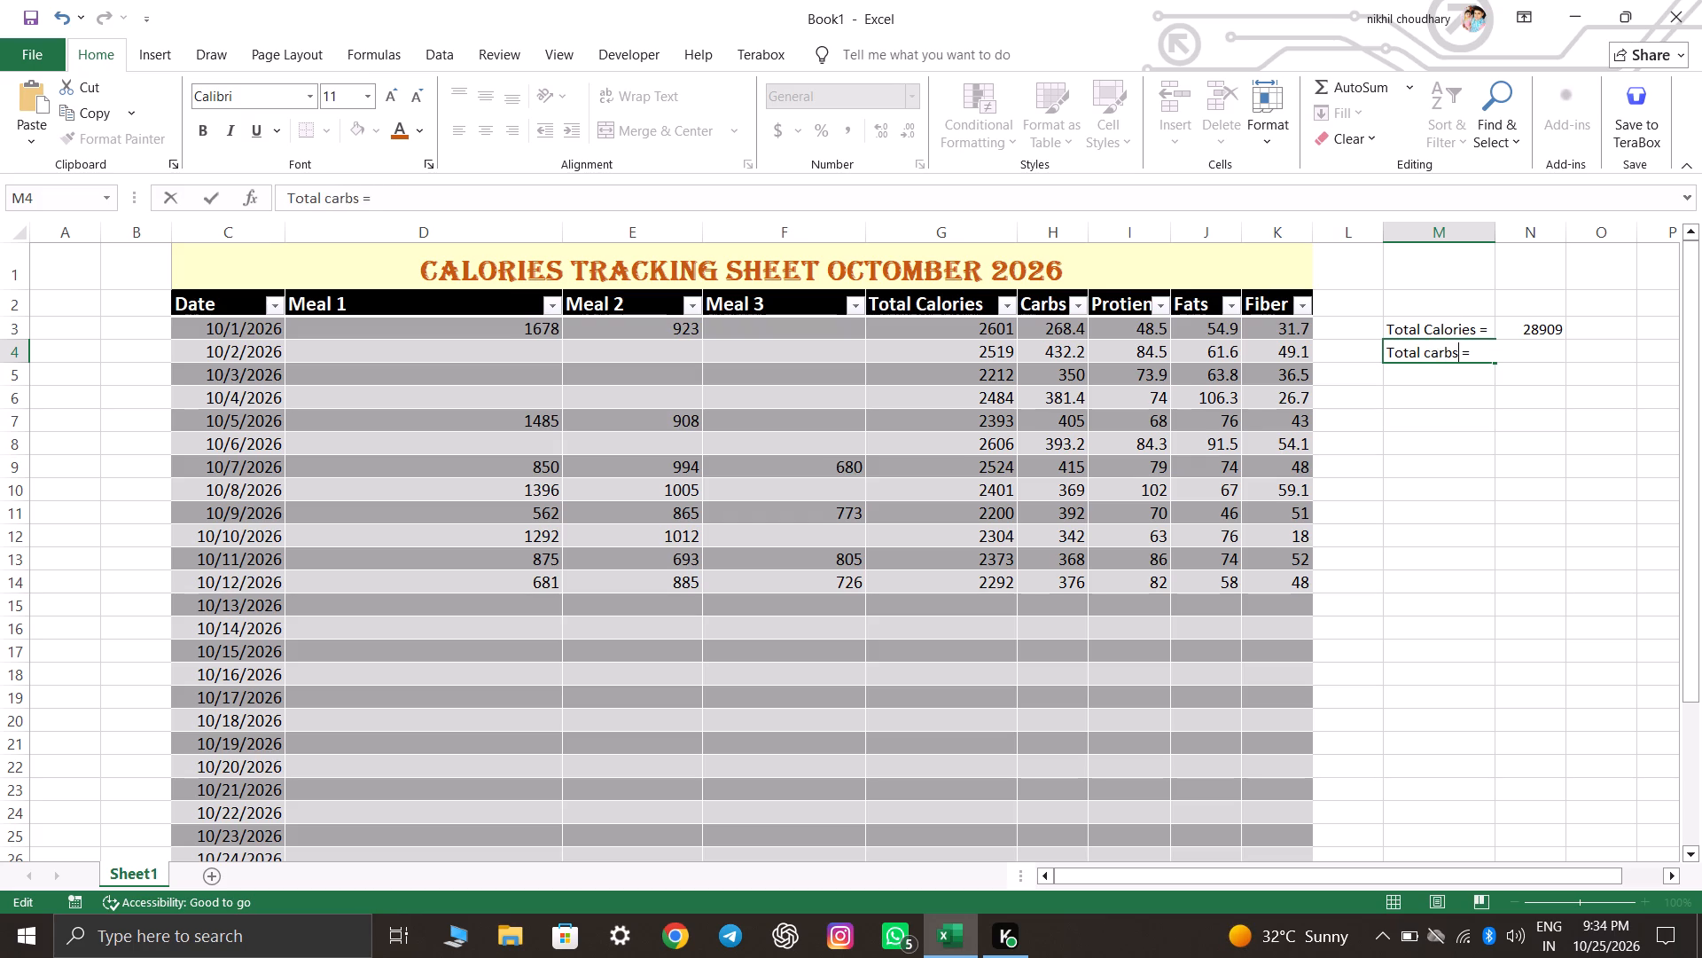
pyautogui.doubleClick(1534, 355)
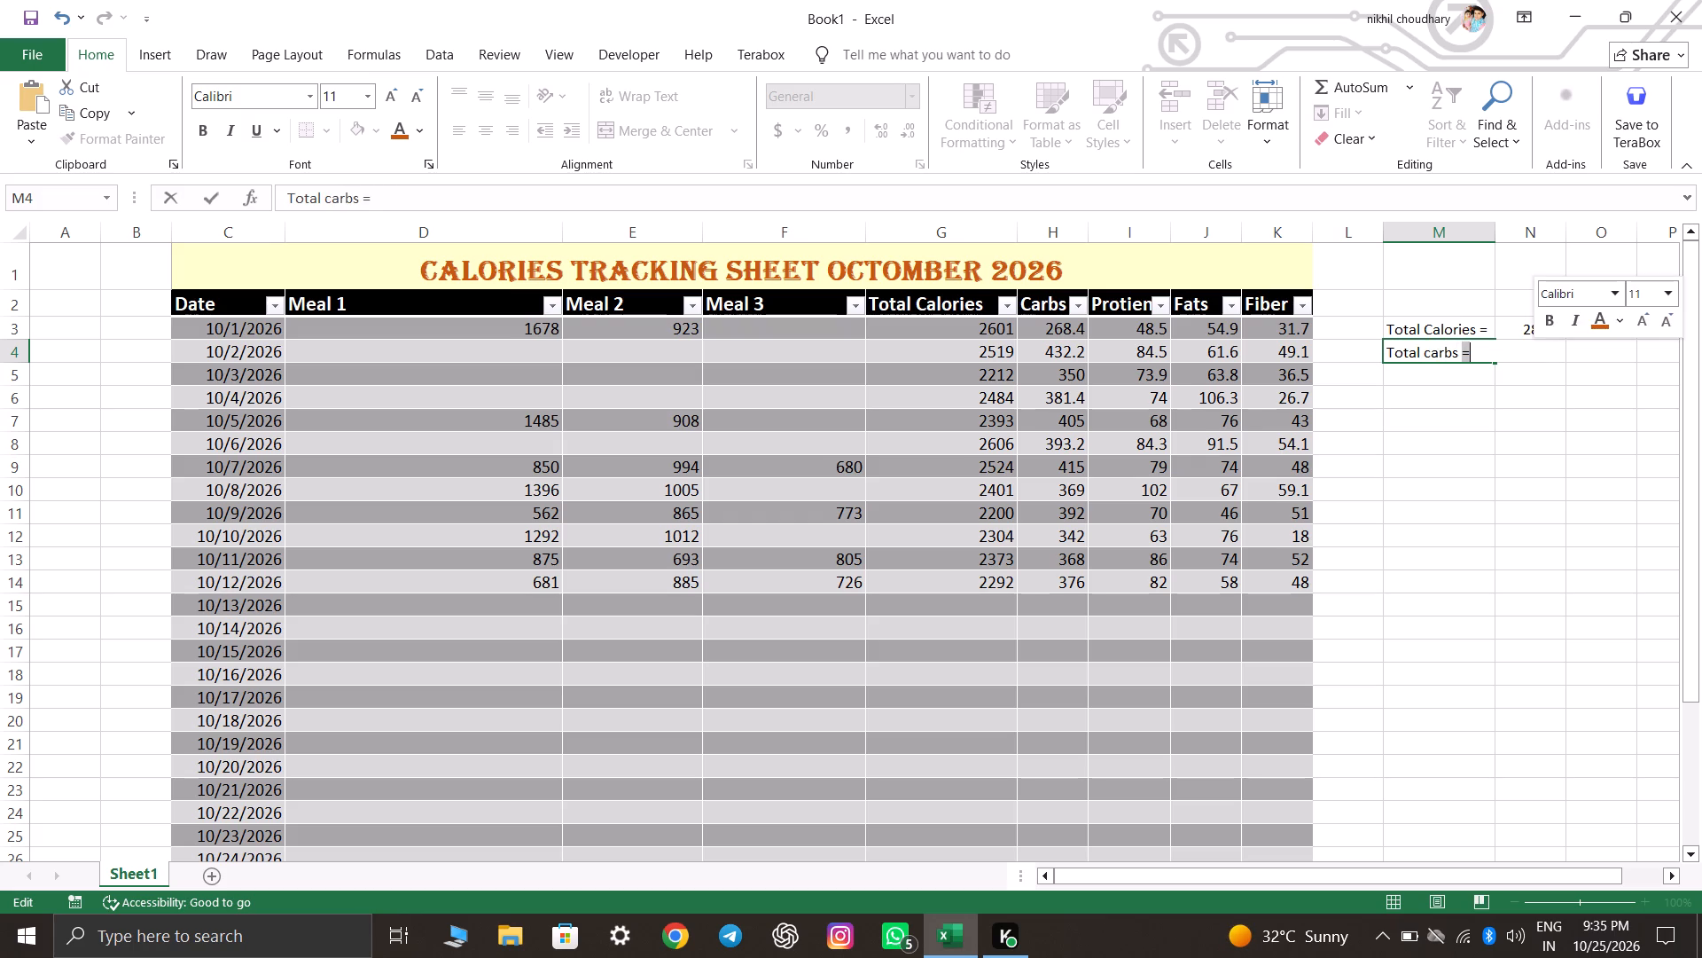
pyautogui.click(1534, 350)
pyautogui.doubleClick(1534, 350)
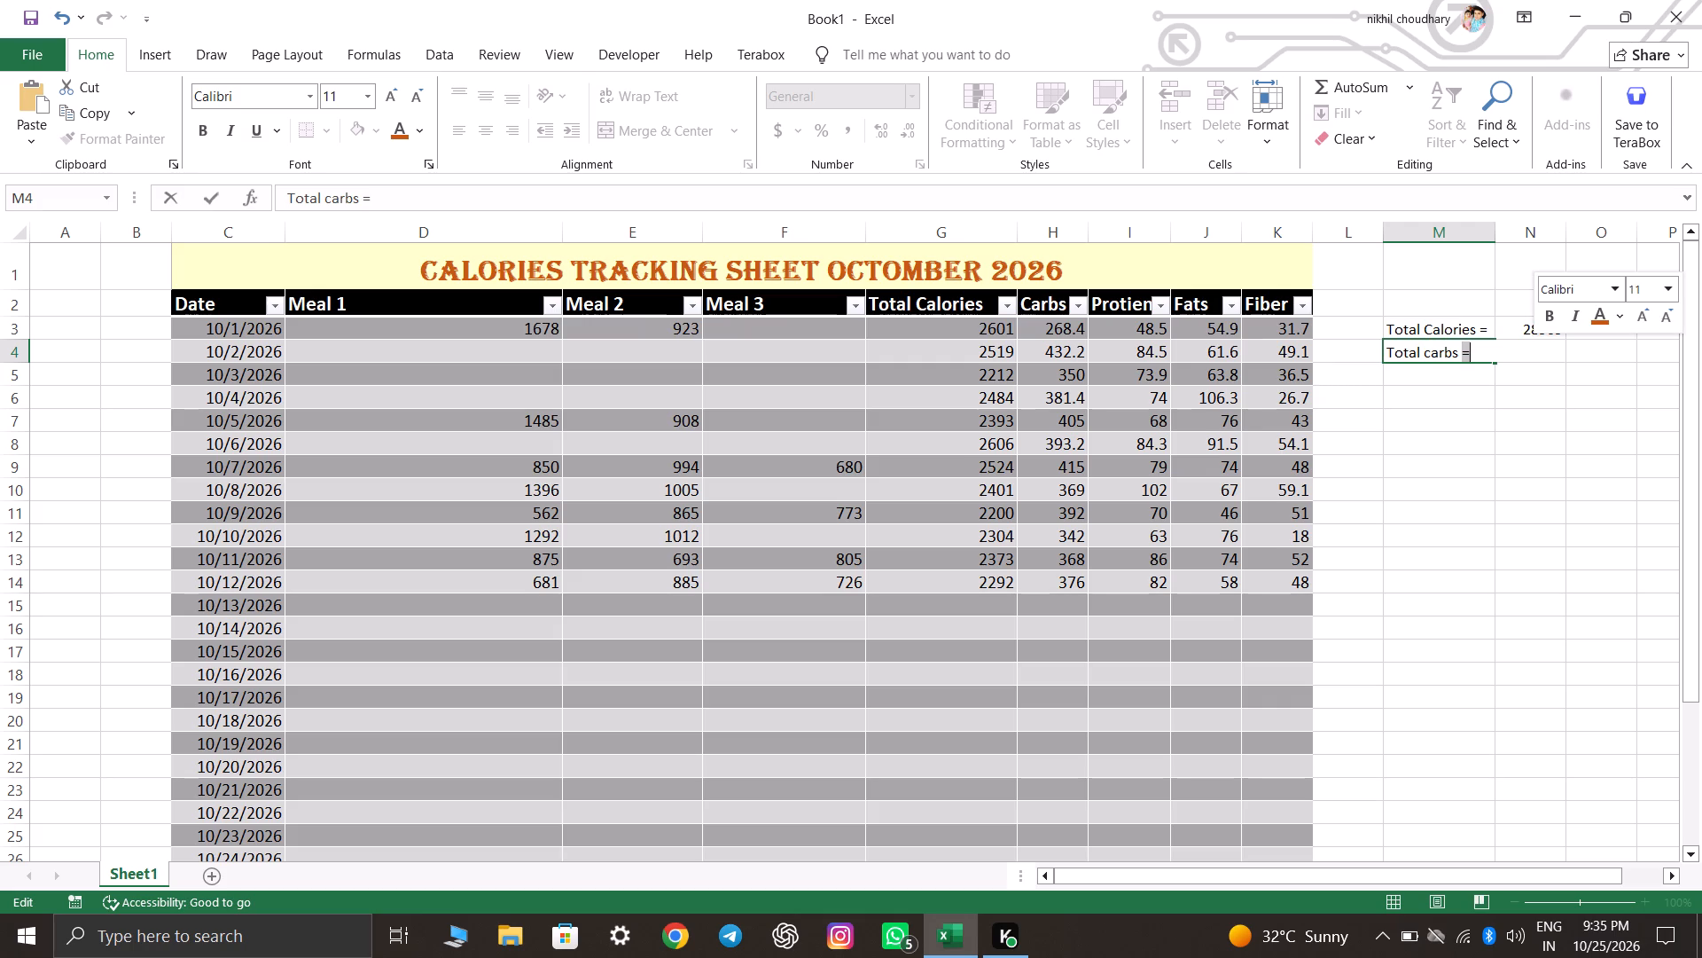
pyautogui.press('Right')
pyautogui.press('Right')
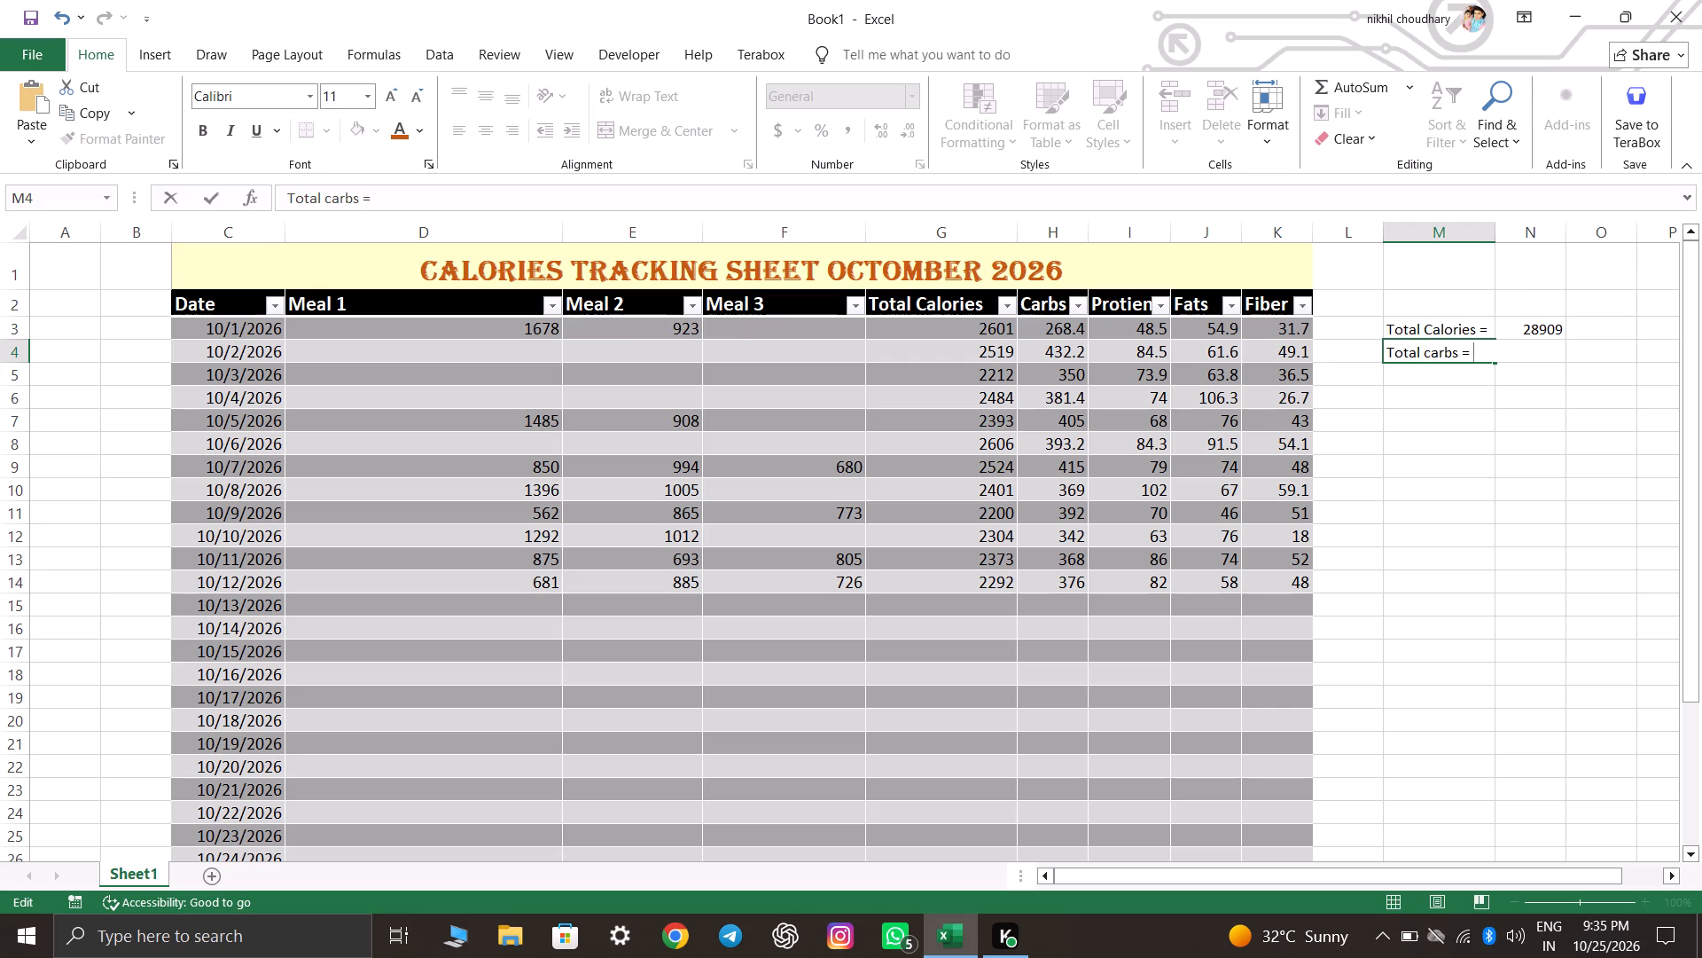
pyautogui.press('Tab')
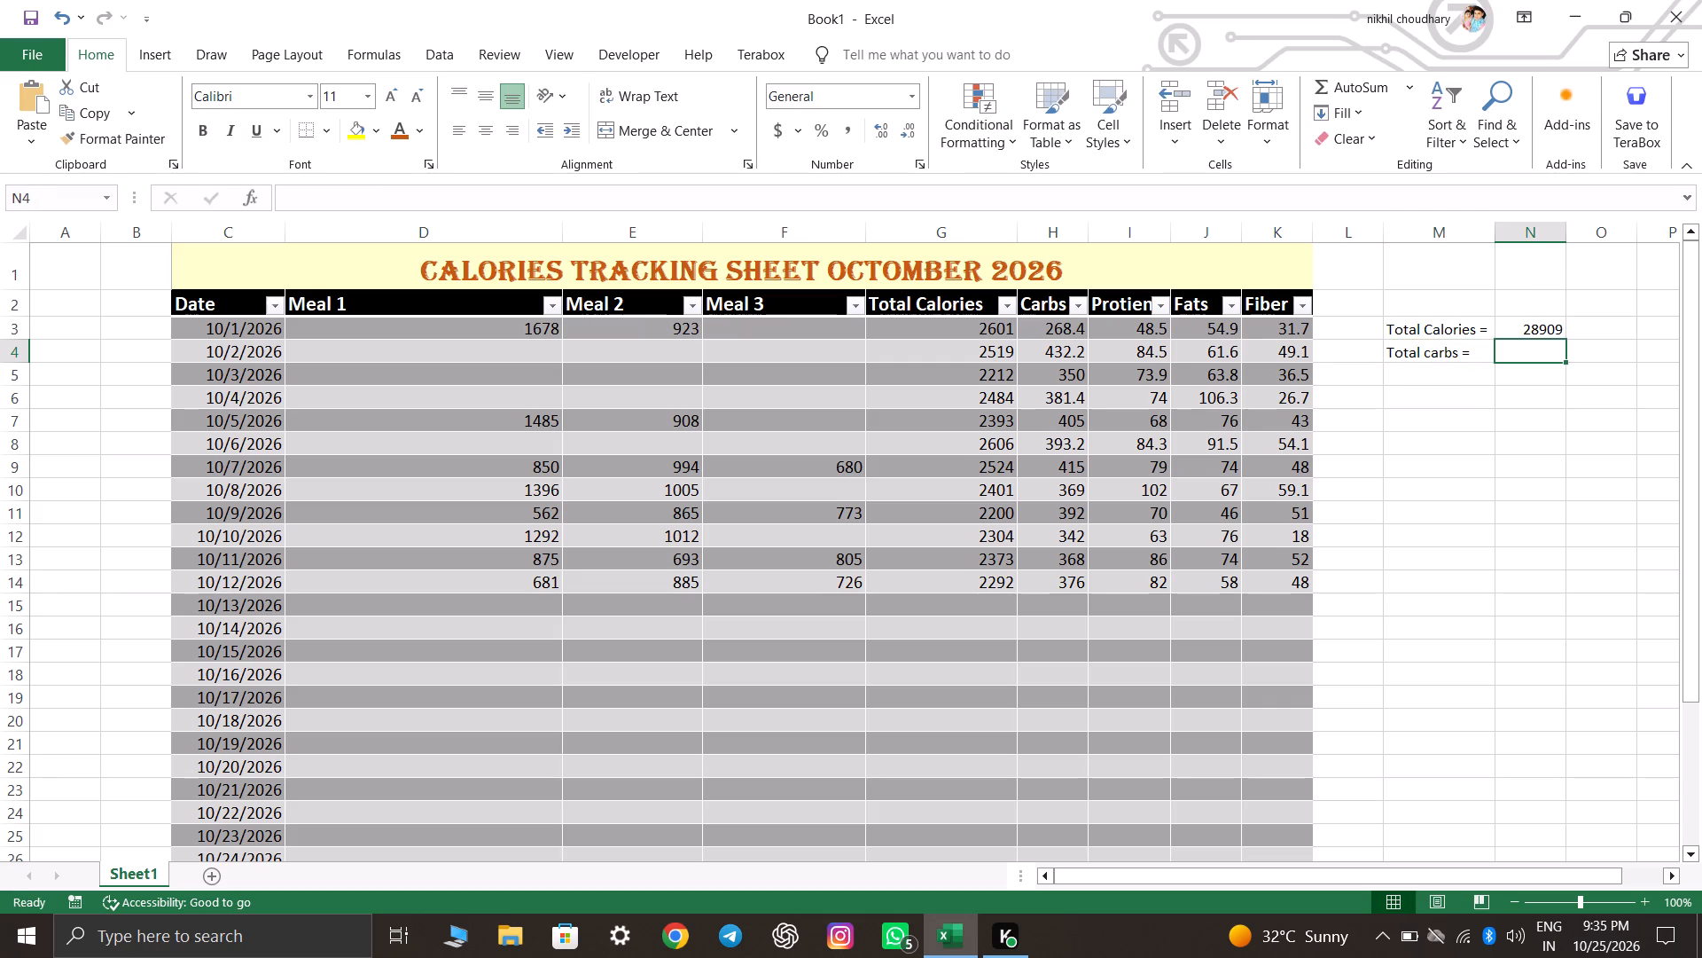
# Enter a SUM formula in N4 that adds the daily values of the Carbs column, excluding the averages row.
pyautogui.write('=Sum')
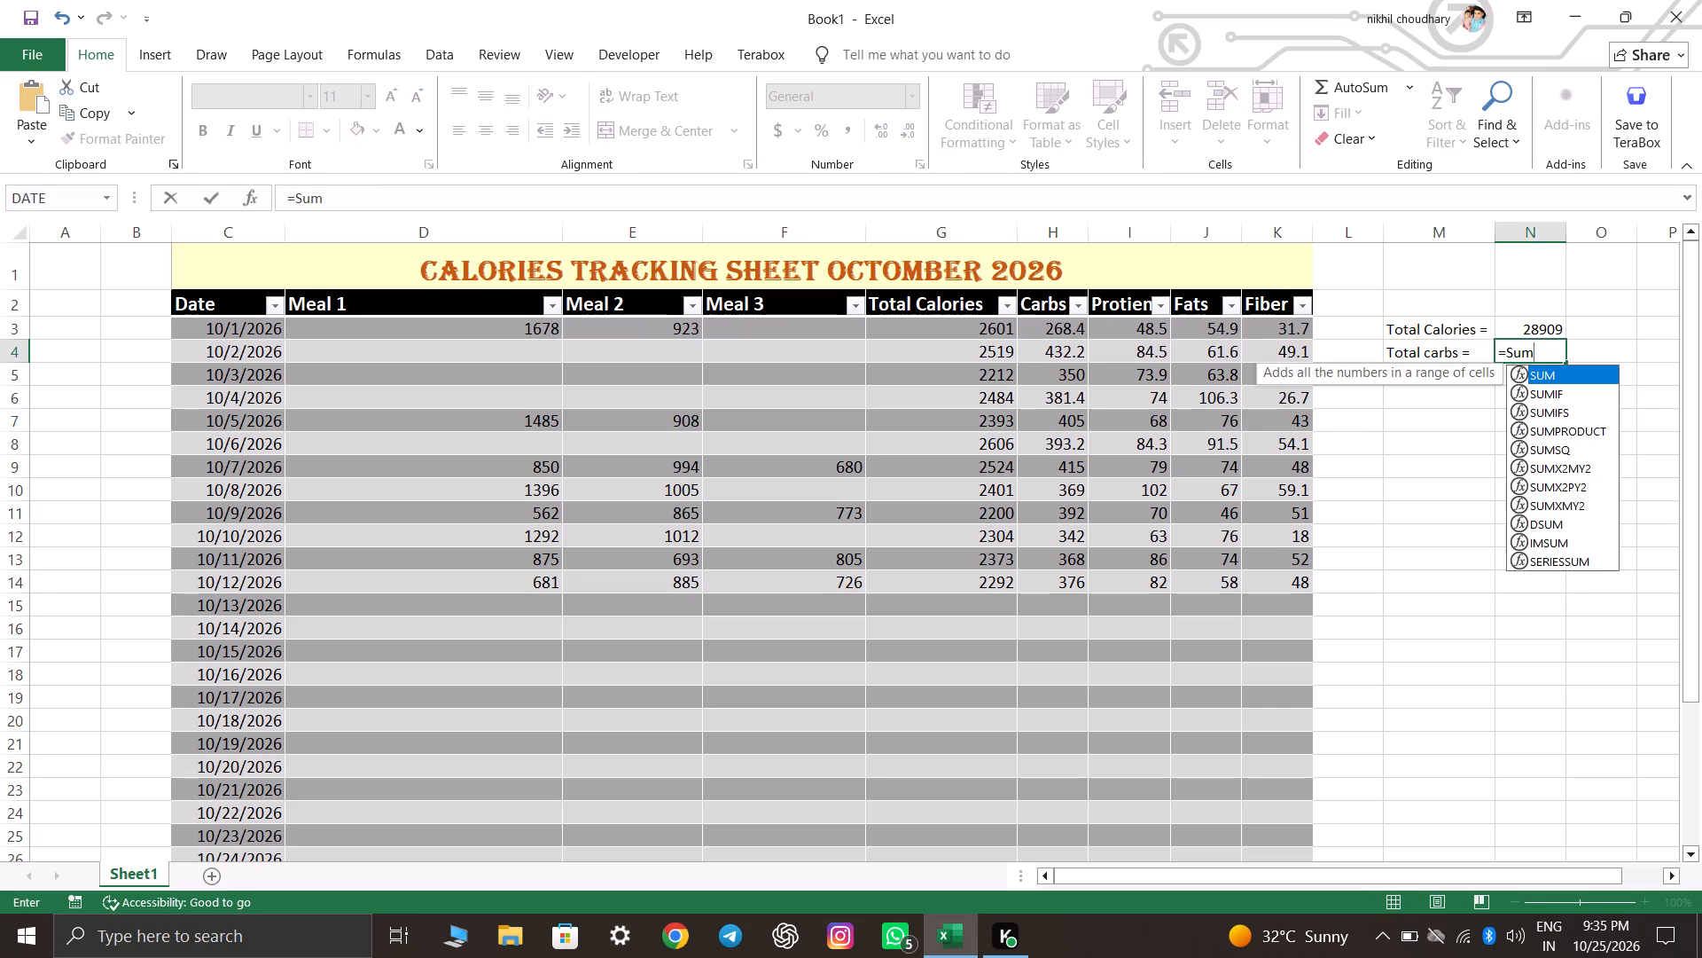
pyautogui.press('Tab')
pyautogui.moveTo(1059, 331); pyautogui.dragTo(1062, 837)
pyautogui.press('Return')
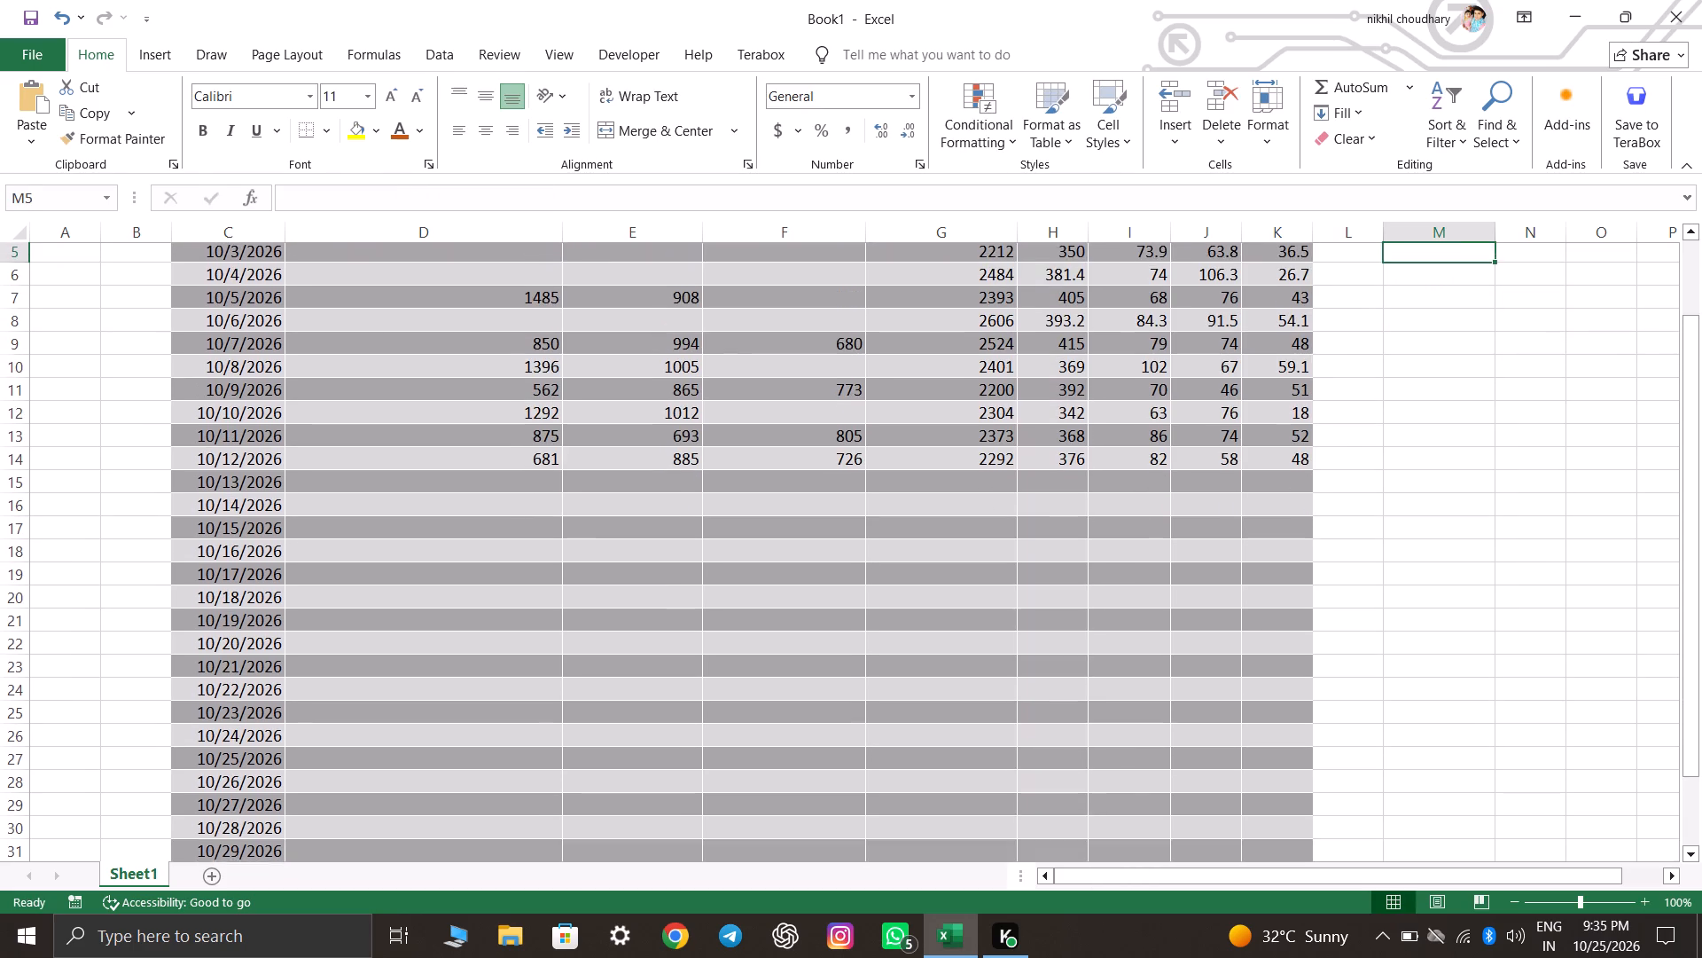
# Enter the label "Total Protien =" in M5, below the Total carbs label.
pyautogui.scroll(5, 1564, 915)
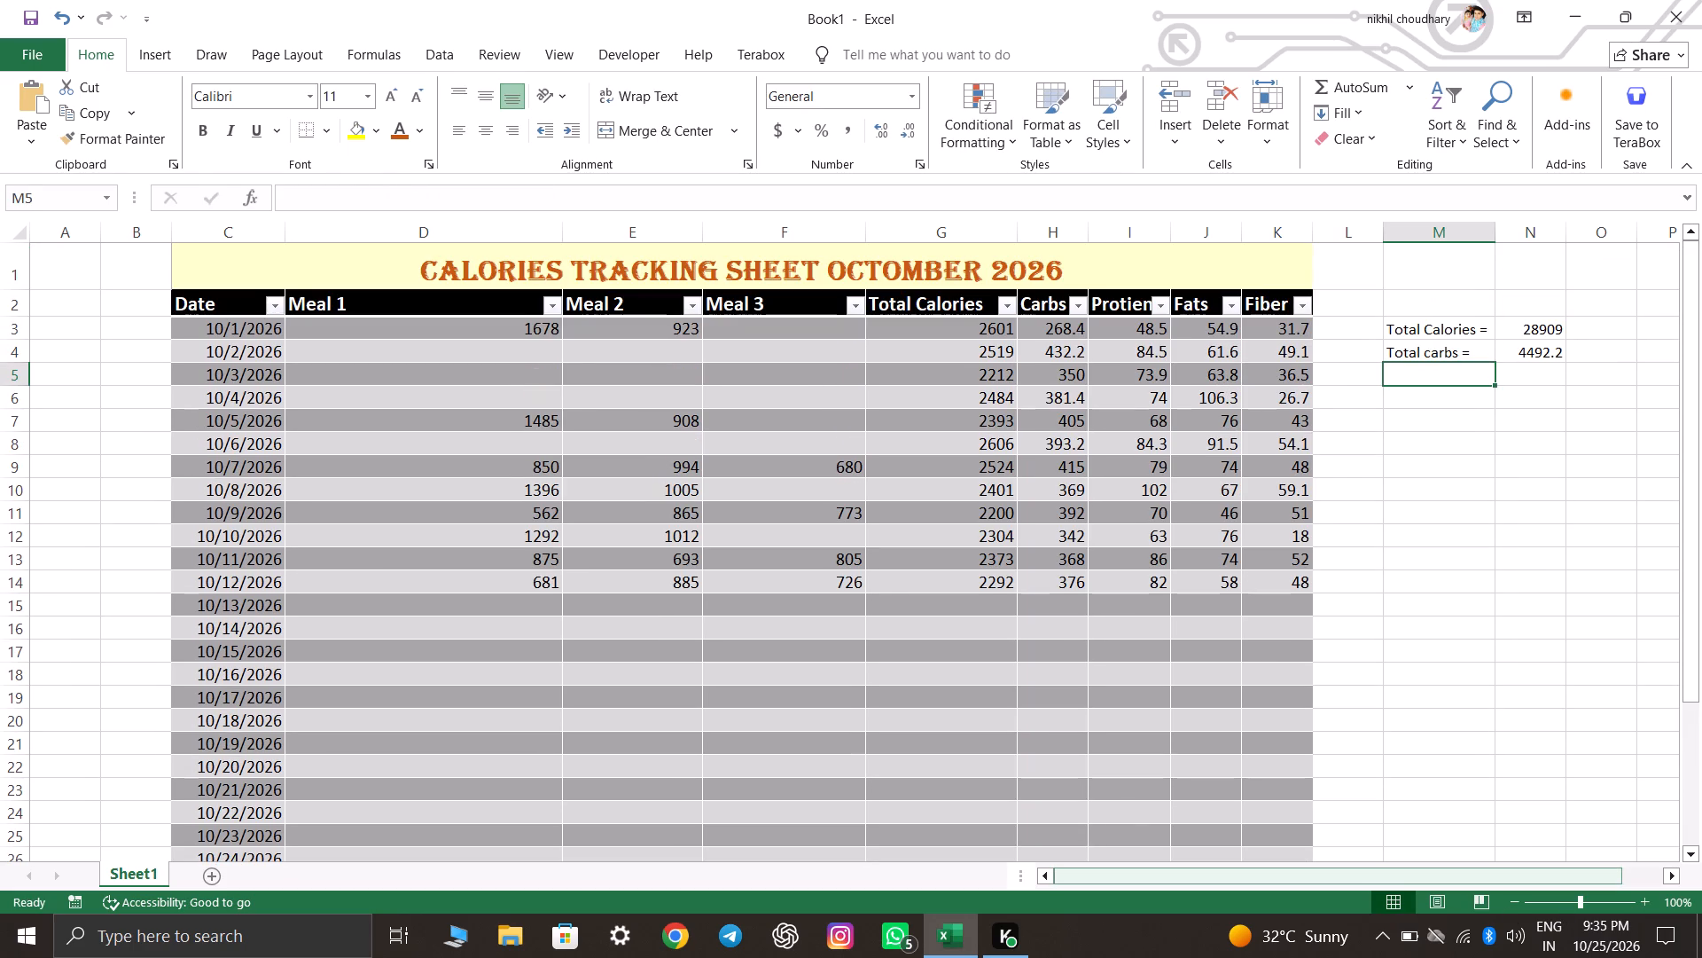
pyautogui.hotkey('shift', 't')
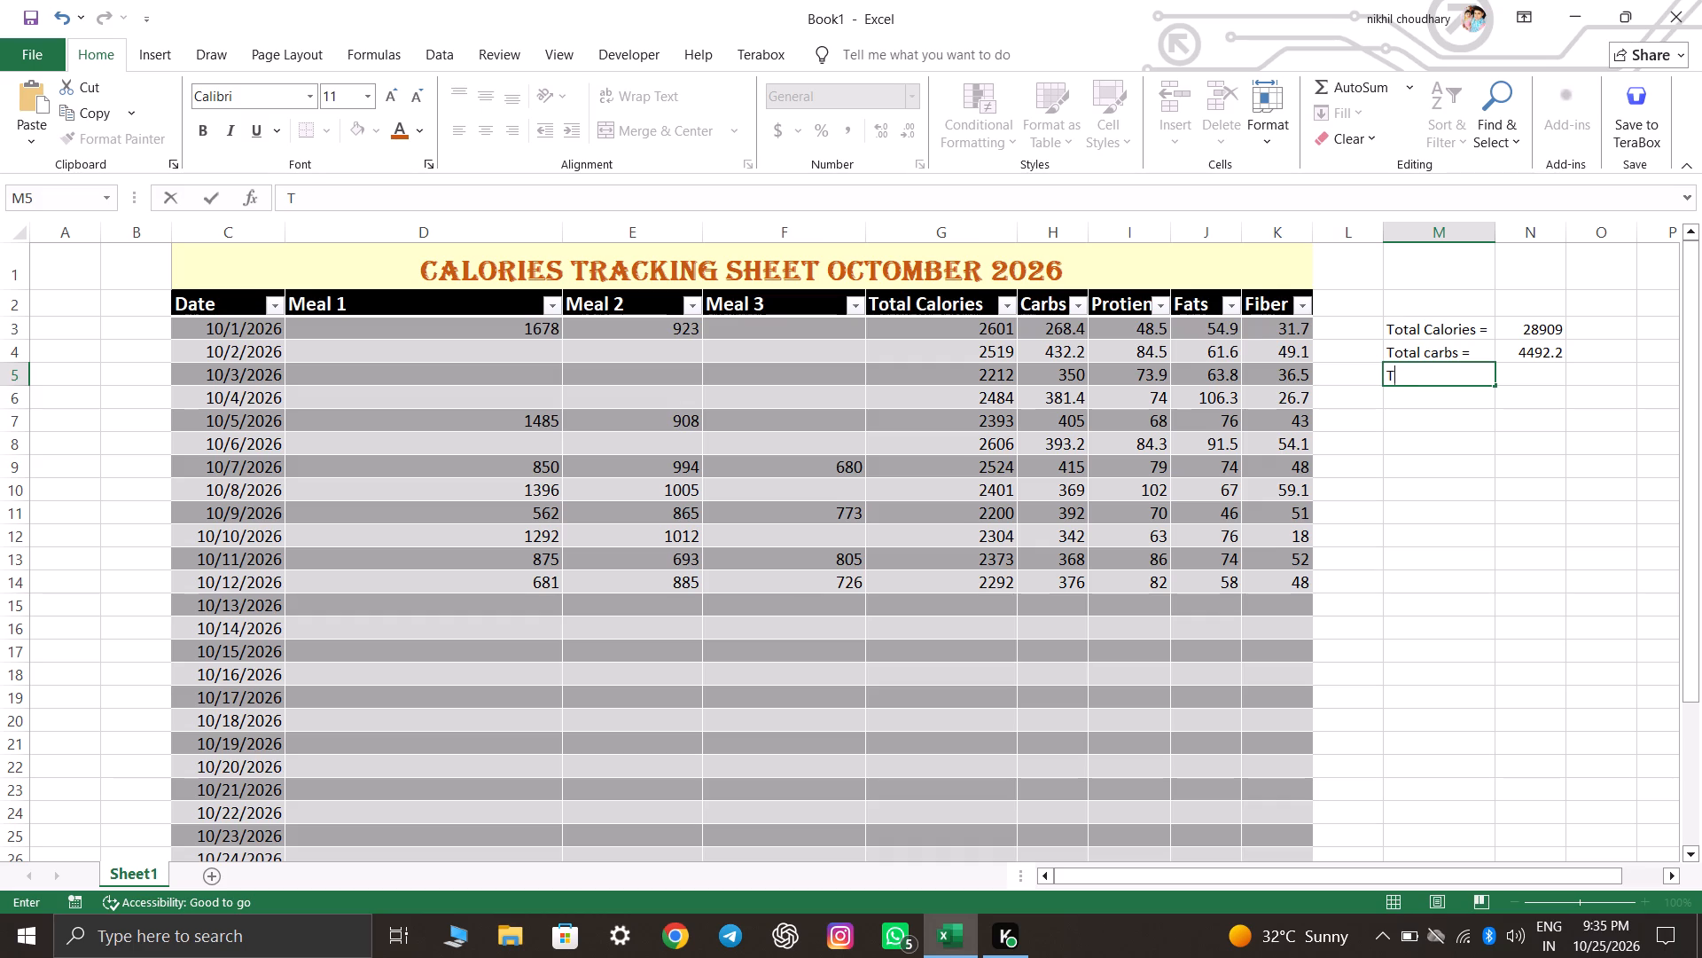
pyautogui.write('ot')
pyautogui.write('al')
pyautogui.press('space')
pyautogui.hotkey('shift', '{')
pyautogui.press('BackSpace')
pyautogui.write('Pr')
pyautogui.write('otien')
pyautogui.press('space')
pyautogui.write('=')
pyautogui.press('space')
pyautogui.press('Tab')
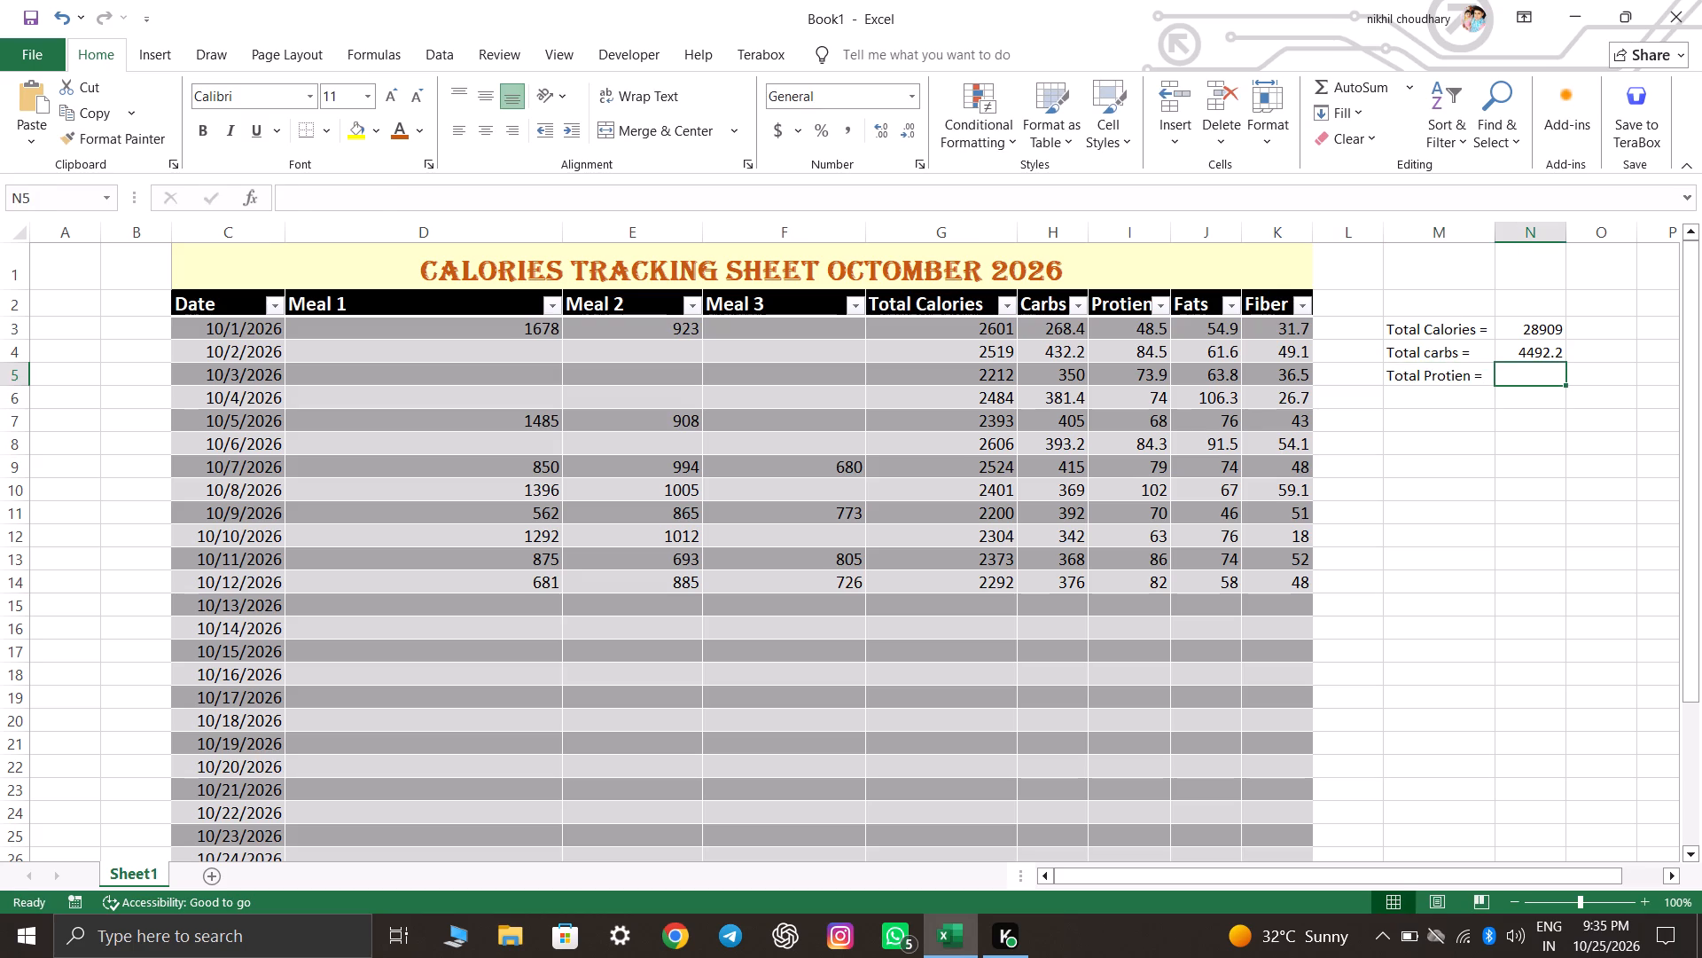
# Enter a SUM formula in N5 that adds the whole Protien column of Table1, excluding the averages row.
pyautogui.write('=sum')
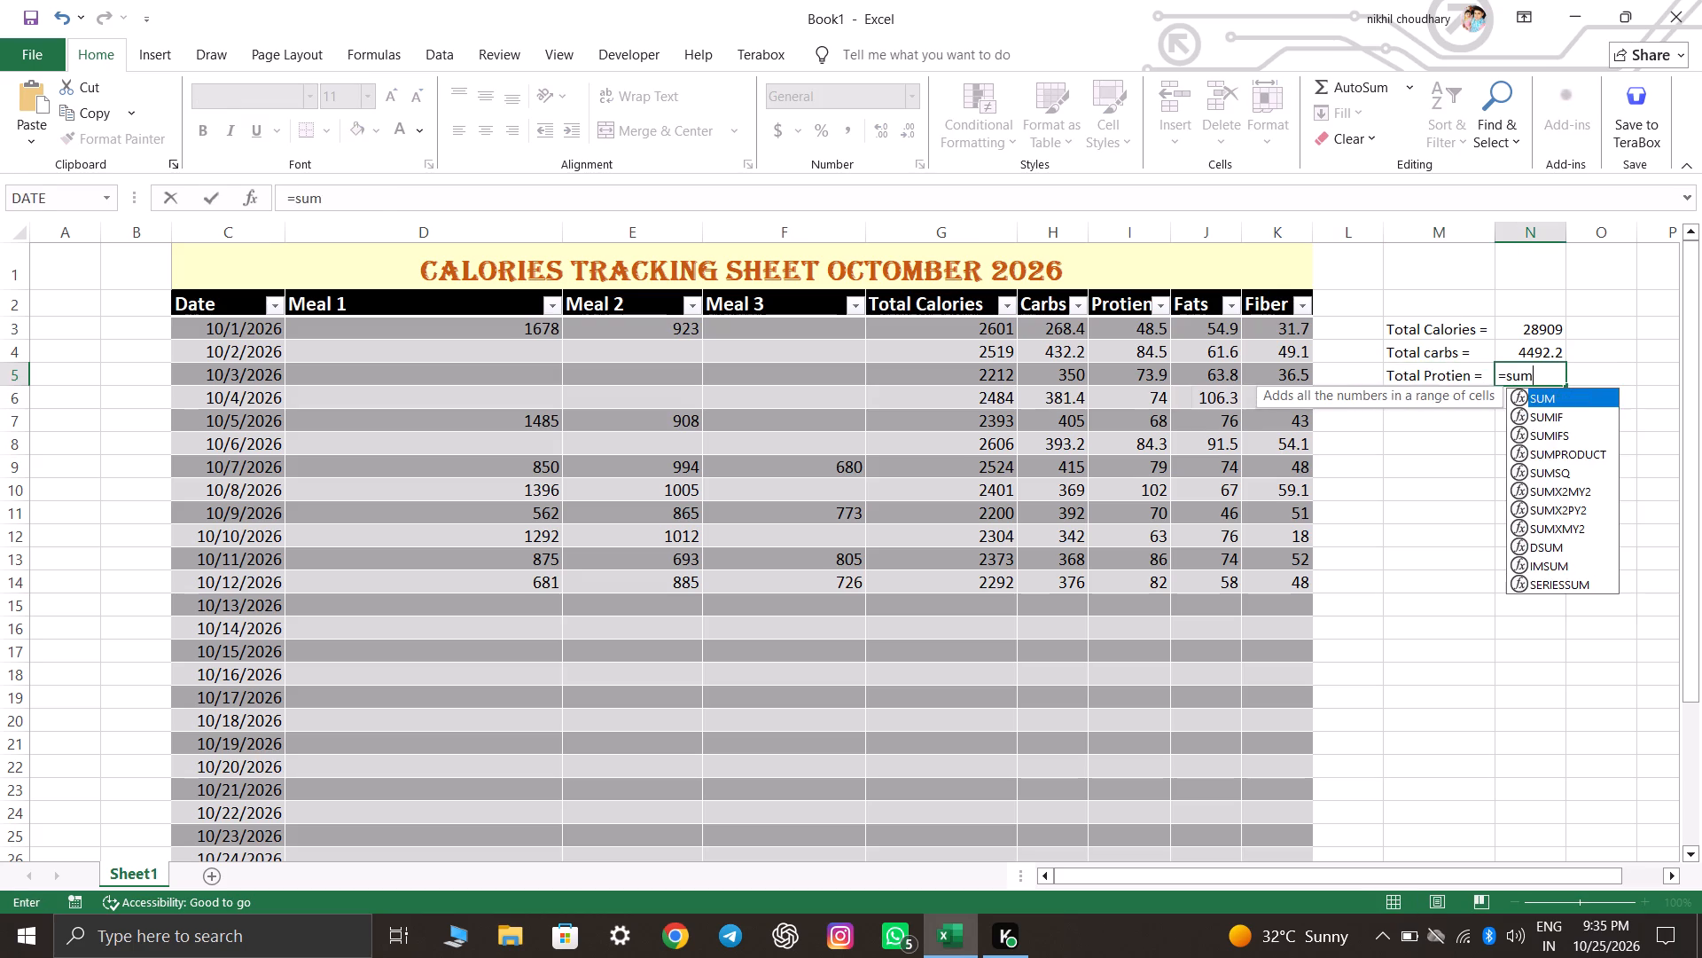
pyautogui.press('Tab')
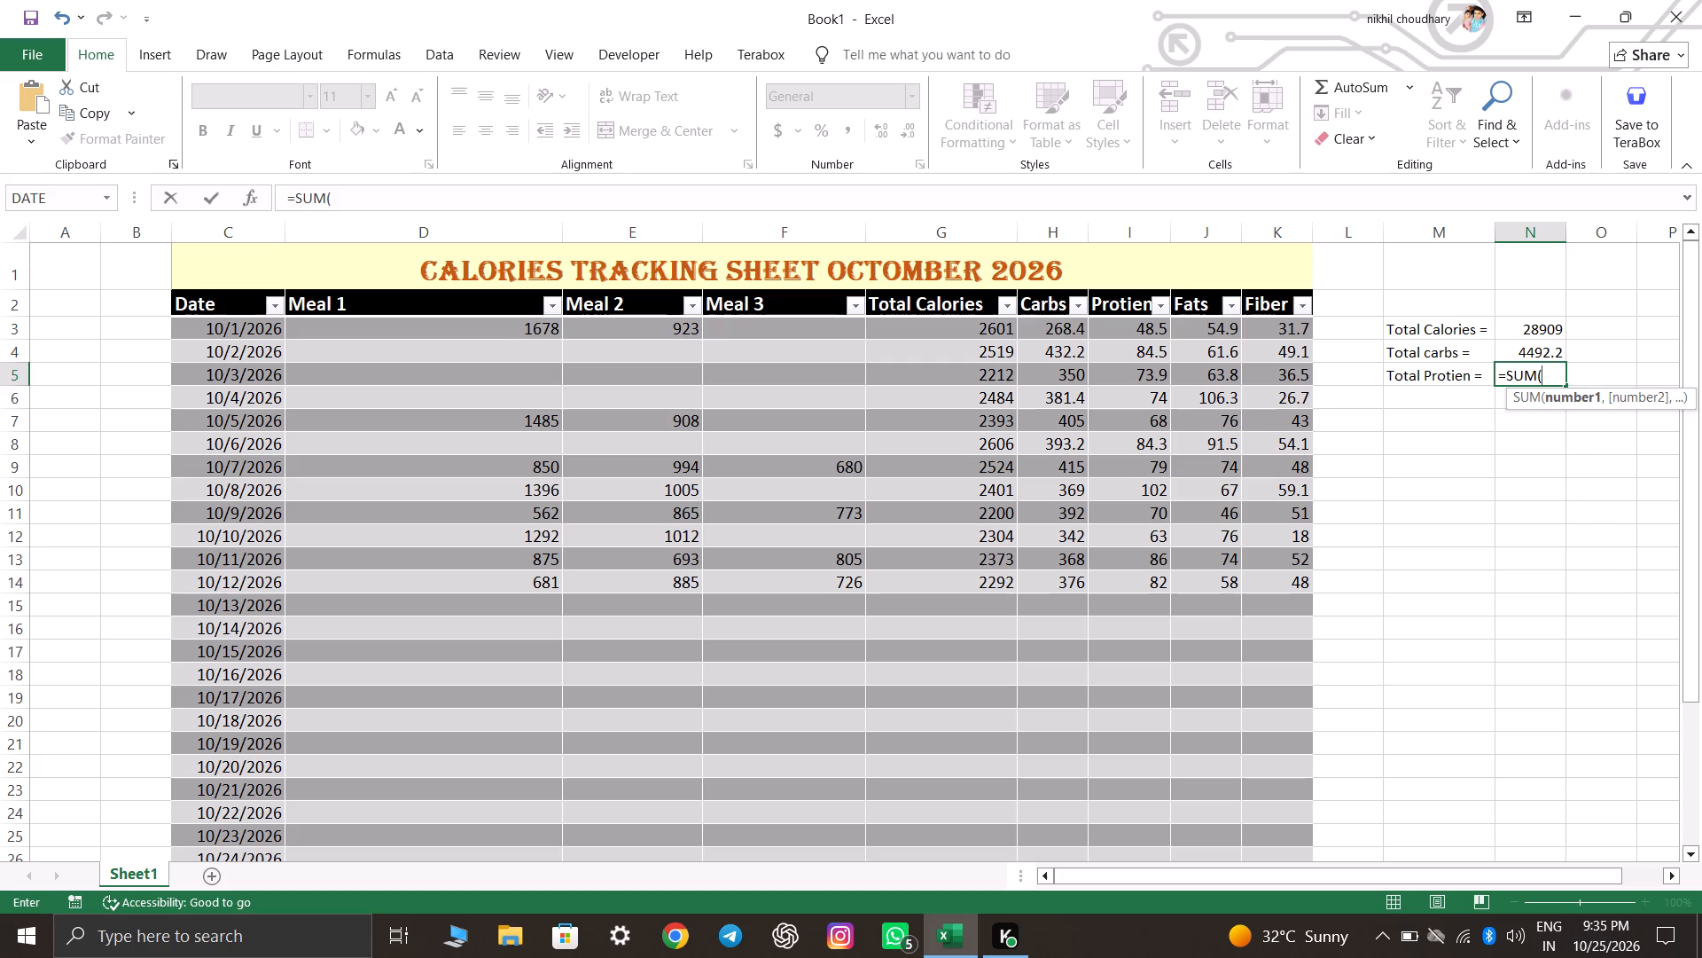
pyautogui.moveTo(1147, 331); pyautogui.dragTo(1163, 896)
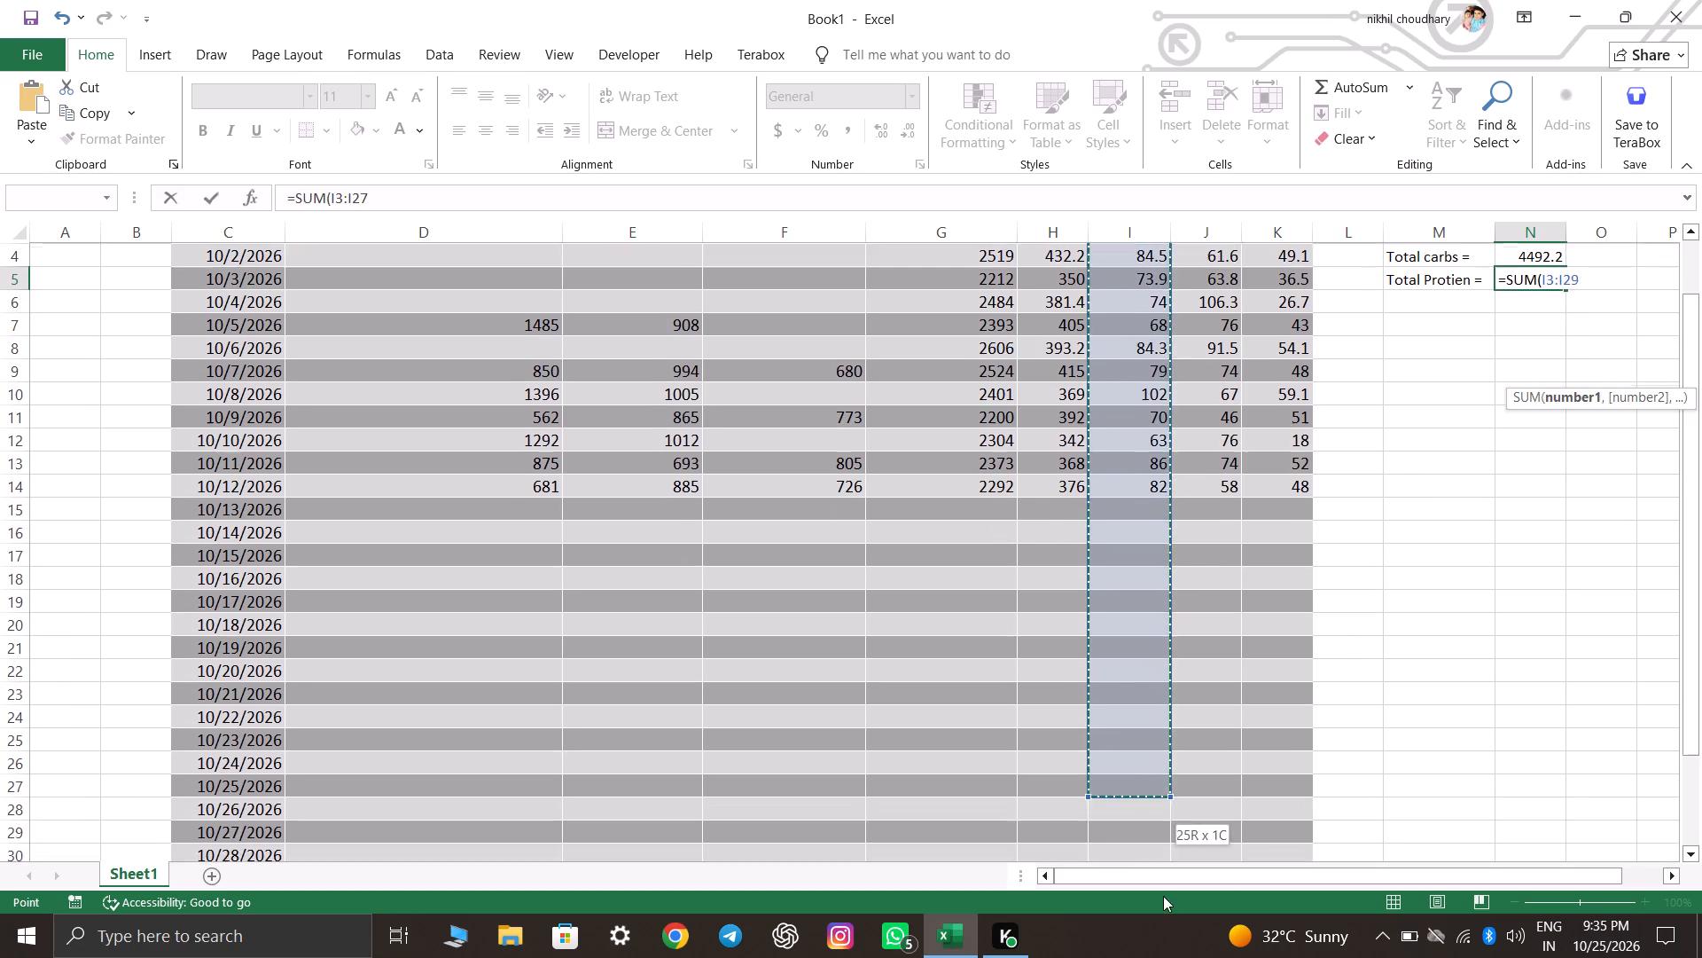
pyautogui.moveTo(1163, 896); pyautogui.dragTo(1152, 828)
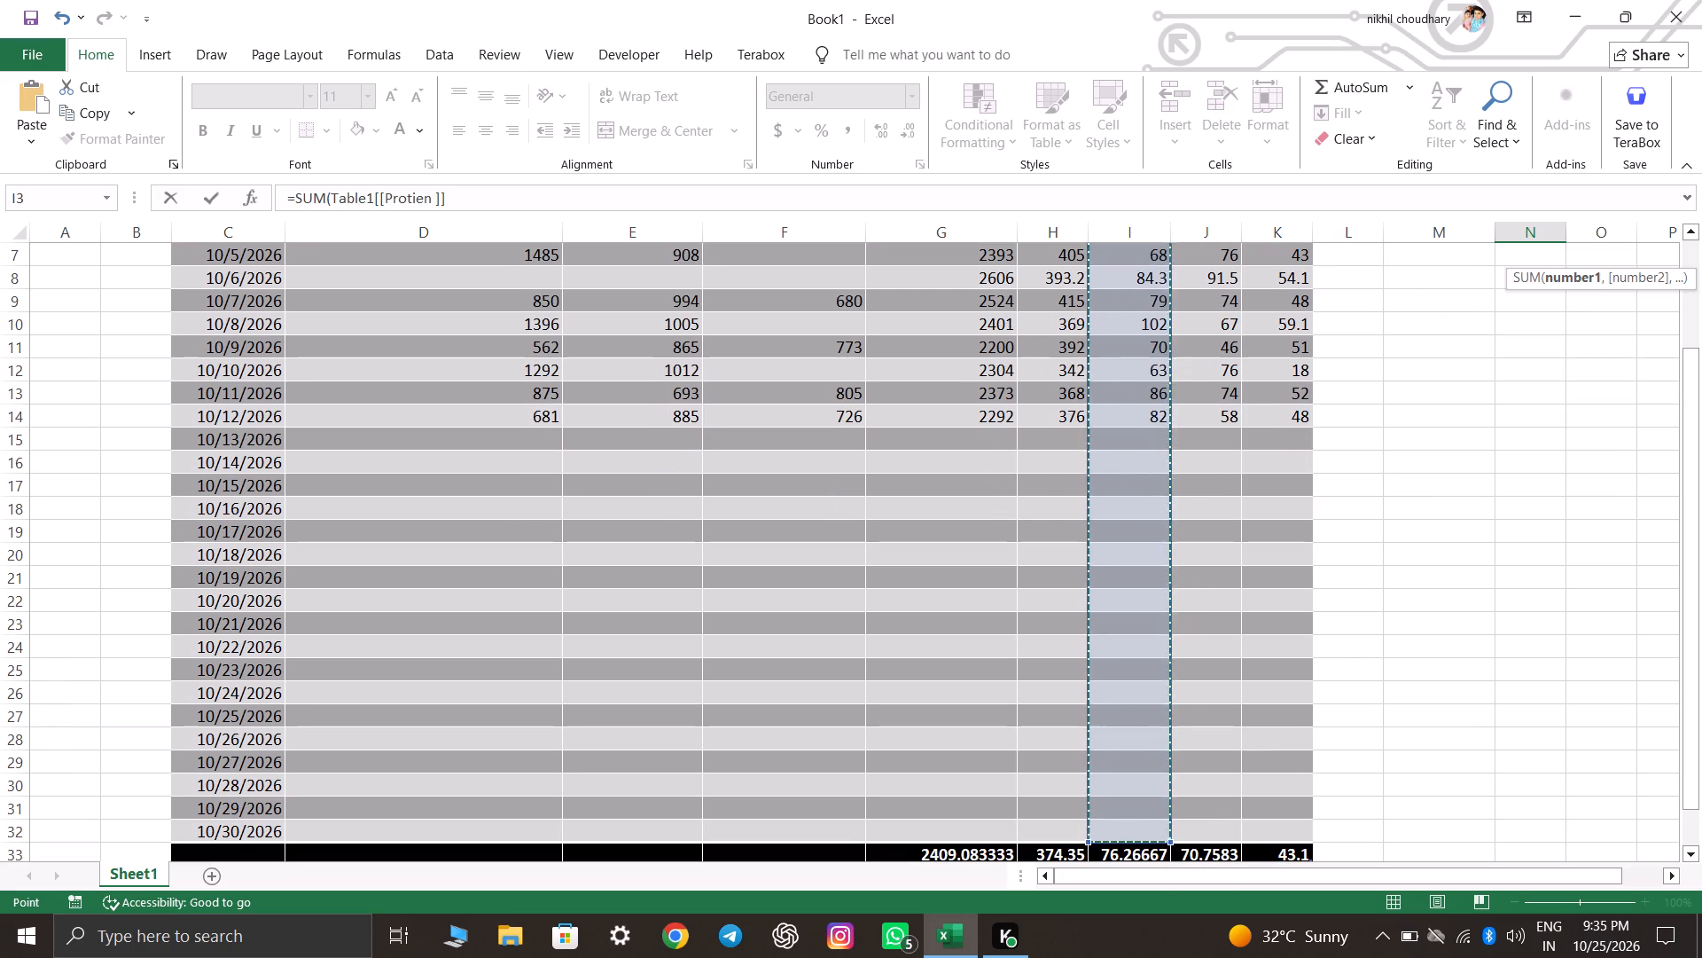
pyautogui.press('Return')
# Enter the label "Total Fat =" in M6, below the Total Protien label.
pyautogui.scroll(4, 1456, 717)
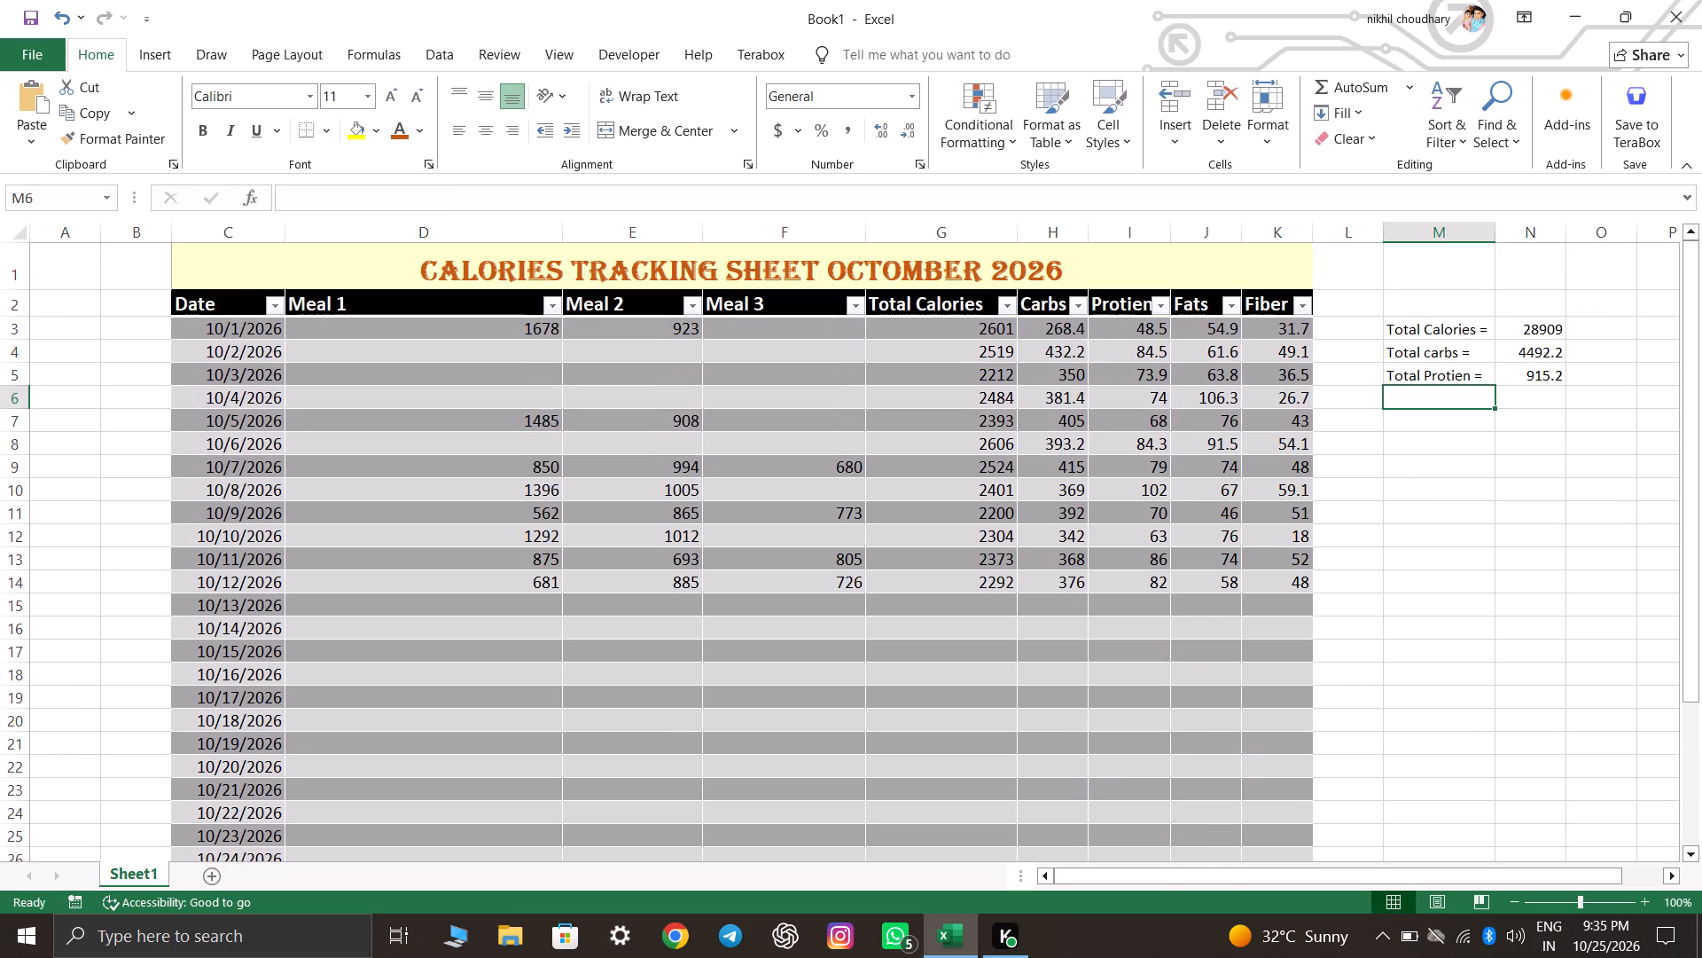
pyautogui.write('Total Fat =')
pyautogui.press('space')
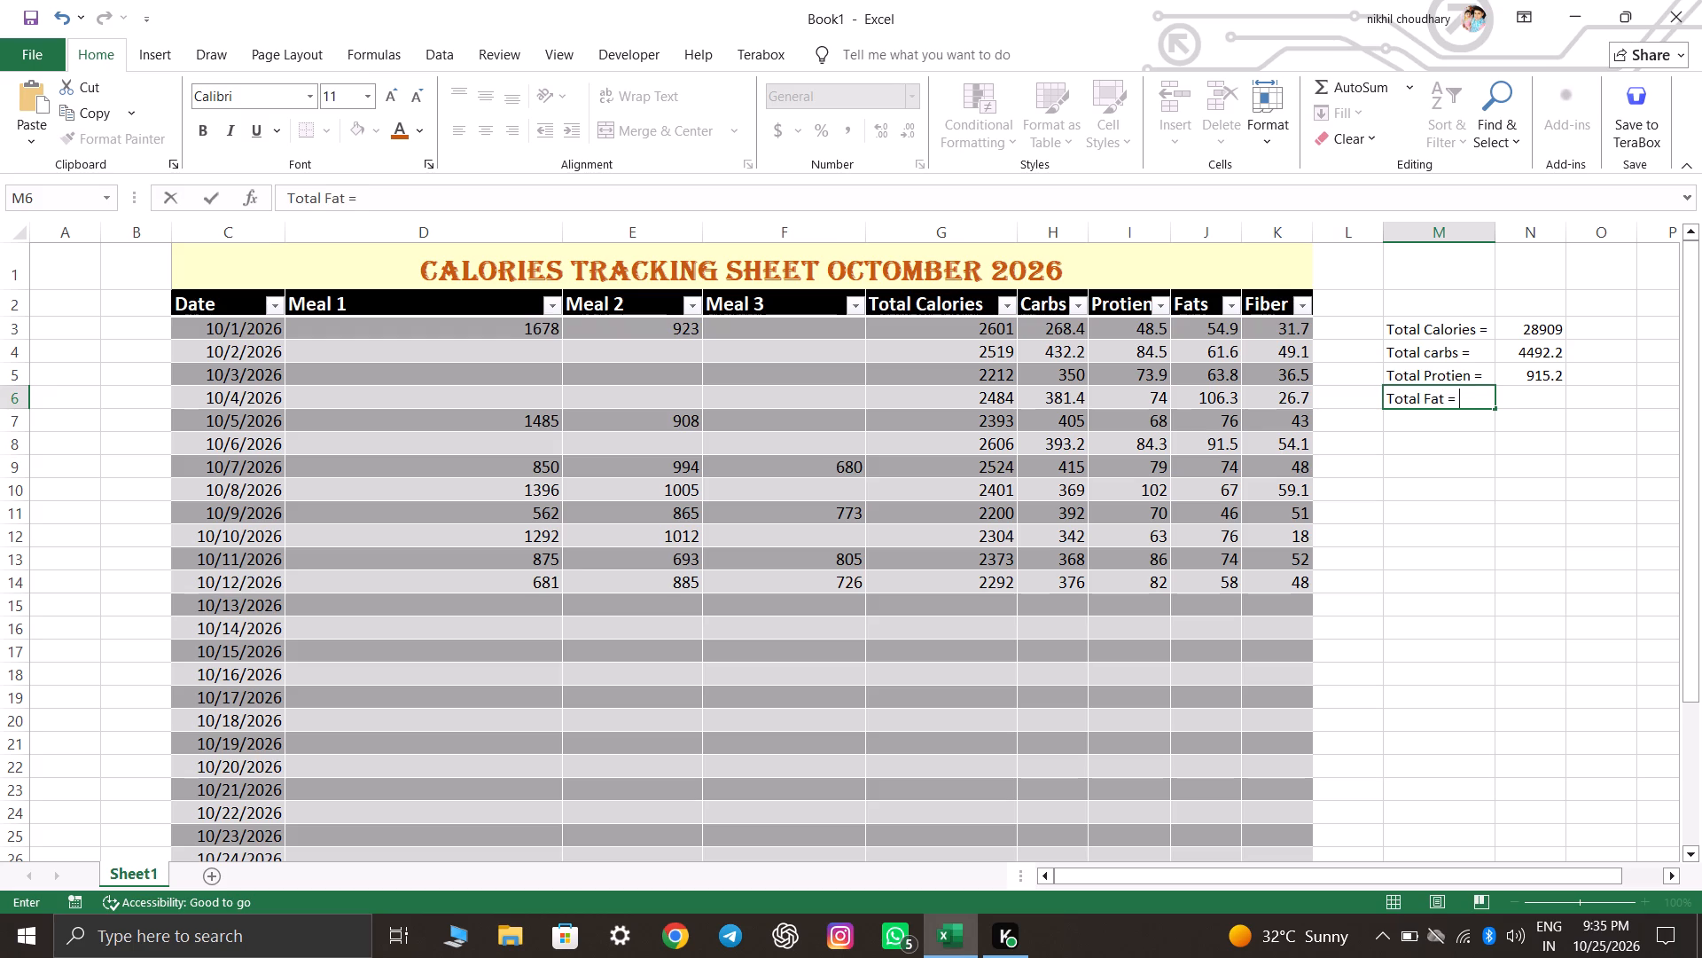
pyautogui.press('Tab')
# Enter a SUM formula in N6 that adds the whole Fats column of Table1, excluding the averages row.
pyautogui.write('=Sum')
pyautogui.press('Tab')
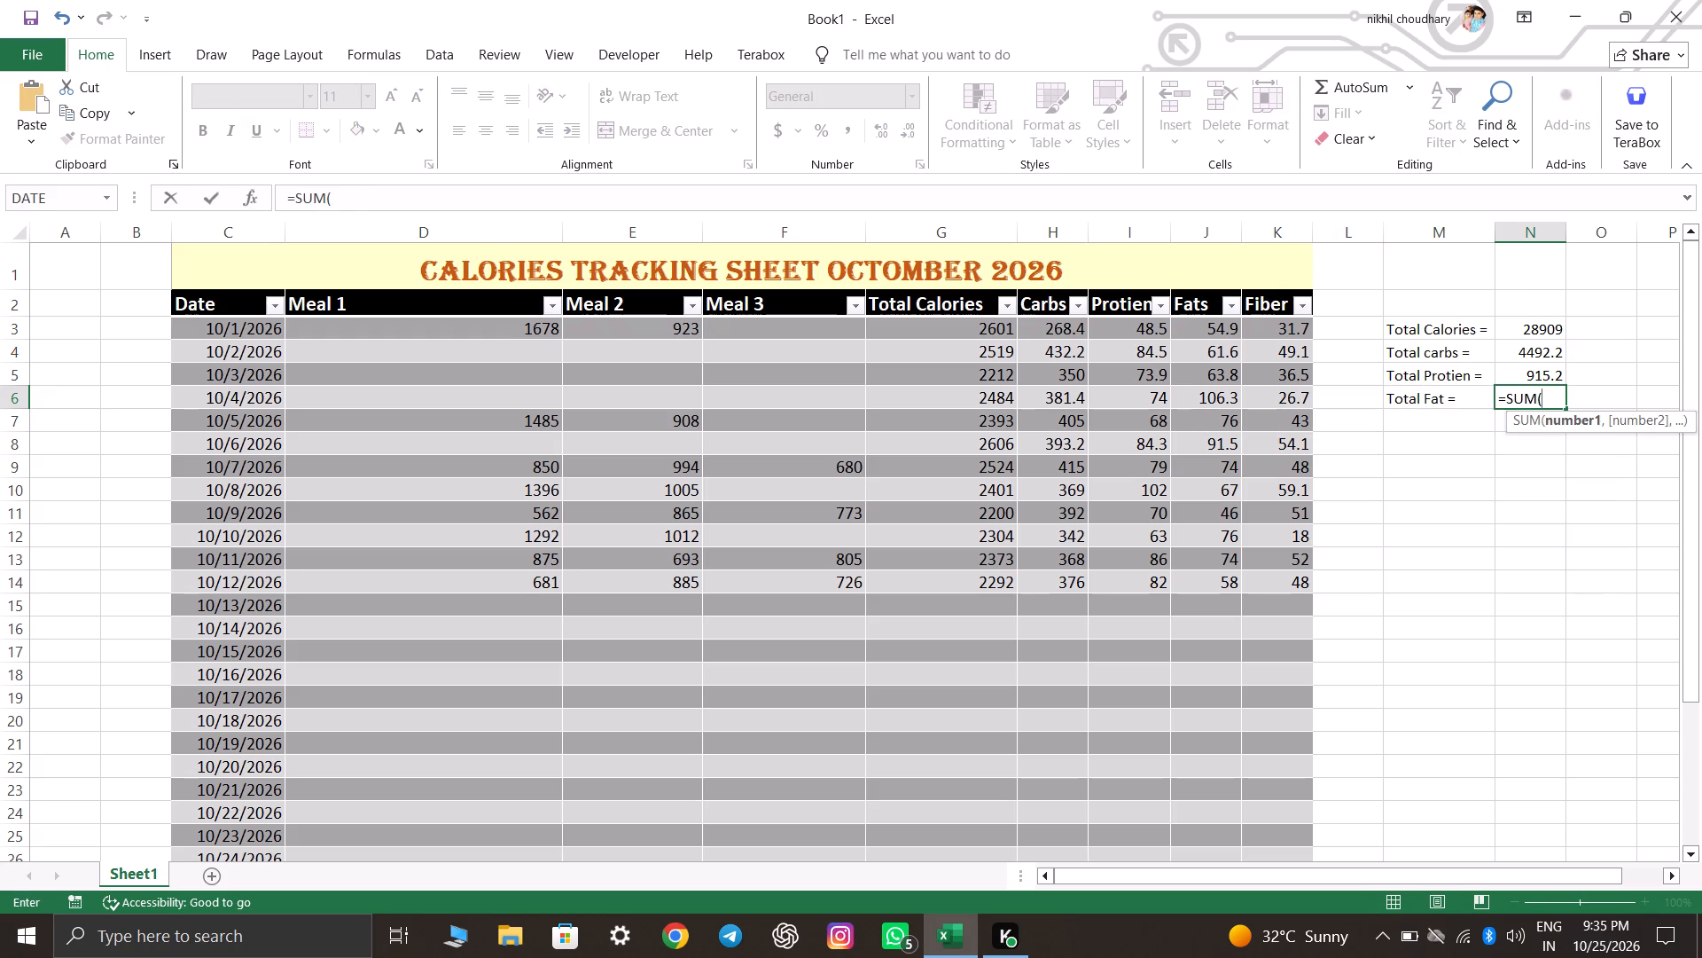
pyautogui.moveTo(1213, 324); pyautogui.dragTo(1213, 957)
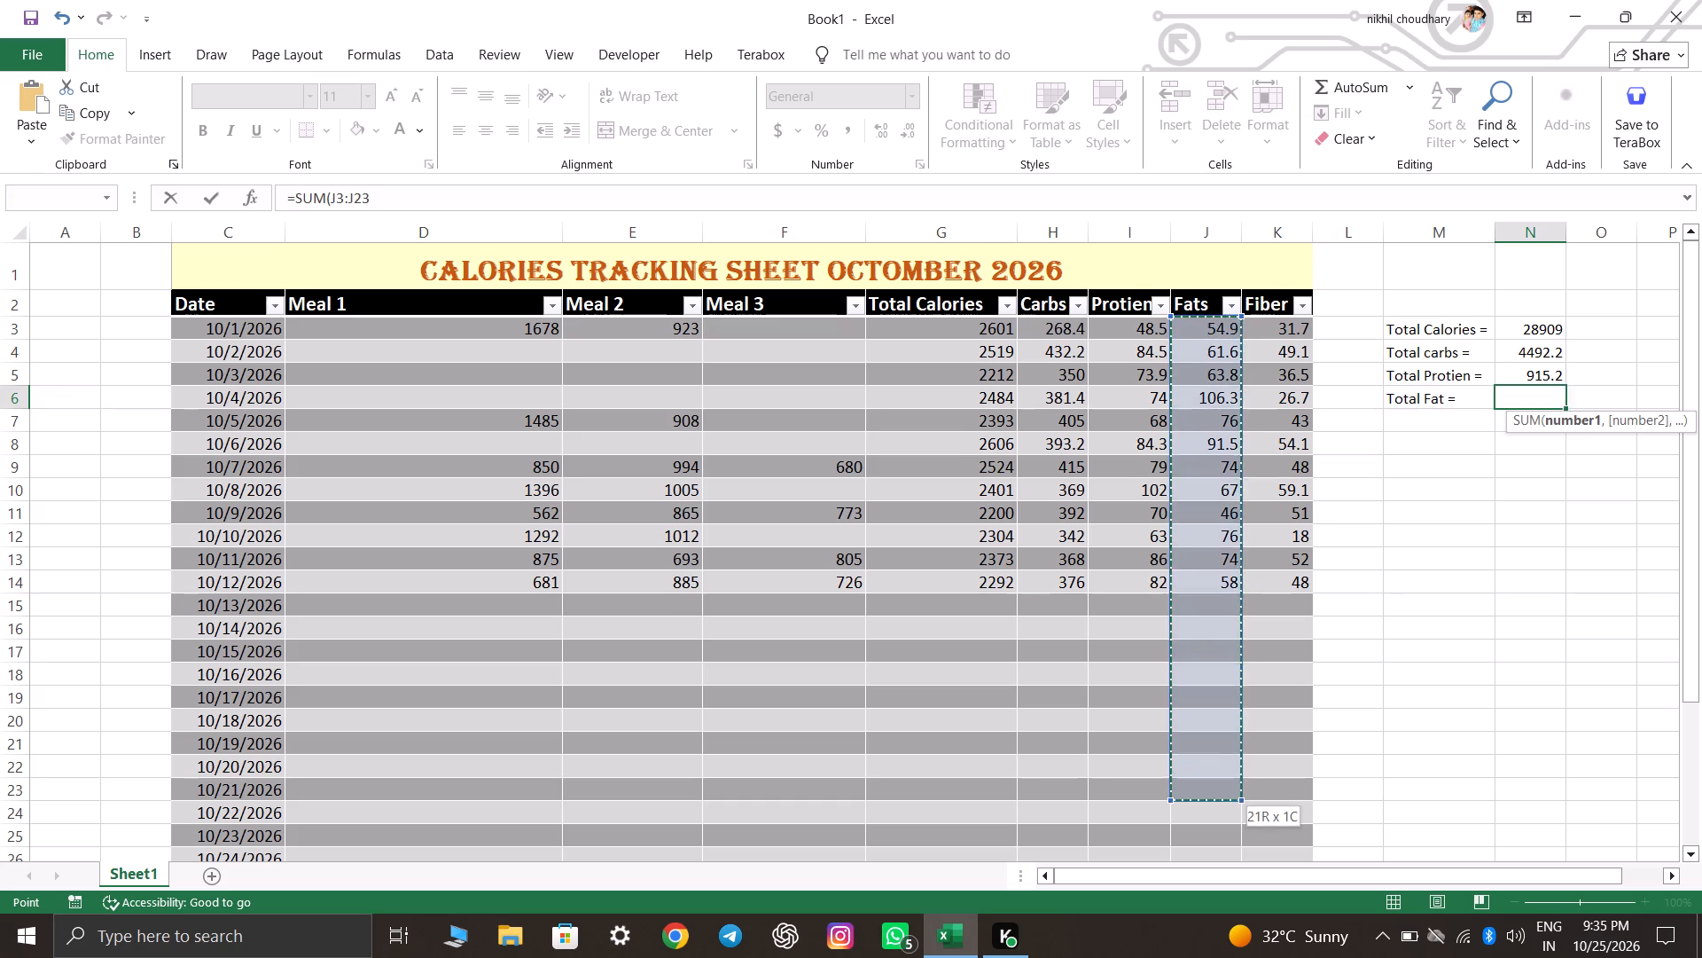
pyautogui.moveTo(1213, 957); pyautogui.dragTo(1197, 781)
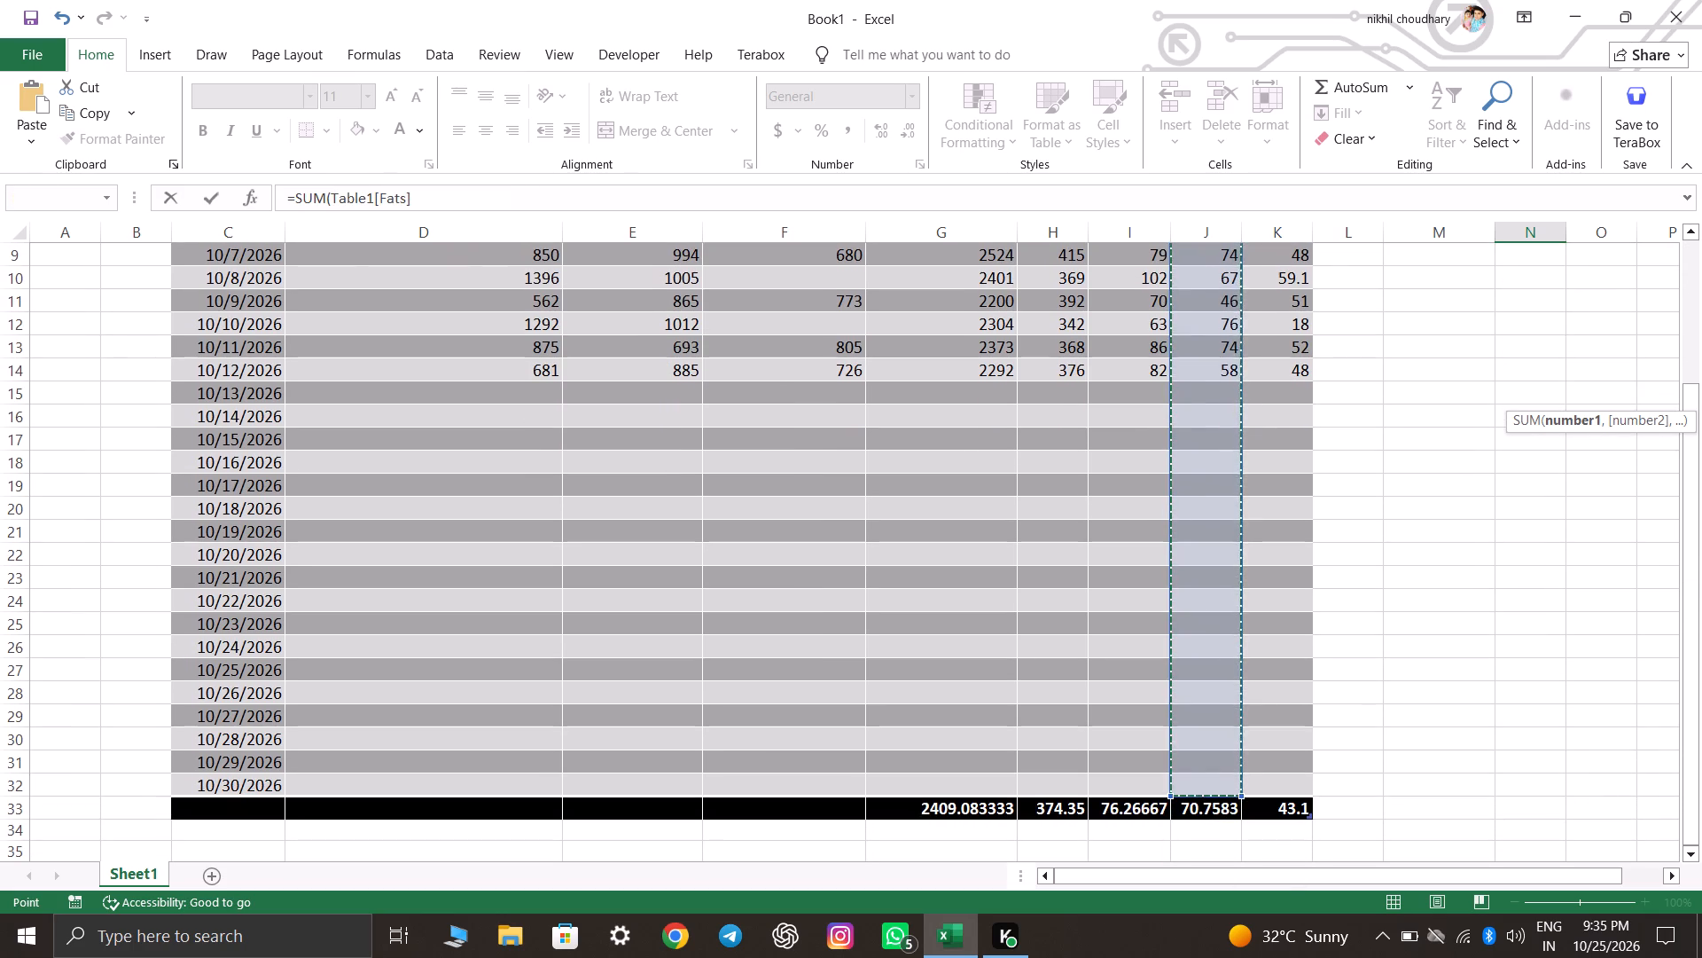
pyautogui.press('Return')
# Enter the label "Total Fiber =" in M7, below the Total Fat label.
pyautogui.scroll(3, 1581, 656)
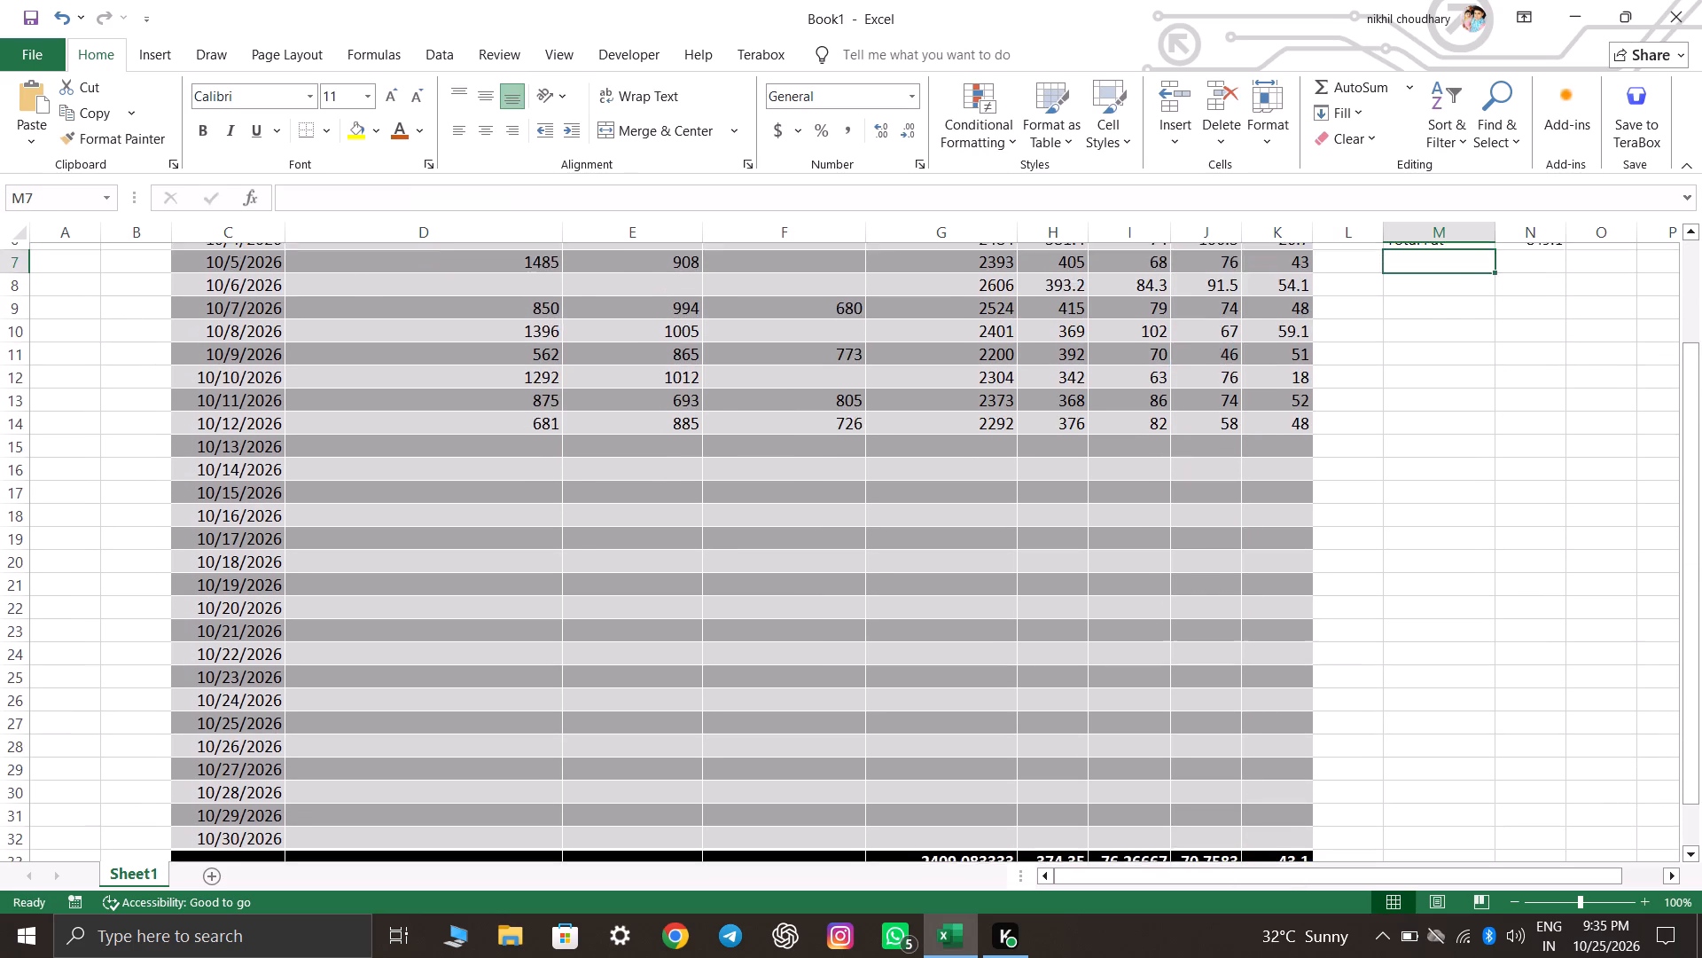
pyautogui.scroll(3, 1581, 656)
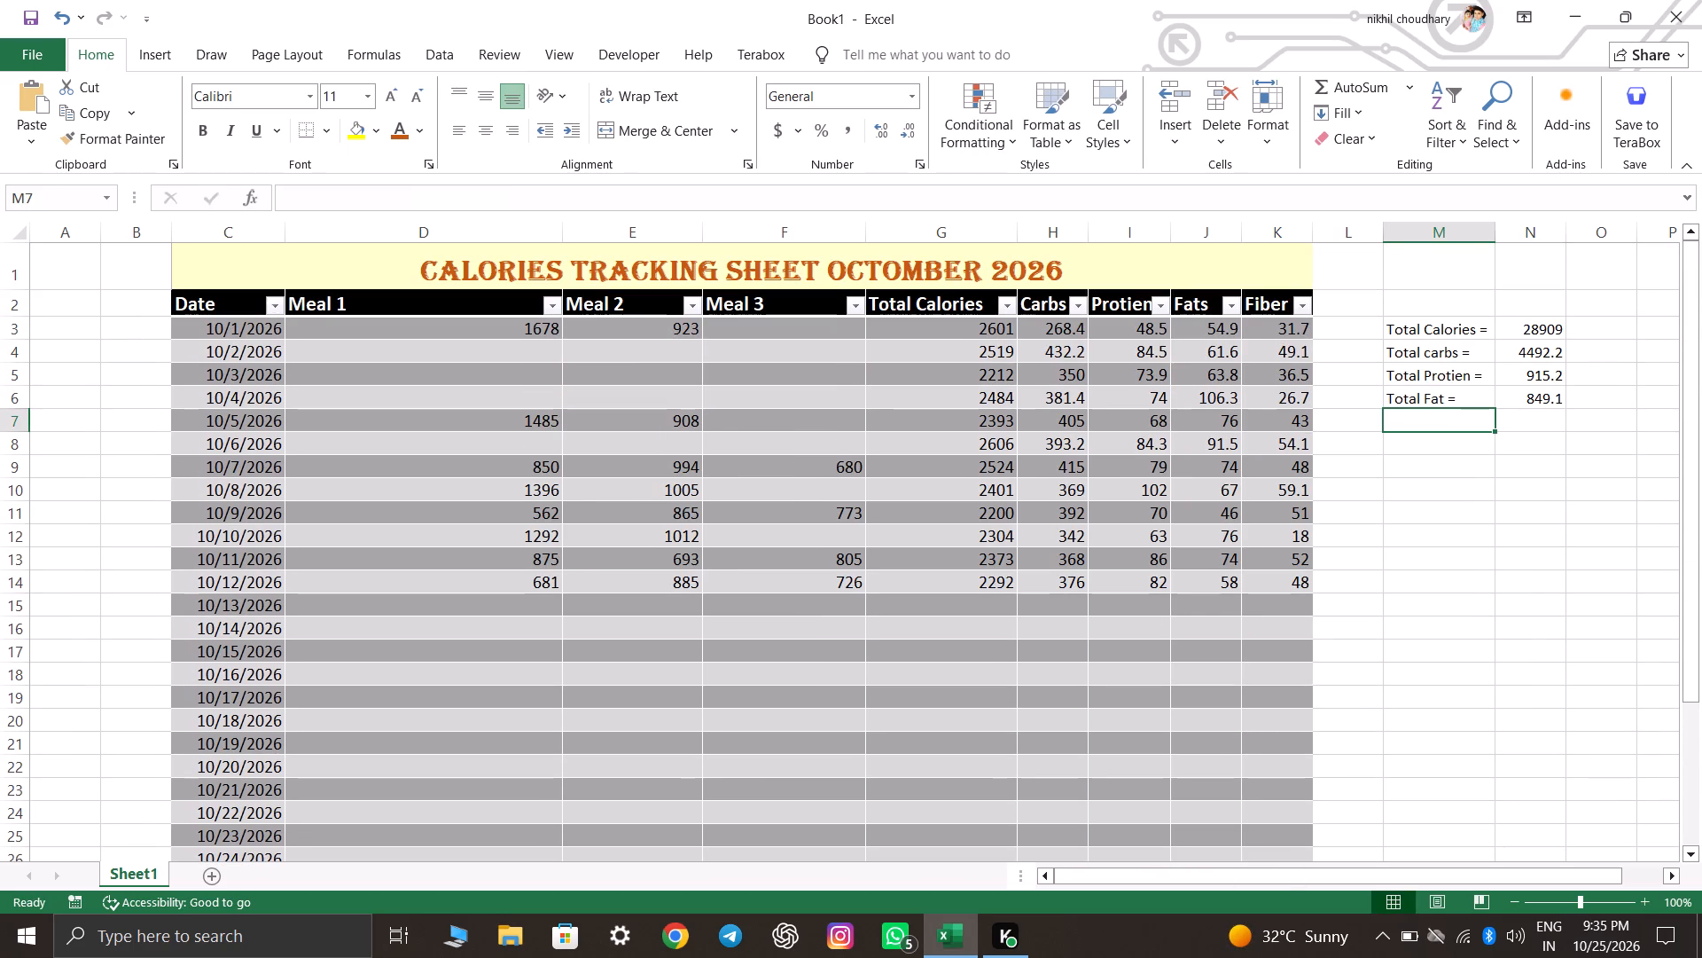
pyautogui.write('Total Fiber =')
pyautogui.press('space')
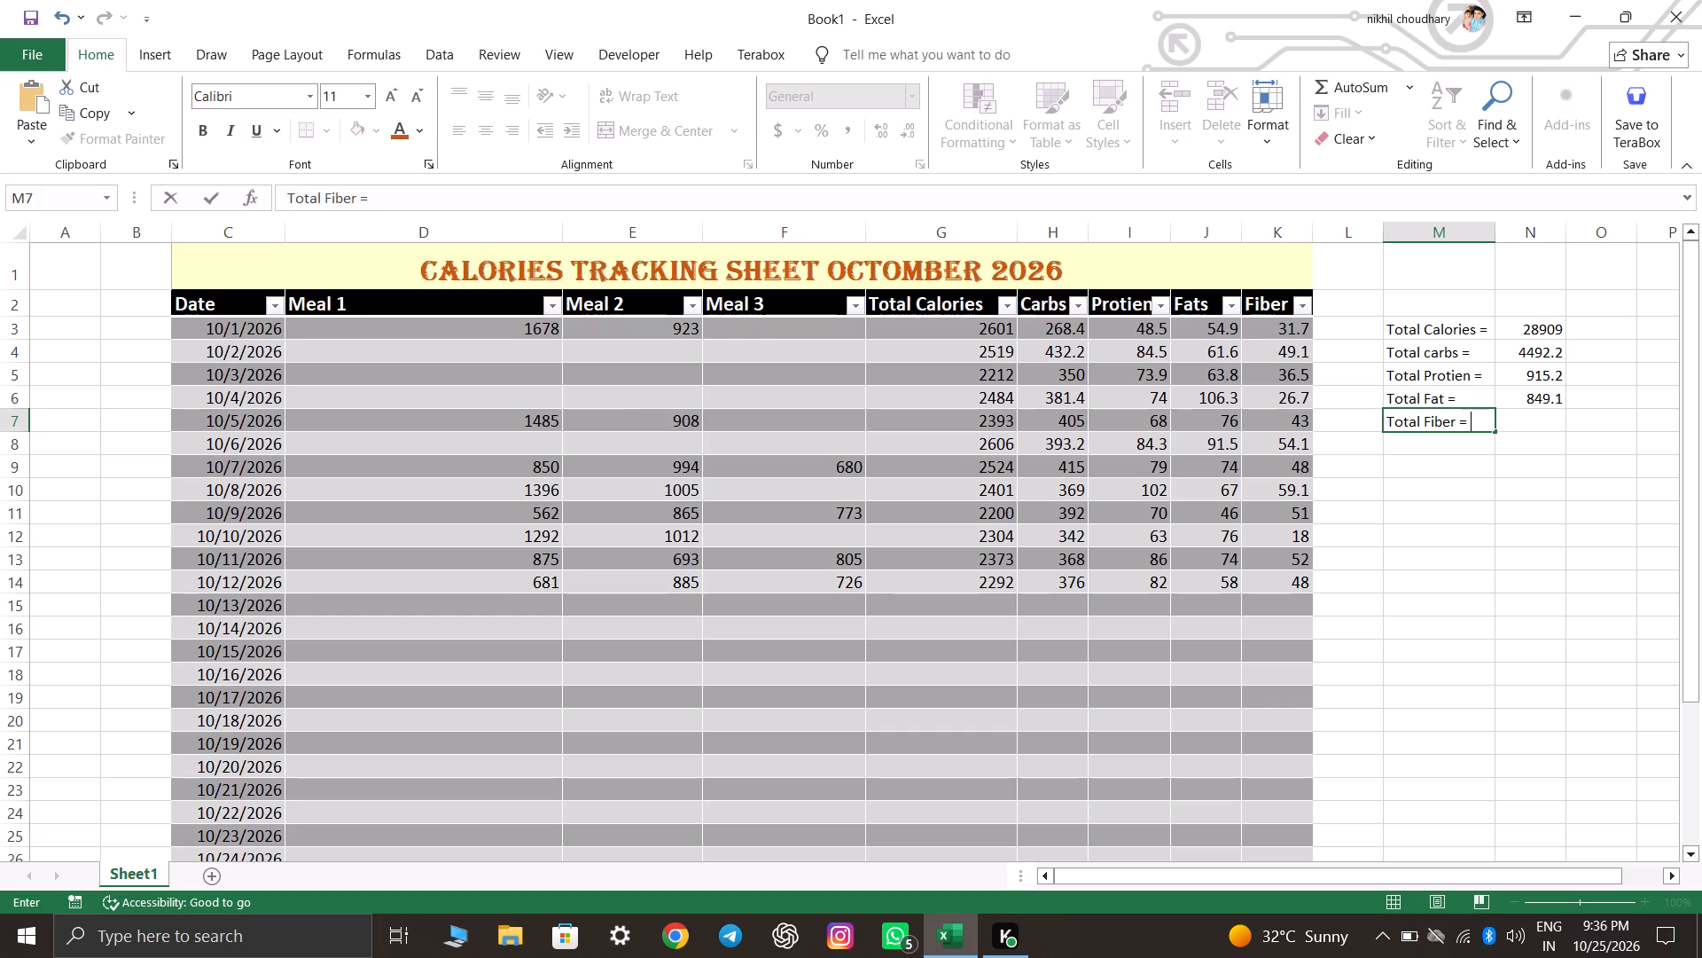
pyautogui.press('Tab')
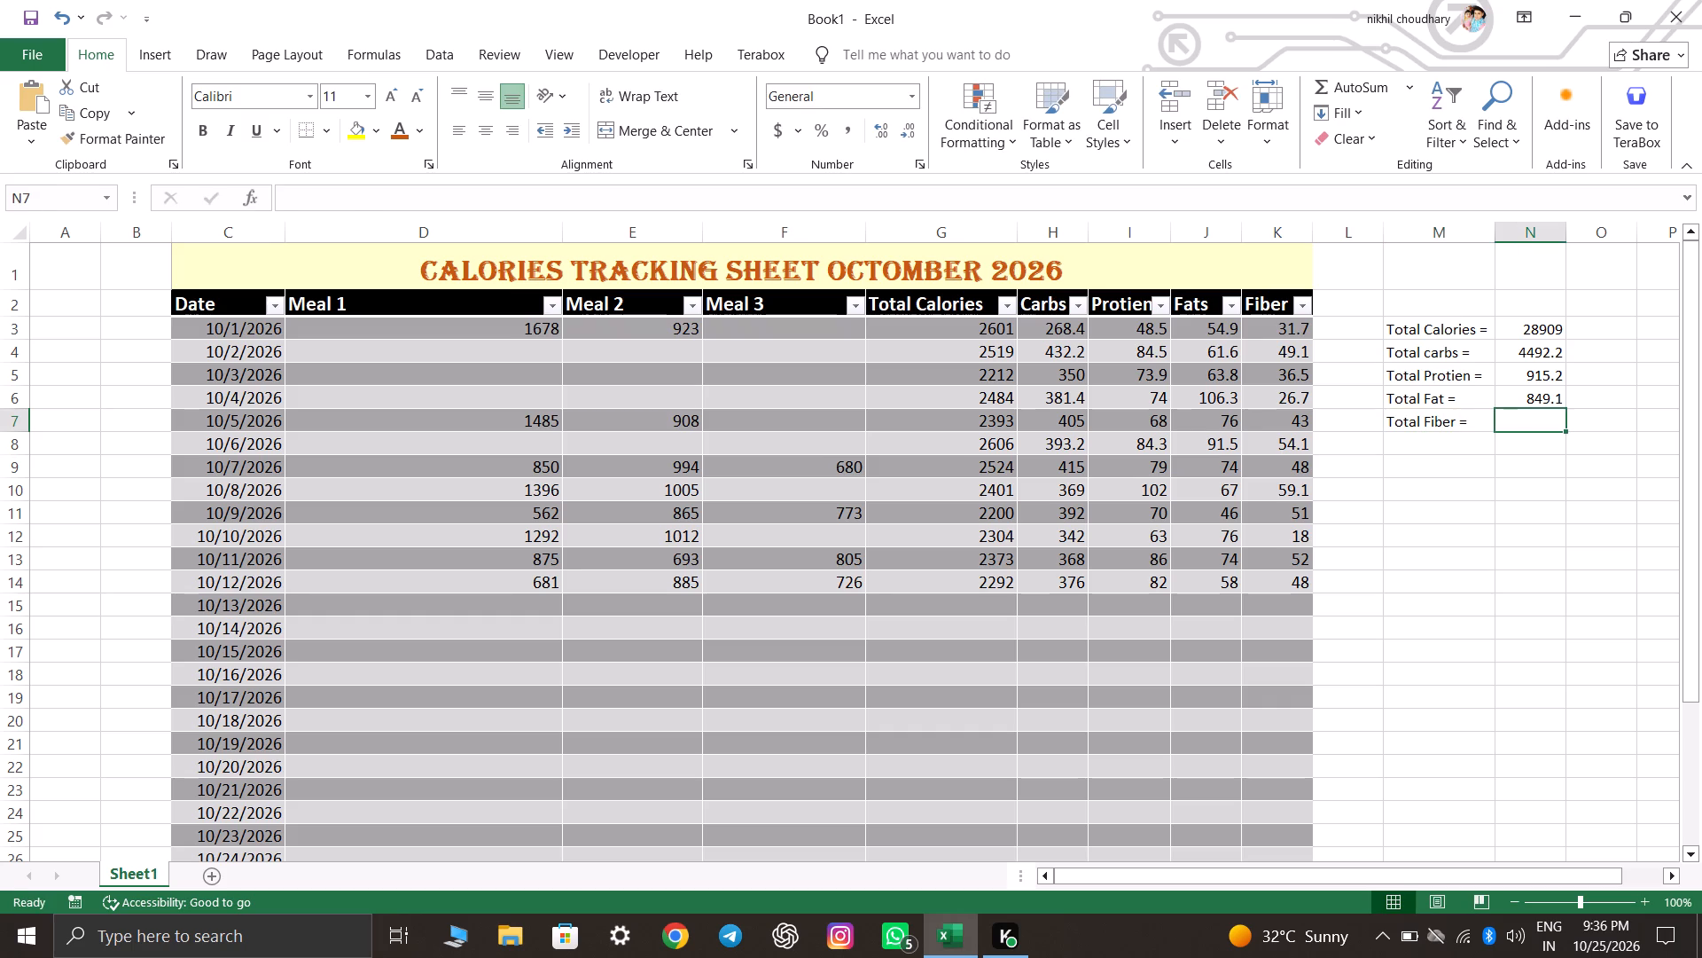
# Enter a SUM formula in N7 that adds the whole Fiber column of Table1, excluding the averages row.
pyautogui.write('=Sum')
pyautogui.press('Tab')
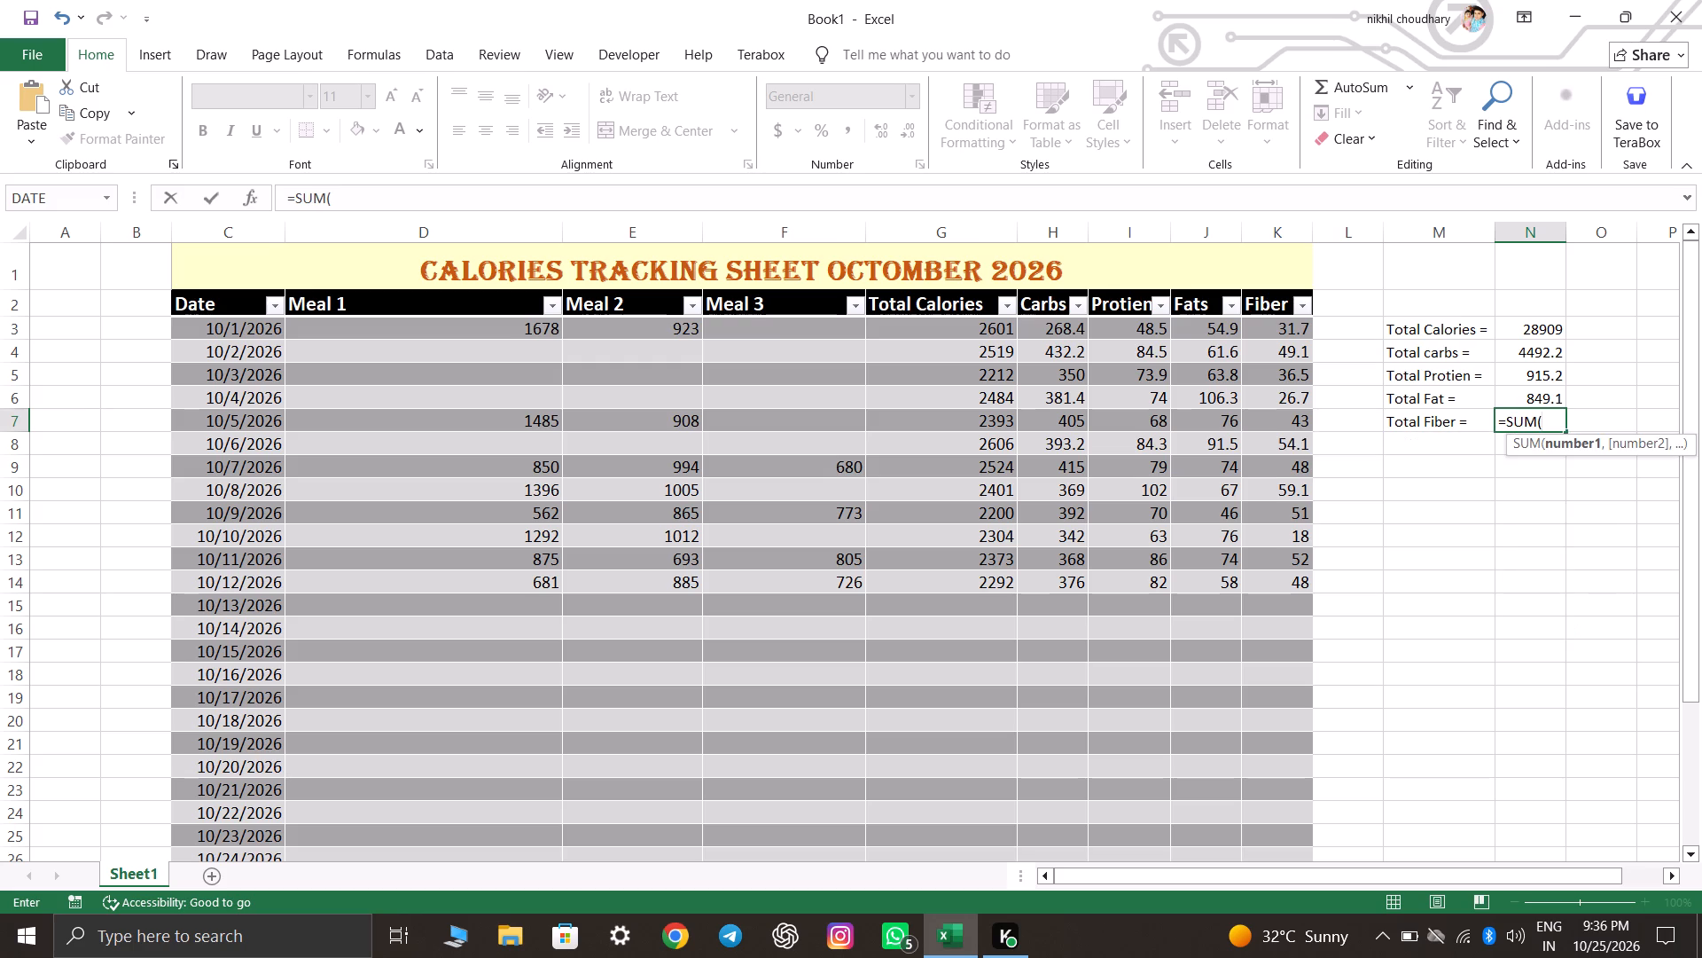
pyautogui.moveTo(1289, 326); pyautogui.dragTo(1289, 440)
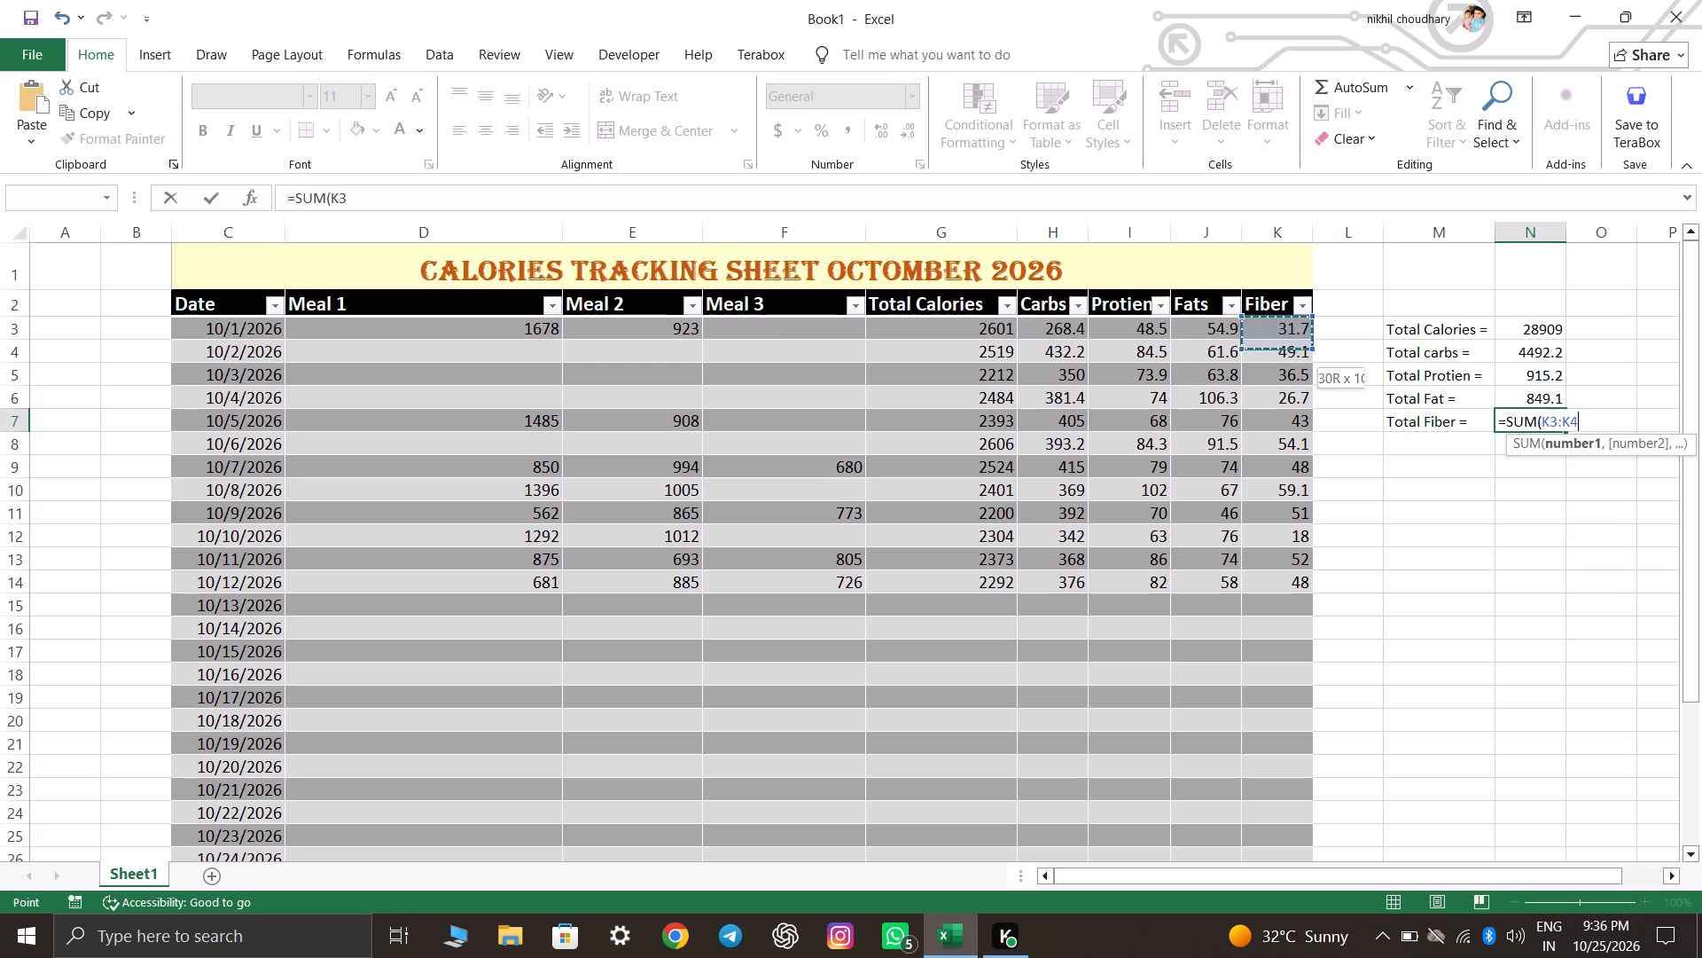
pyautogui.moveTo(1289, 440); pyautogui.dragTo(1296, 836)
pyautogui.press('Return')
pyautogui.scroll(4, 1563, 854)
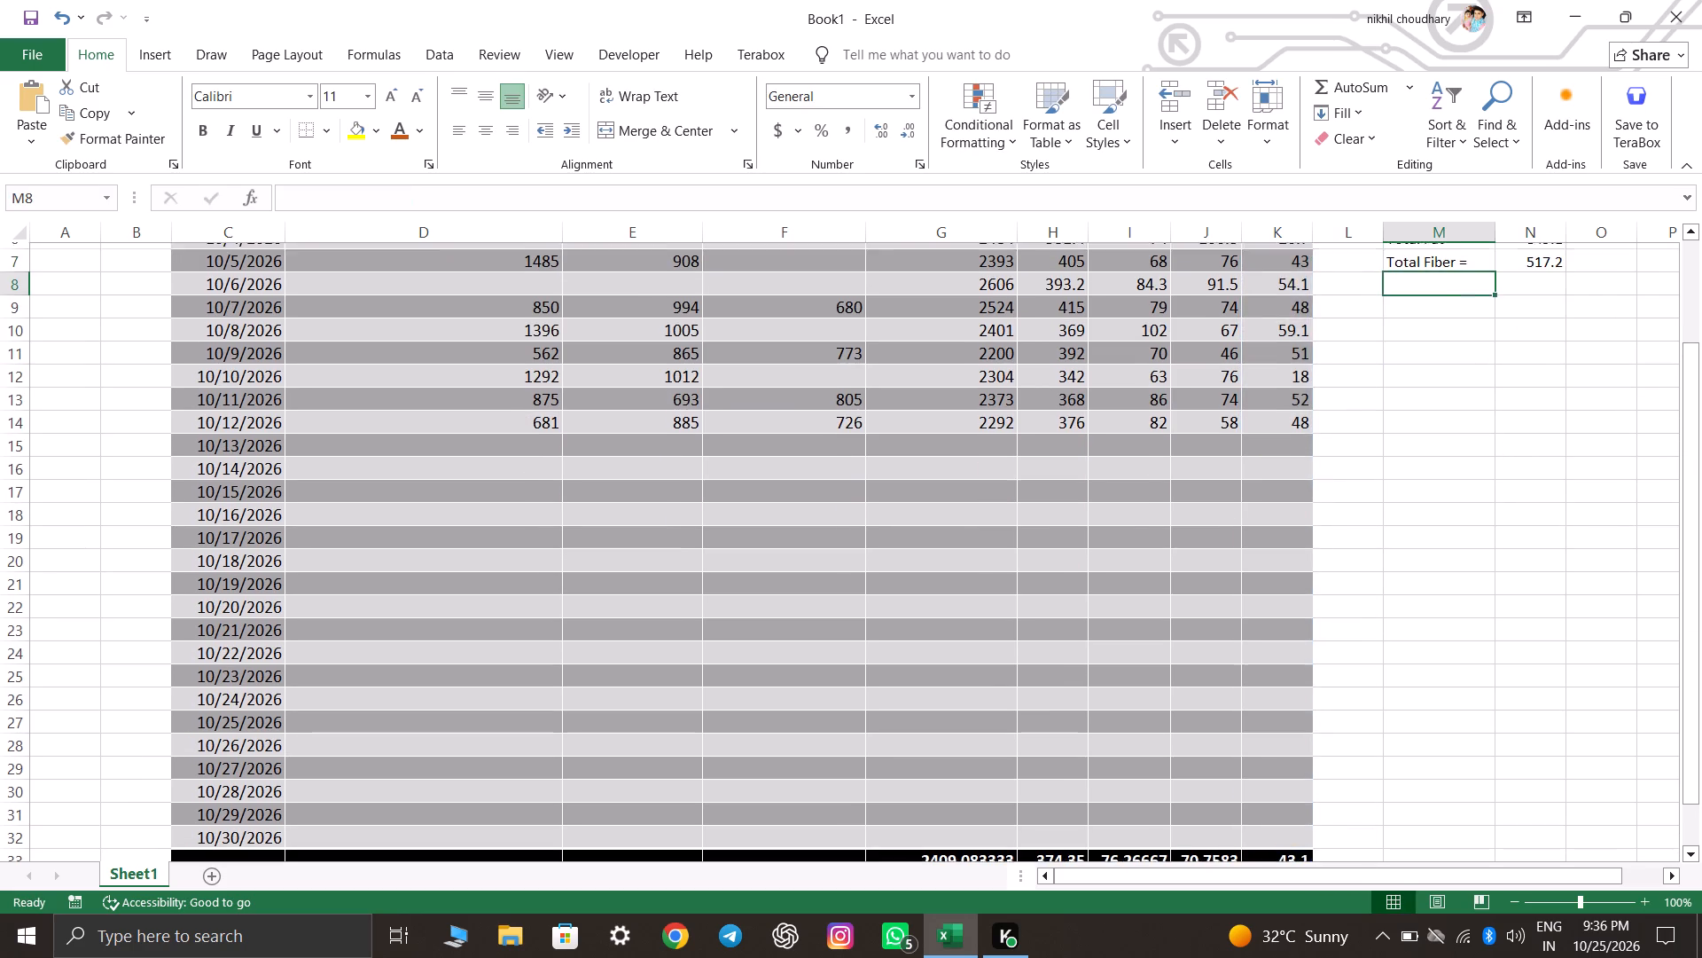
pyautogui.scroll(1, 1563, 854)
pyautogui.scroll(3, 1534, 719)
pyautogui.click(1547, 638)
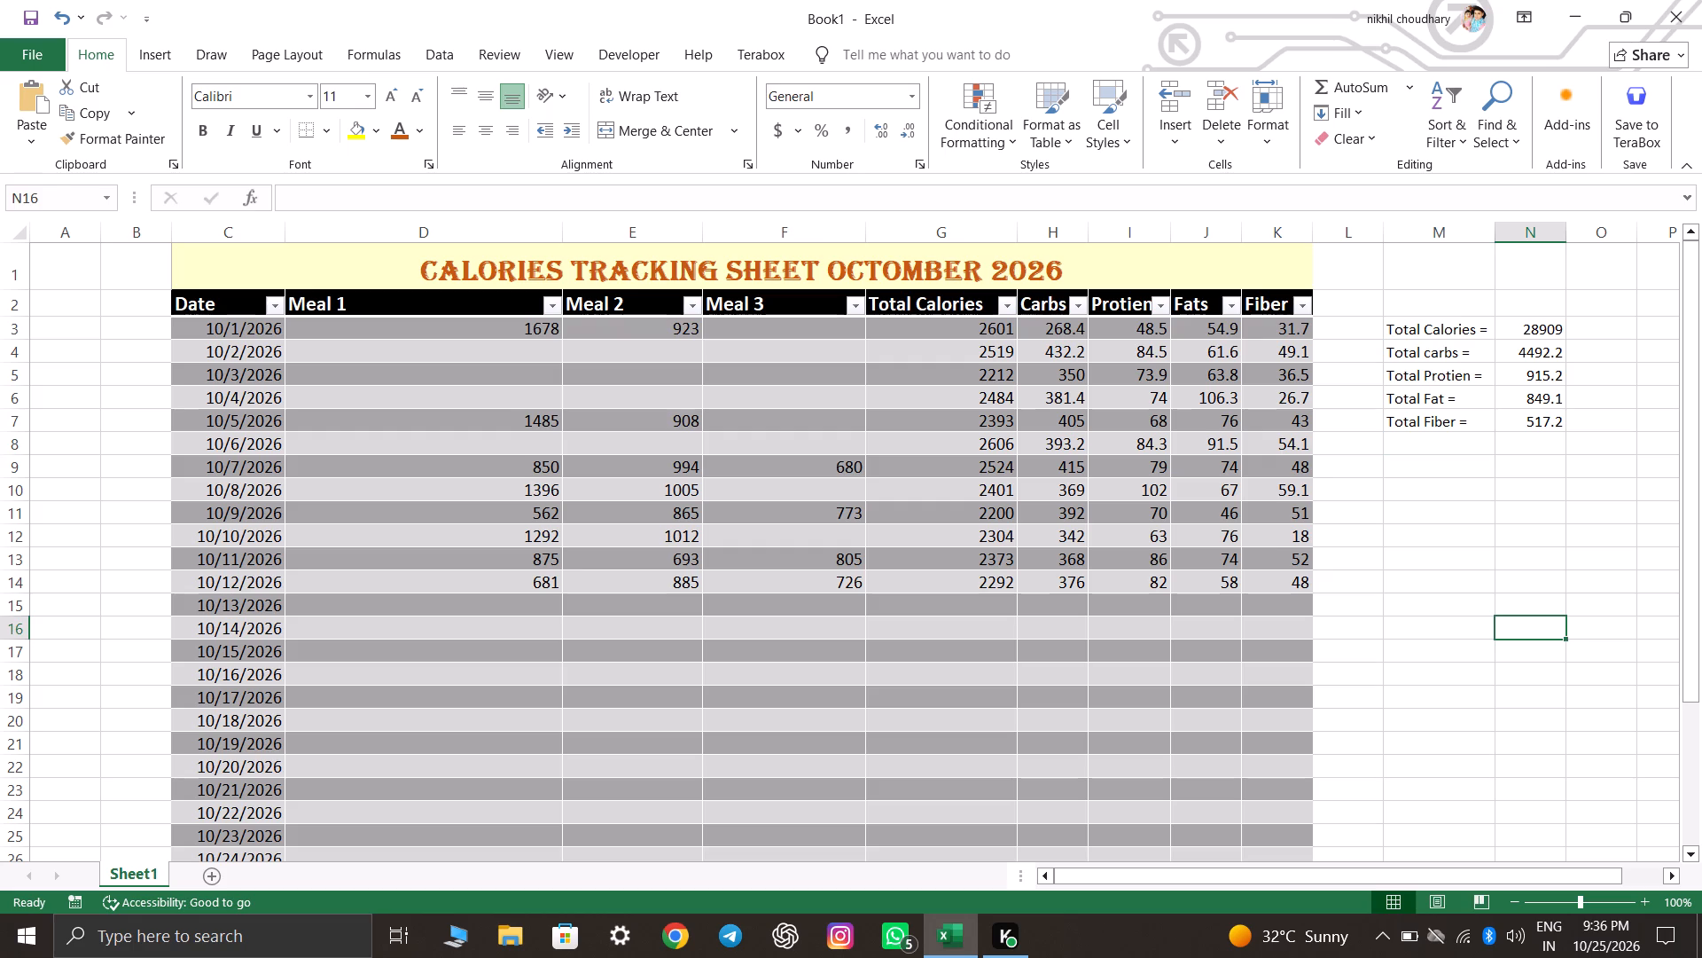
# Make the summary labels and totals in M3:N7 bold and raise their font size to 12.
pyautogui.moveTo(1414, 330); pyautogui.dragTo(1530, 426)
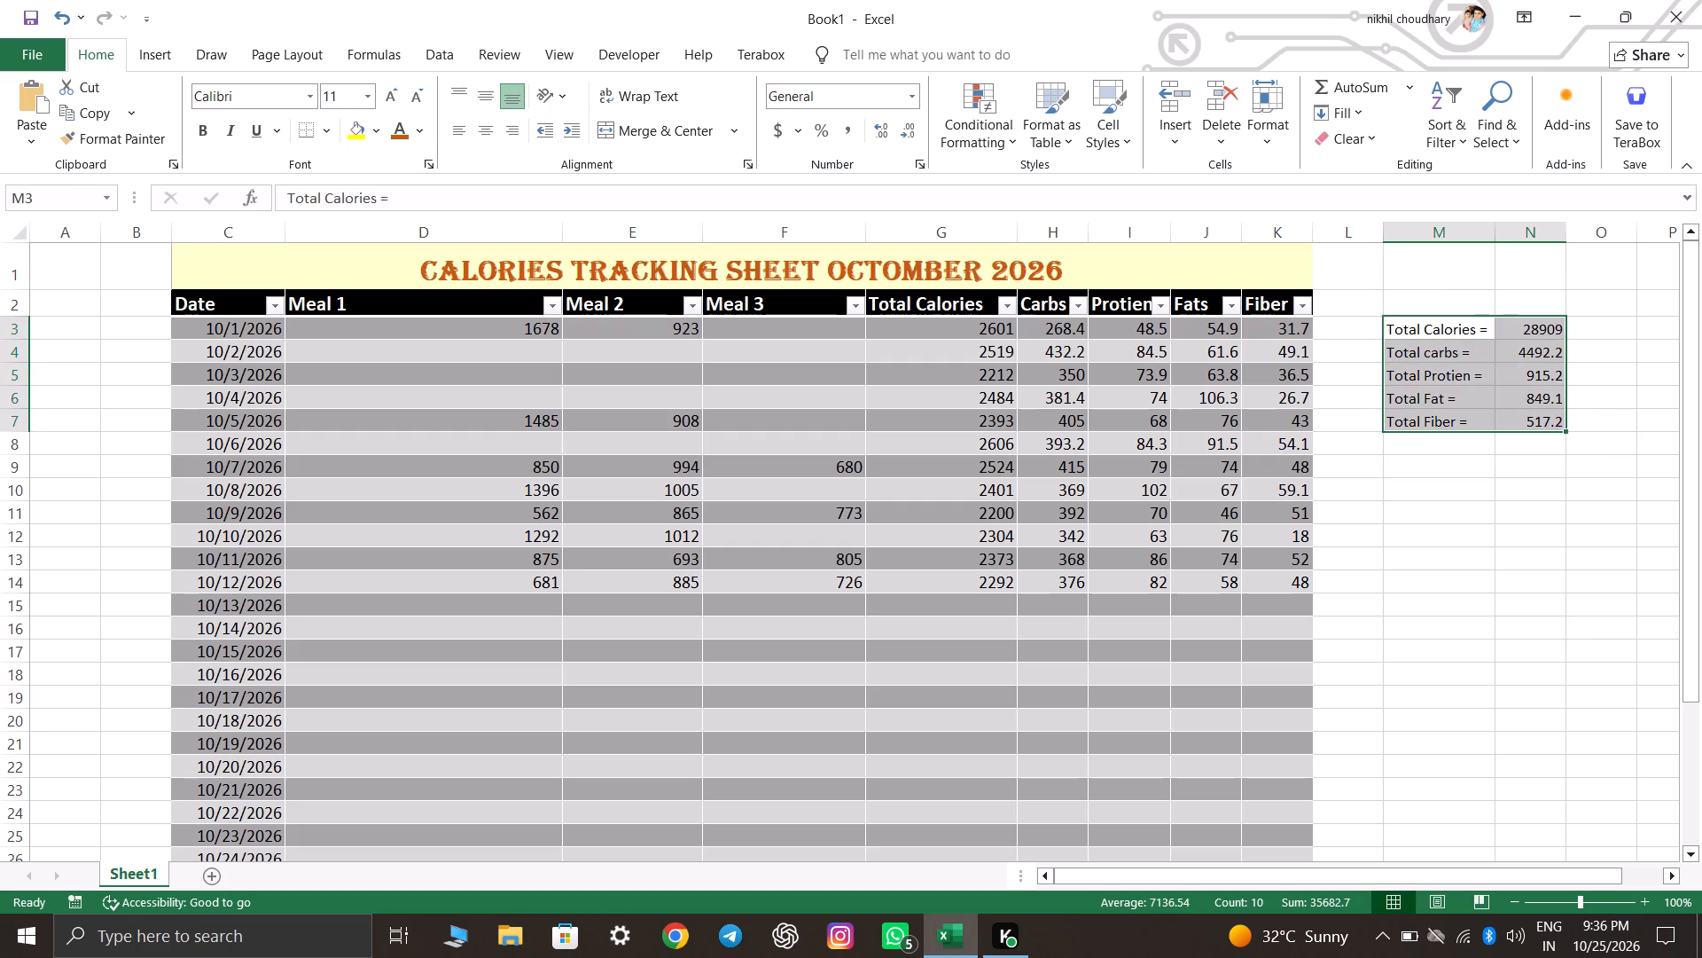
pyautogui.click(207, 129)
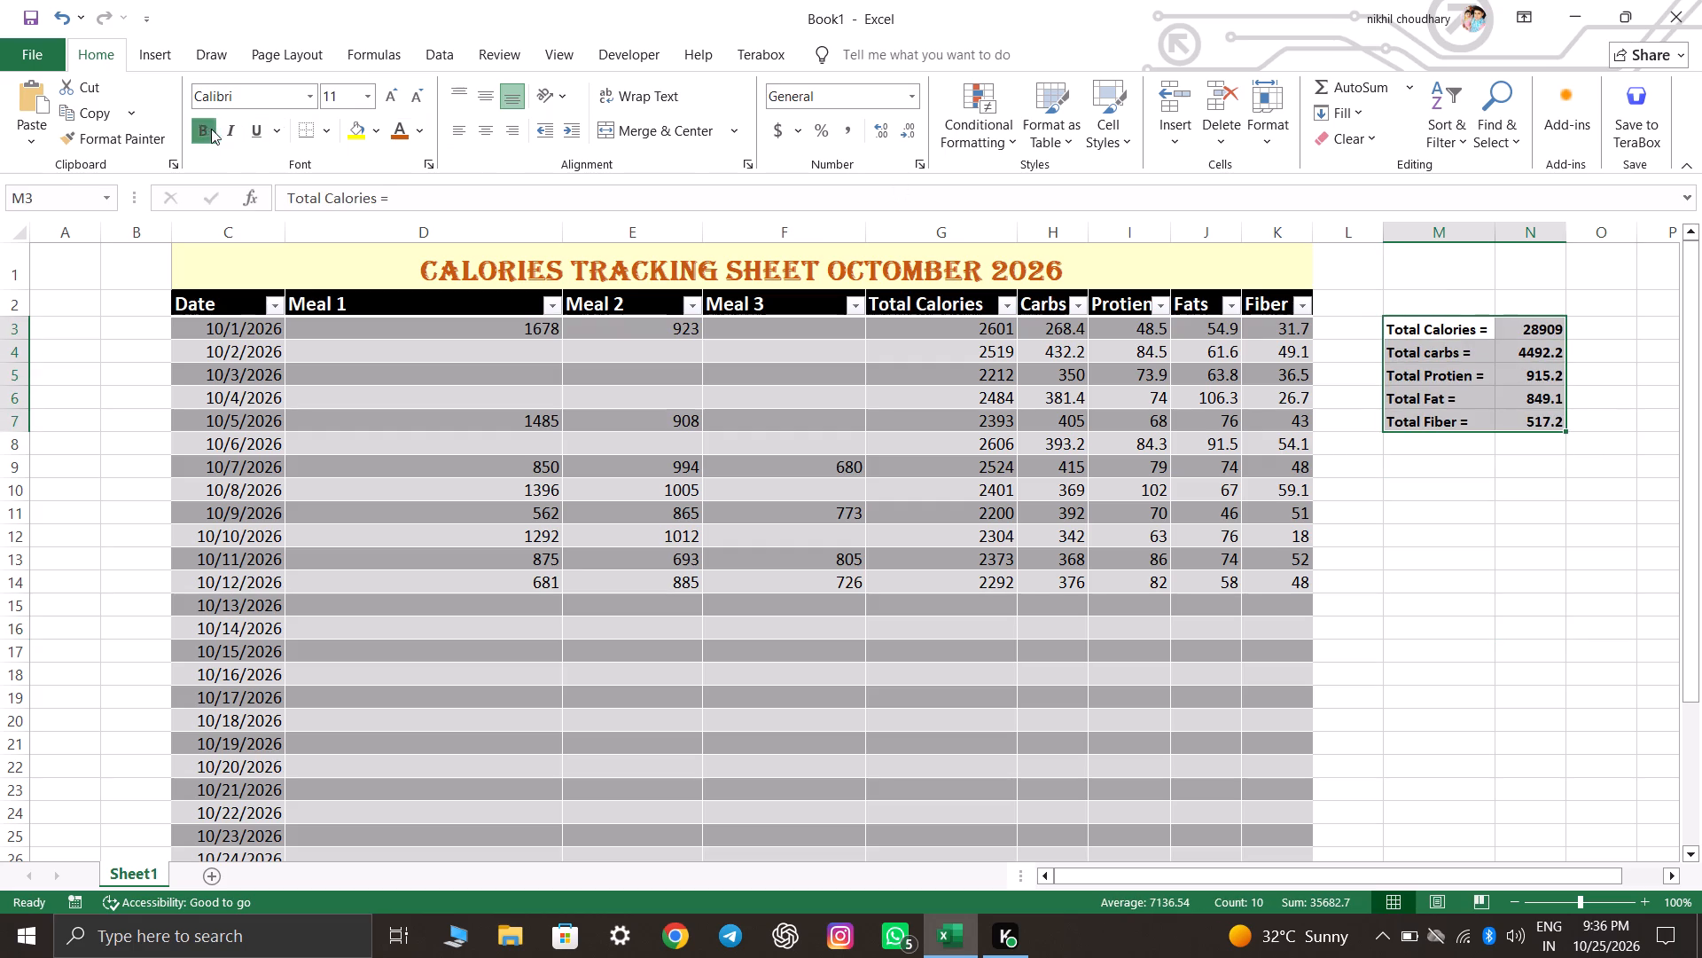
pyautogui.click(389, 100)
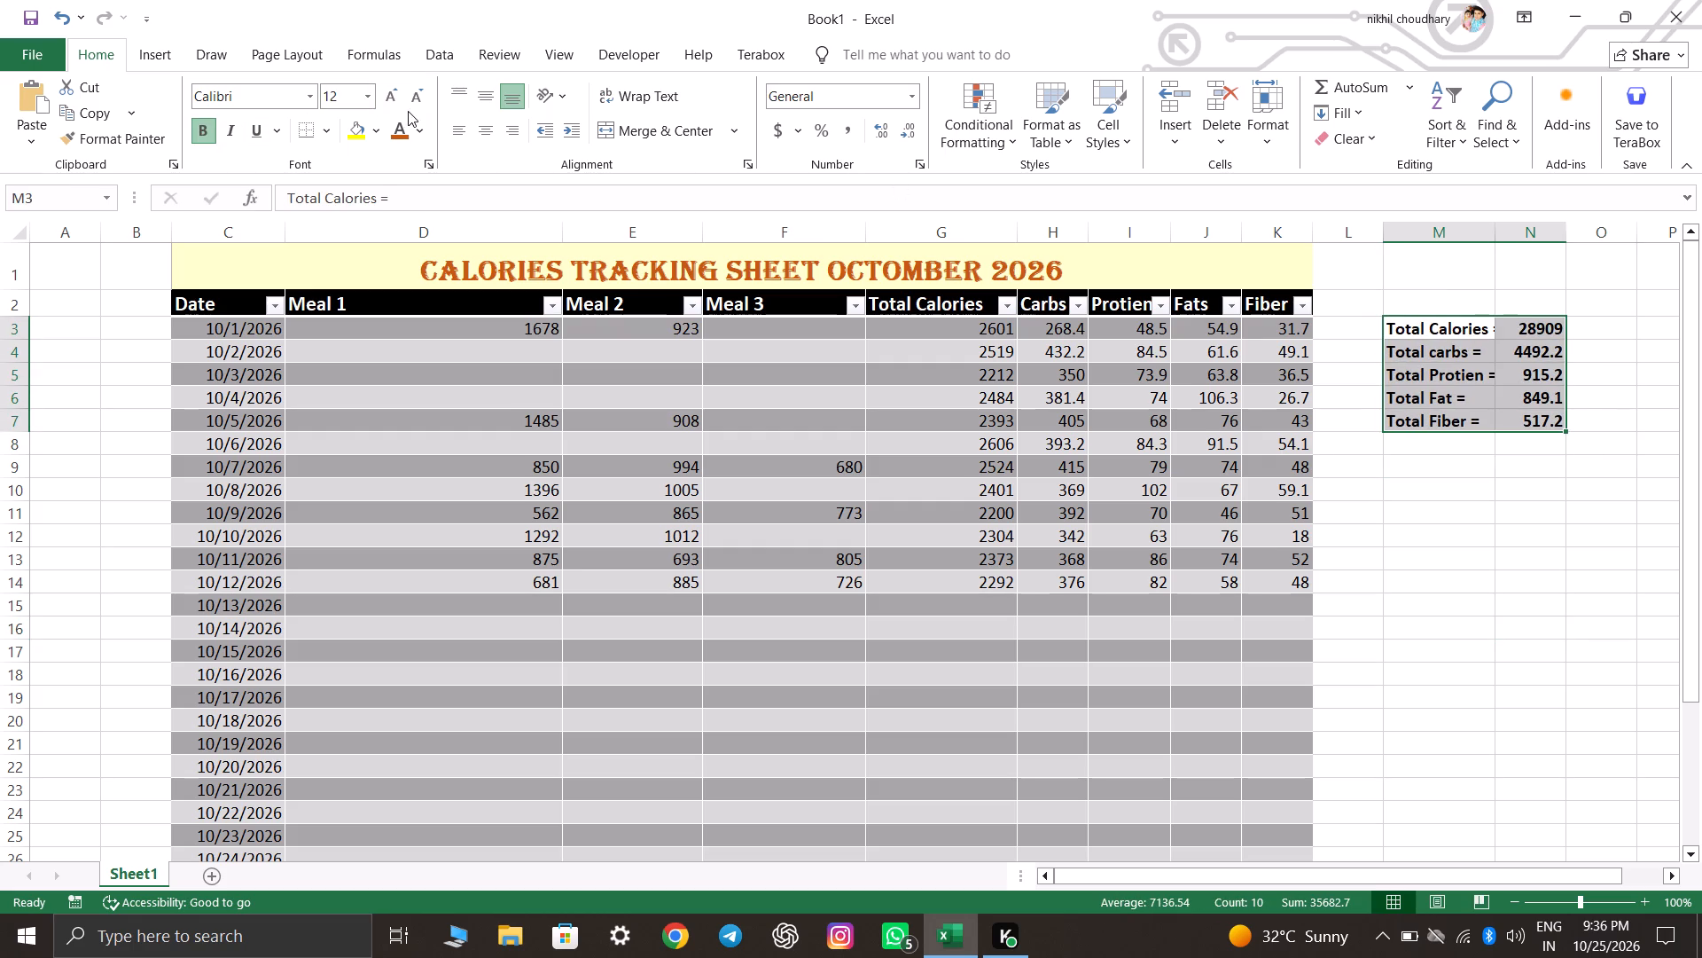
pyautogui.click(1416, 472)
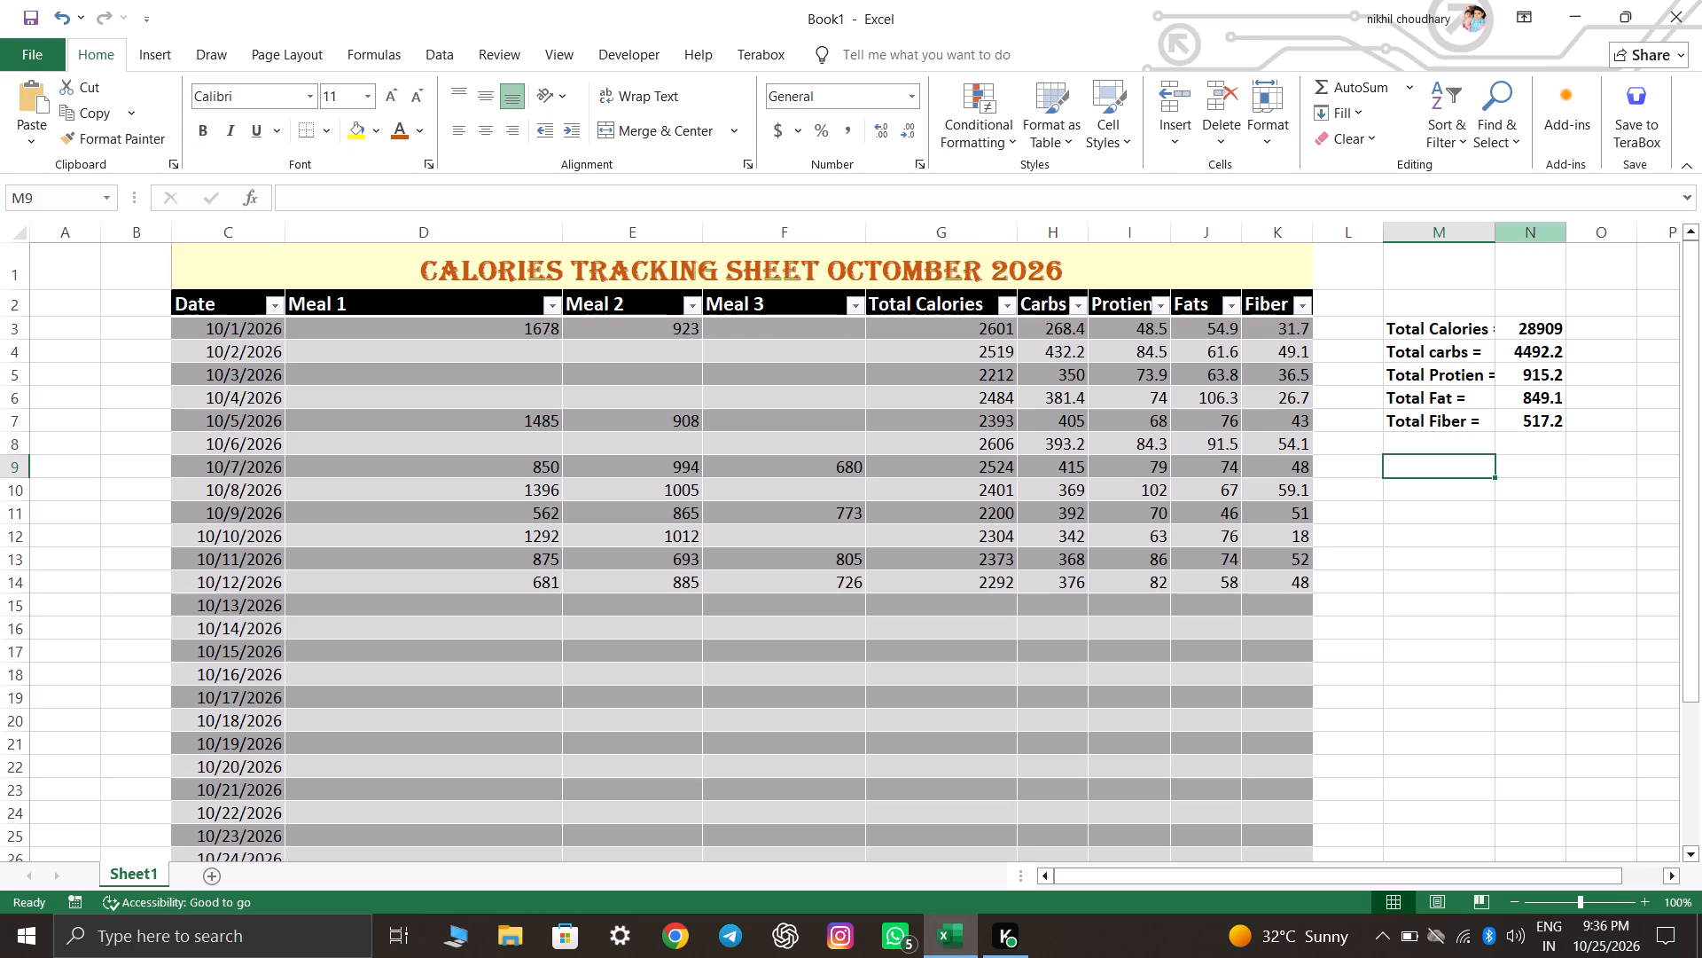
# Widen column M so the Total Calories label fits completely.
pyautogui.moveTo(1495, 229); pyautogui.dragTo(1523, 238)
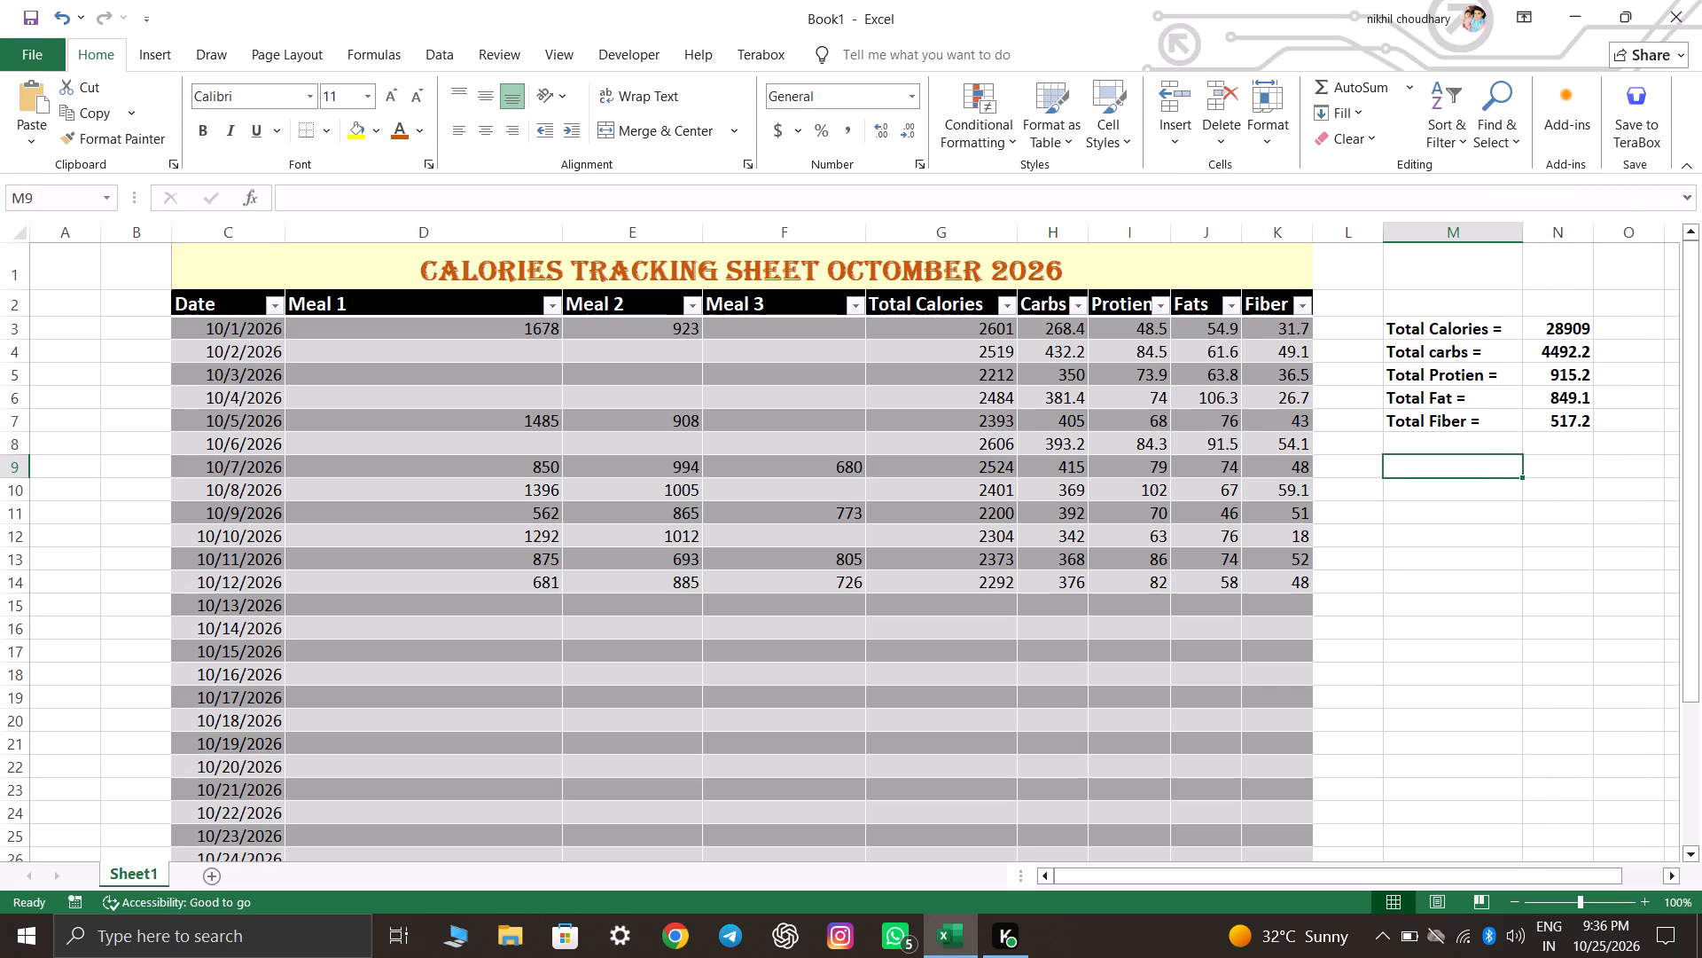
# Remove the trailing equals sign from the Total Calories, Total carbs and Total Protien labels in M3:M5.
pyautogui.doubleClick(1503, 336)
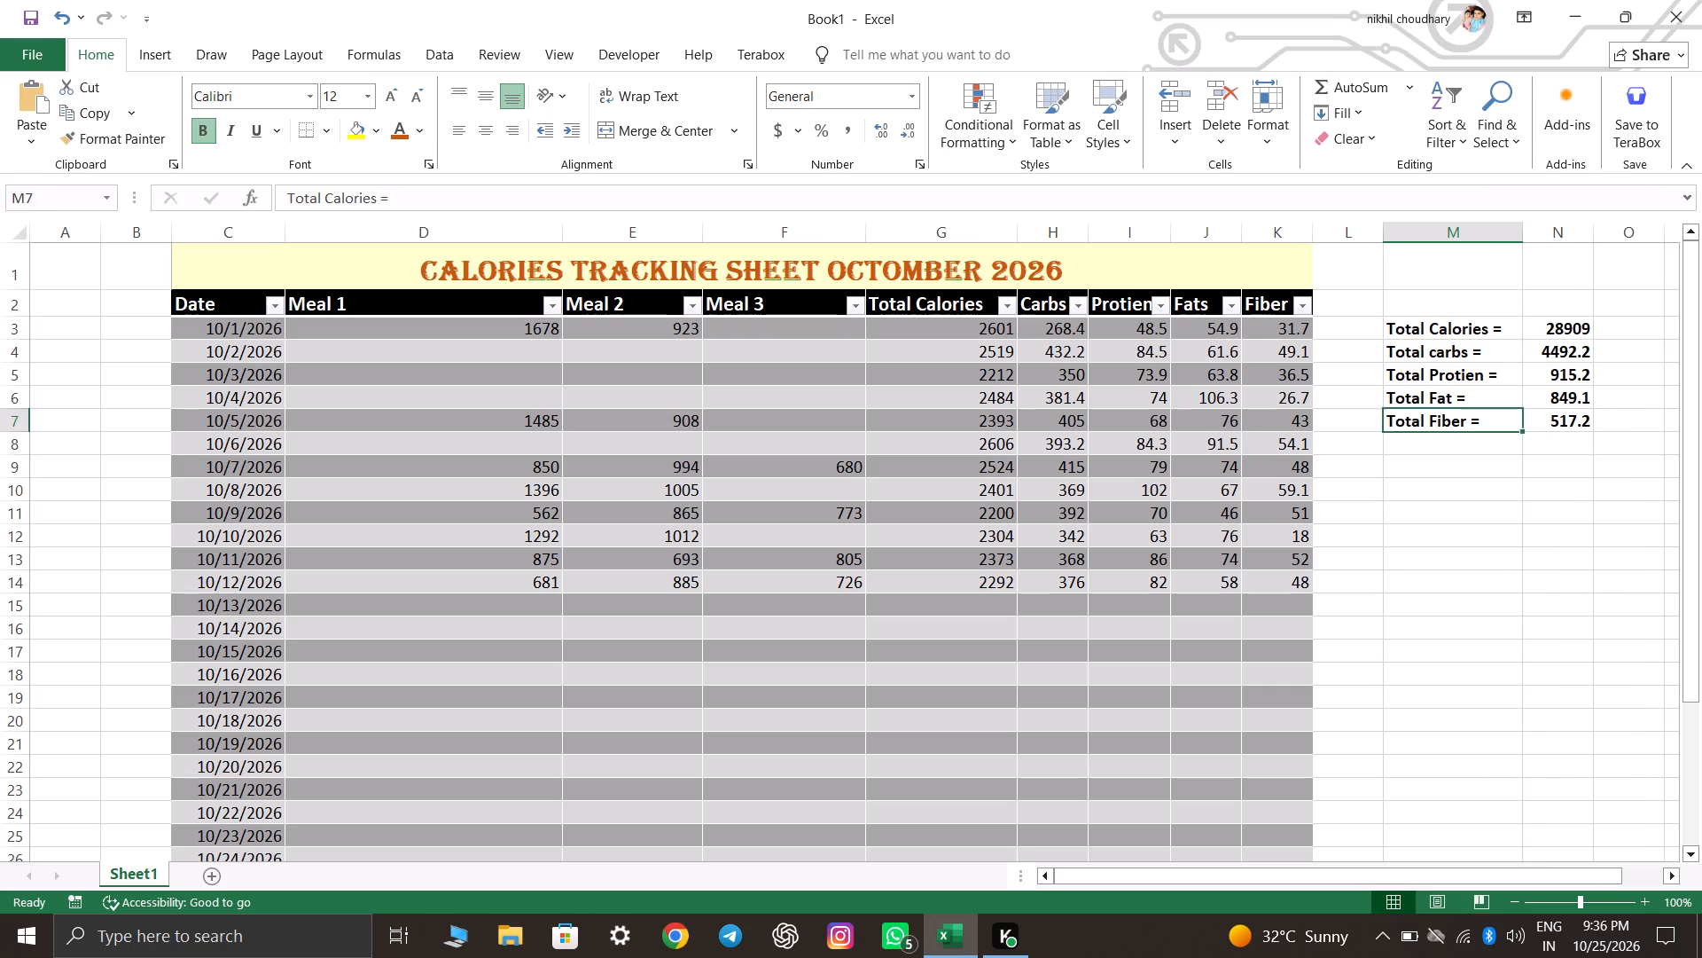
pyautogui.doubleClick(1506, 325)
pyautogui.press('BackSpace')
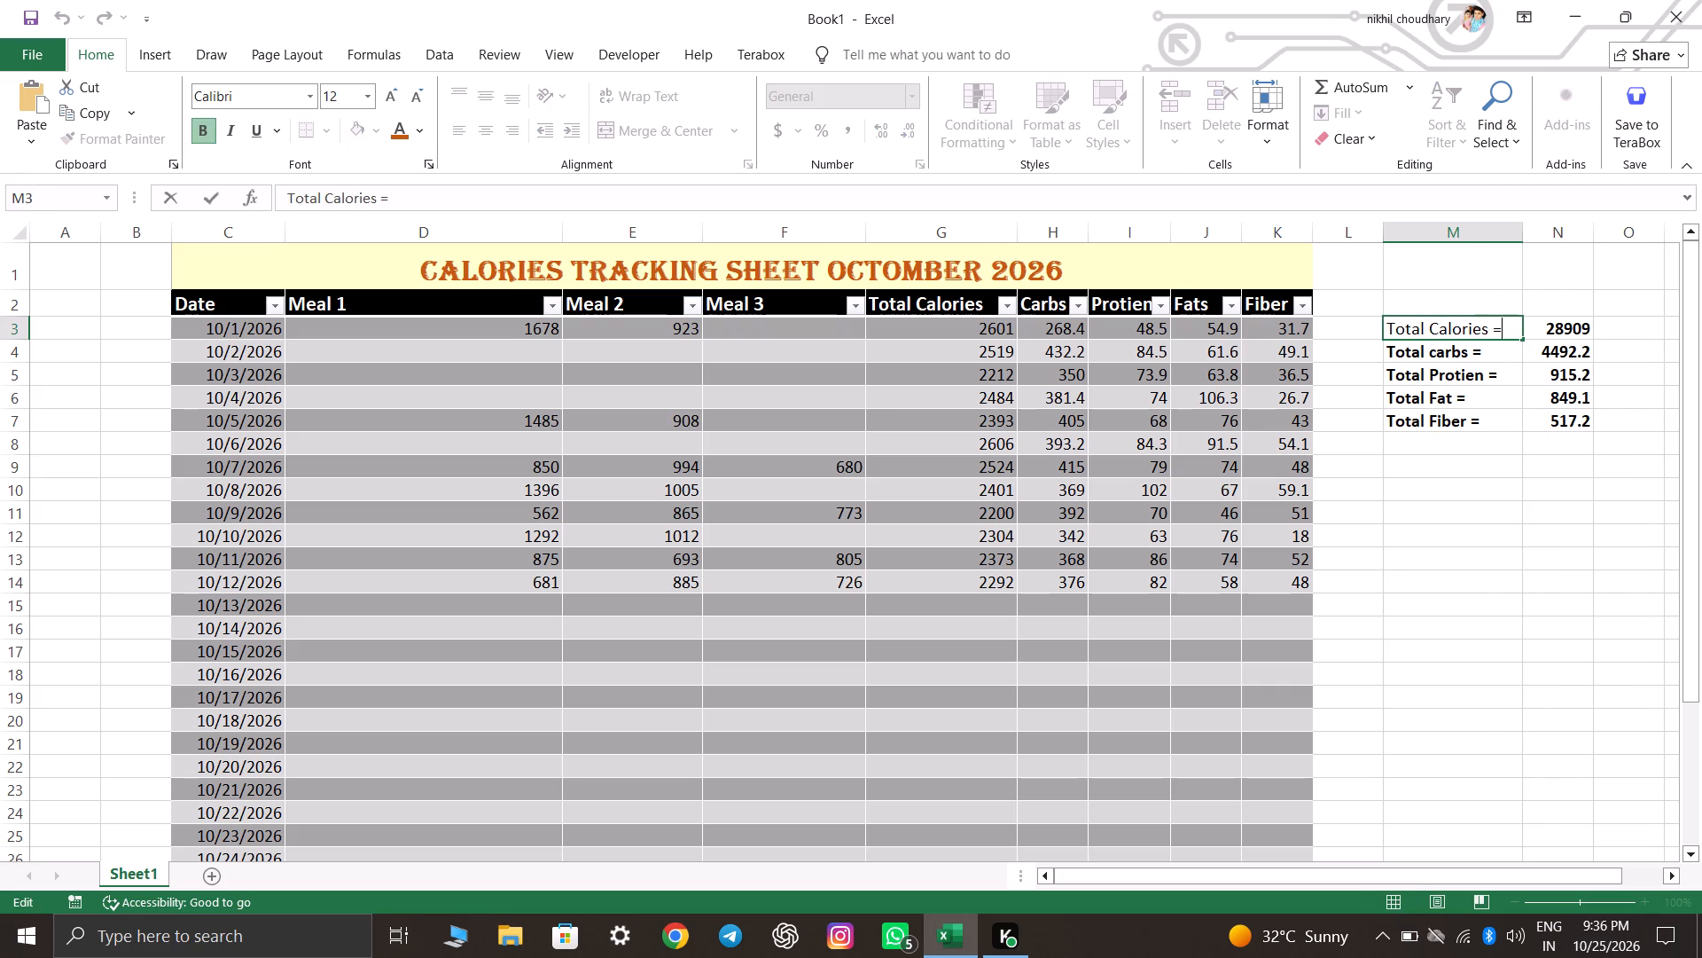
pyautogui.press('BackSpace')
pyautogui.click(1504, 342)
pyautogui.doubleClick(1502, 357)
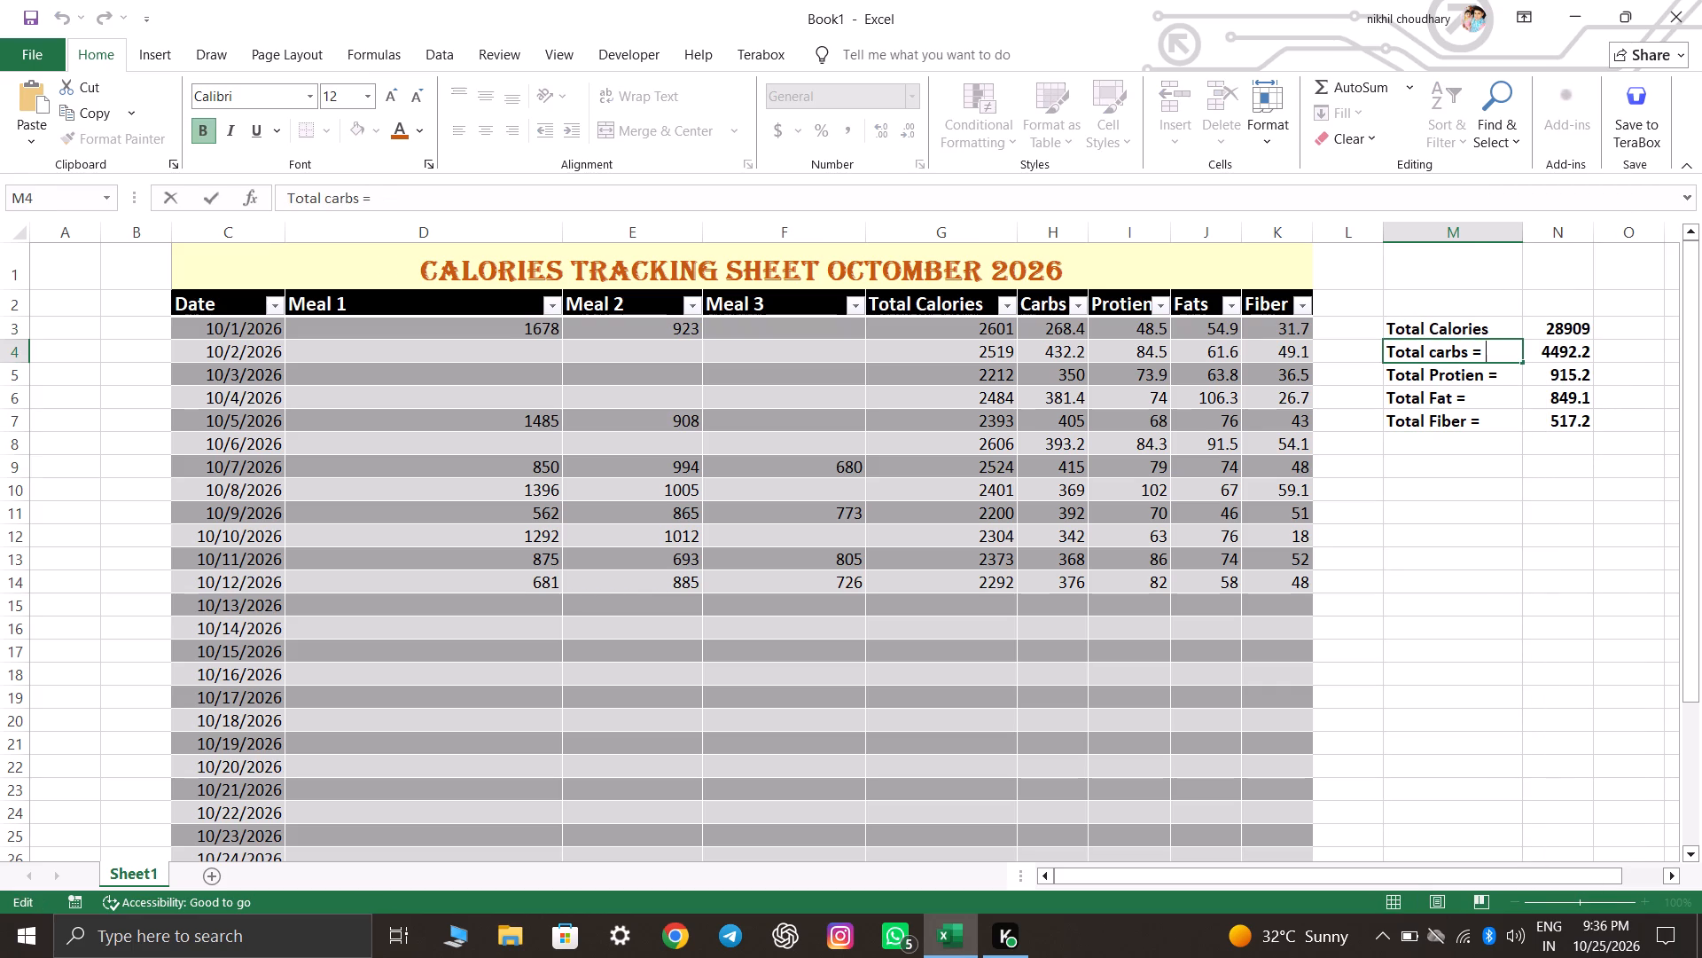
pyautogui.press('BackSpace')
pyautogui.press('BackSpace')
pyautogui.doubleClick(1508, 381)
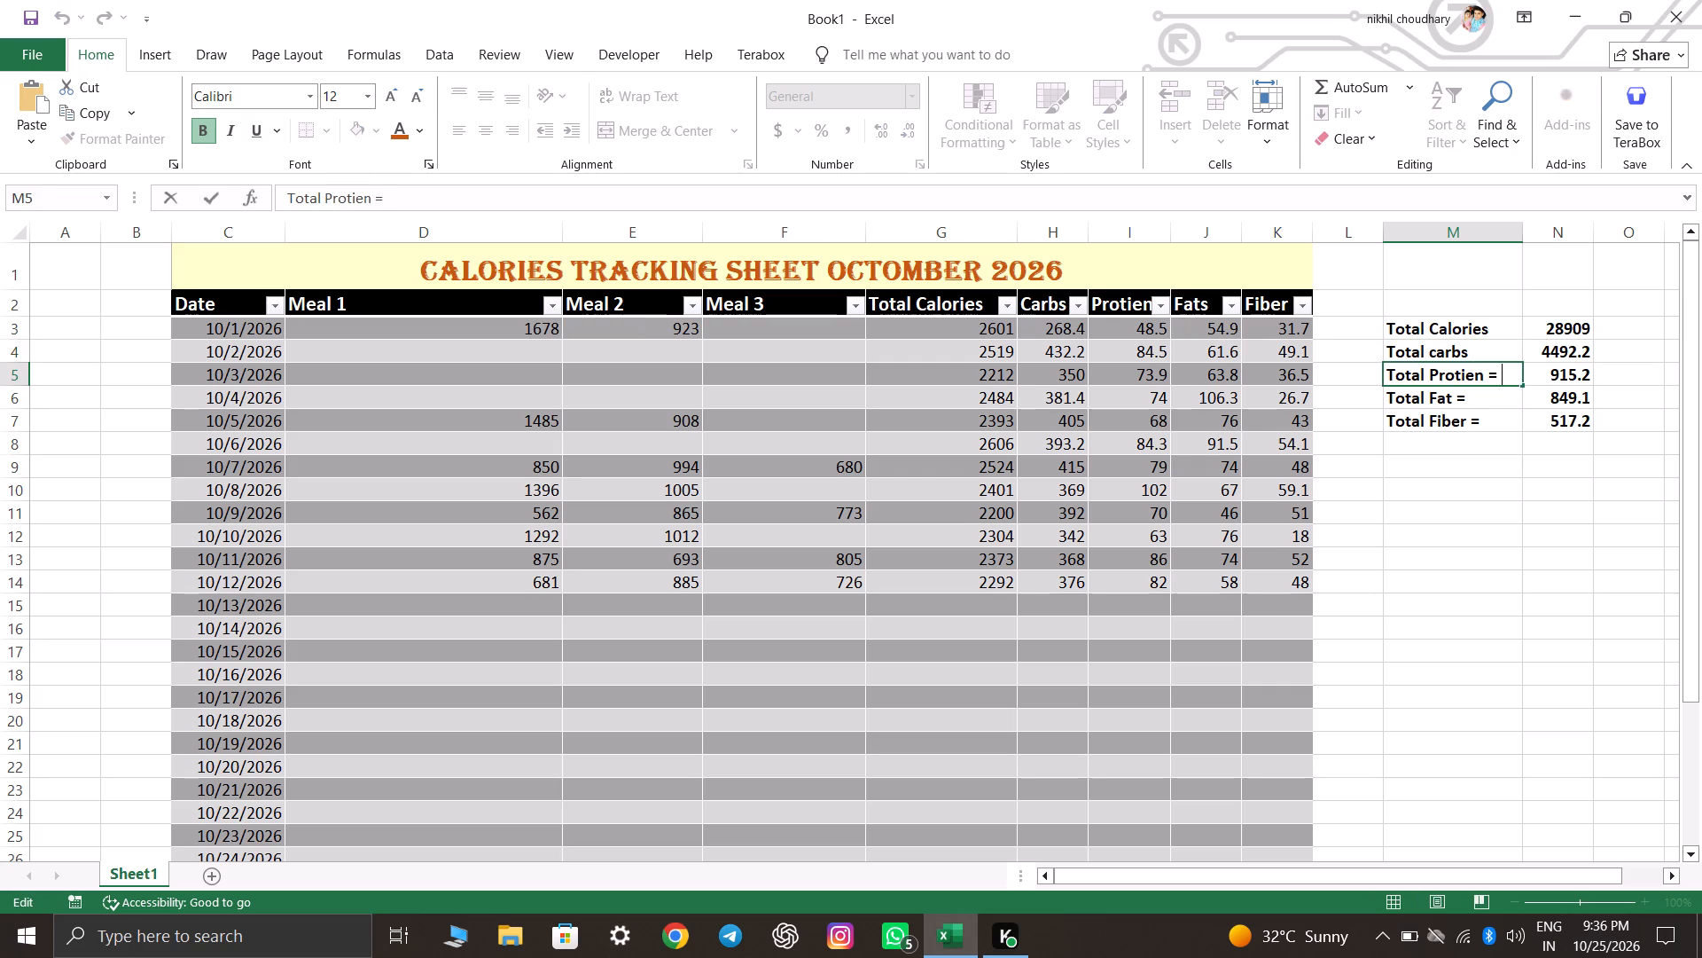
pyautogui.press('BackSpace')
pyautogui.press('BackSpace')
# Remove the trailing equals sign and spaces from the Total Fat and Total Fiber labels in M6:M7.
pyautogui.doubleClick(1503, 398)
pyautogui.press('BackSpace')
pyautogui.press('BackSpace')
pyautogui.press('BackSpace')
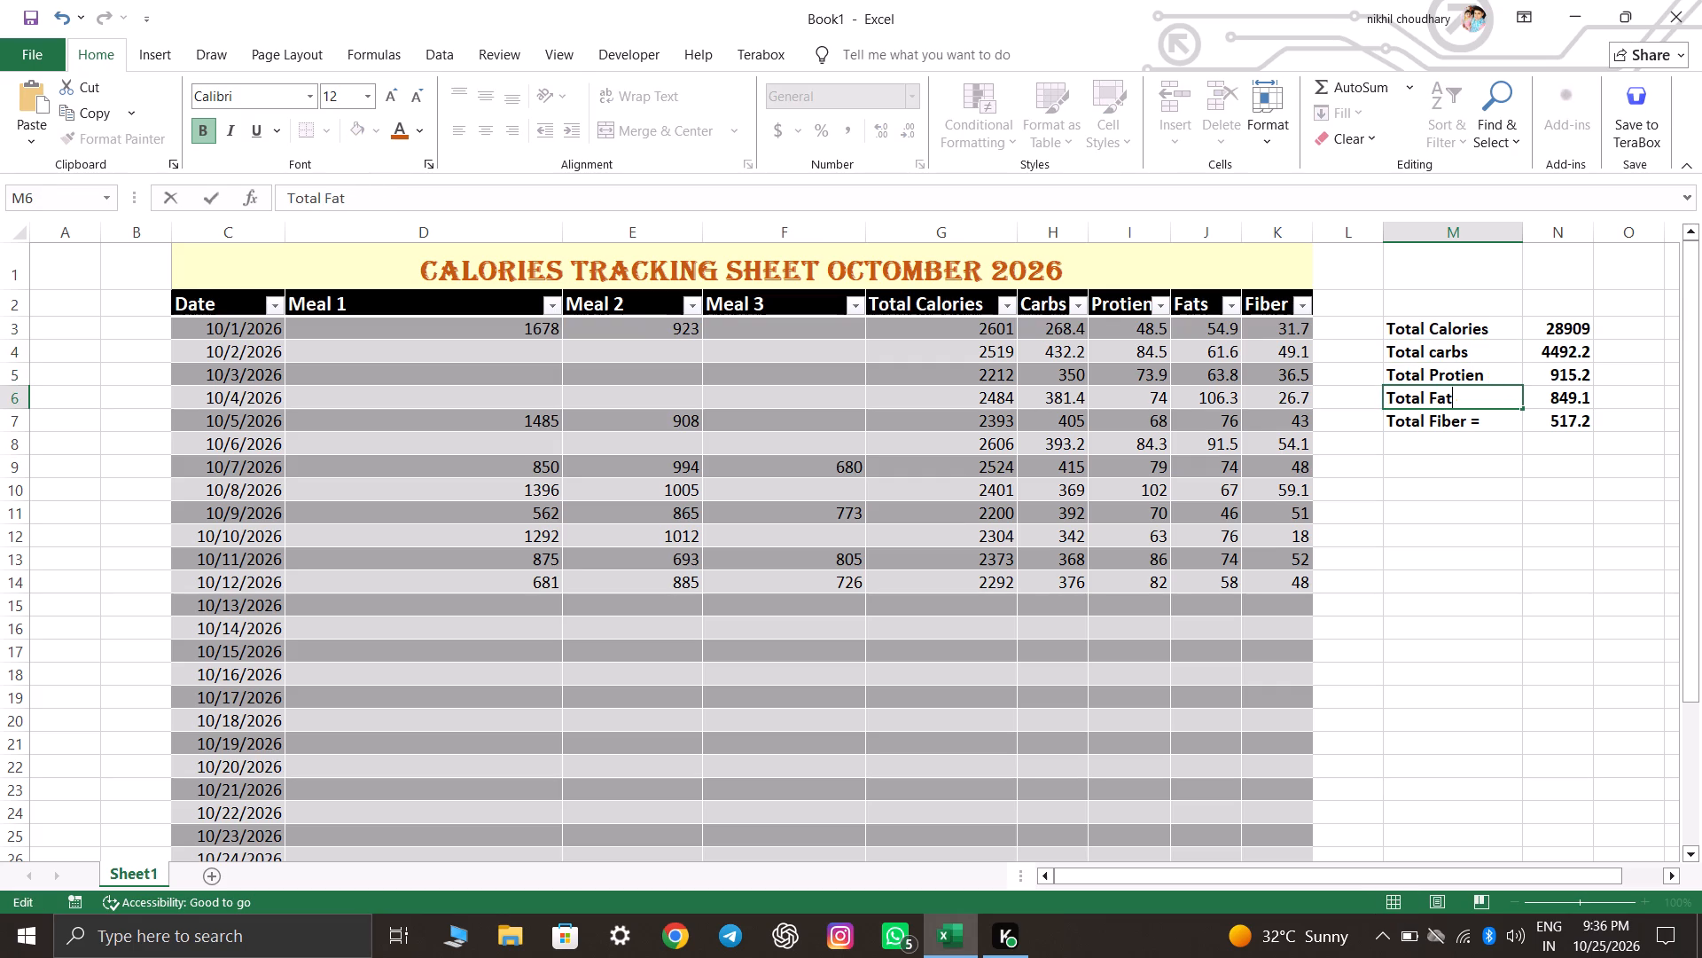
pyautogui.doubleClick(1500, 418)
pyautogui.press('BackSpace')
pyautogui.press('BackSpace')
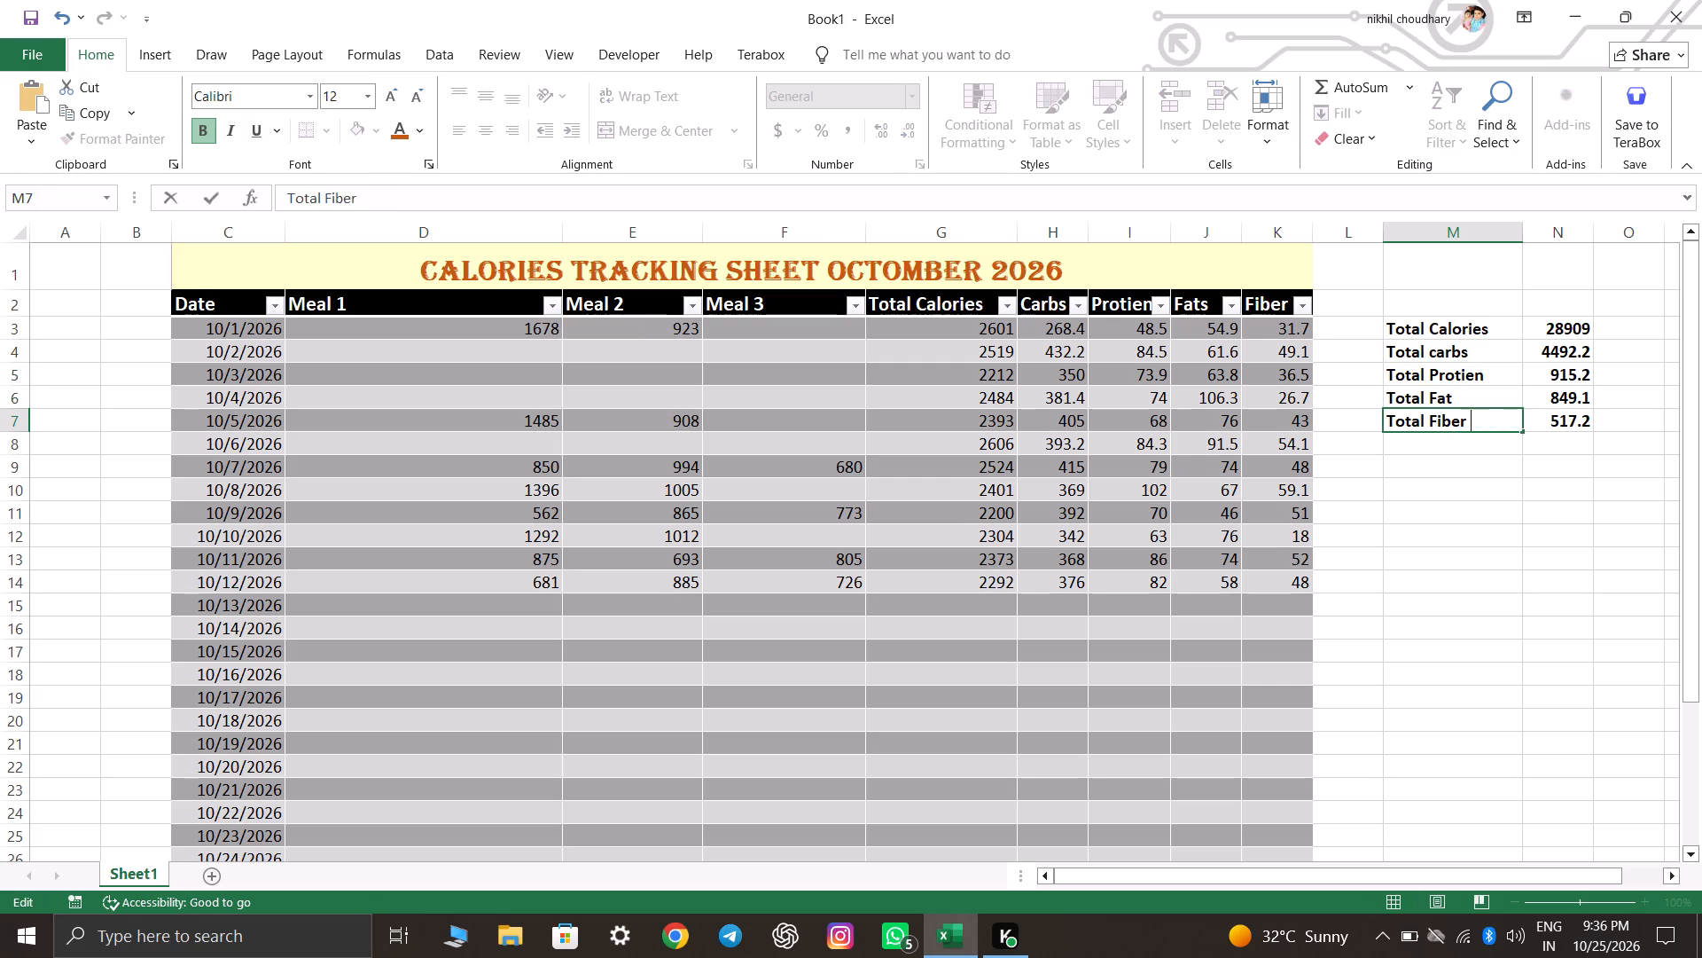
pyautogui.press('BackSpace')
pyautogui.press('Return')
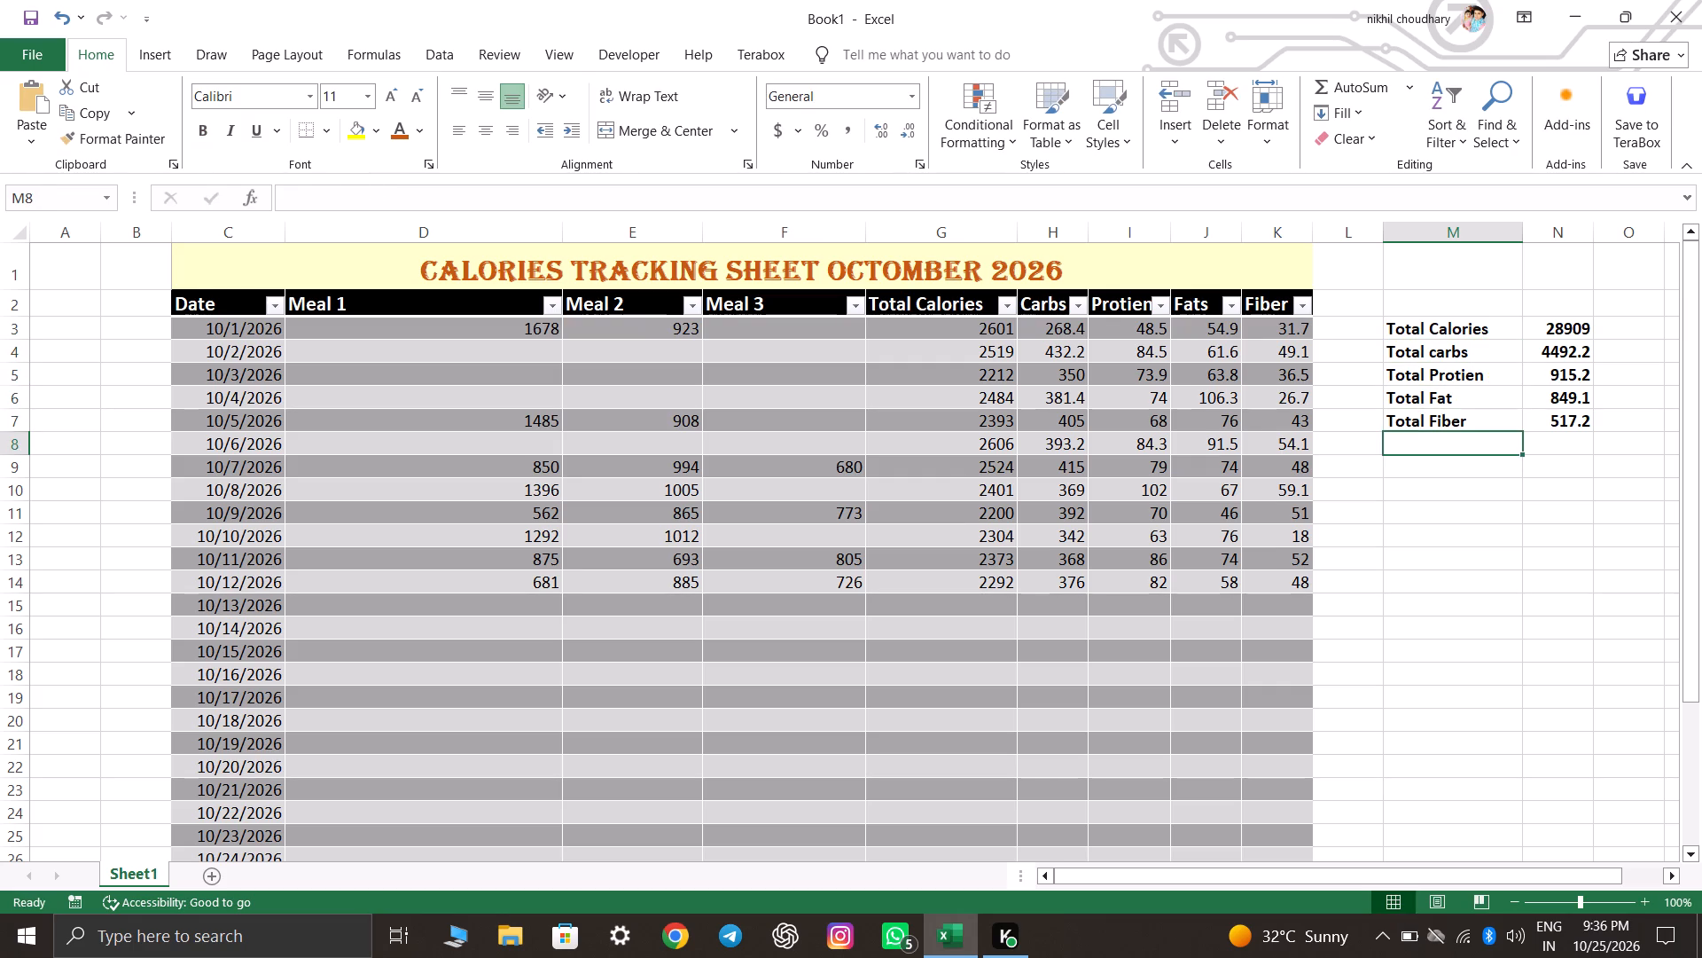
pyautogui.click(1511, 537)
# Increase the font size of the summary block M3:N7 to 14.
pyautogui.moveTo(1417, 334); pyautogui.dragTo(1592, 429)
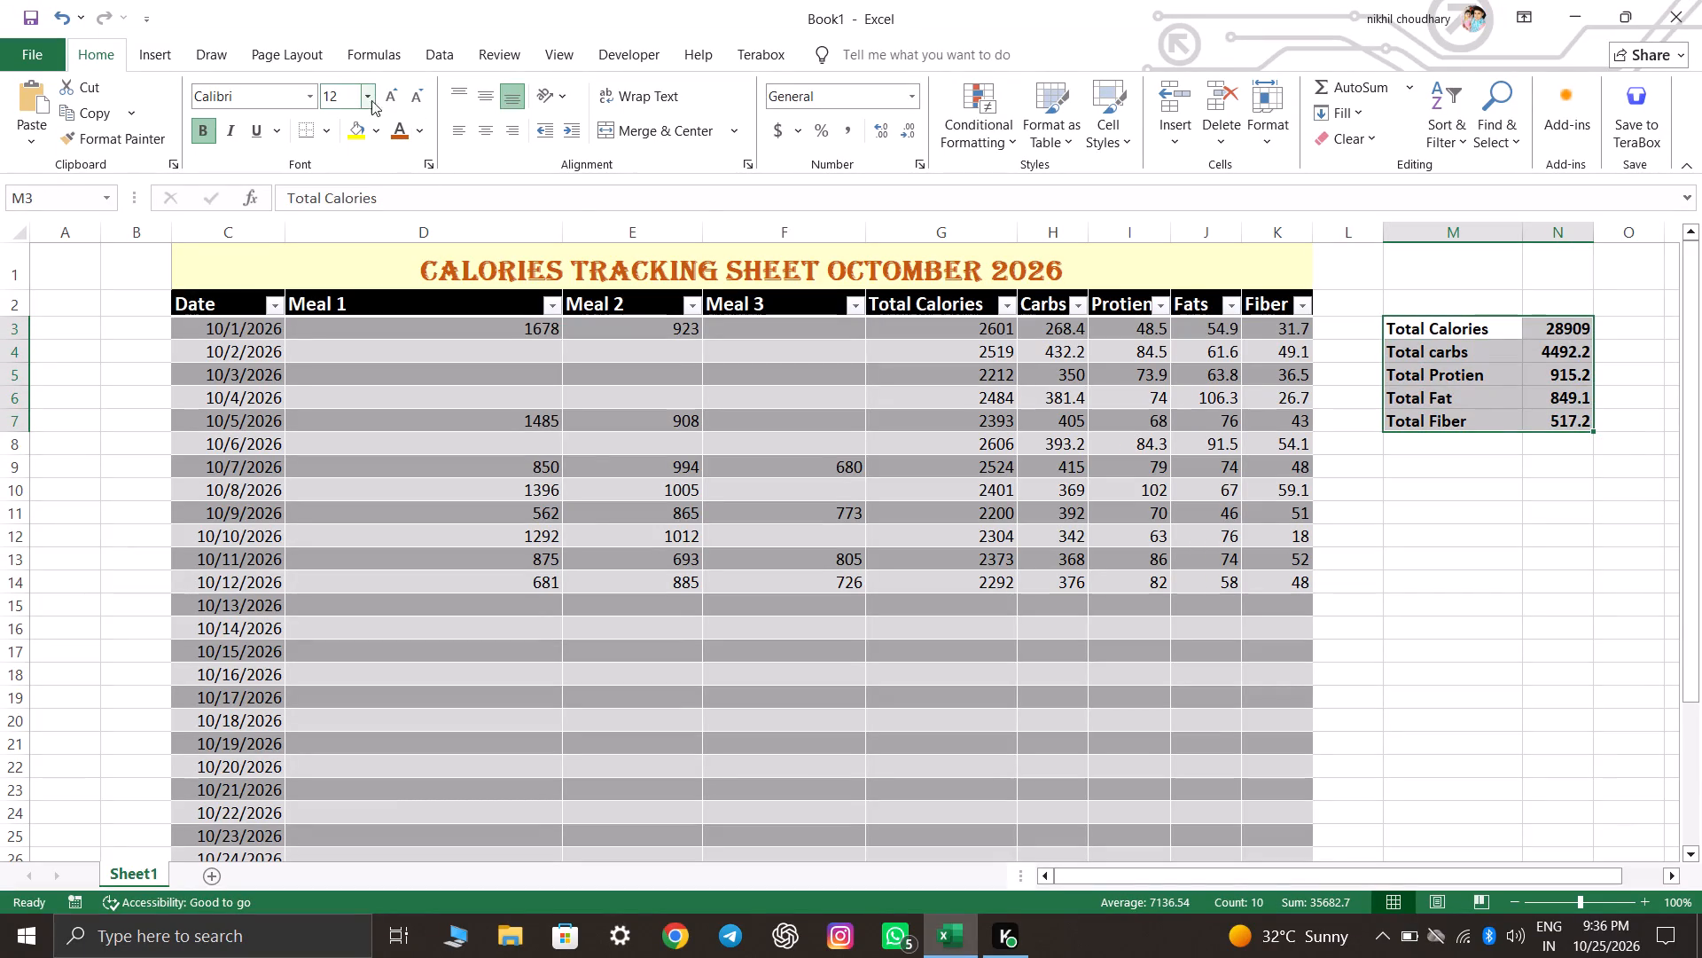
pyautogui.click(388, 92)
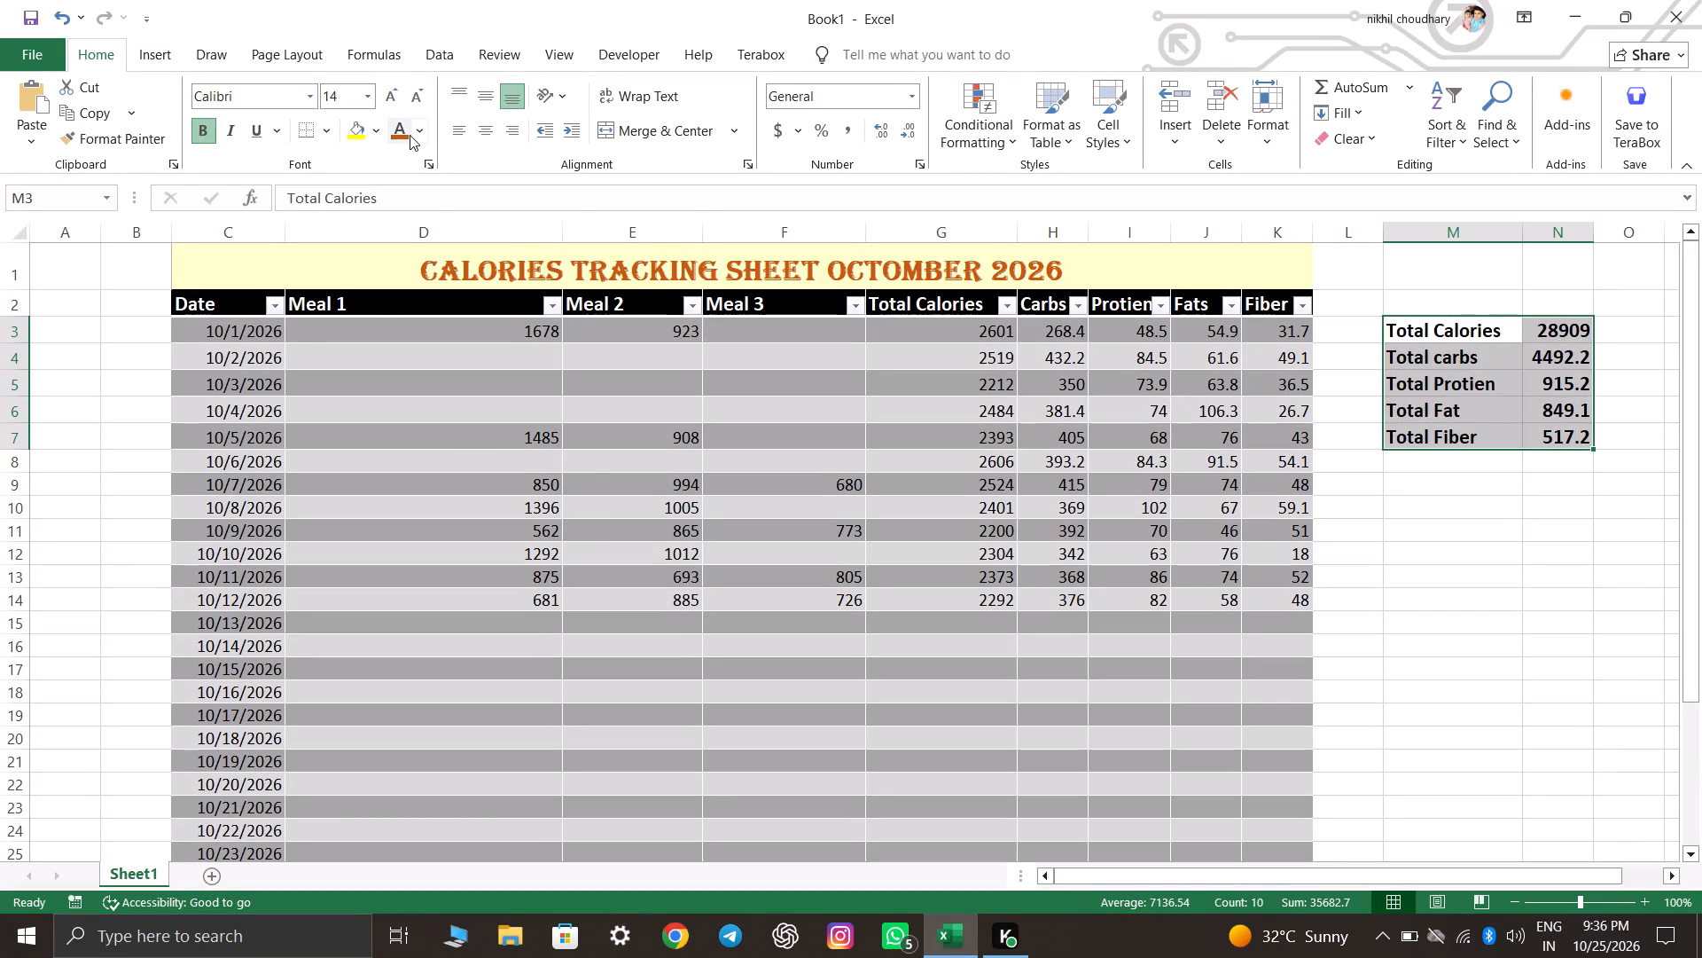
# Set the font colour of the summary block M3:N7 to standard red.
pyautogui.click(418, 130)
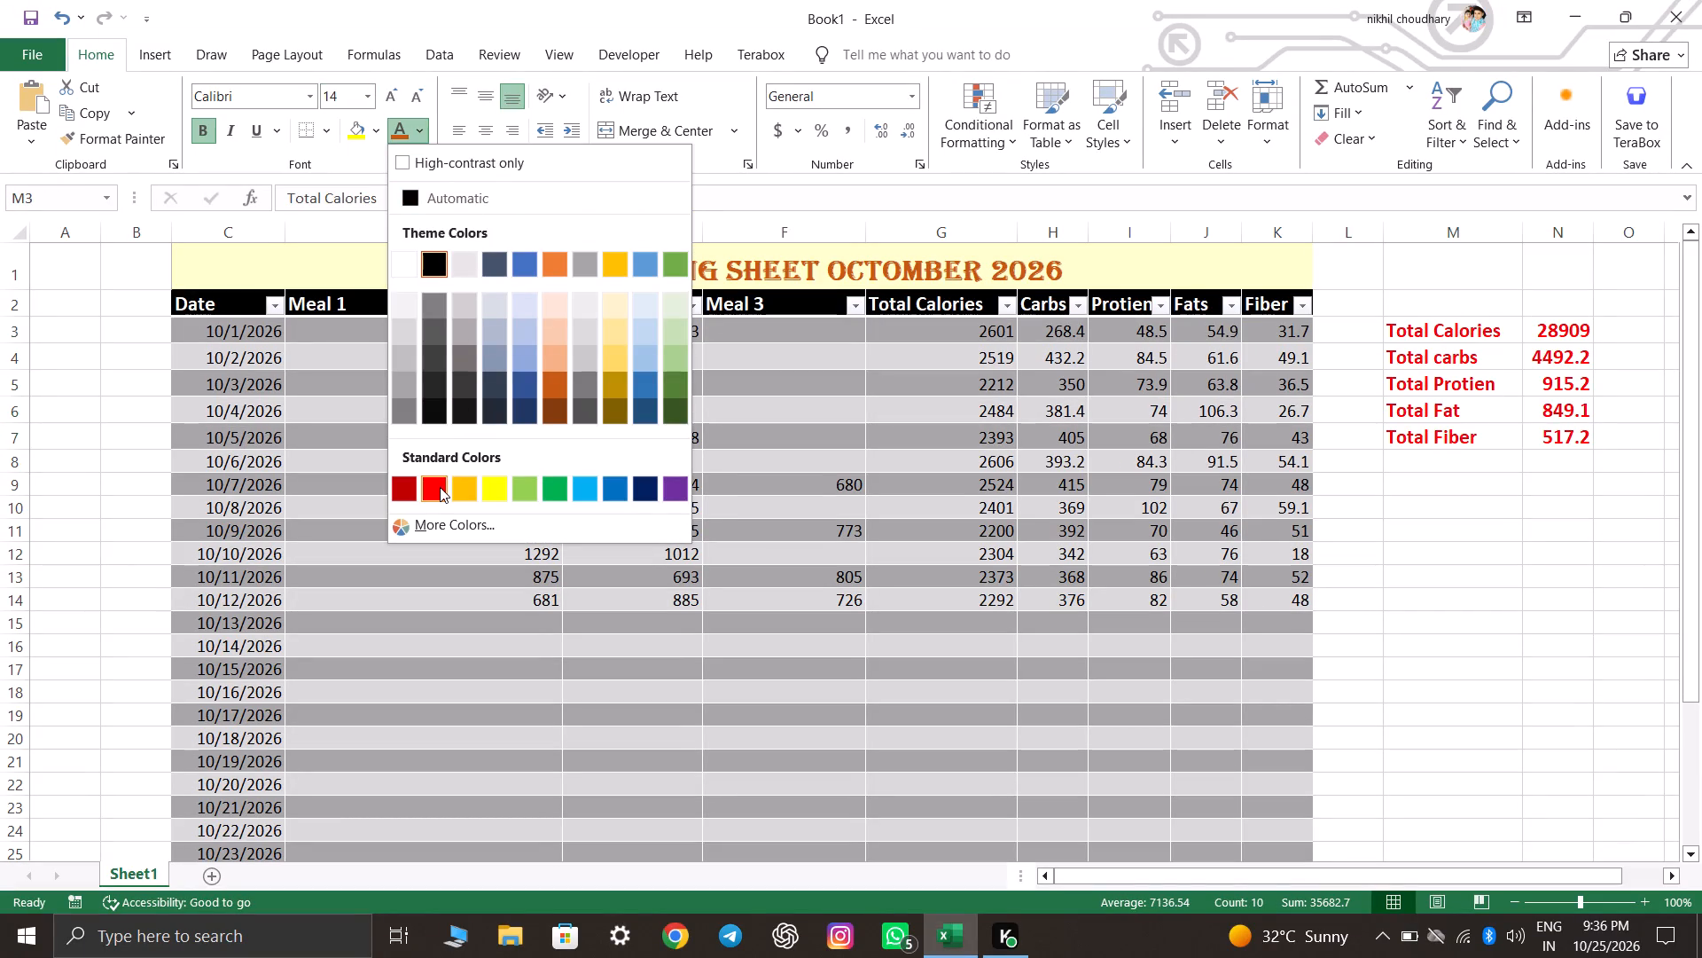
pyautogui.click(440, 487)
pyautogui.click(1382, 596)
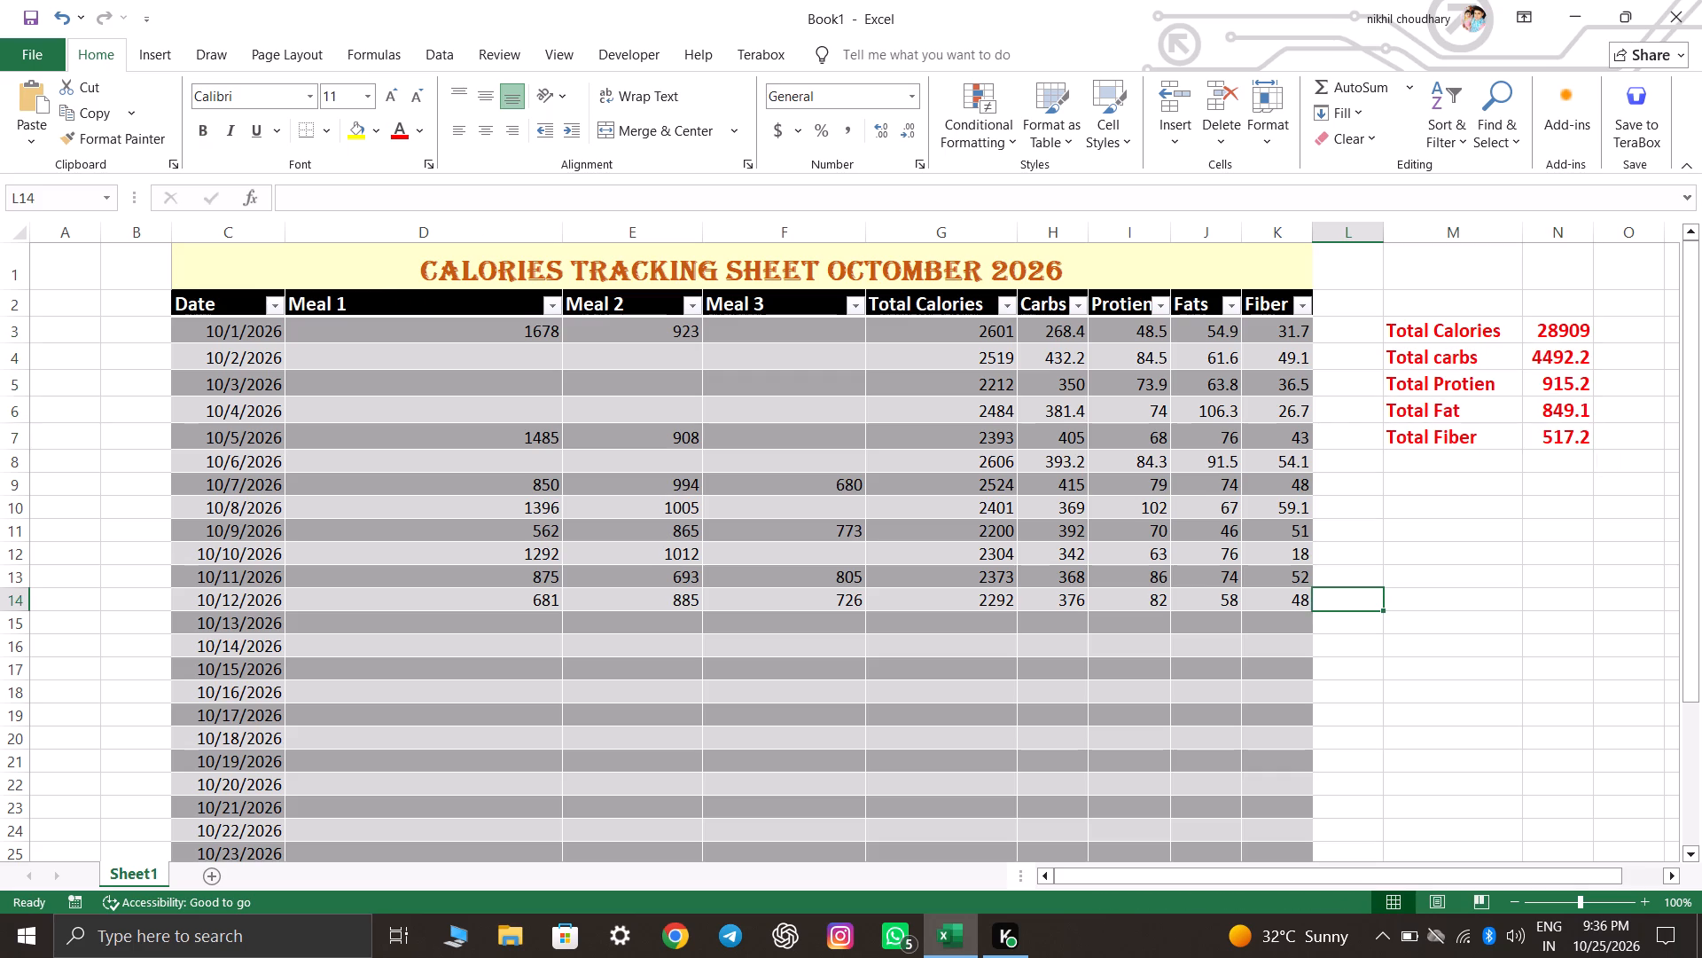
# Italicise the labels and totals in the summary block M3:N7.
pyautogui.moveTo(1403, 326); pyautogui.dragTo(1558, 423)
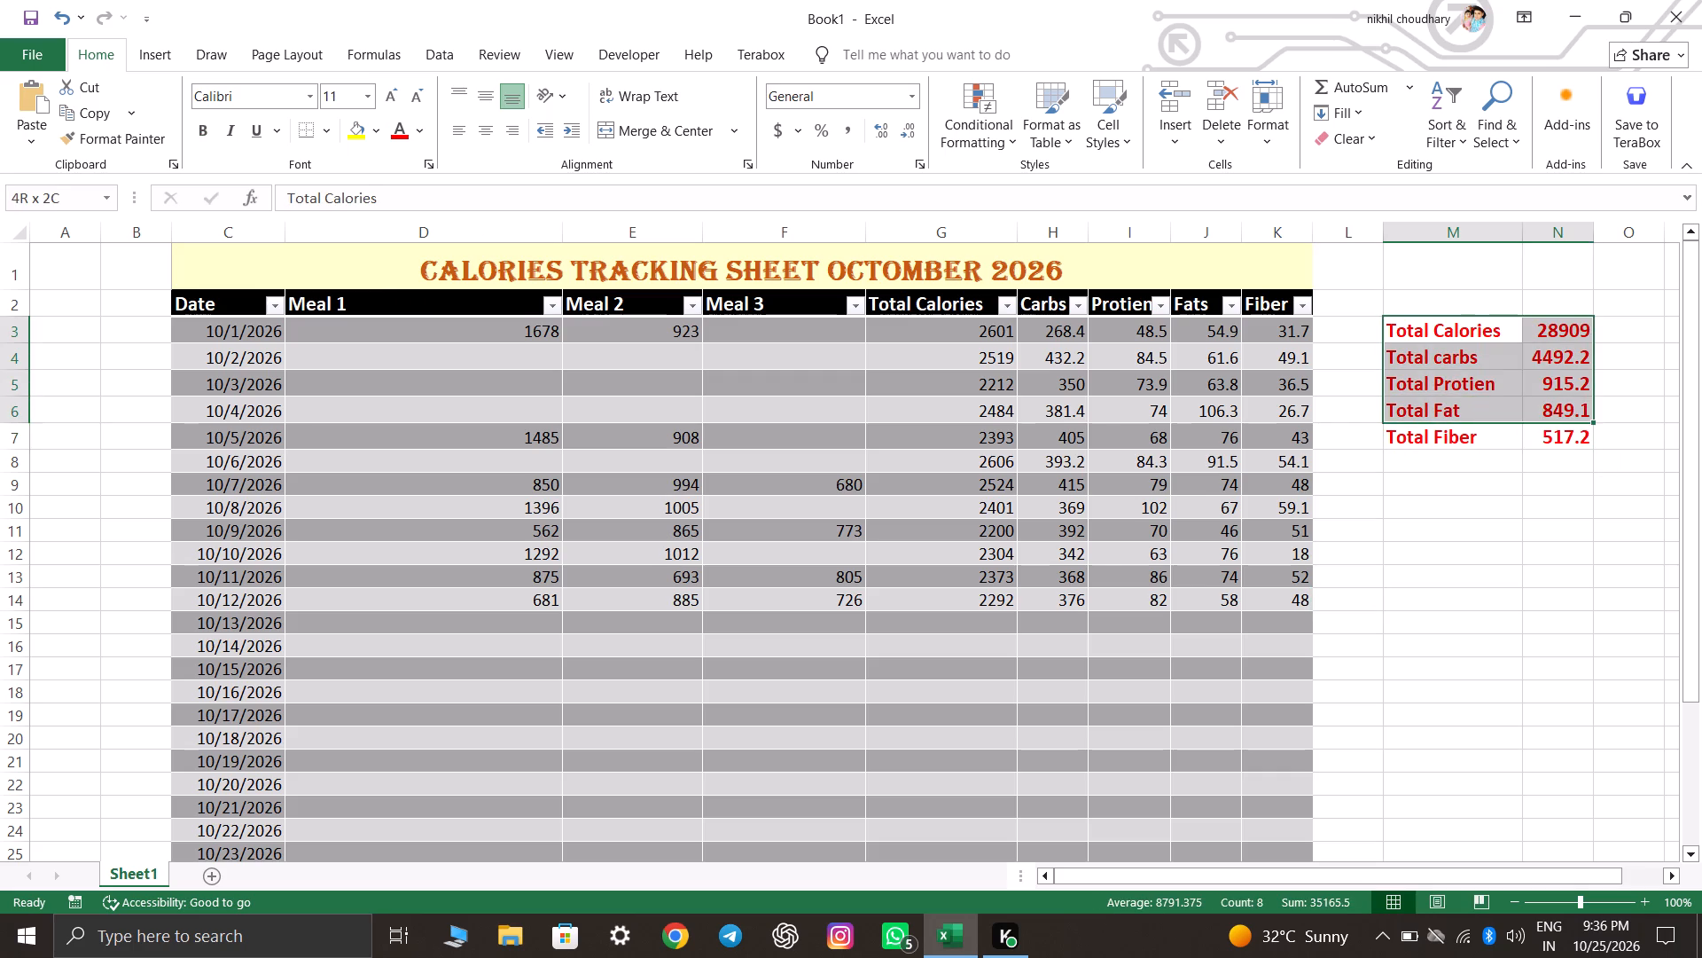
pyautogui.moveTo(1558, 423); pyautogui.dragTo(1564, 433)
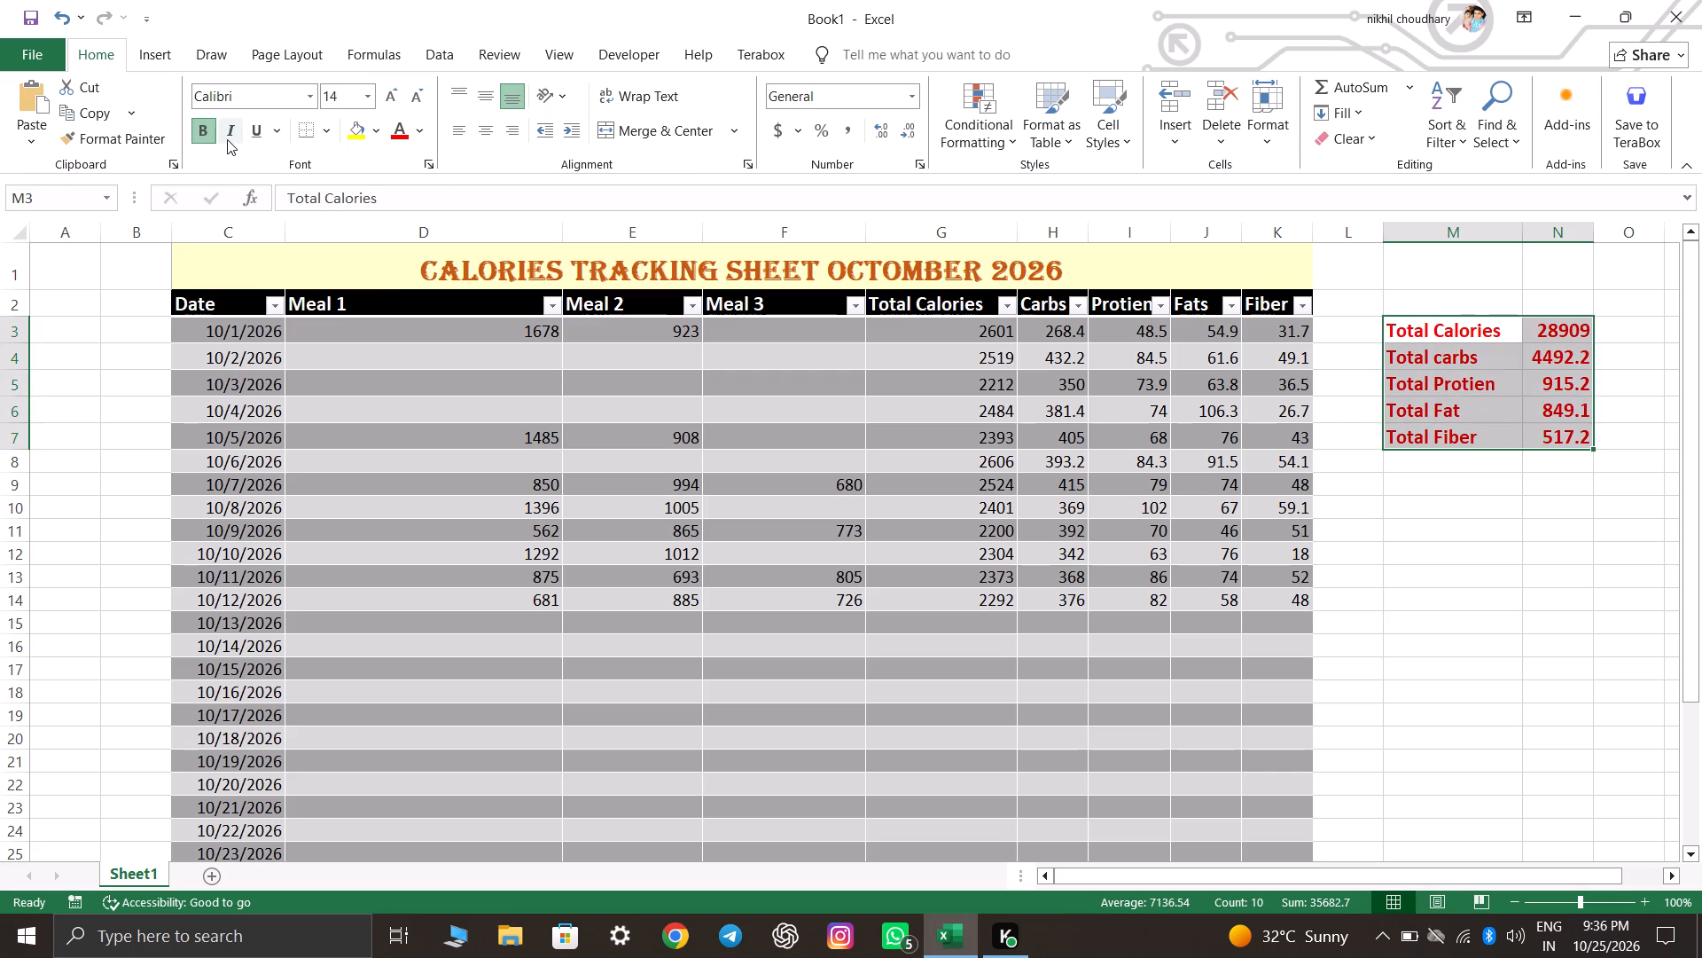
pyautogui.click(227, 139)
pyautogui.click(1483, 564)
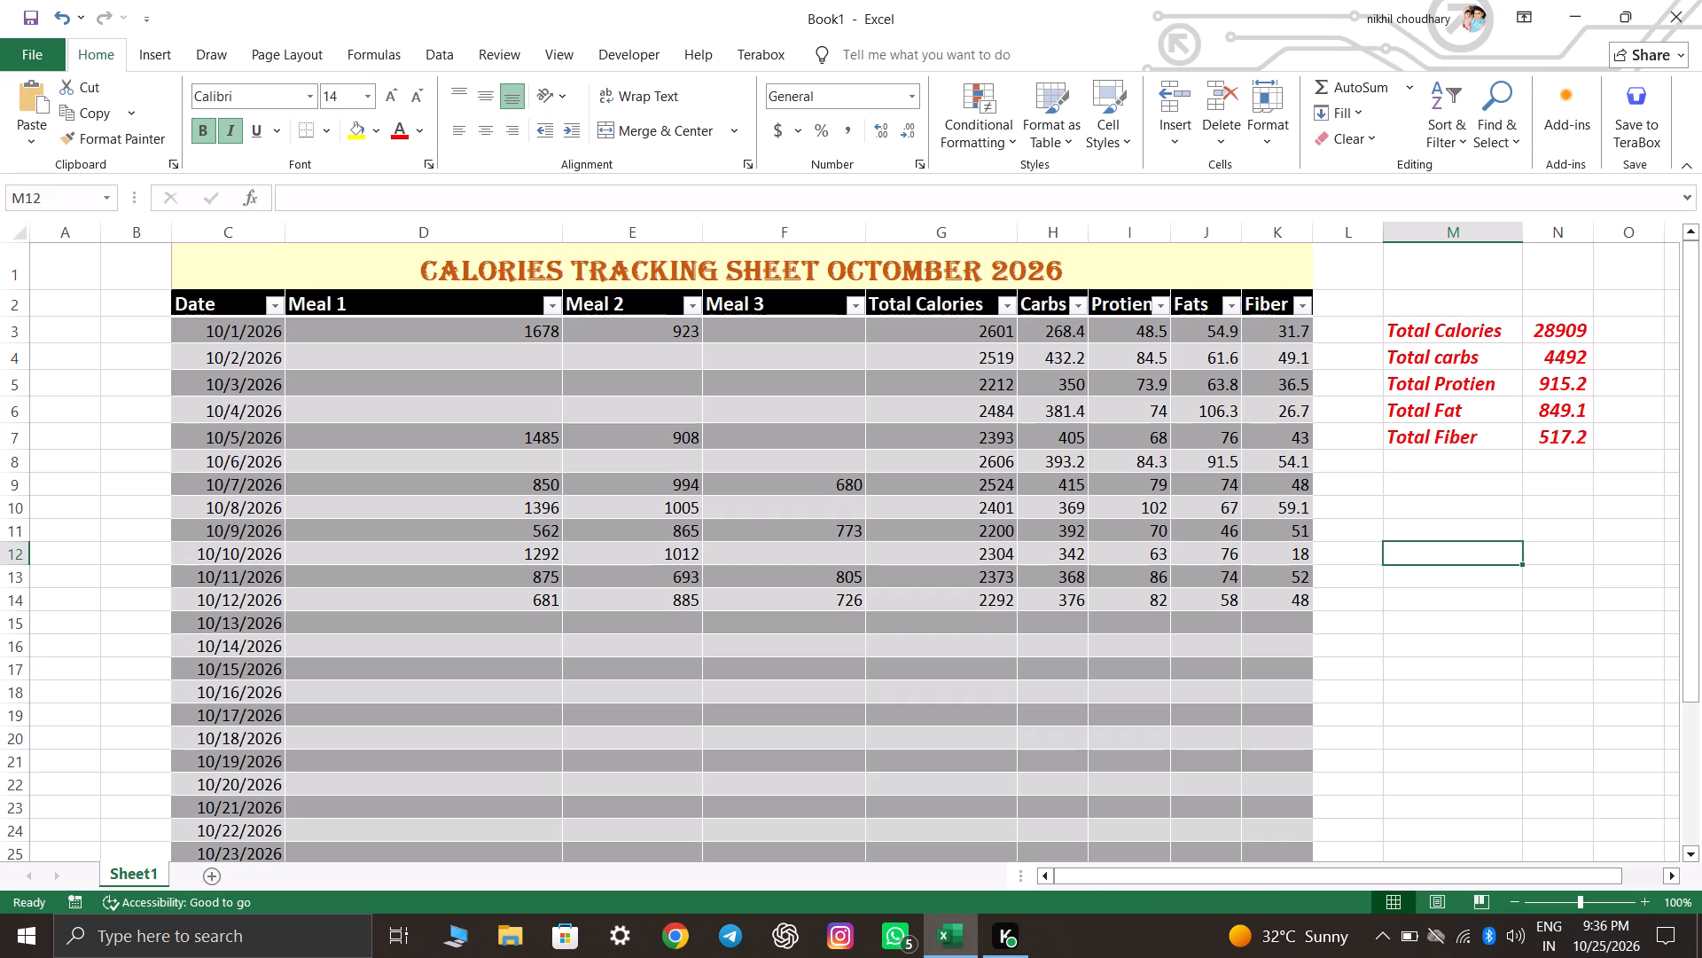
# Fill the summary block M3:N7 with the standard Purple colour.
pyautogui.moveTo(1426, 331); pyautogui.dragTo(1549, 458)
pyautogui.click(1501, 421)
pyautogui.moveTo(1444, 329); pyautogui.dragTo(1549, 431)
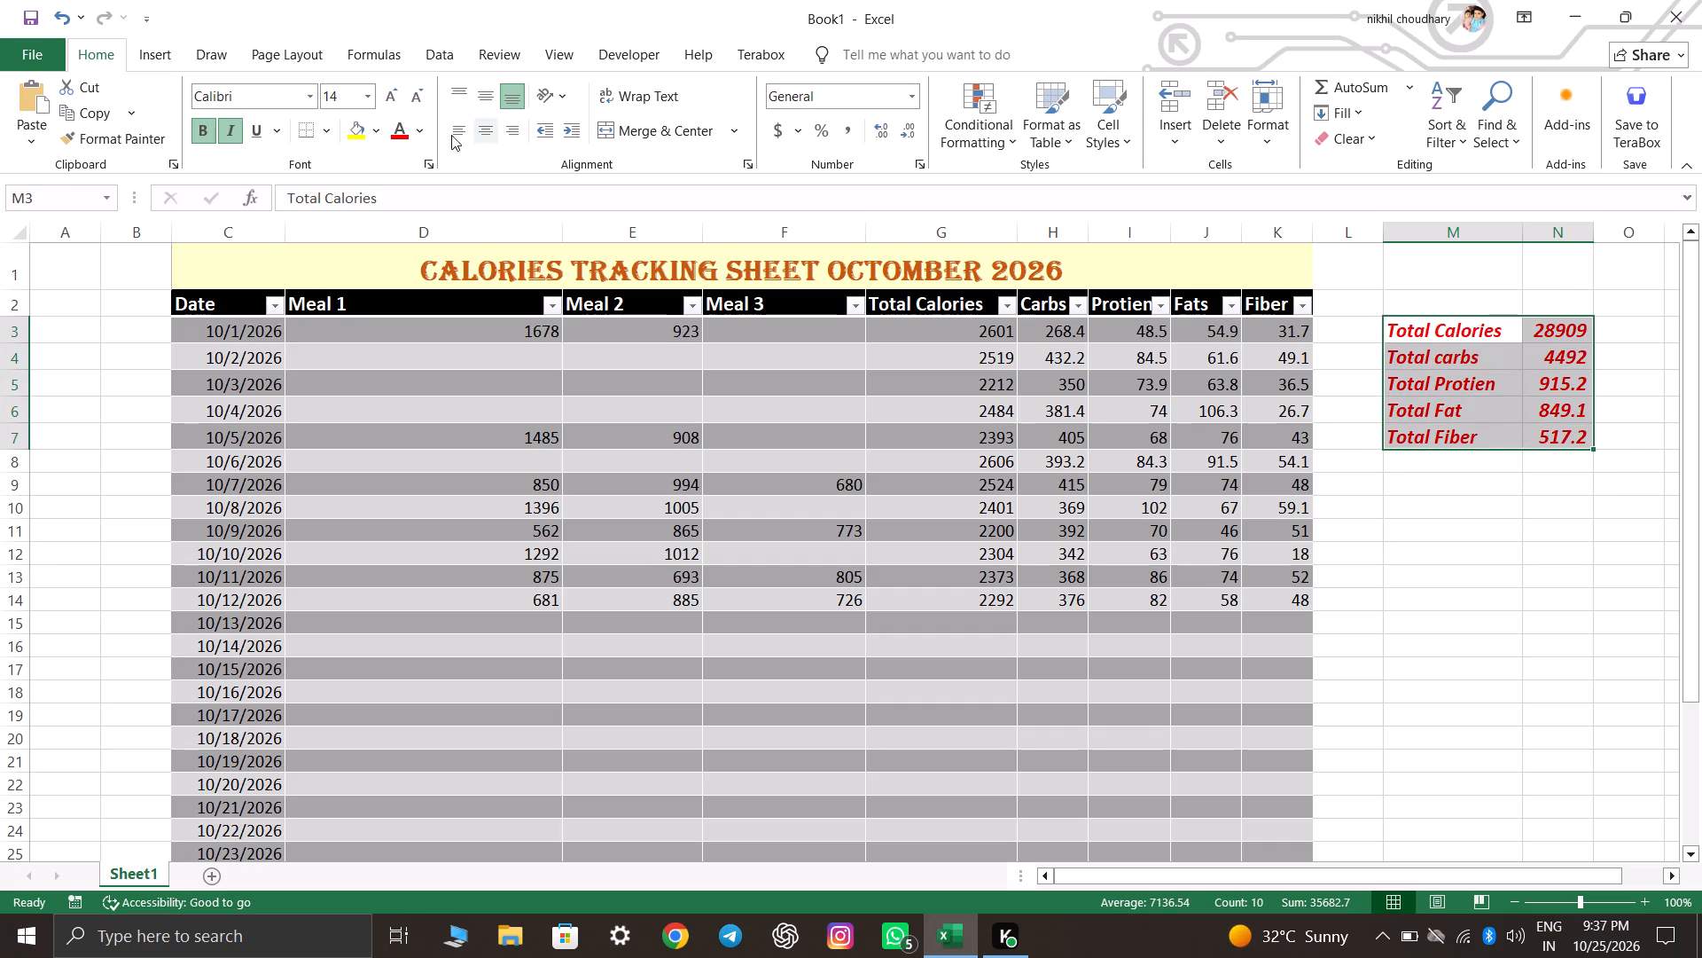
pyautogui.click(371, 142)
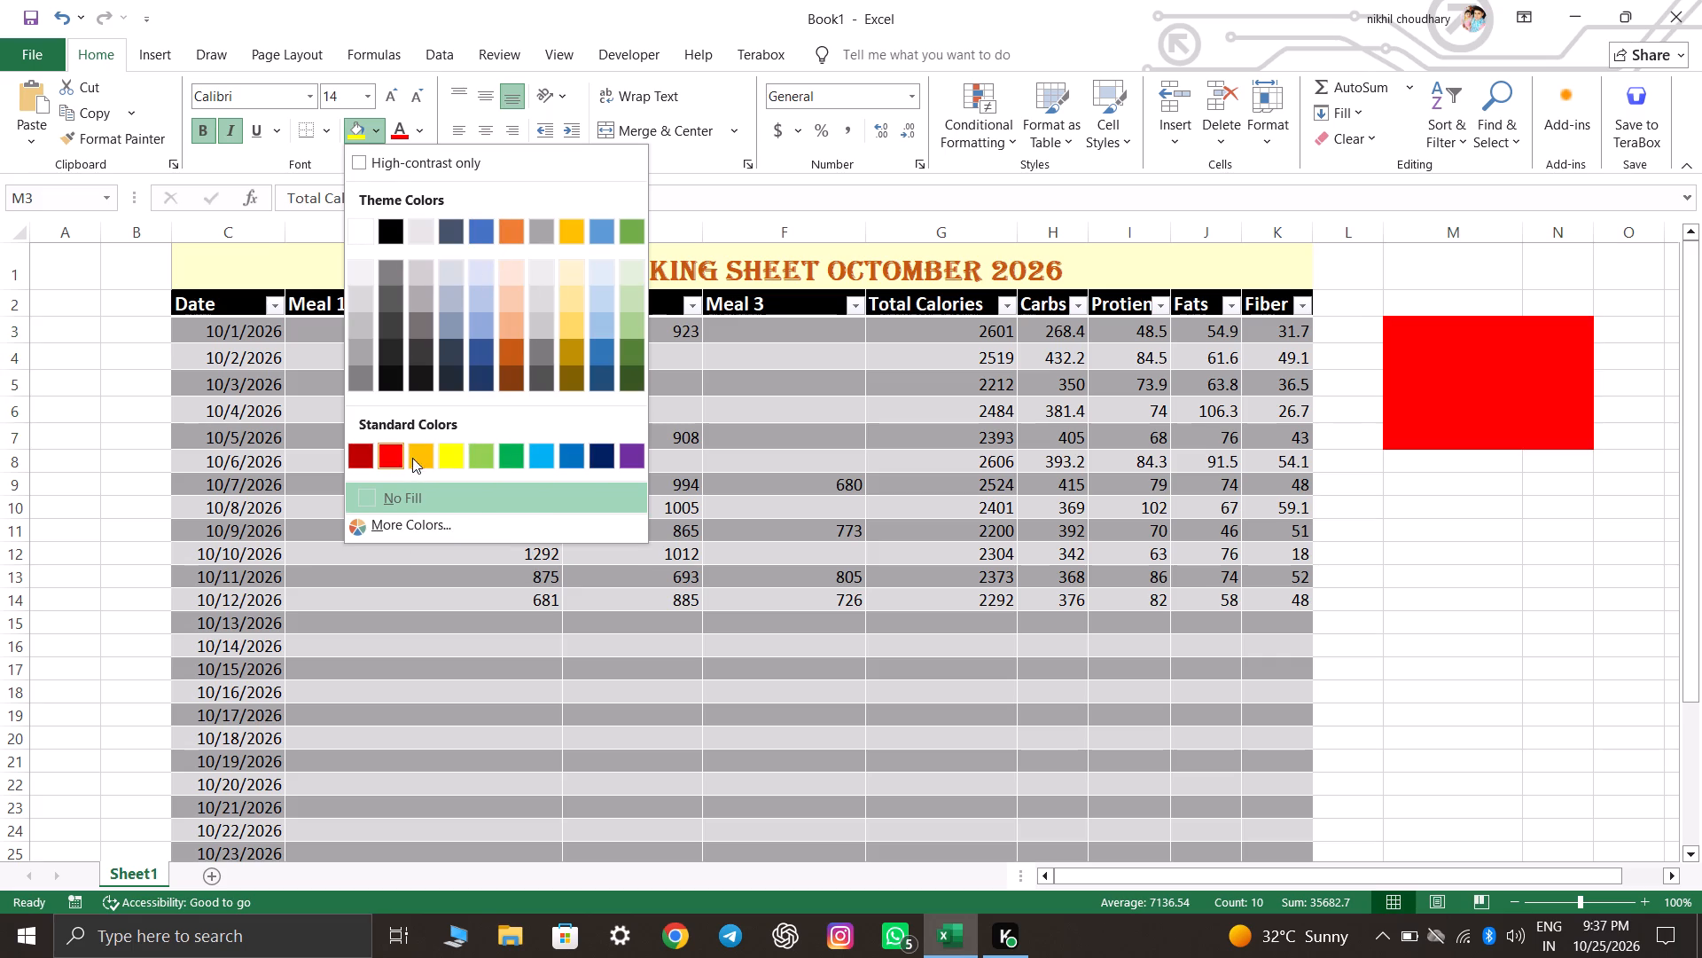
pyautogui.click(634, 457)
pyautogui.click(1429, 360)
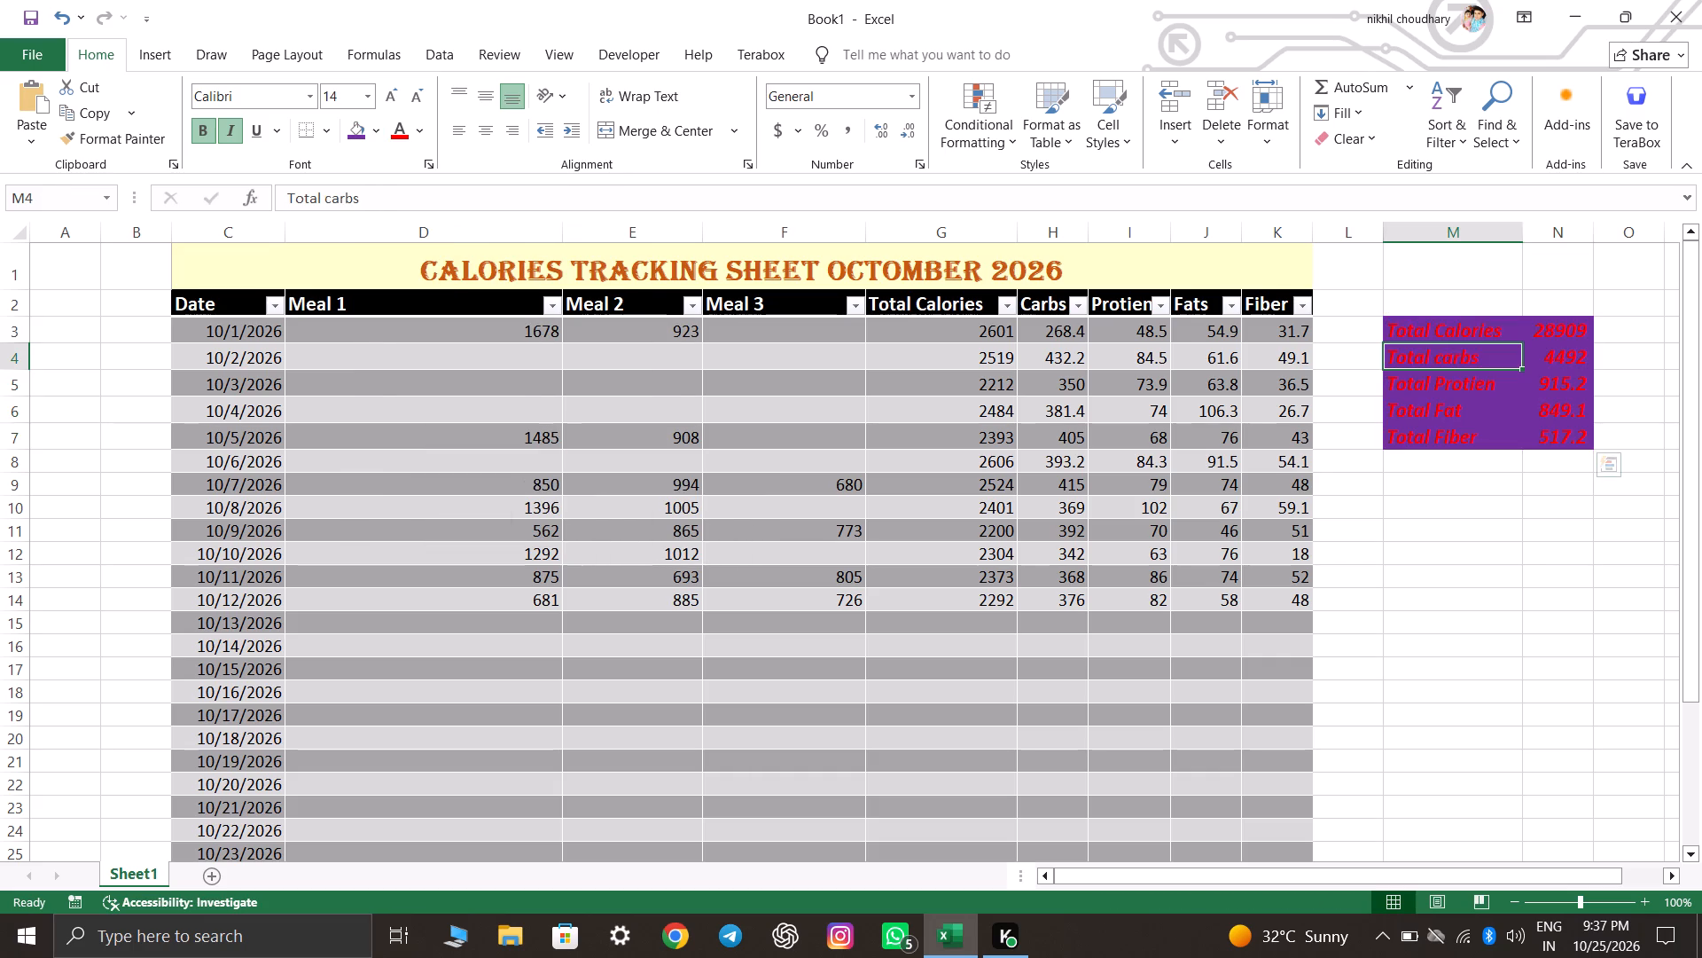
# Set the font colour of the summary block M3:N7 to the lightest off-white shade below white in the theme colours.
pyautogui.moveTo(1413, 326); pyautogui.dragTo(1565, 429)
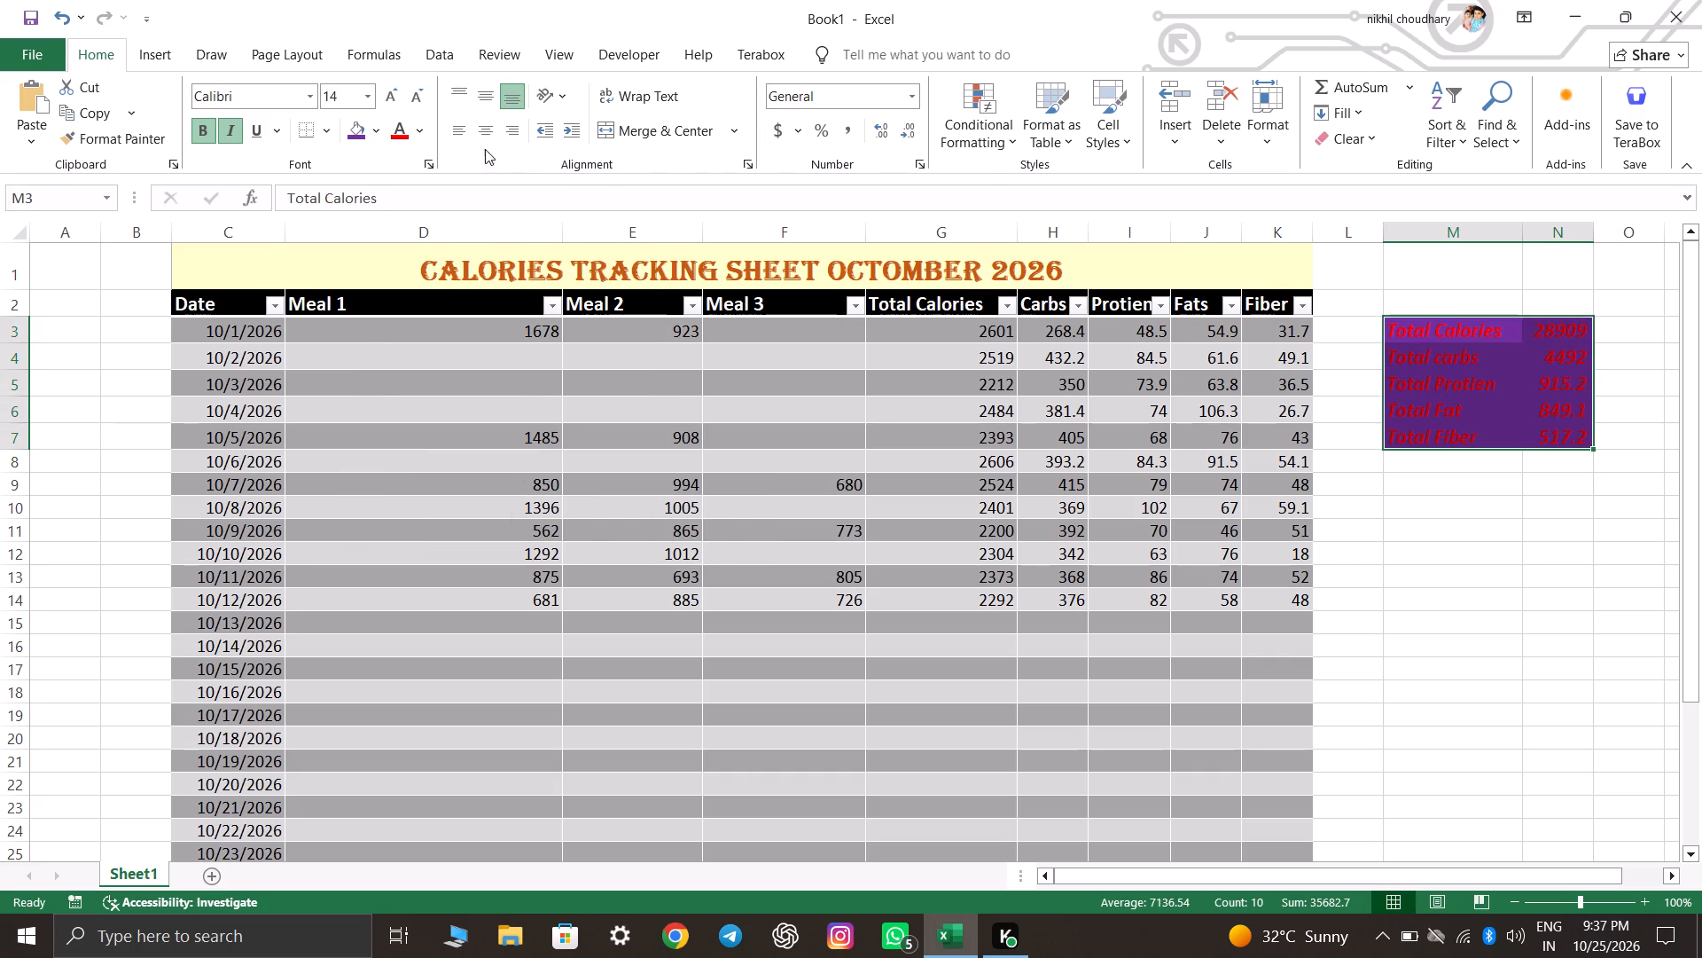
pyautogui.click(419, 134)
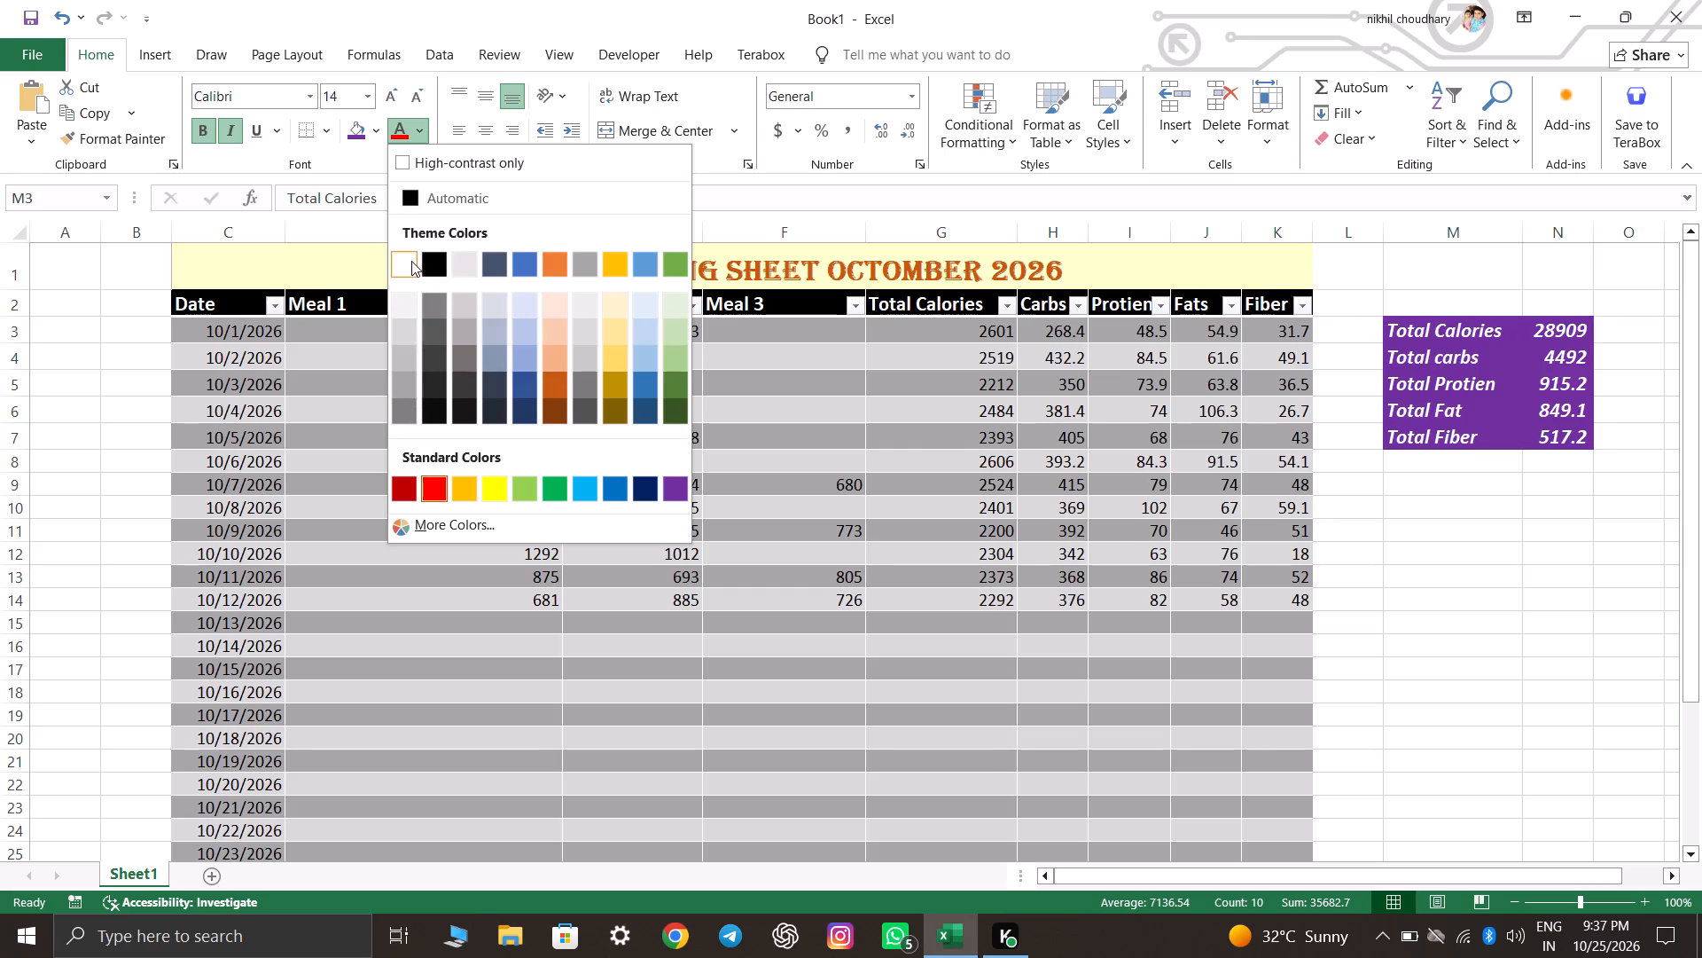
pyautogui.click(409, 308)
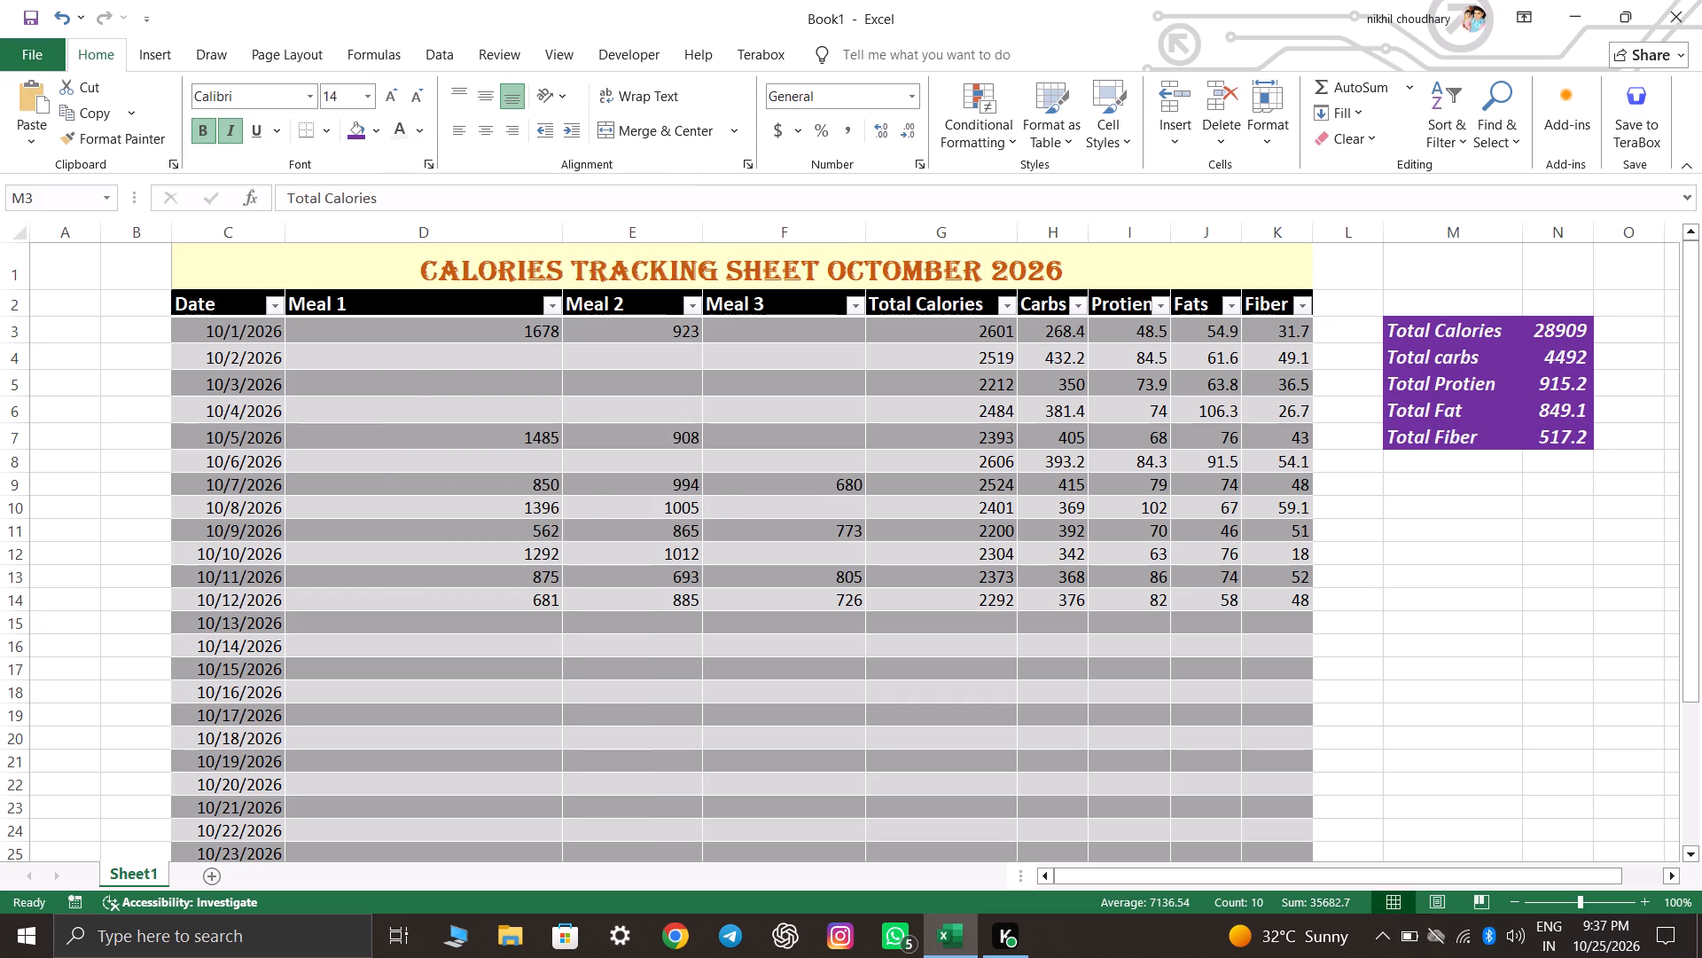
pyautogui.click(1425, 541)
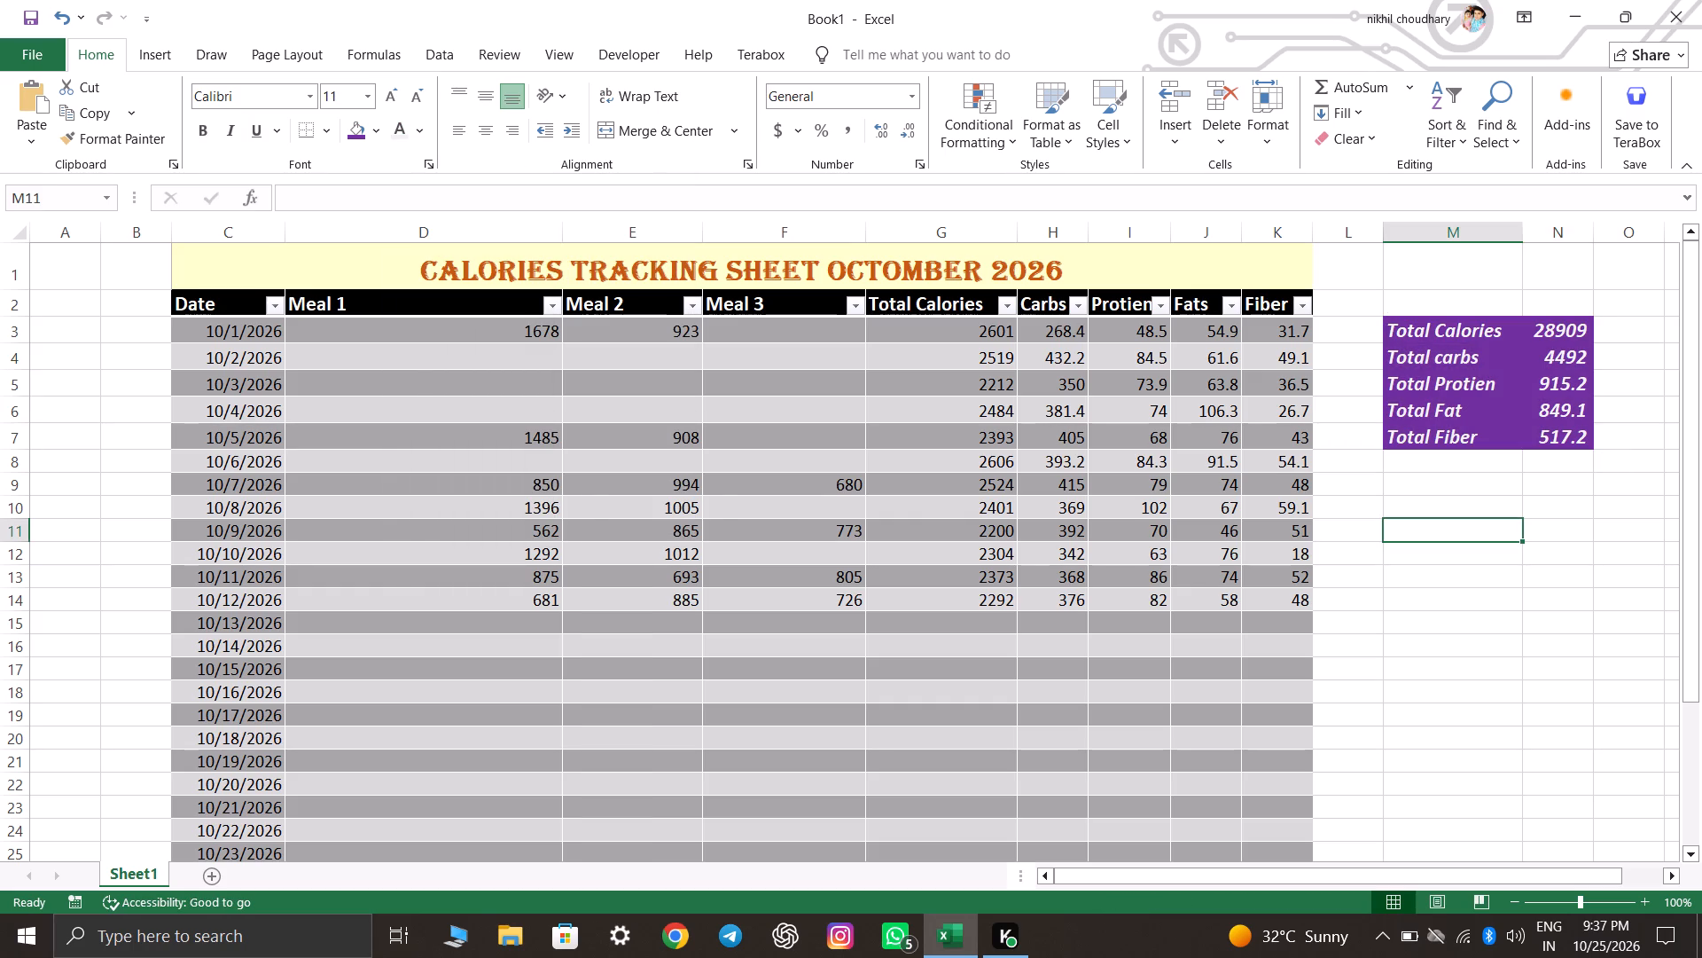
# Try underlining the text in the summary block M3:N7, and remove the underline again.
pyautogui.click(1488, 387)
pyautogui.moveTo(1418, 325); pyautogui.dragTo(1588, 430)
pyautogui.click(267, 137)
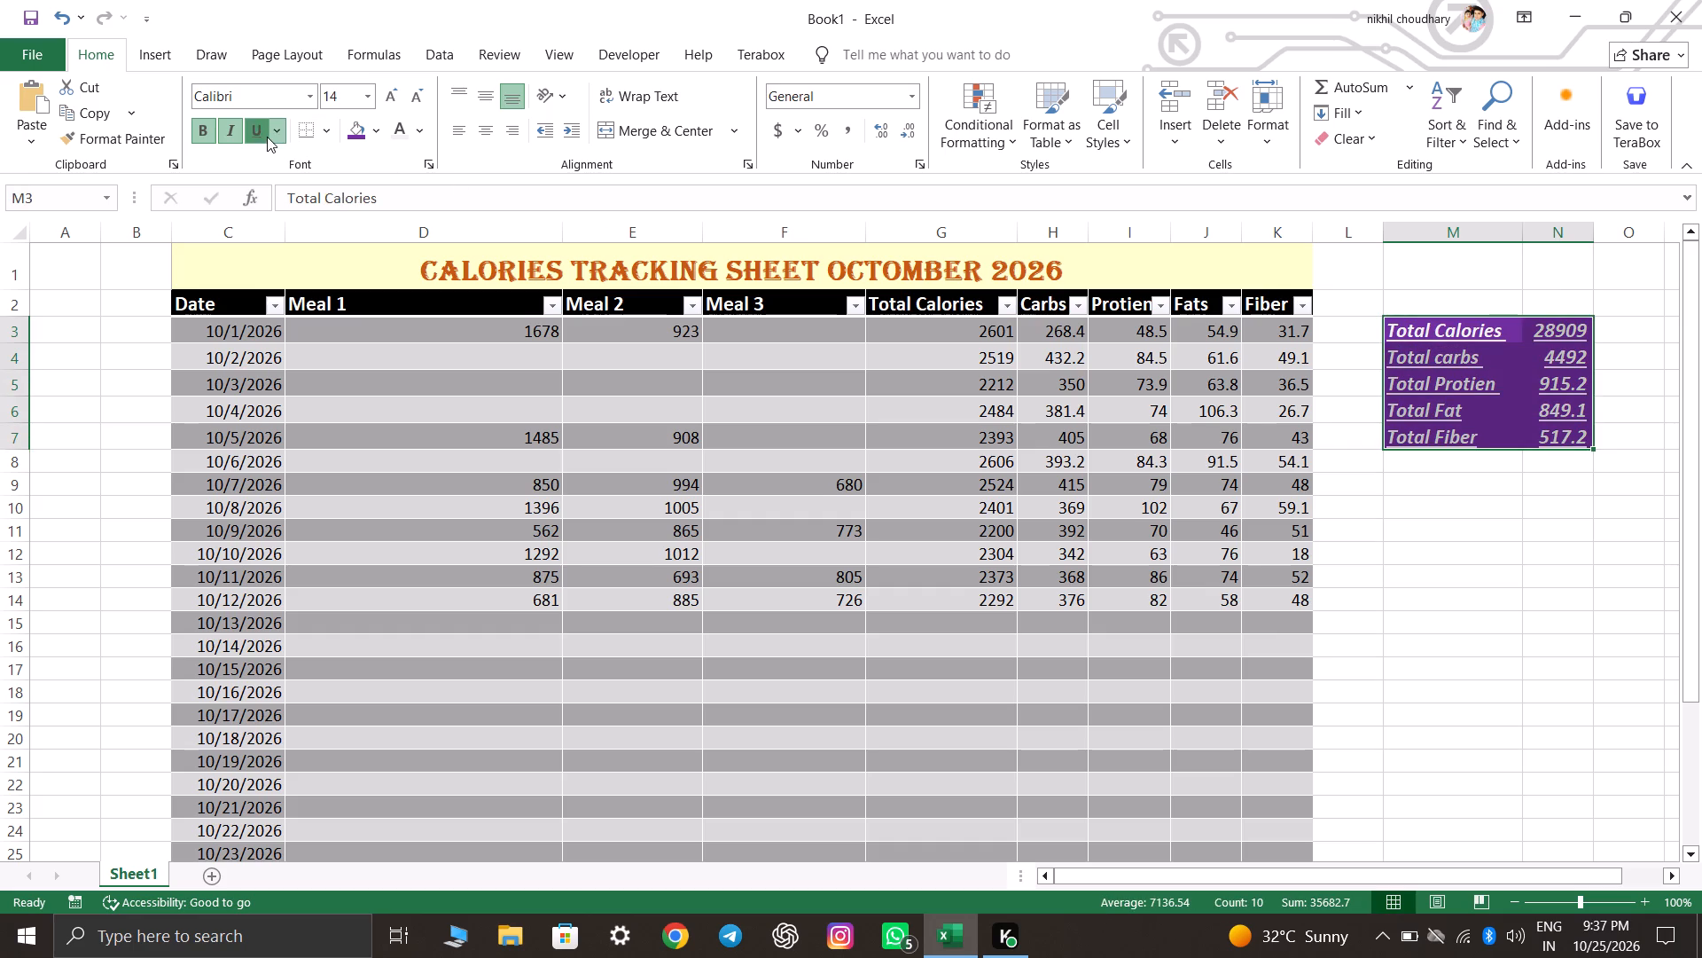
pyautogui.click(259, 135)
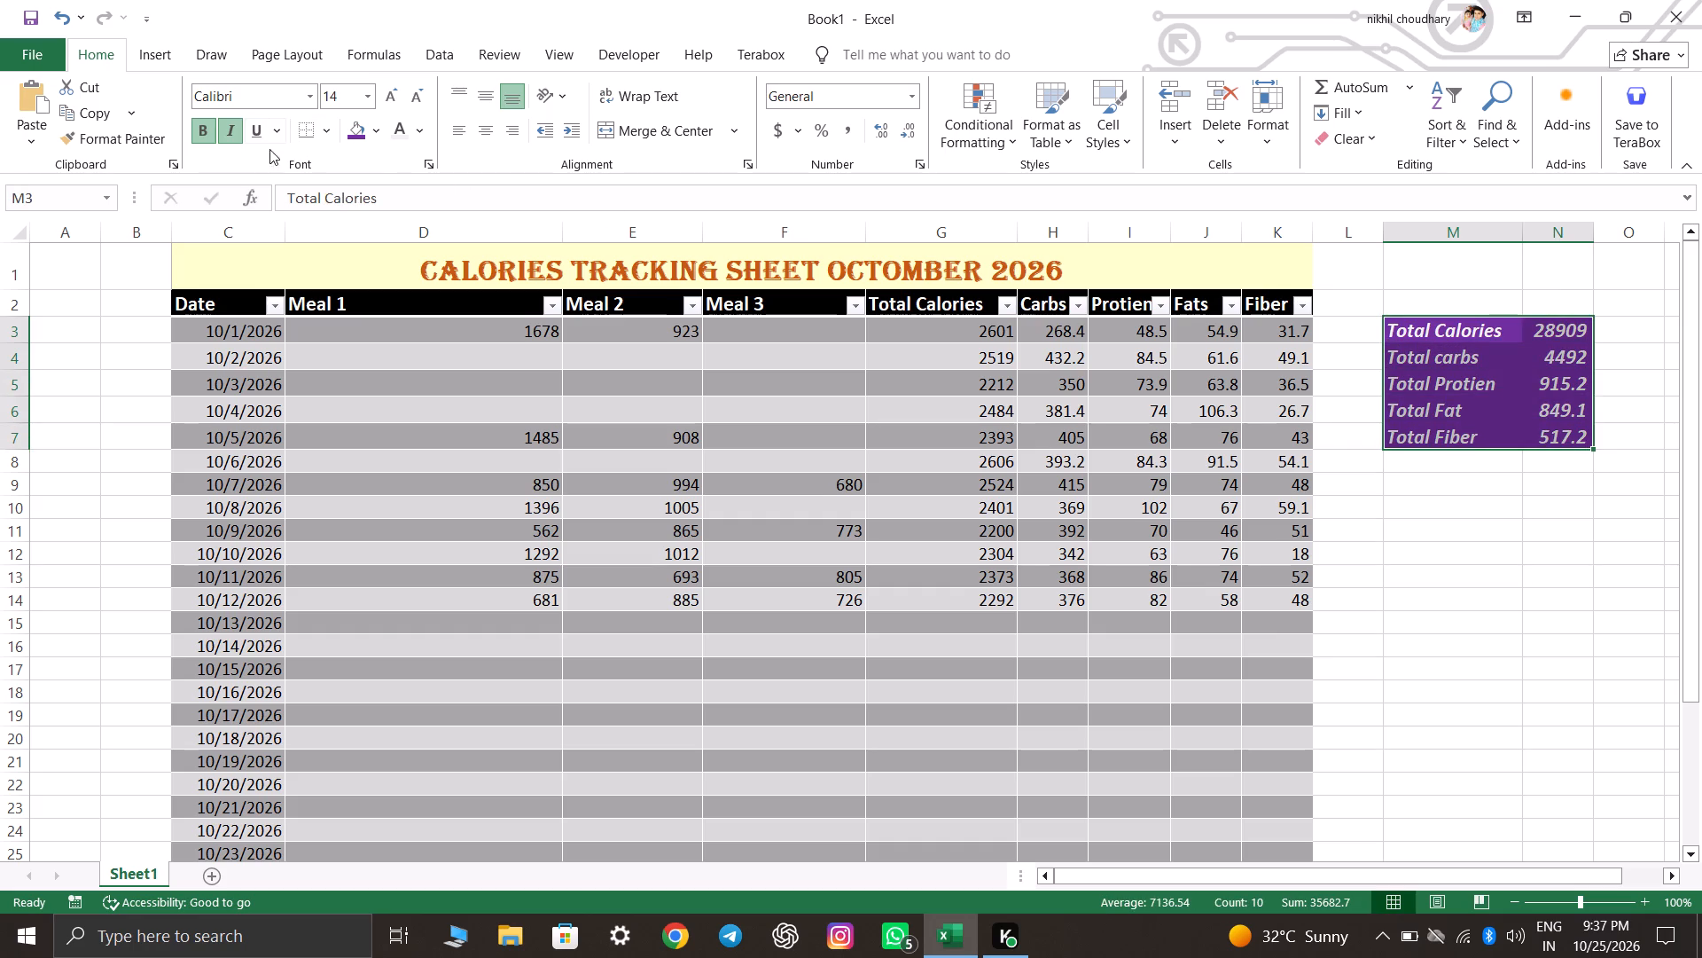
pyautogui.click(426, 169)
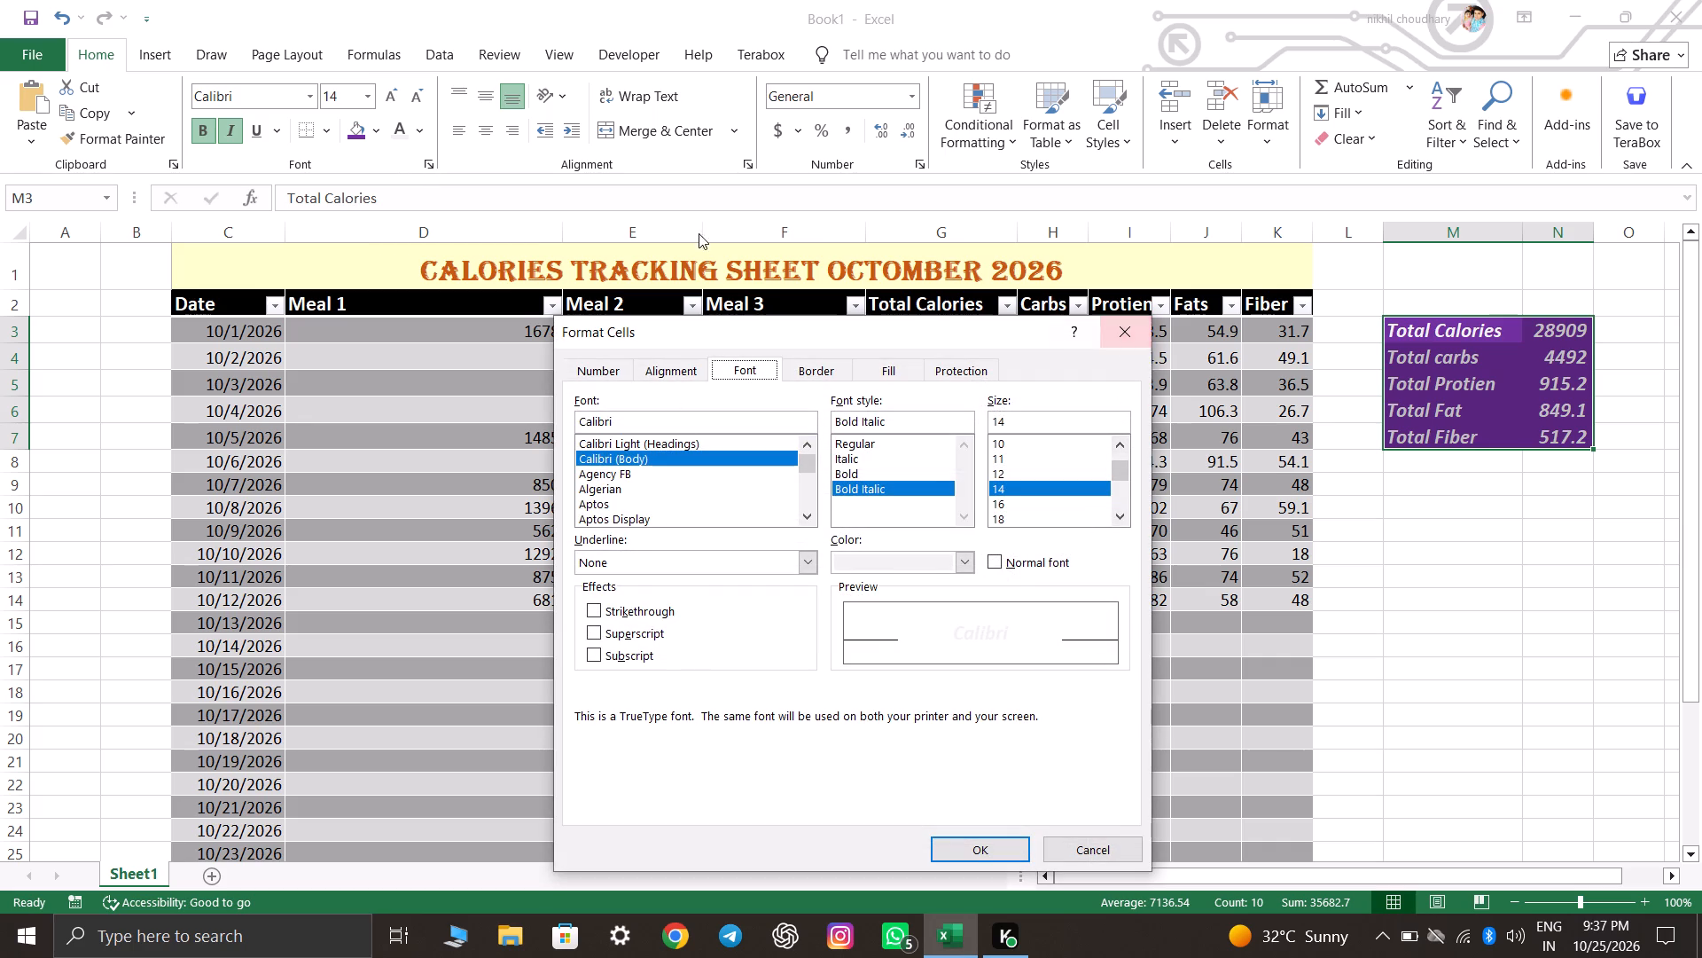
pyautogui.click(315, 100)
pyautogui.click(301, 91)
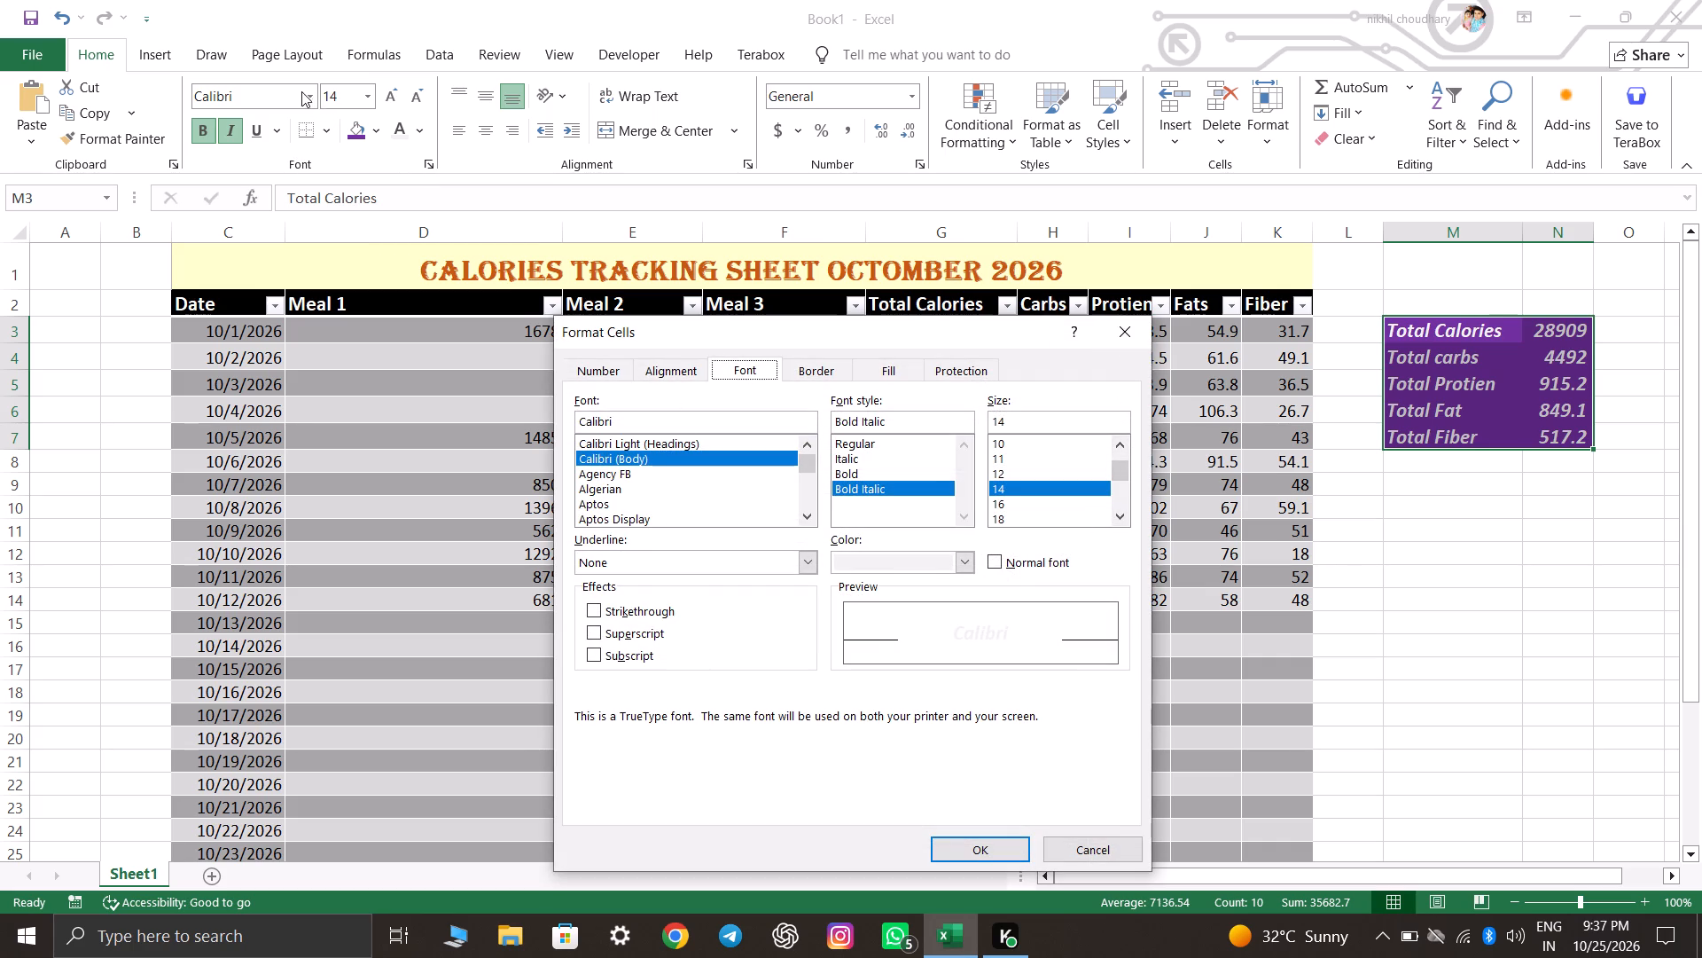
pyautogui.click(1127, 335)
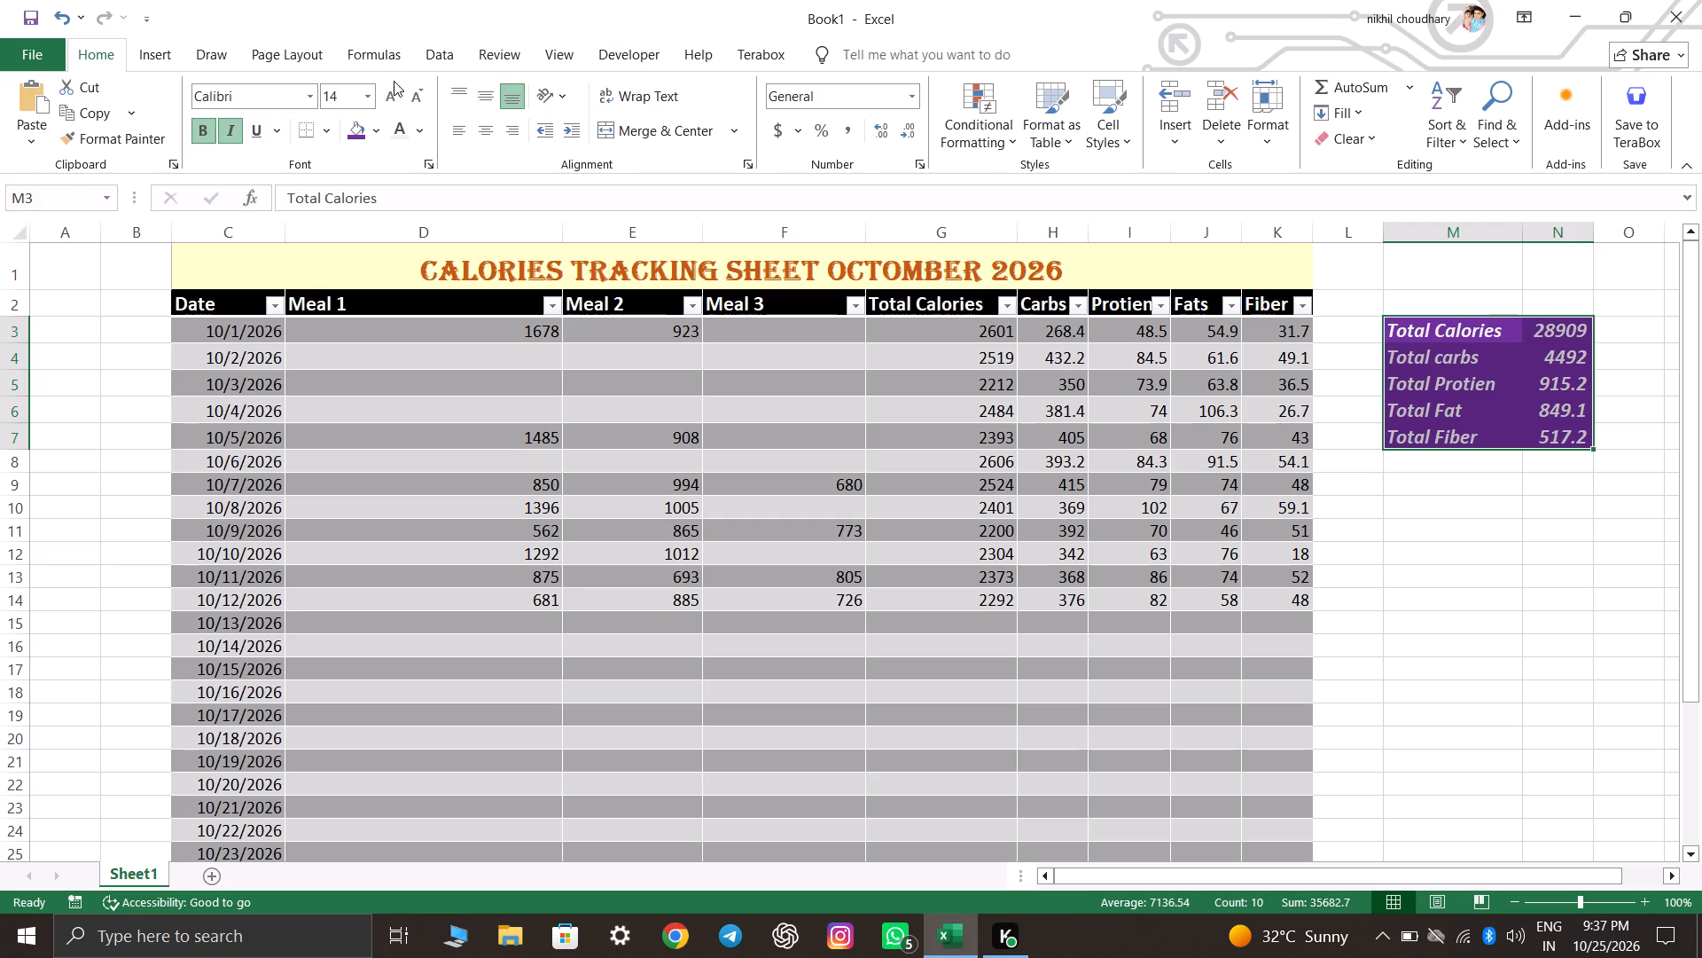
# Change the font of the summary block M3:N7 to Bahnschrift Light SemiCondensed.
pyautogui.click(310, 99)
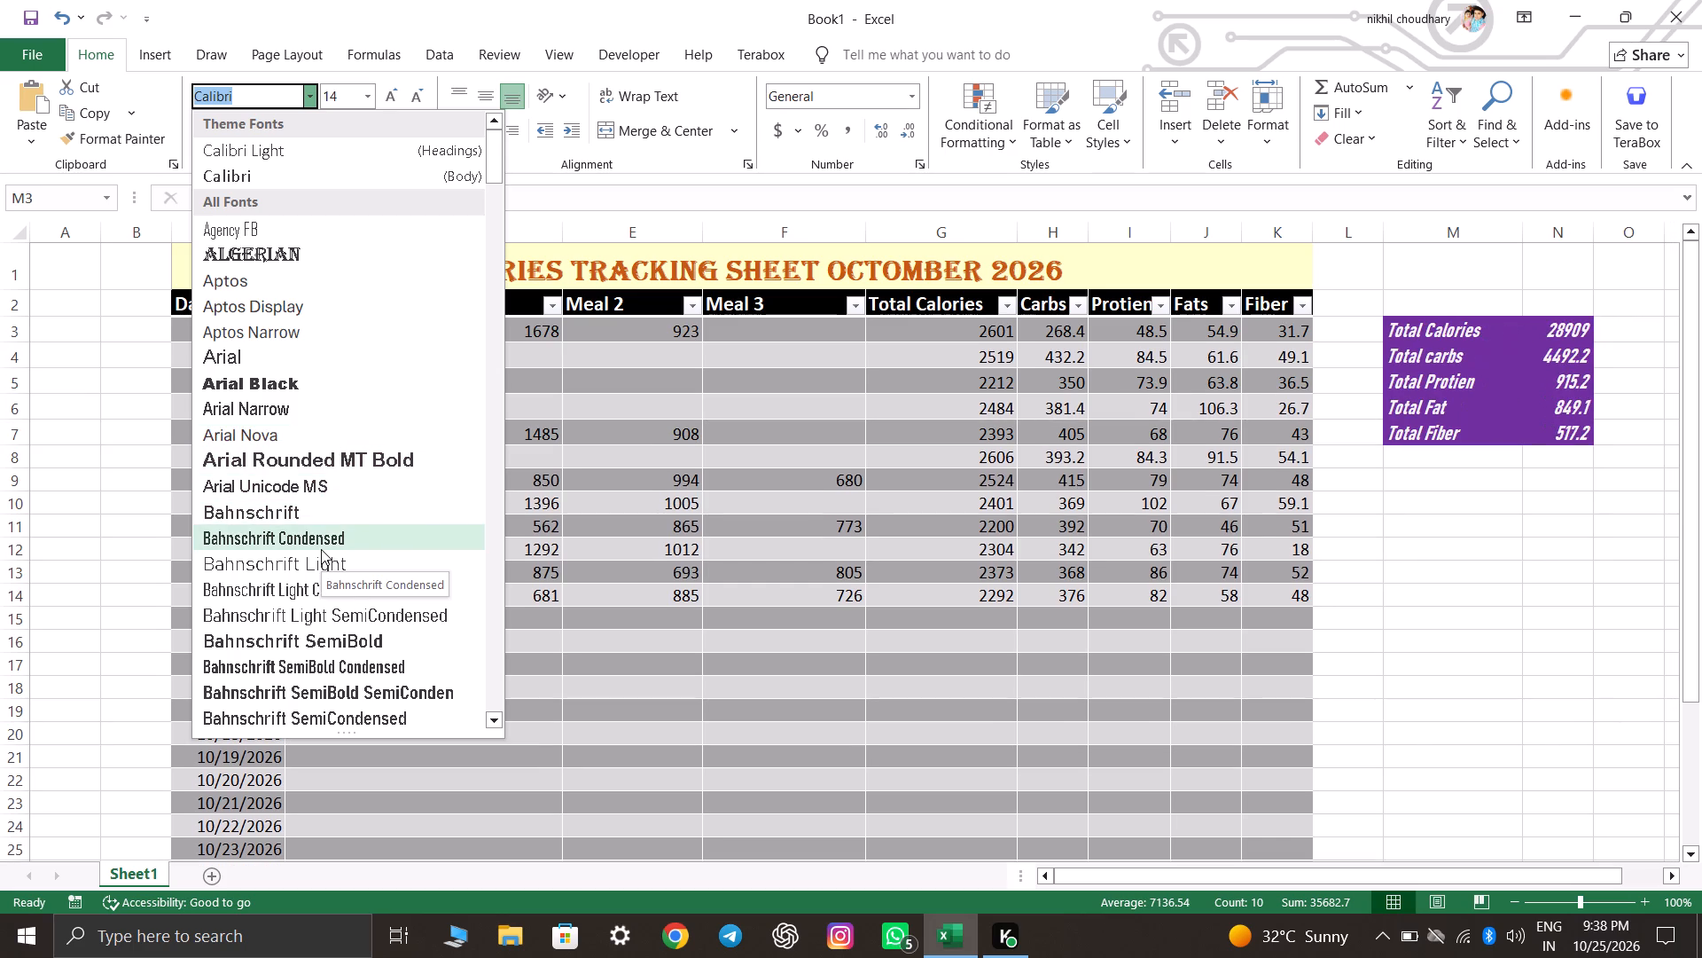
pyautogui.click(332, 607)
pyautogui.click(1451, 590)
# Review the whole tracking sheet, from the title and summary block down to the averages row.
pyautogui.scroll(-8, 1472, 501)
pyautogui.click(1450, 547)
pyautogui.scroll(3, 1448, 548)
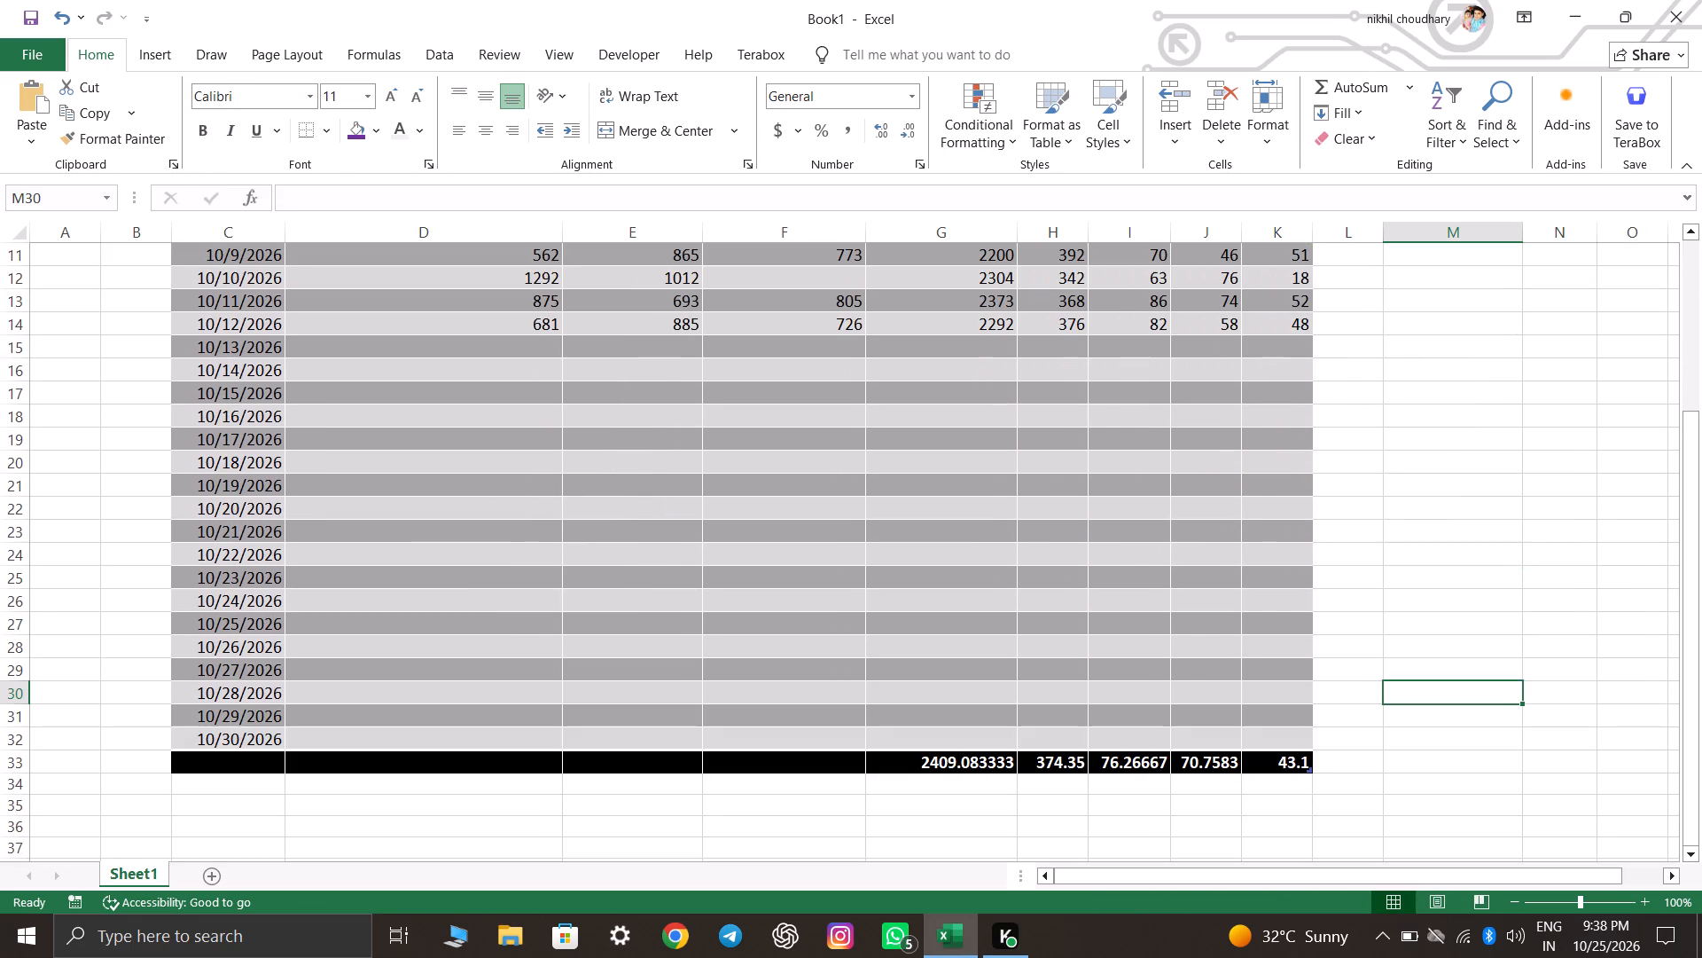
pyautogui.scroll(6, 1448, 548)
pyautogui.scroll(-5, 1448, 548)
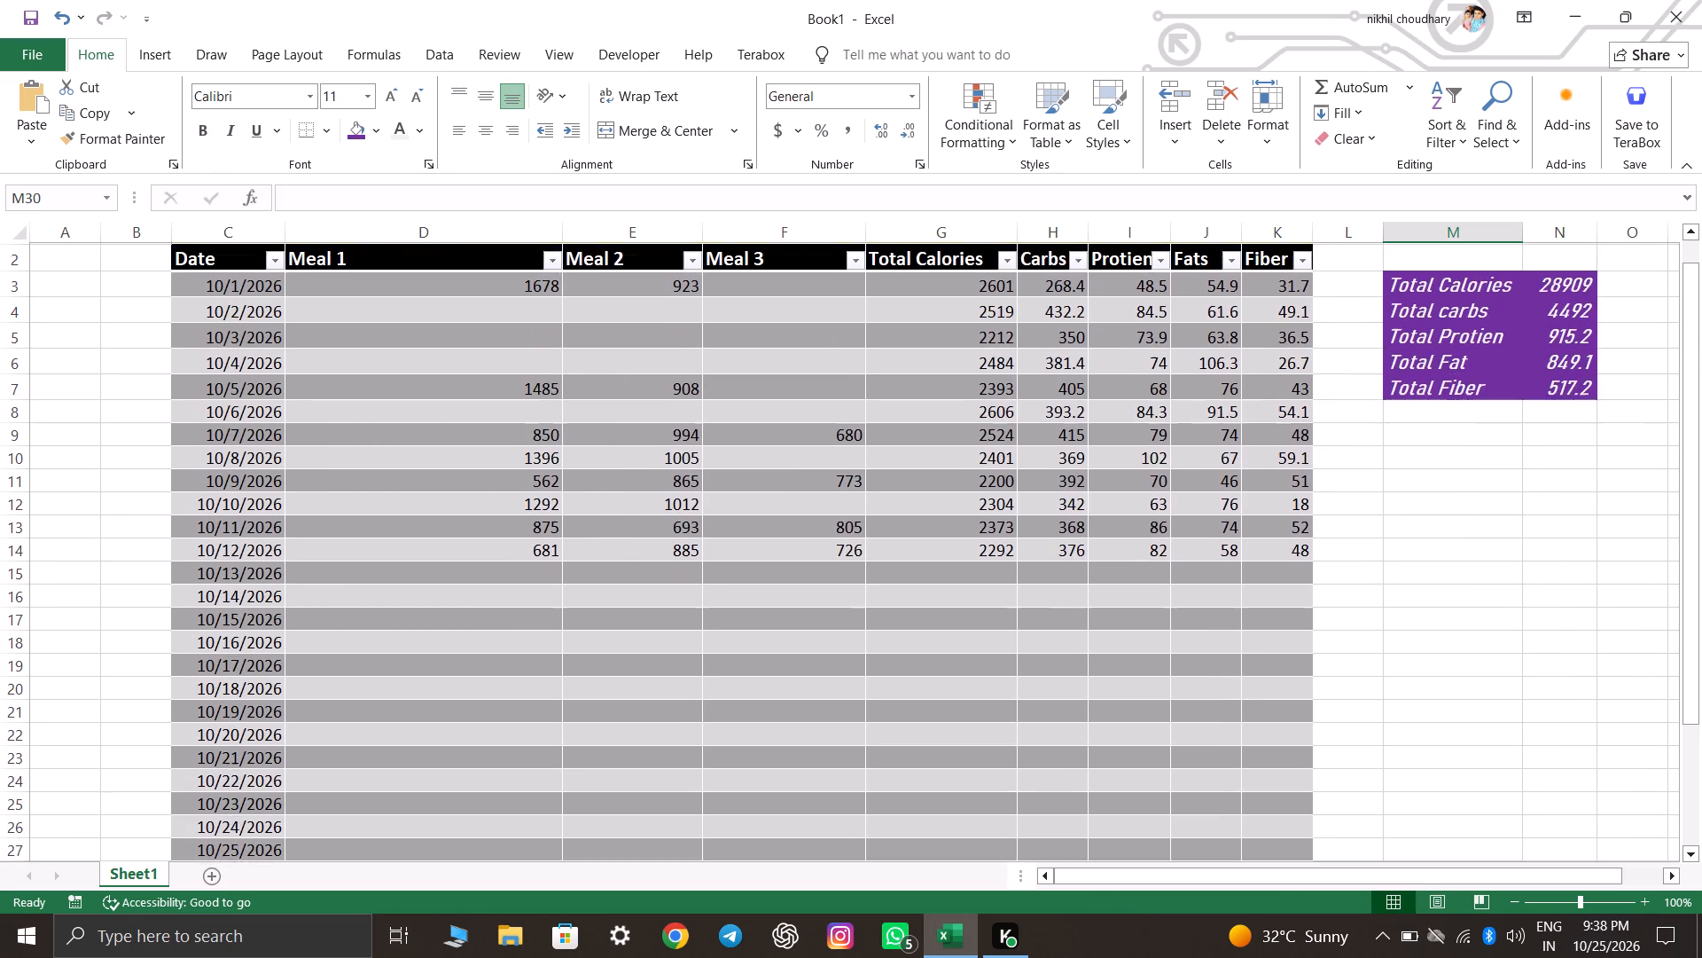
pyautogui.scroll(-1, 1448, 548)
pyautogui.scroll(9, 1448, 548)
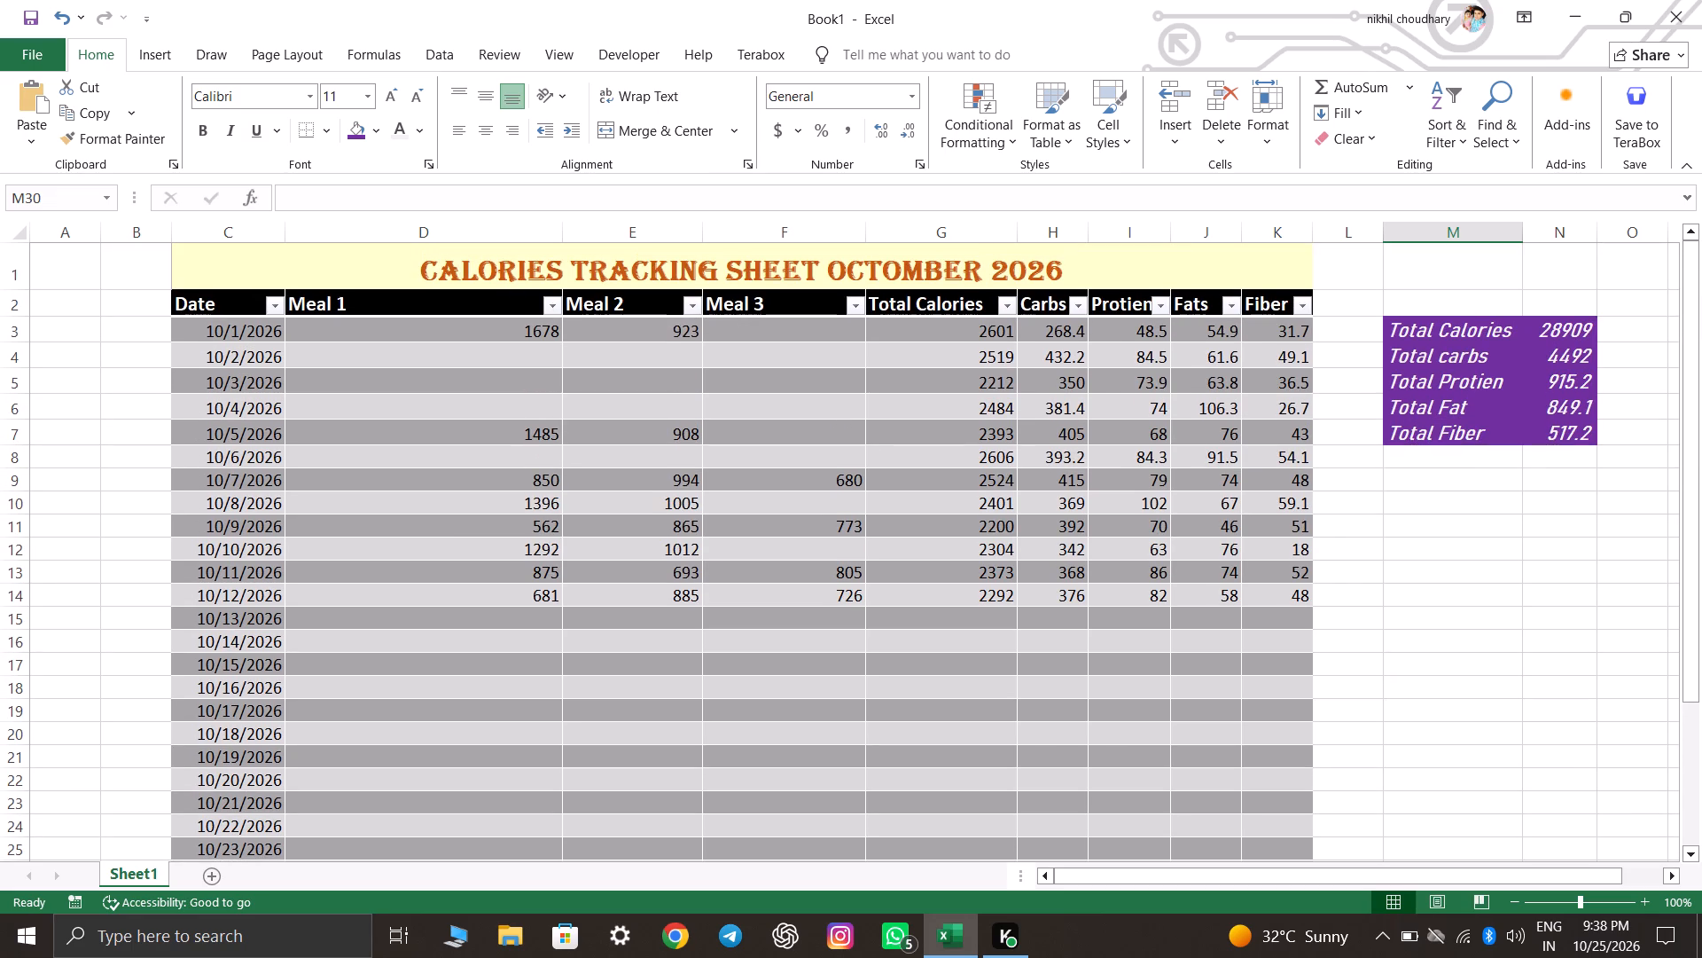
pyautogui.click(1447, 547)
pyautogui.scroll(3, 1447, 547)
pyautogui.scroll(-1, 1338, 516)
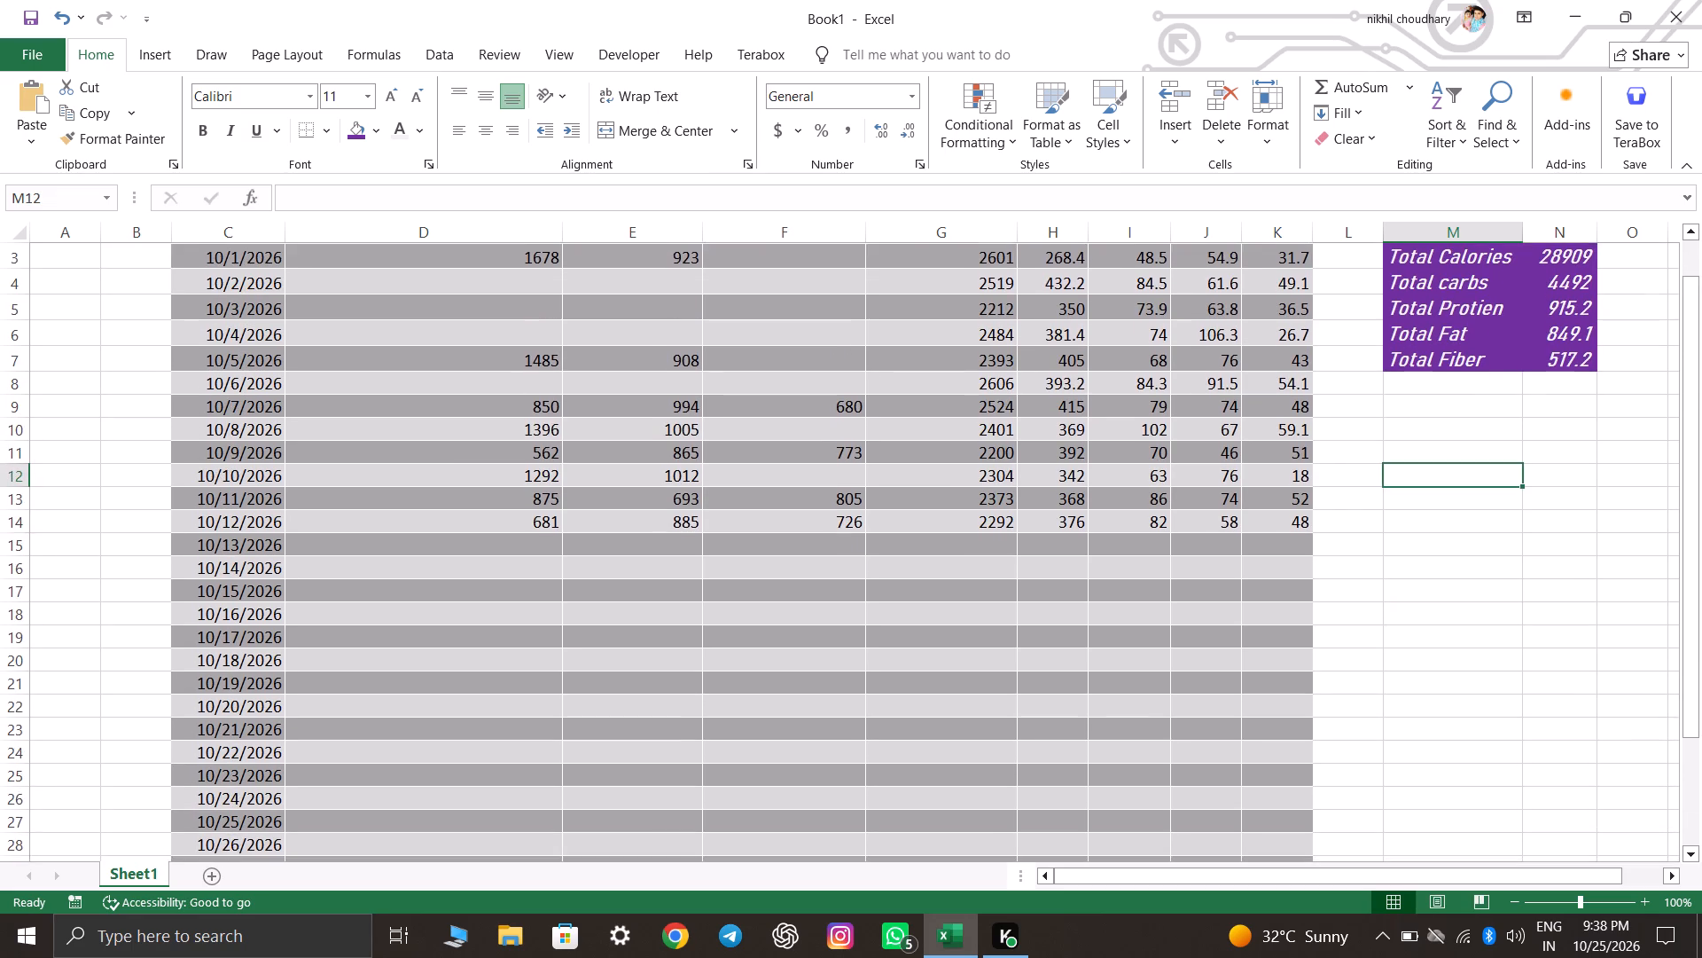
pyautogui.scroll(4, 873, 458)
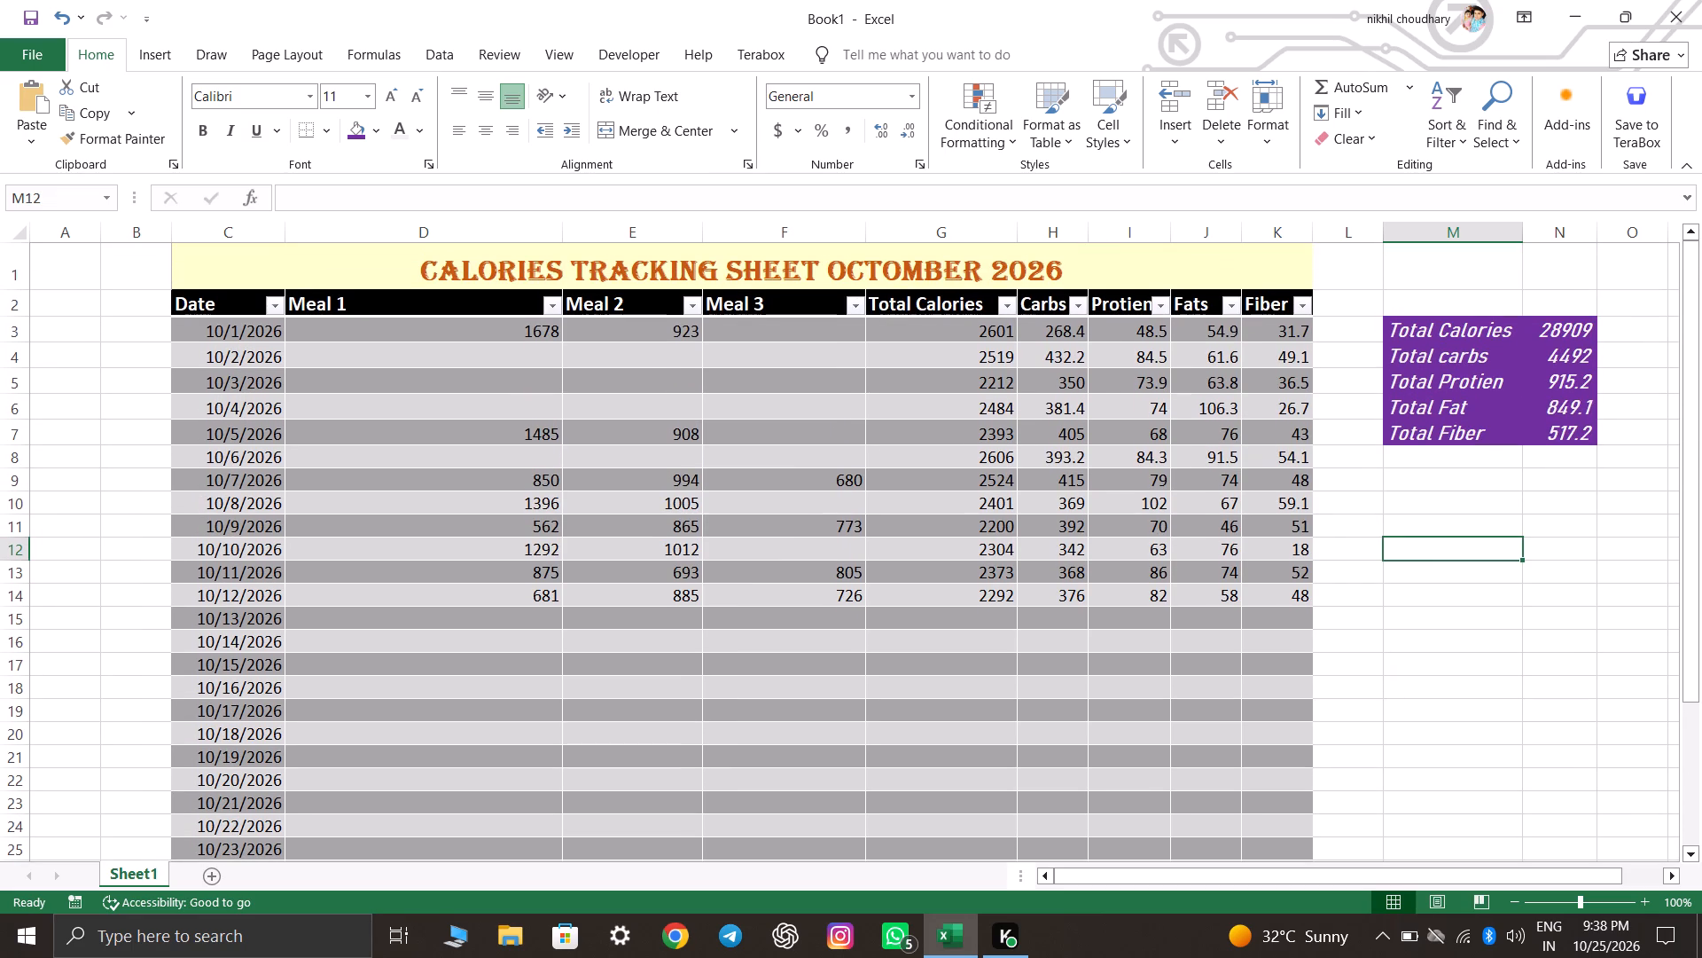
# Narrow the Meal 1, Meal 2, Meal 3 and Total Calories columns to make the table more compact.
pyautogui.moveTo(559, 226); pyautogui.dragTo(458, 241)
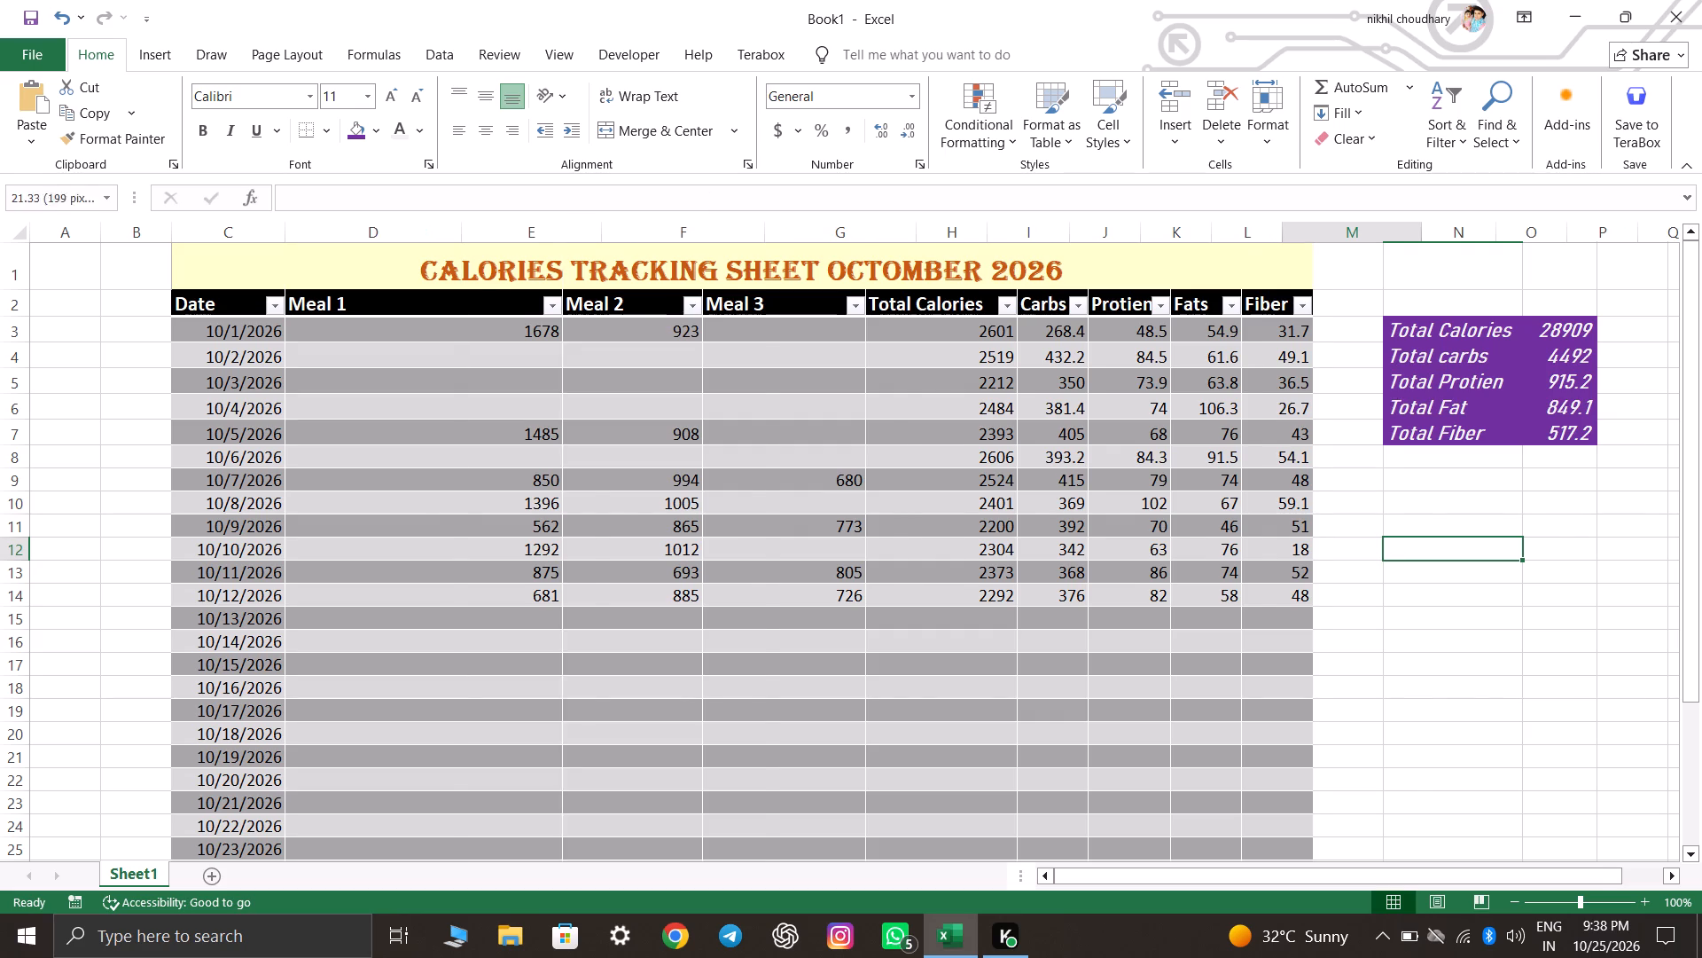
pyautogui.moveTo(460, 227); pyautogui.dragTo(422, 238)
pyautogui.moveTo(564, 223); pyautogui.dragTo(542, 228)
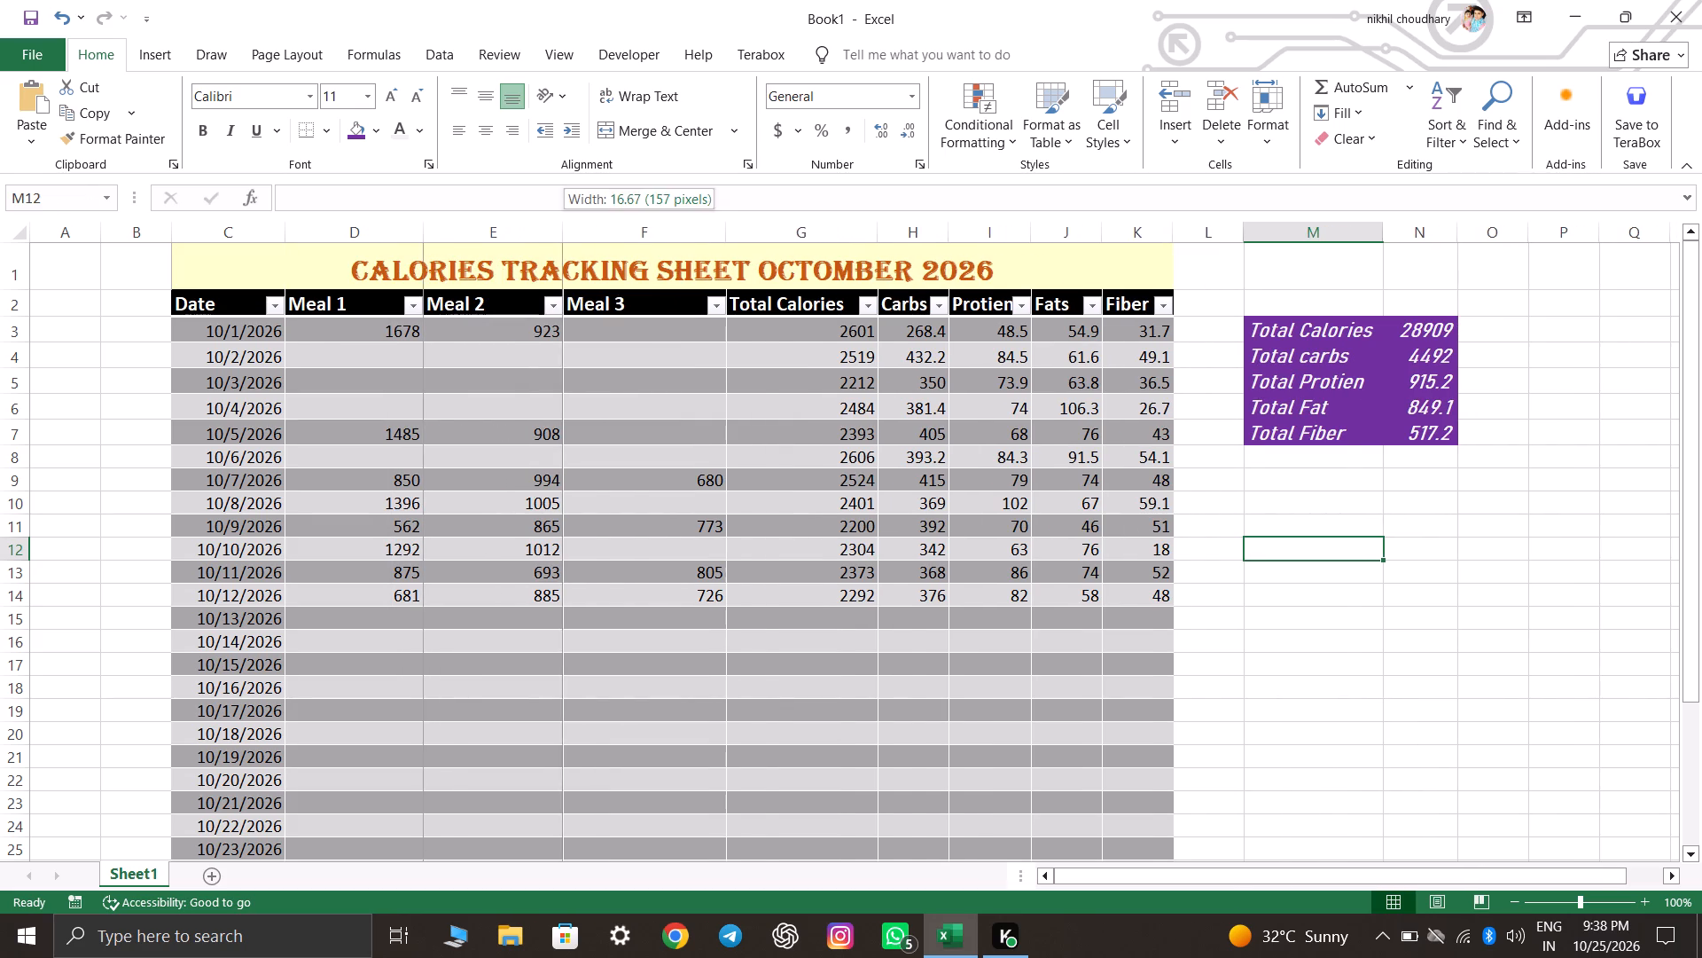
pyautogui.moveTo(542, 228); pyautogui.dragTo(527, 229)
pyautogui.moveTo(691, 227); pyautogui.dragTo(651, 225)
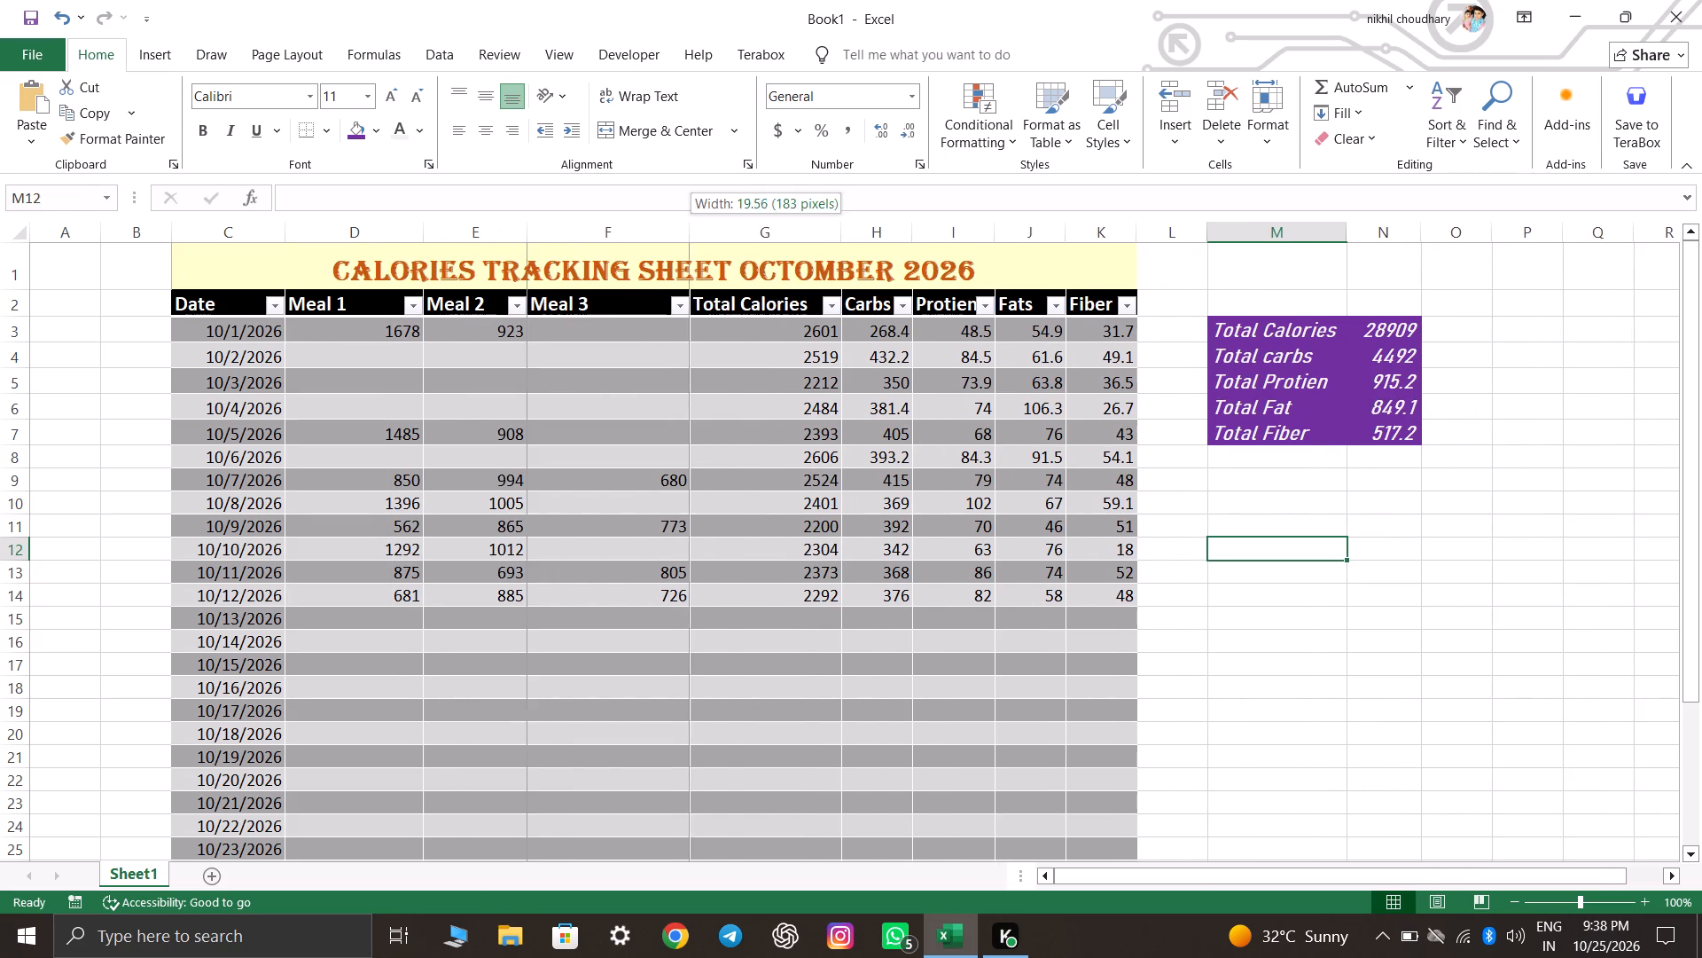
pyautogui.moveTo(651, 225); pyautogui.dragTo(649, 225)
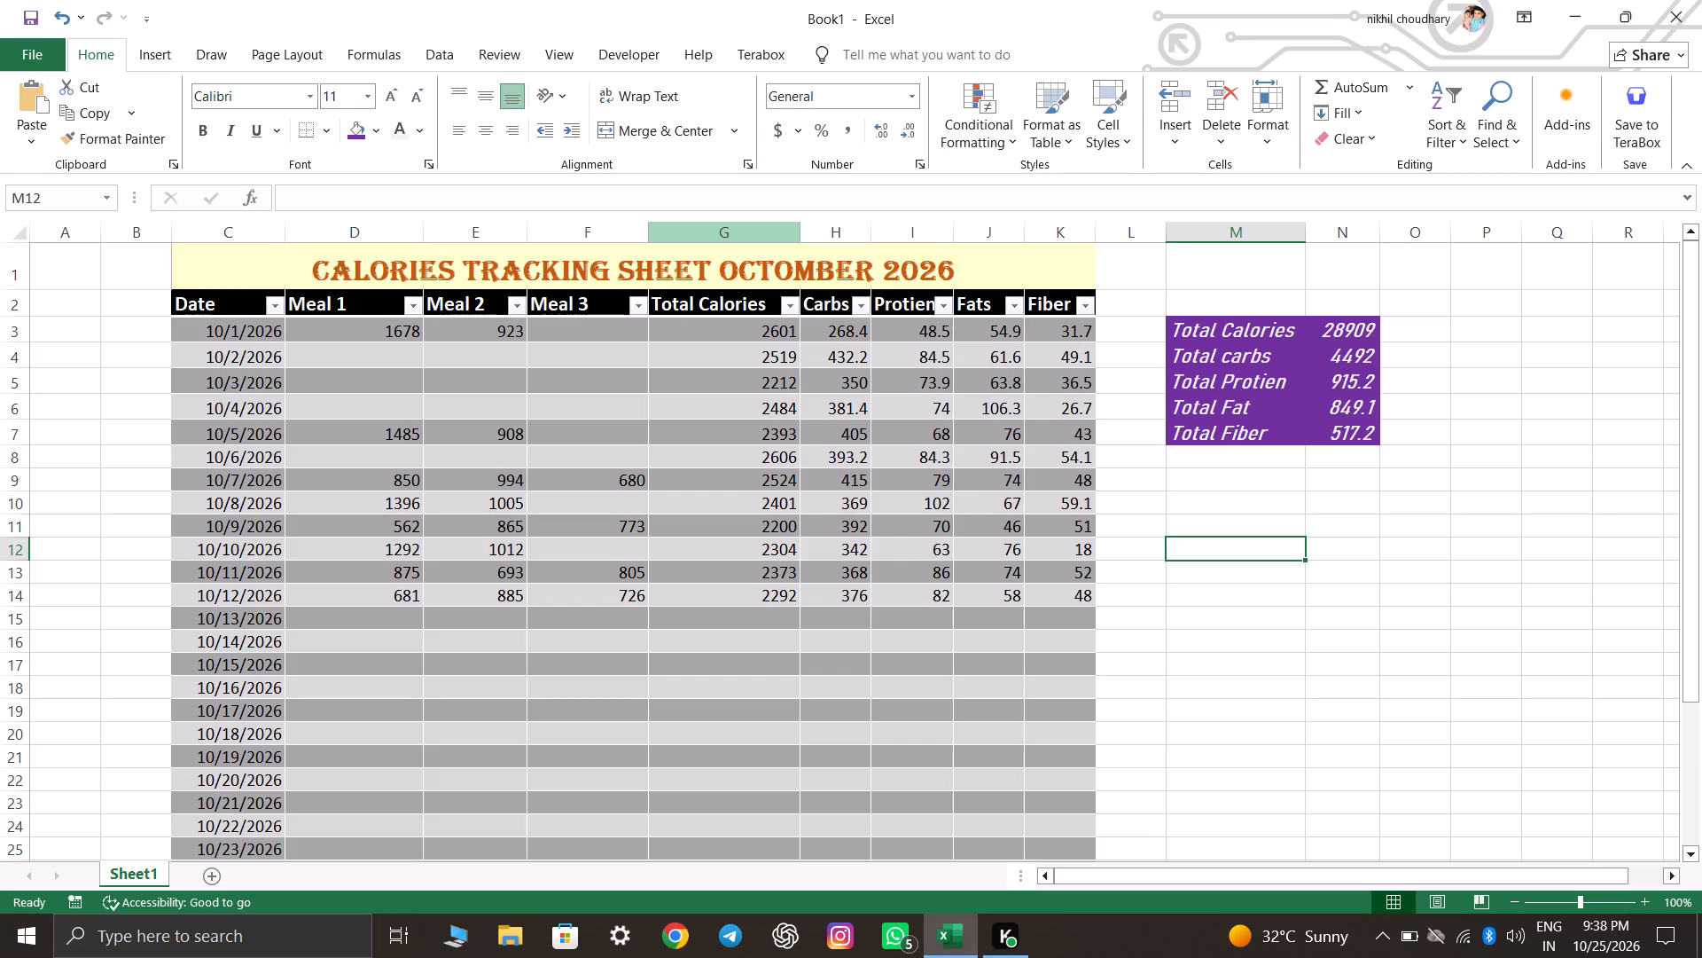
pyautogui.moveTo(800, 222); pyautogui.dragTo(740, 235)
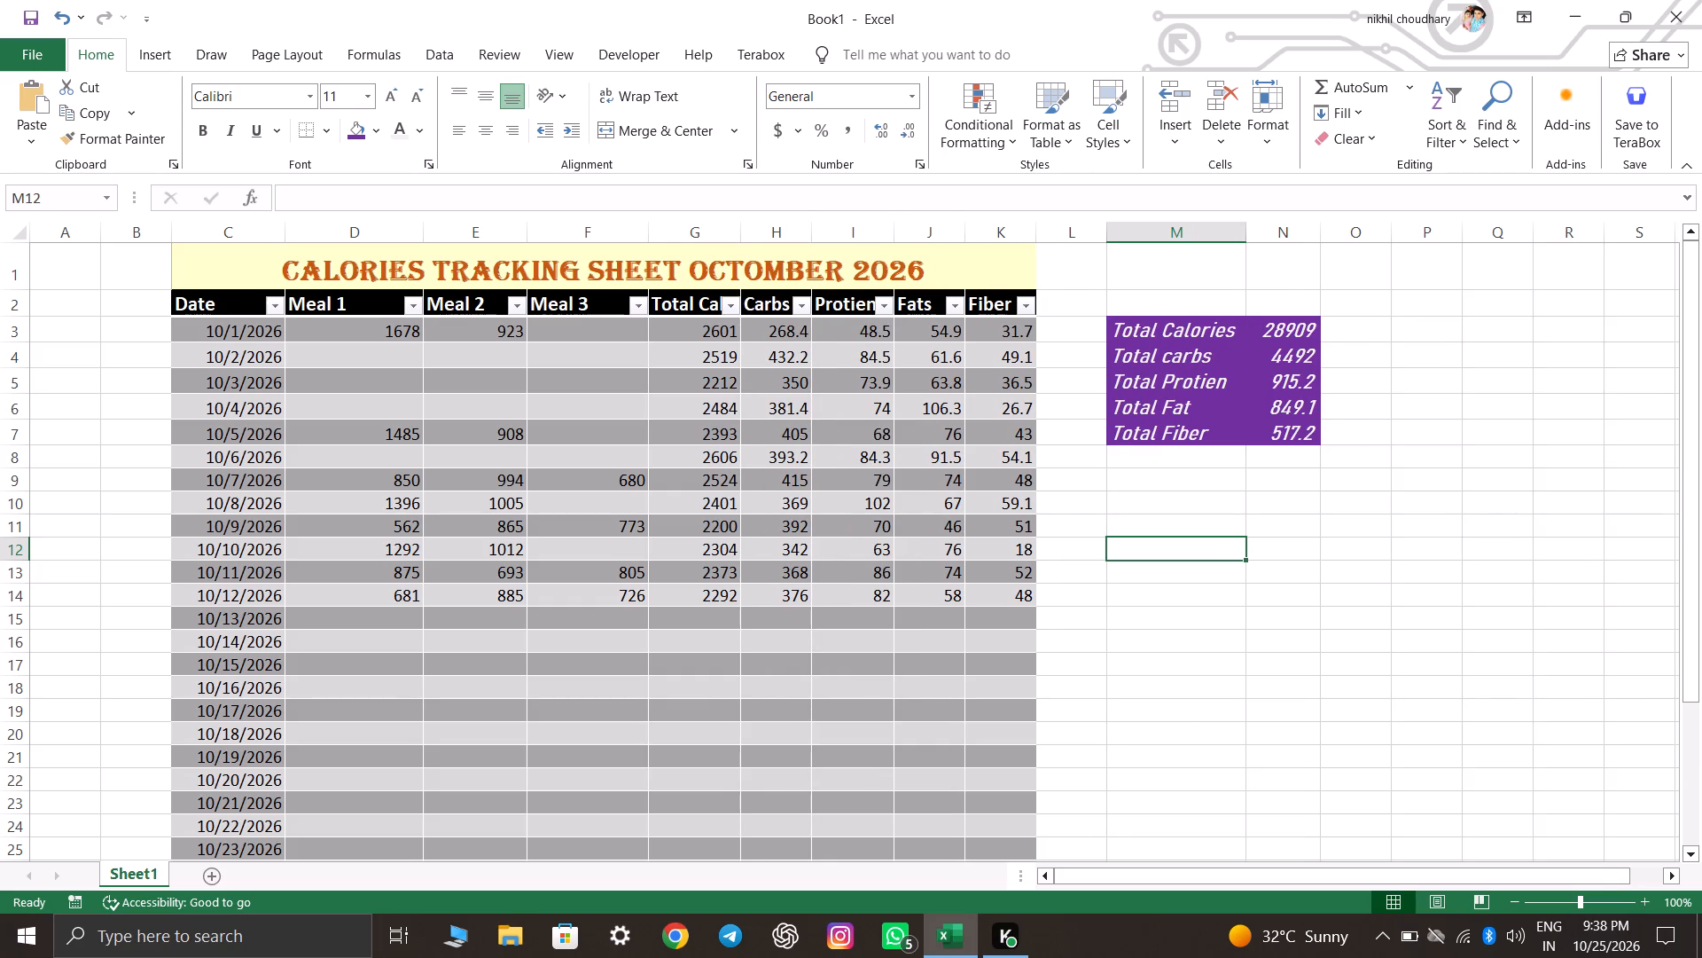
pyautogui.moveTo(425, 223); pyautogui.dragTo(375, 223)
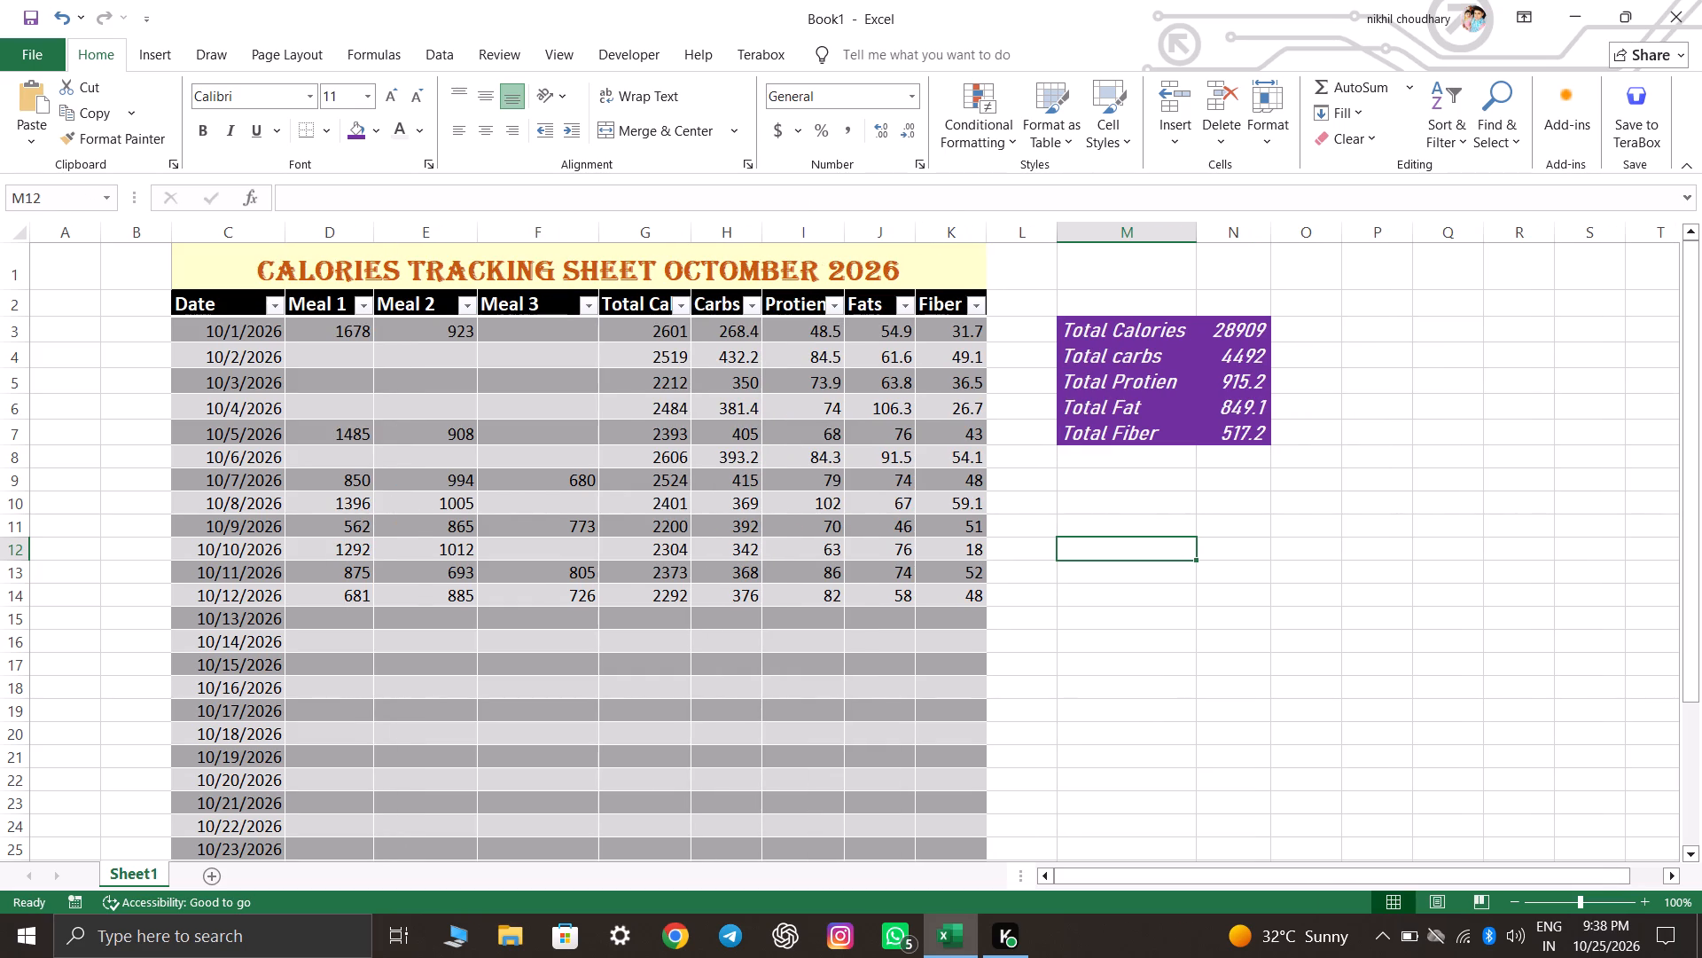
# Widen the Protien, Carbs, Total Calories, Fiber and Fats columns so their headers fit fully beside the filter arrows.
pyautogui.click(1433, 619)
pyautogui.scroll(-3, 1245, 580)
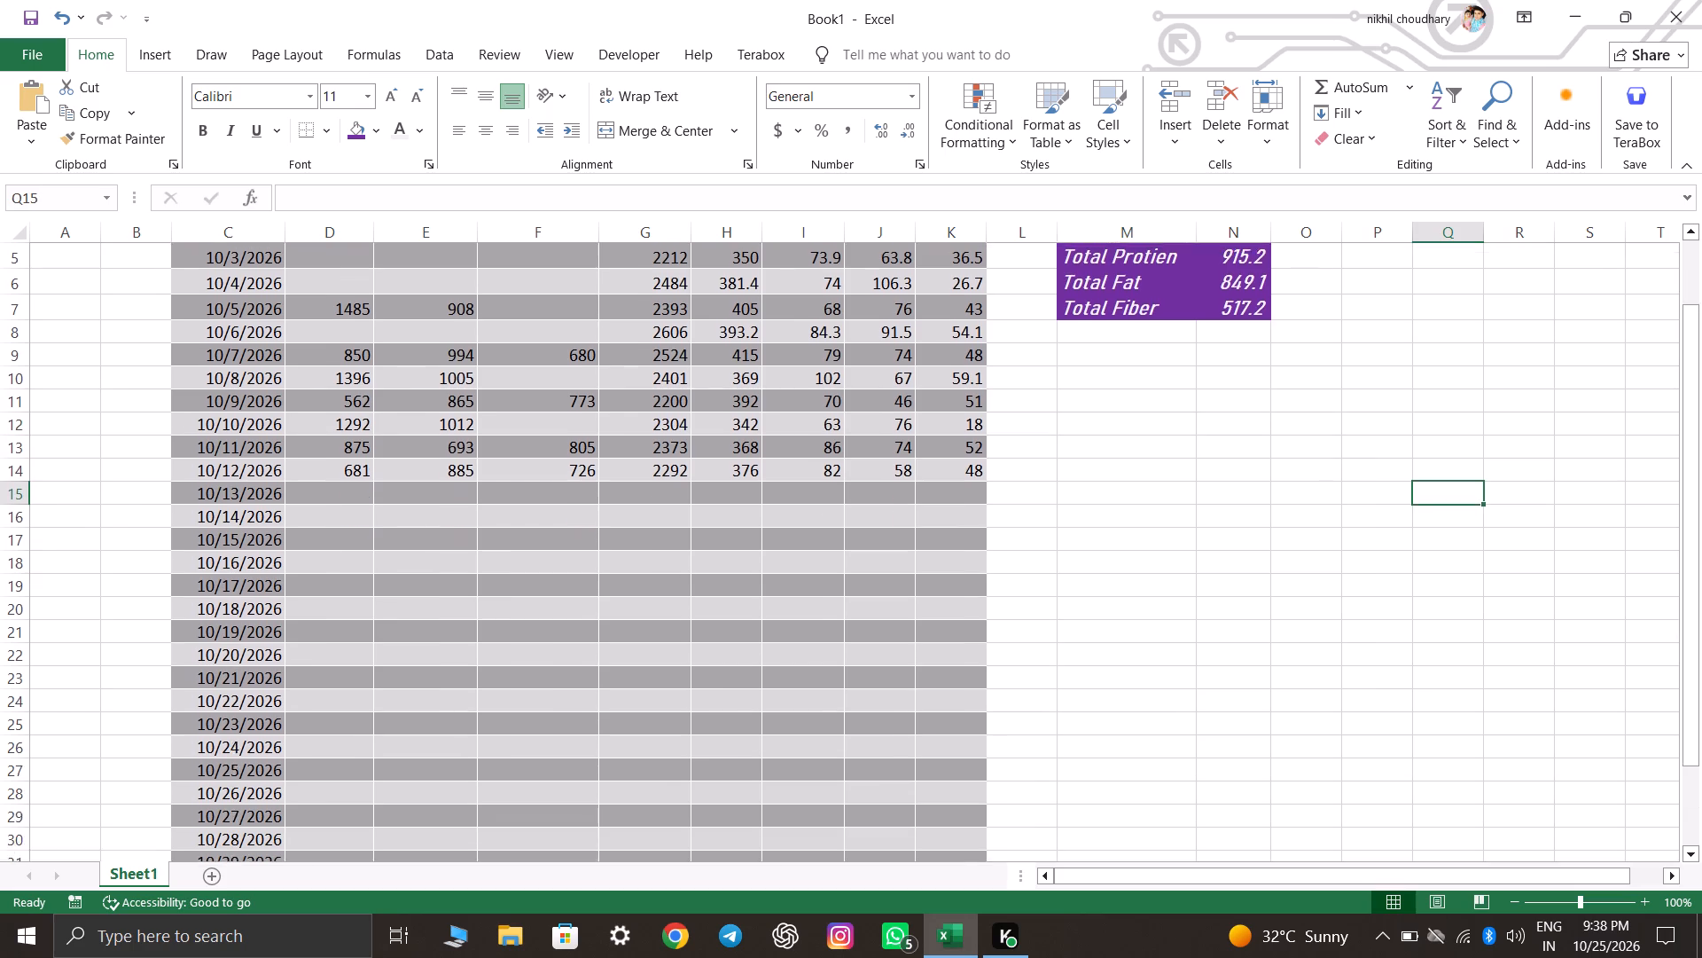
pyautogui.scroll(-5, 1245, 601)
pyautogui.scroll(5, 1184, 602)
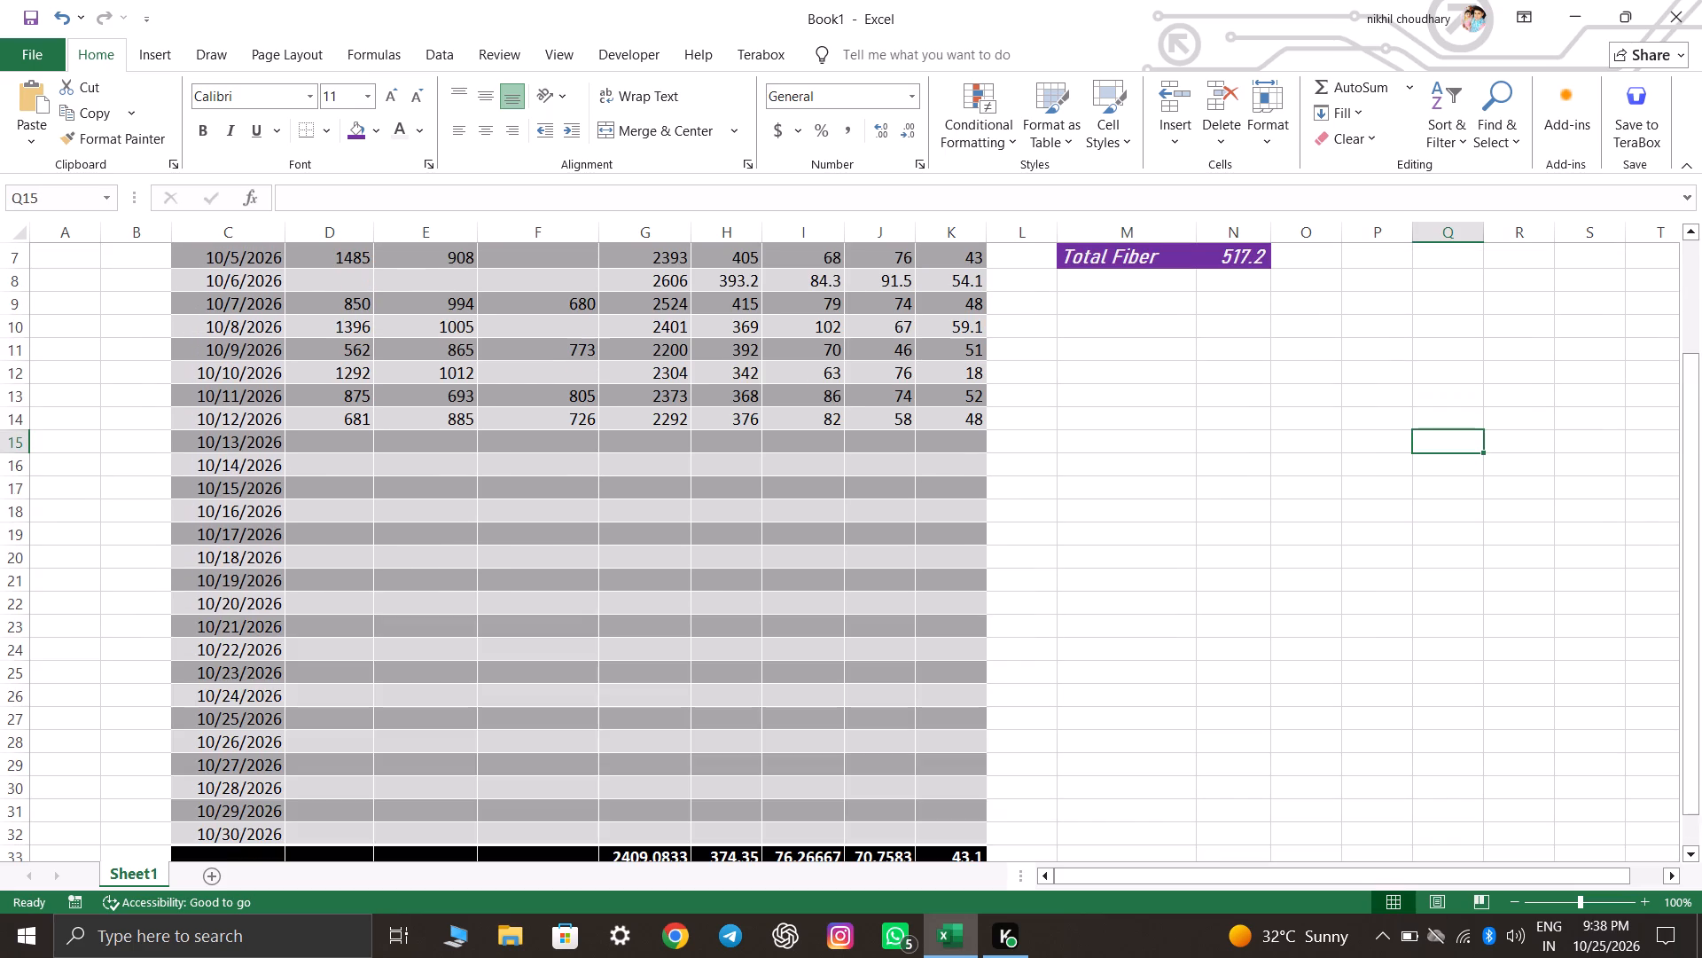
pyautogui.scroll(6, 1184, 602)
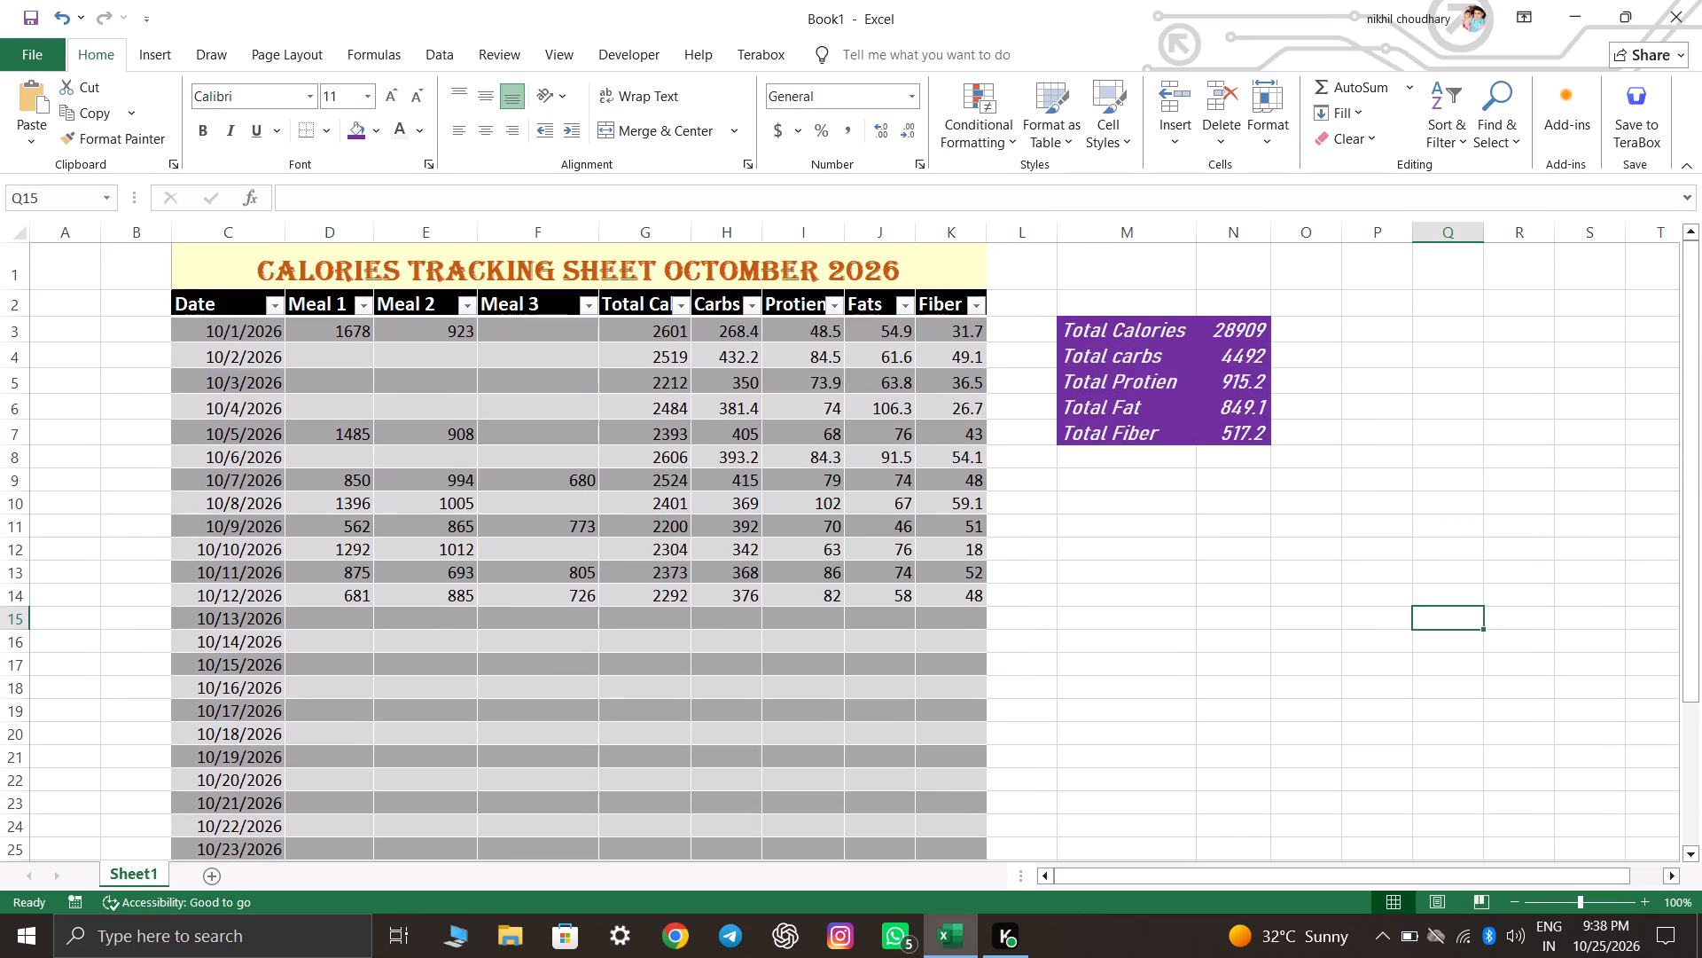
pyautogui.moveTo(841, 232); pyautogui.dragTo(854, 233)
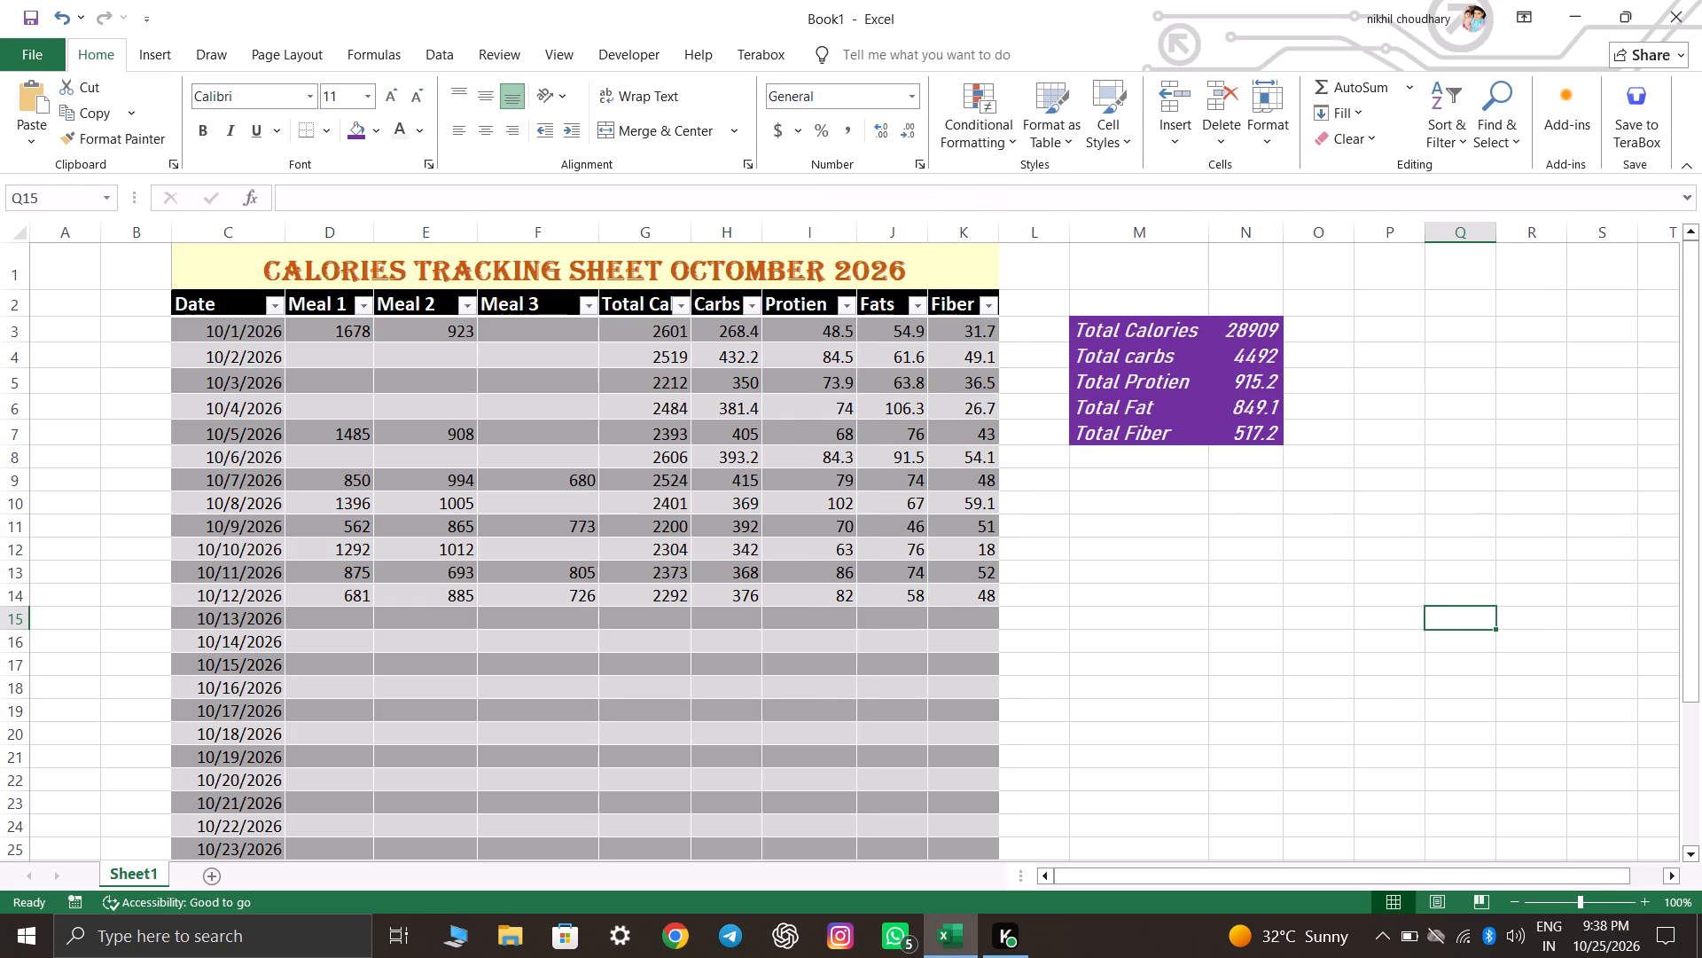
pyautogui.moveTo(765, 222); pyautogui.dragTo(776, 222)
pyautogui.moveTo(686, 230); pyautogui.dragTo(714, 236)
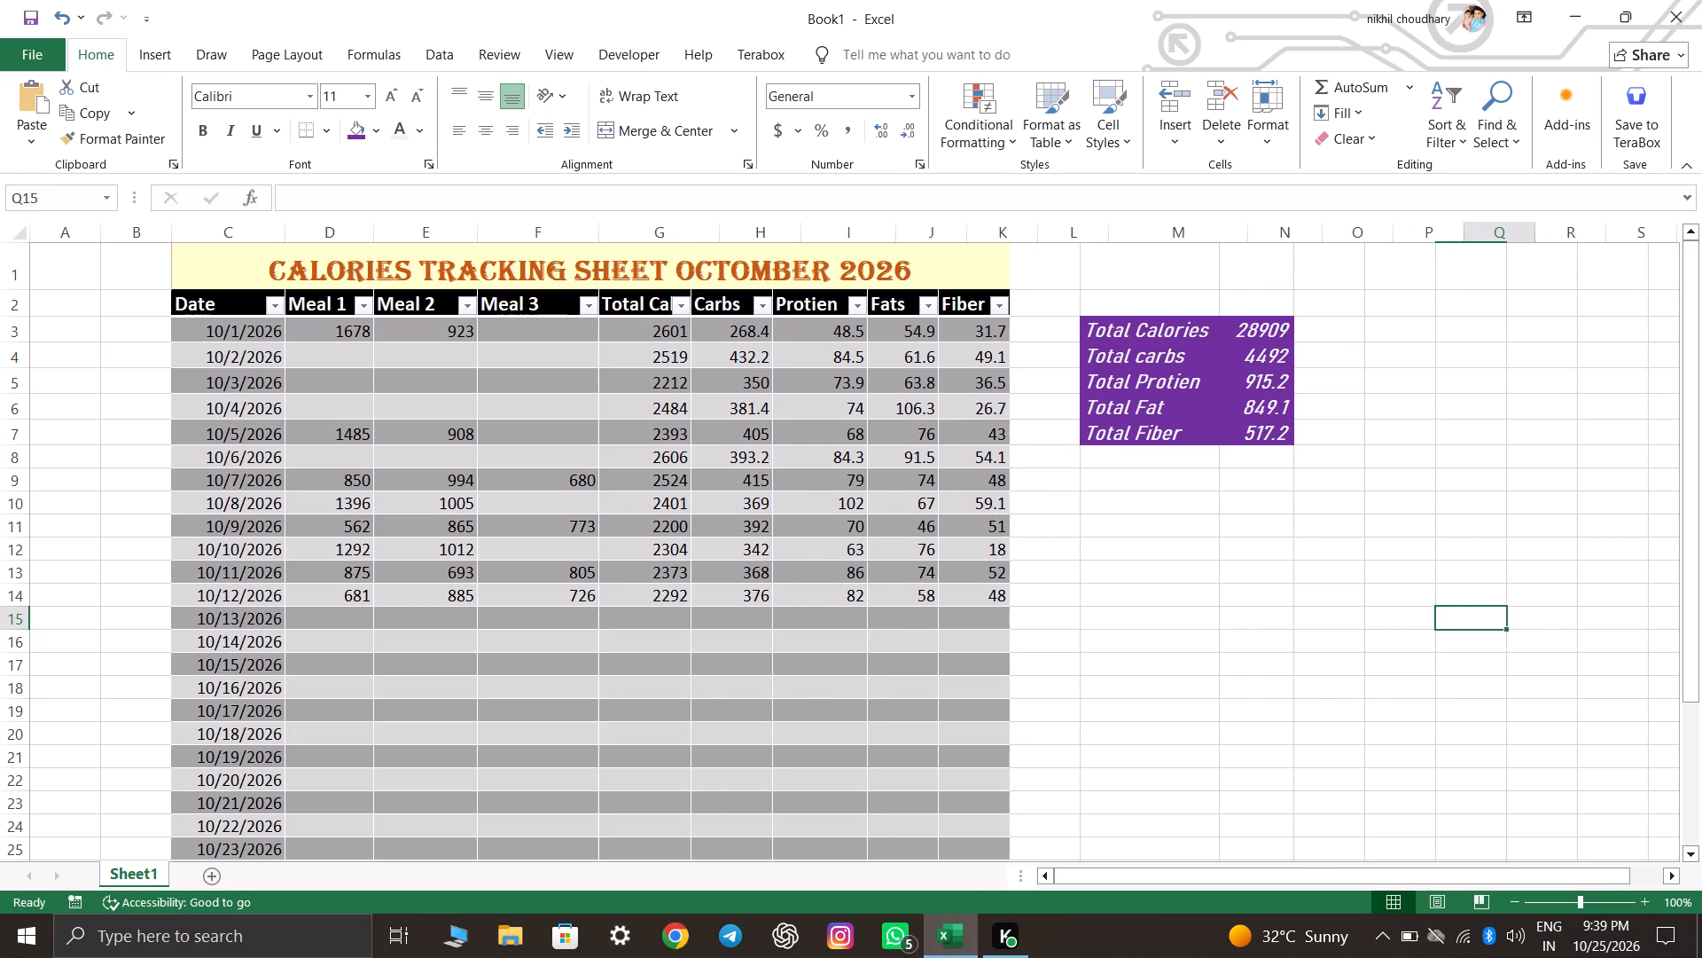
pyautogui.moveTo(724, 229); pyautogui.dragTo(740, 228)
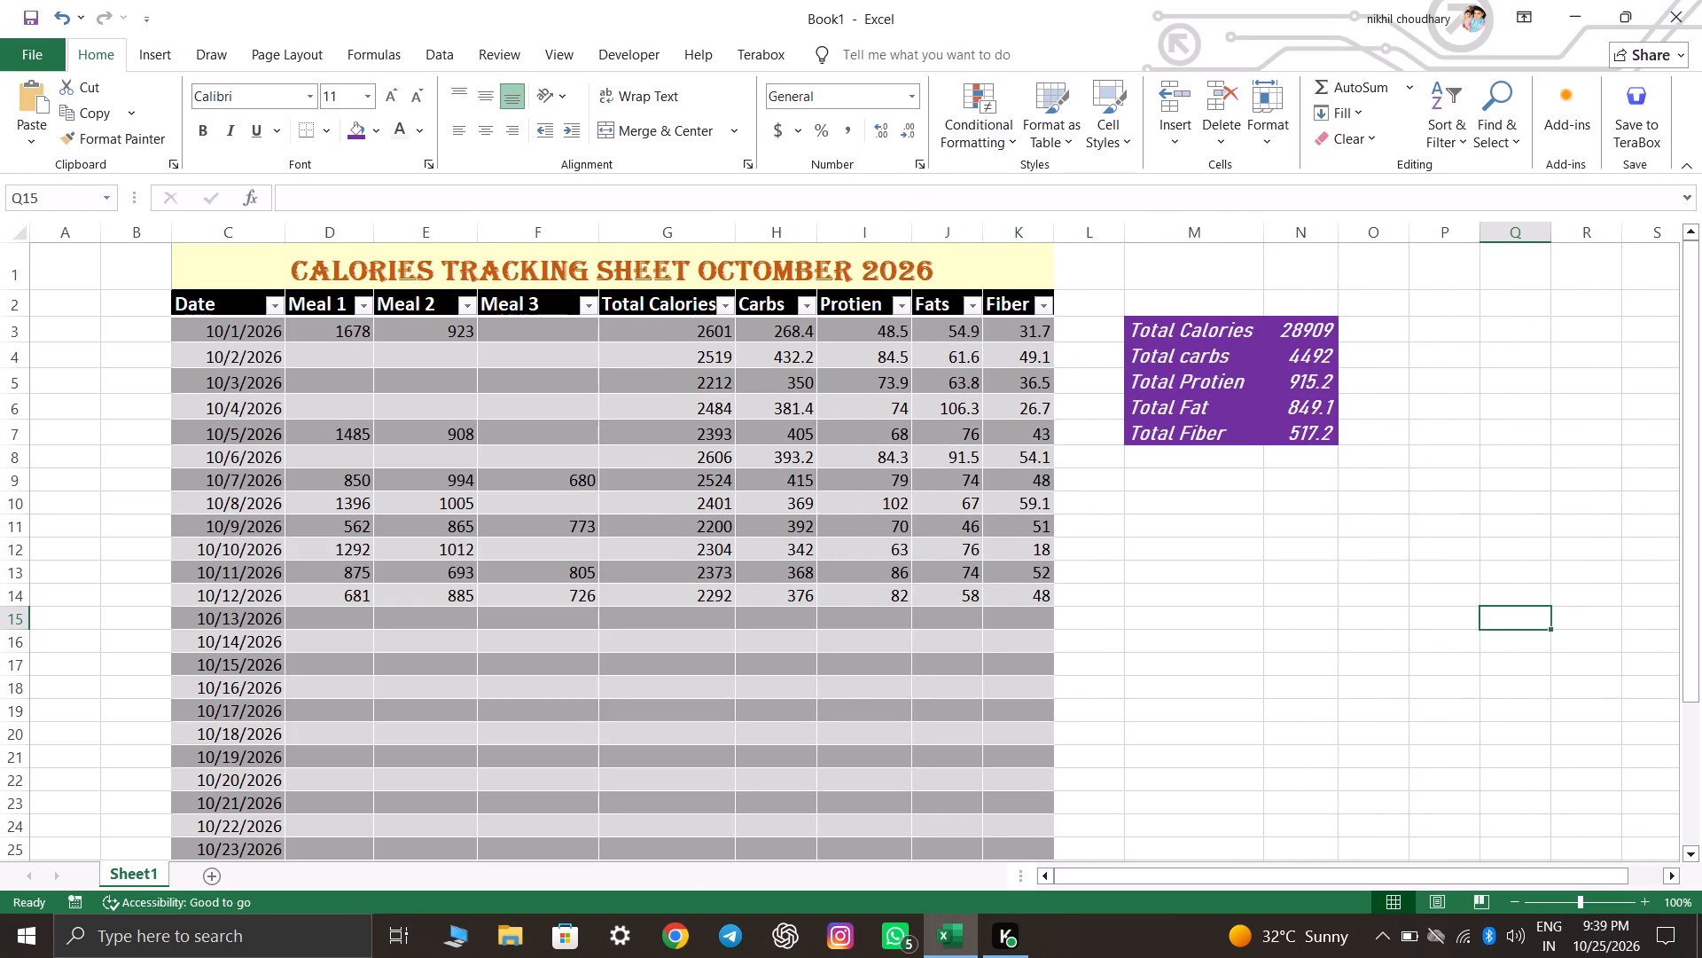
pyautogui.click(734, 220)
pyautogui.moveTo(738, 227); pyautogui.dragTo(751, 229)
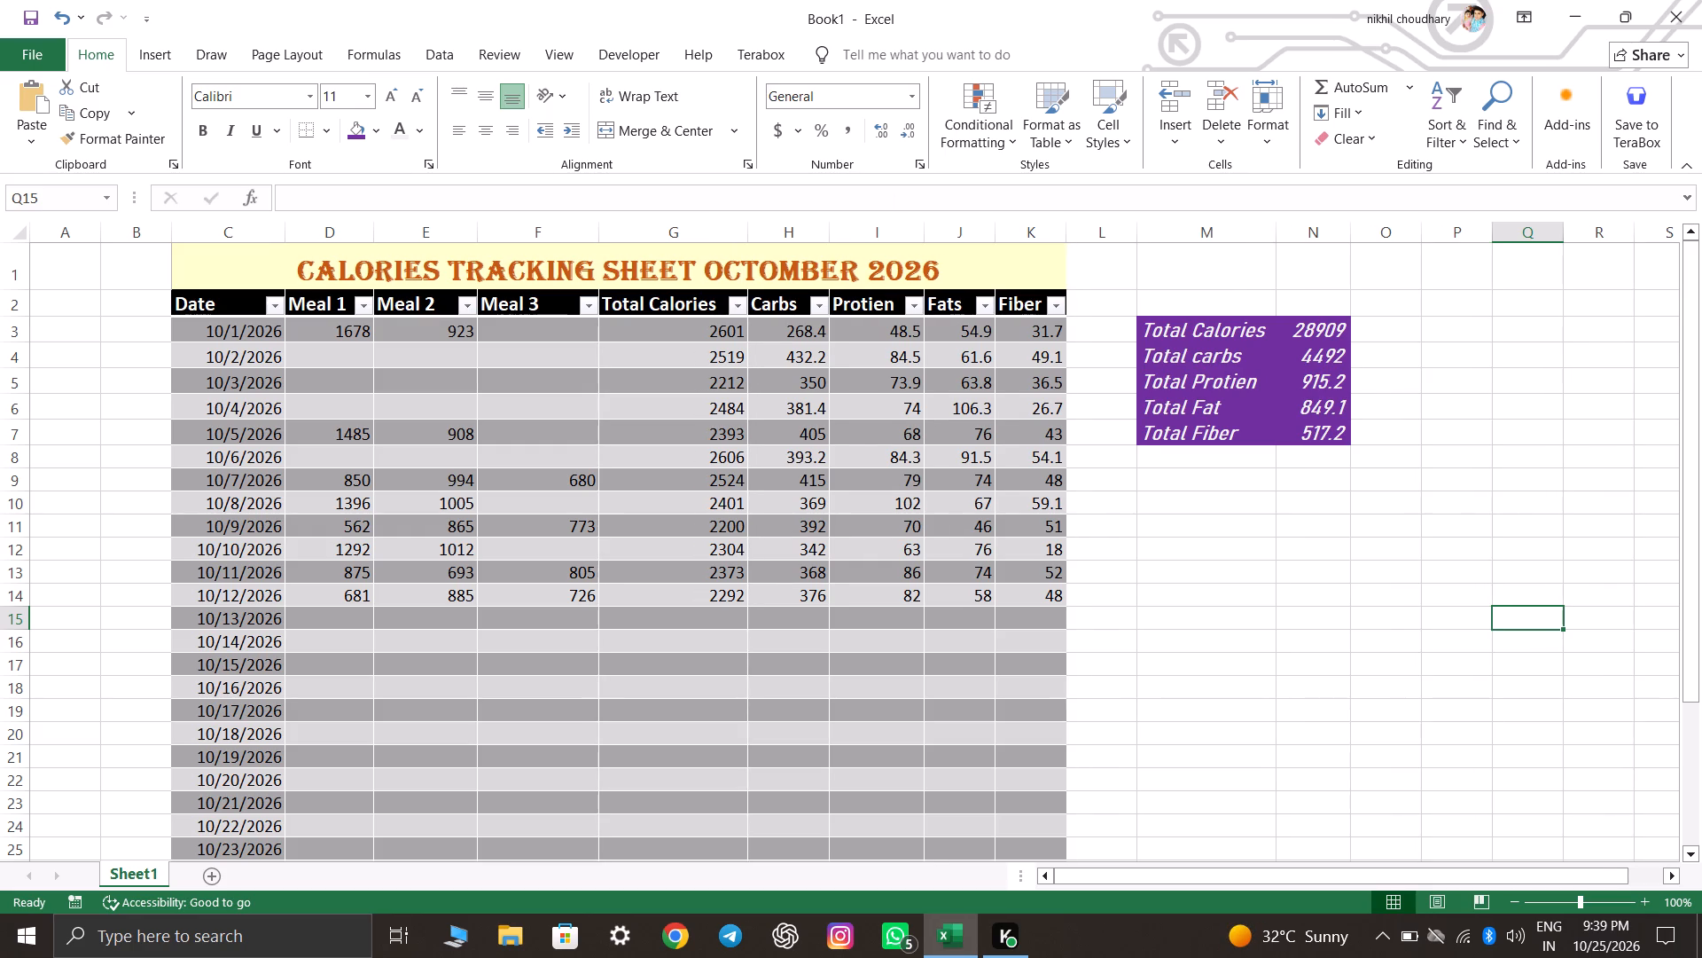
pyautogui.moveTo(1067, 226); pyautogui.dragTo(1080, 225)
pyautogui.click(993, 230)
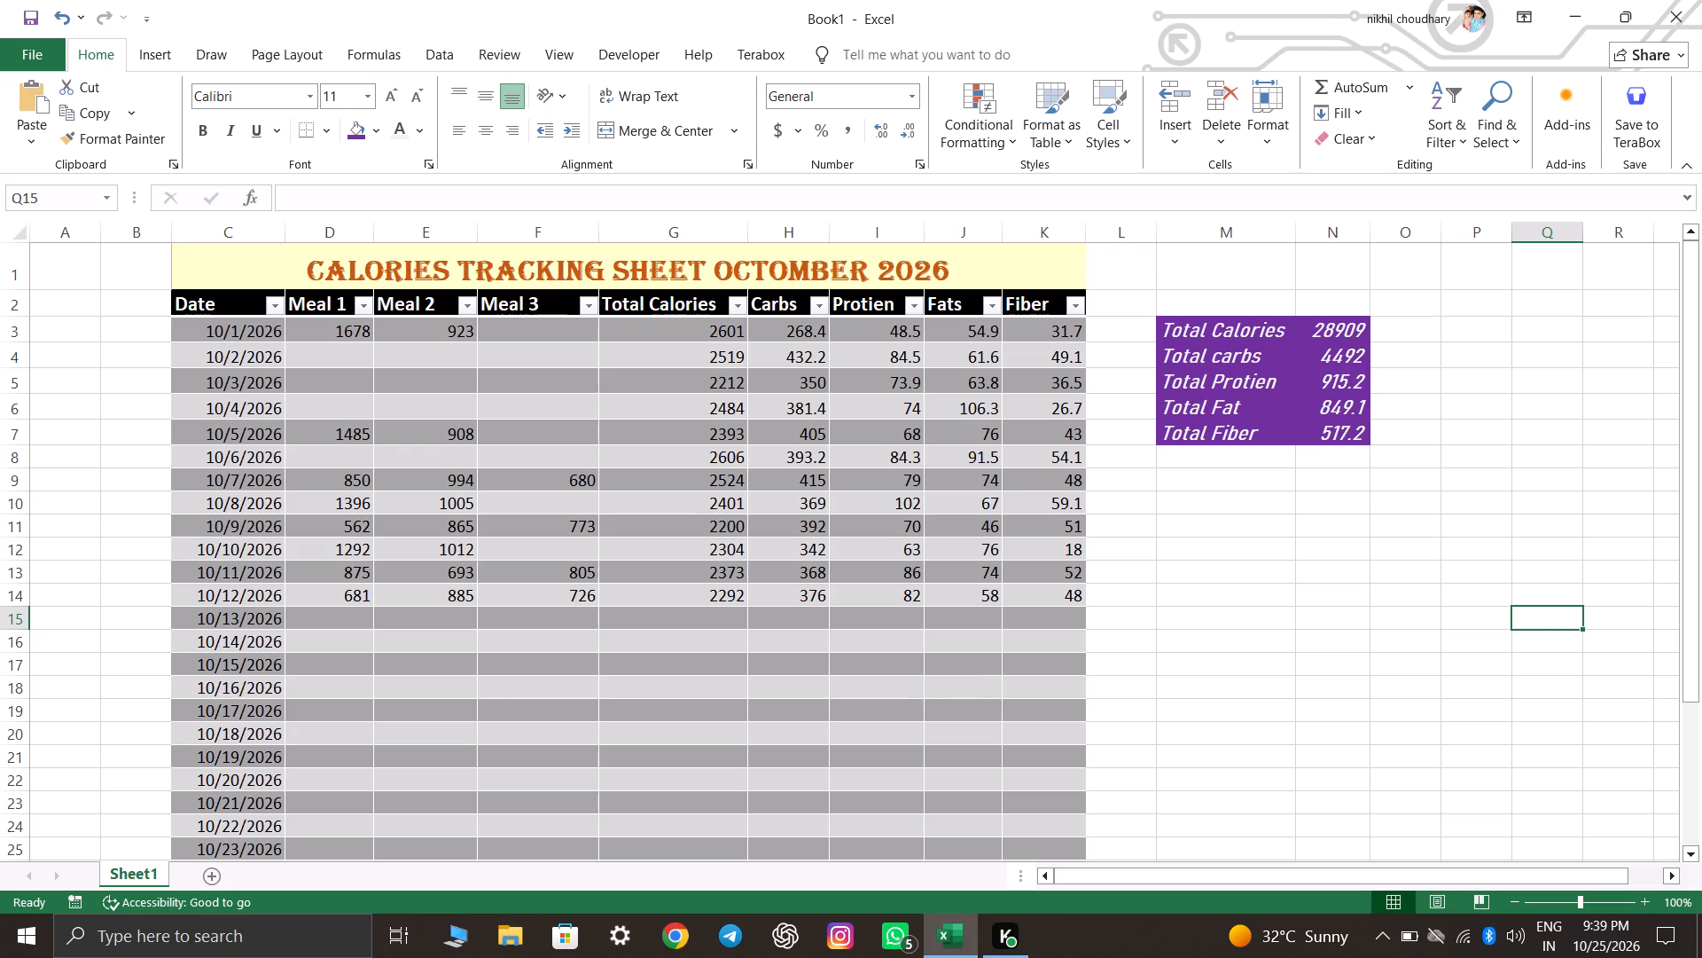
pyautogui.click(1223, 588)
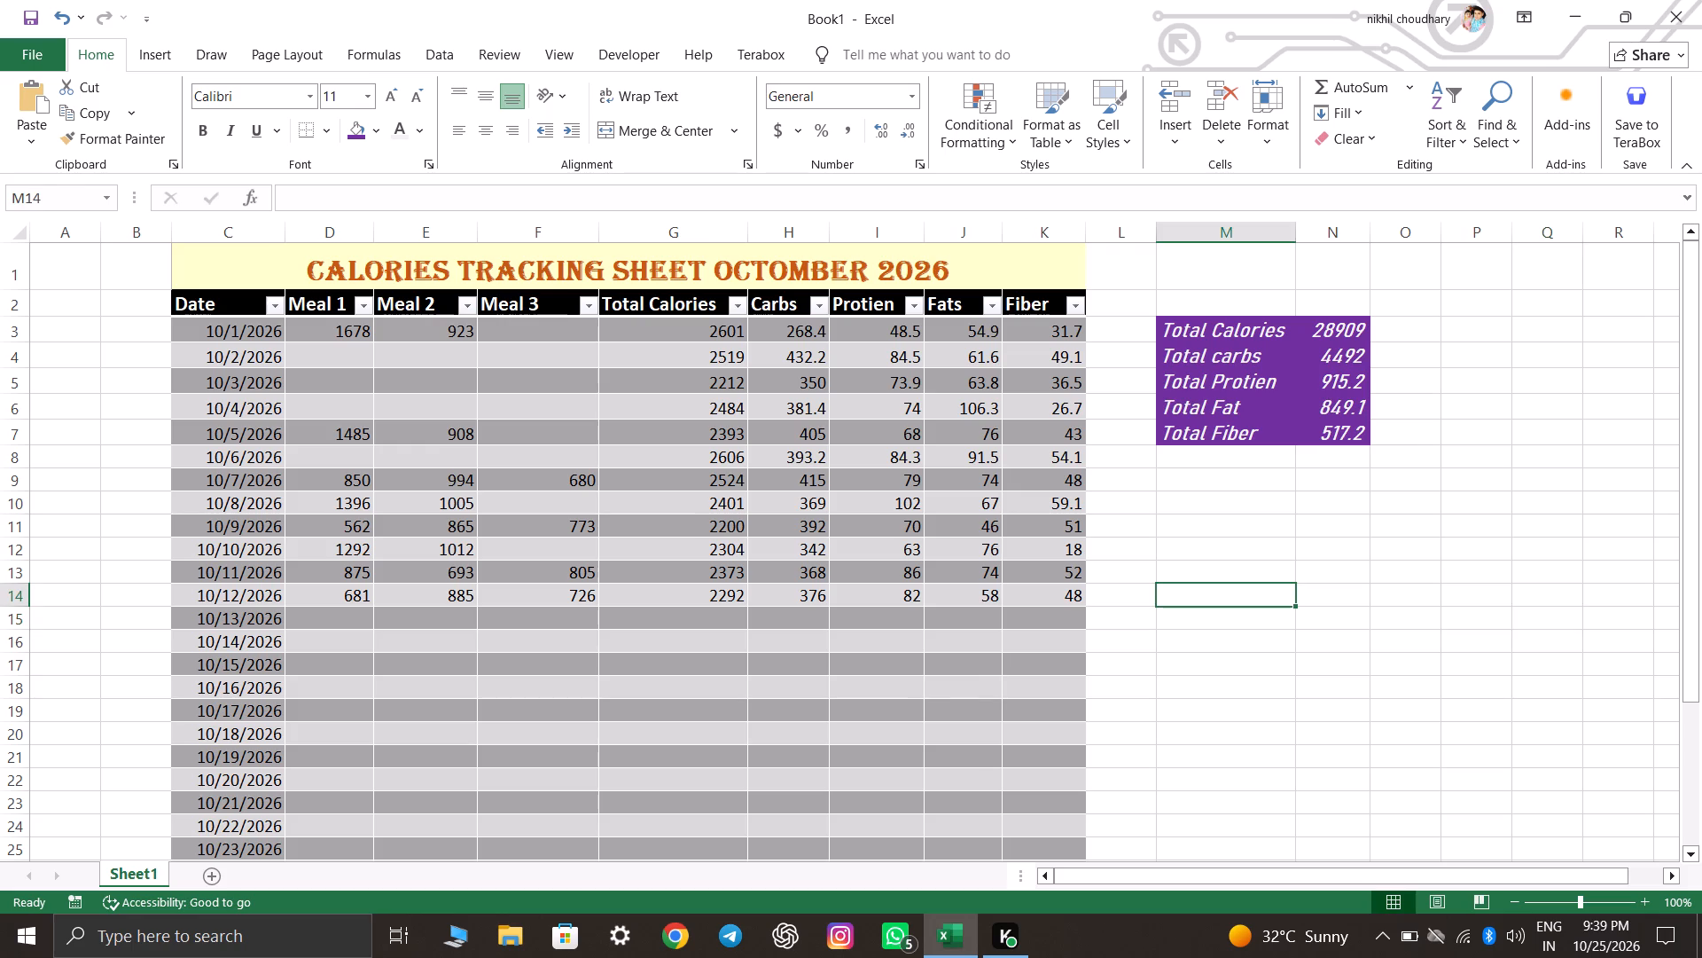
# Save the workbook in the Downloads folder under the name Octomber Calories Tracker 2026.
pyautogui.hotkey('ctrl', 's')
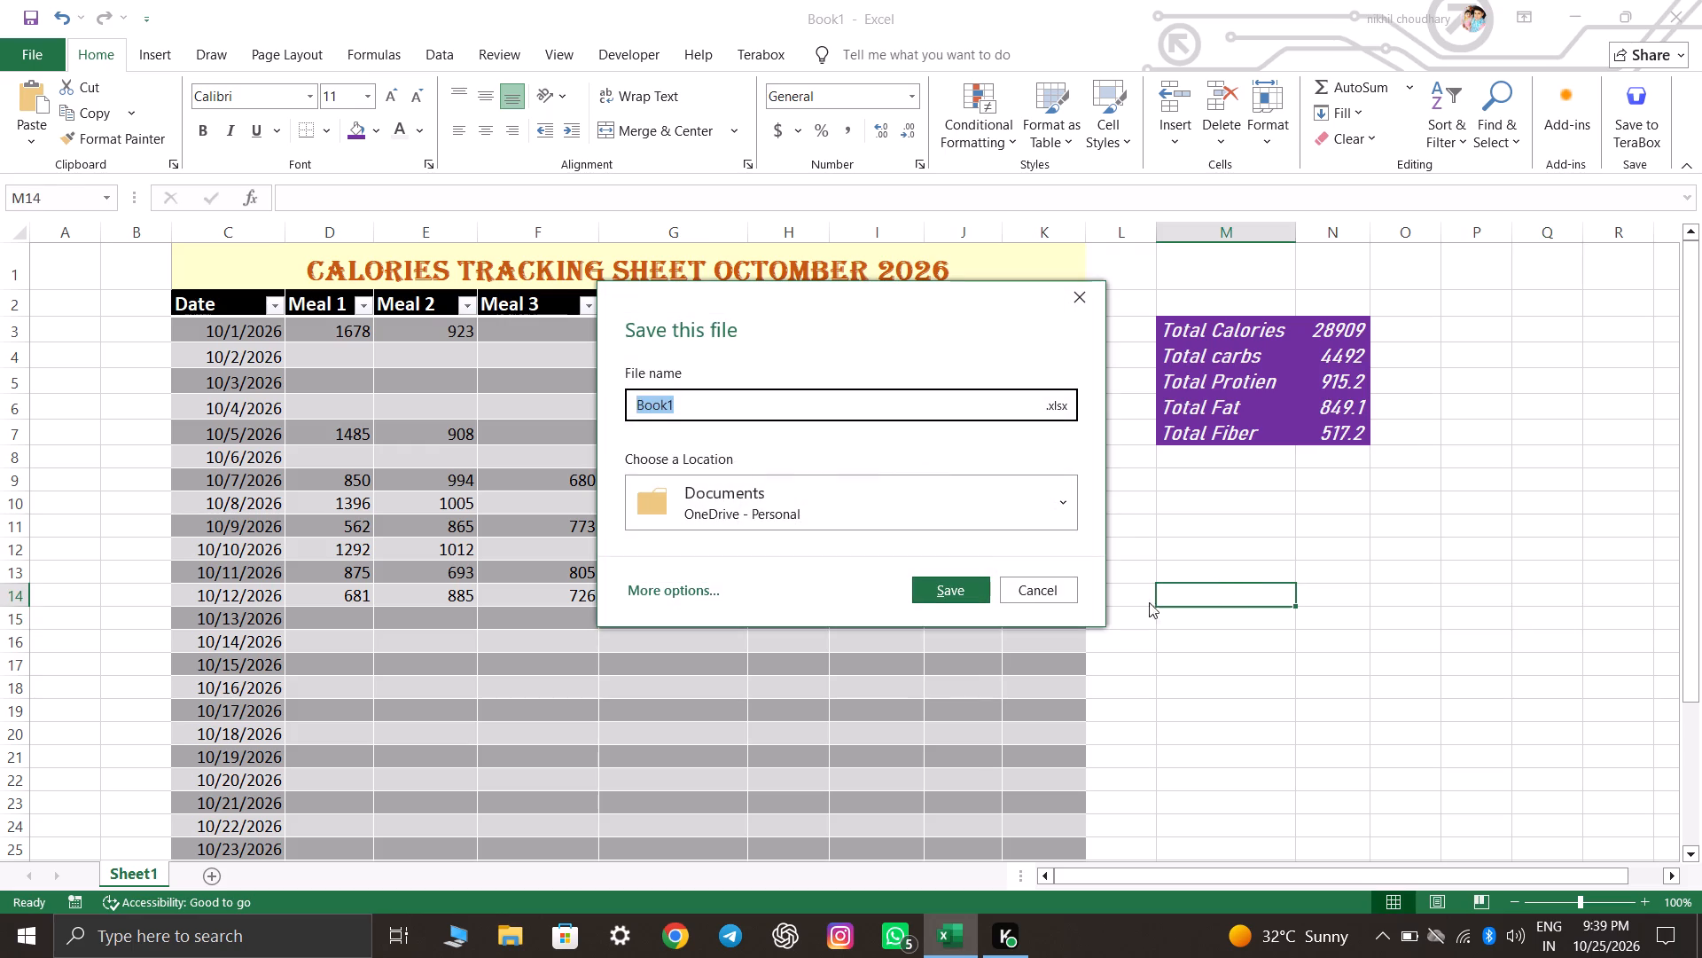
pyautogui.click(980, 486)
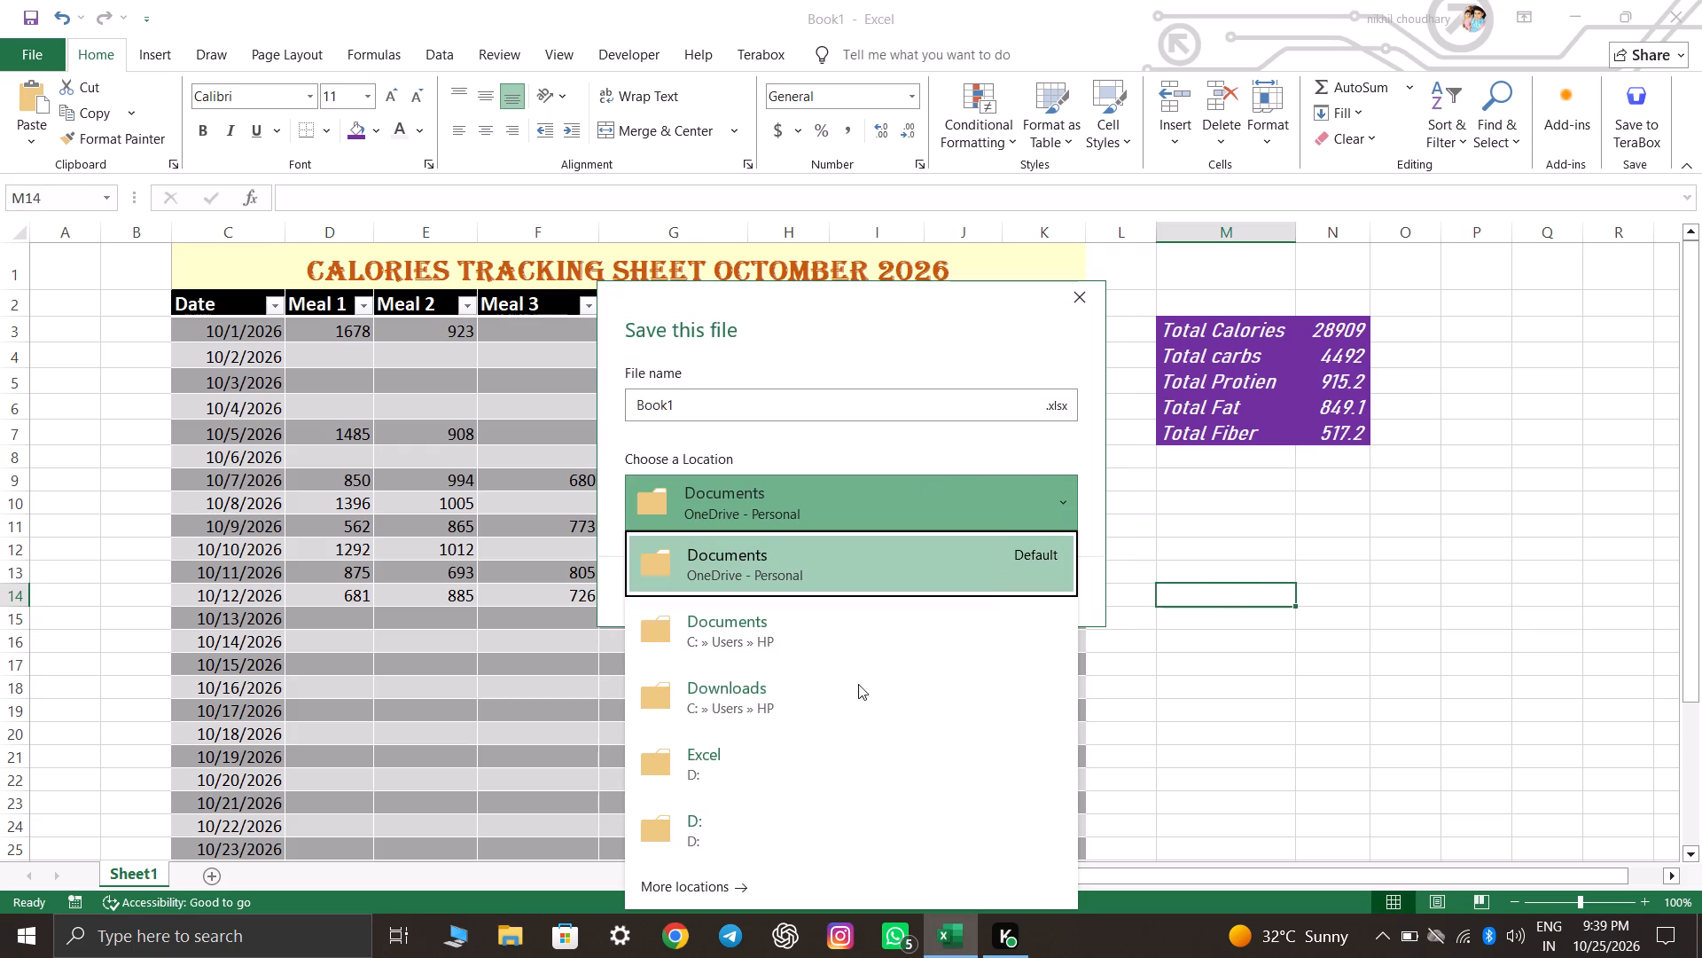
pyautogui.click(883, 695)
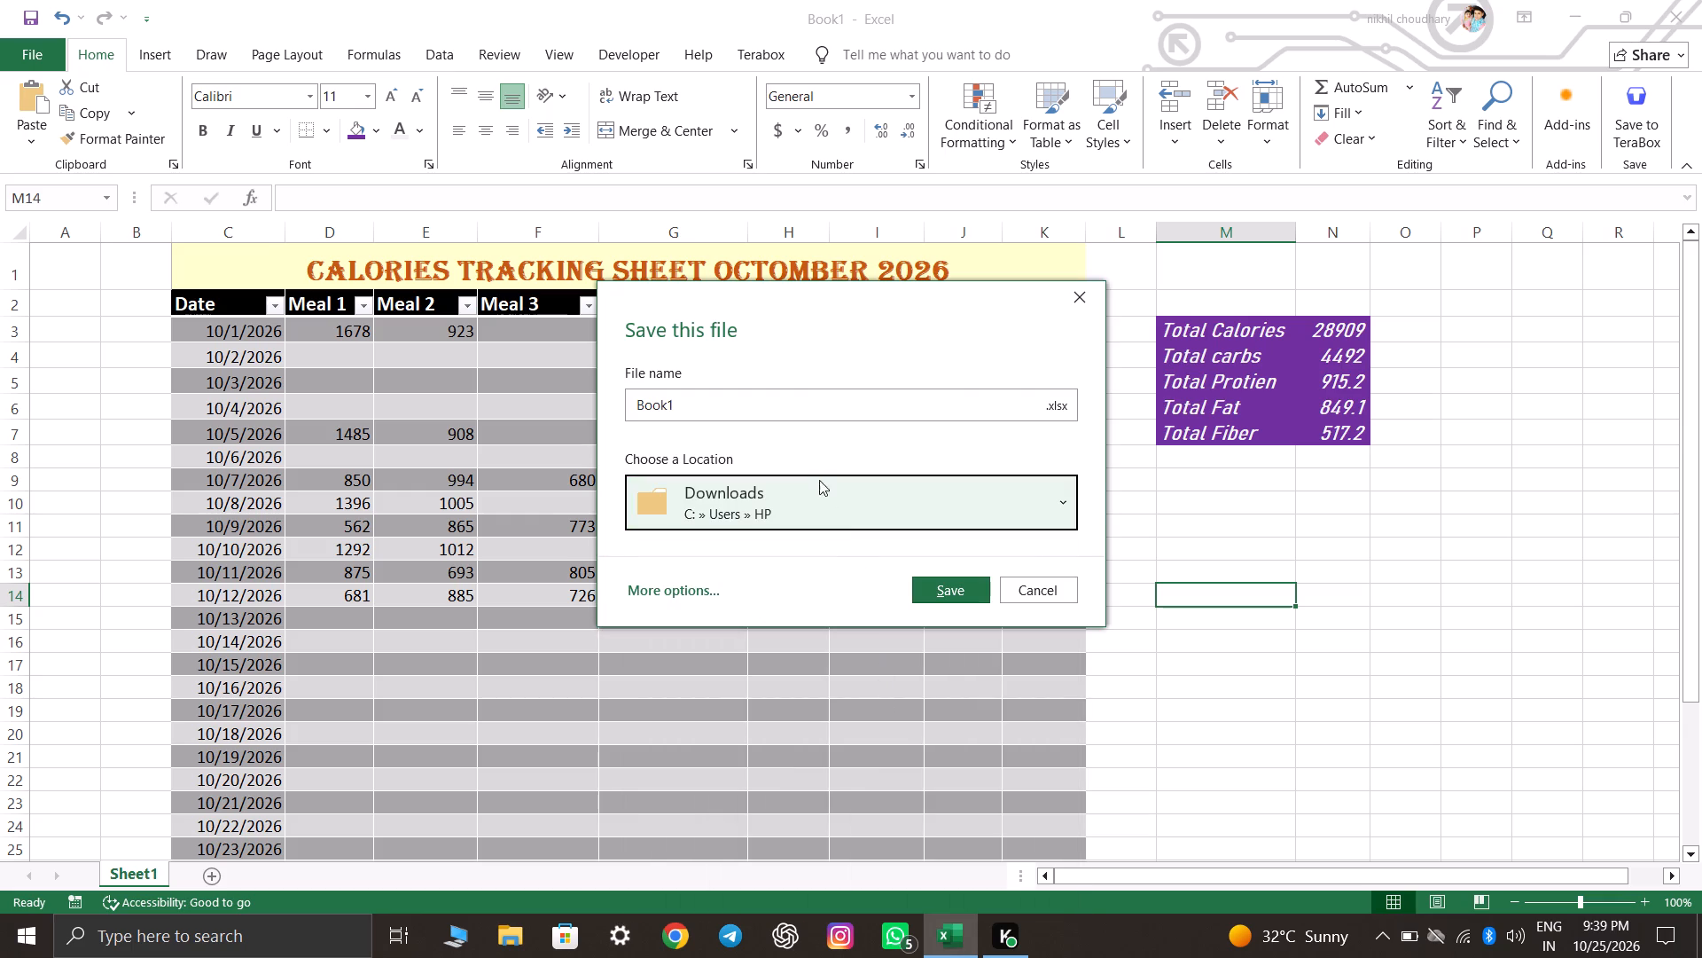
pyautogui.click(798, 404)
pyautogui.press('BackSpace')
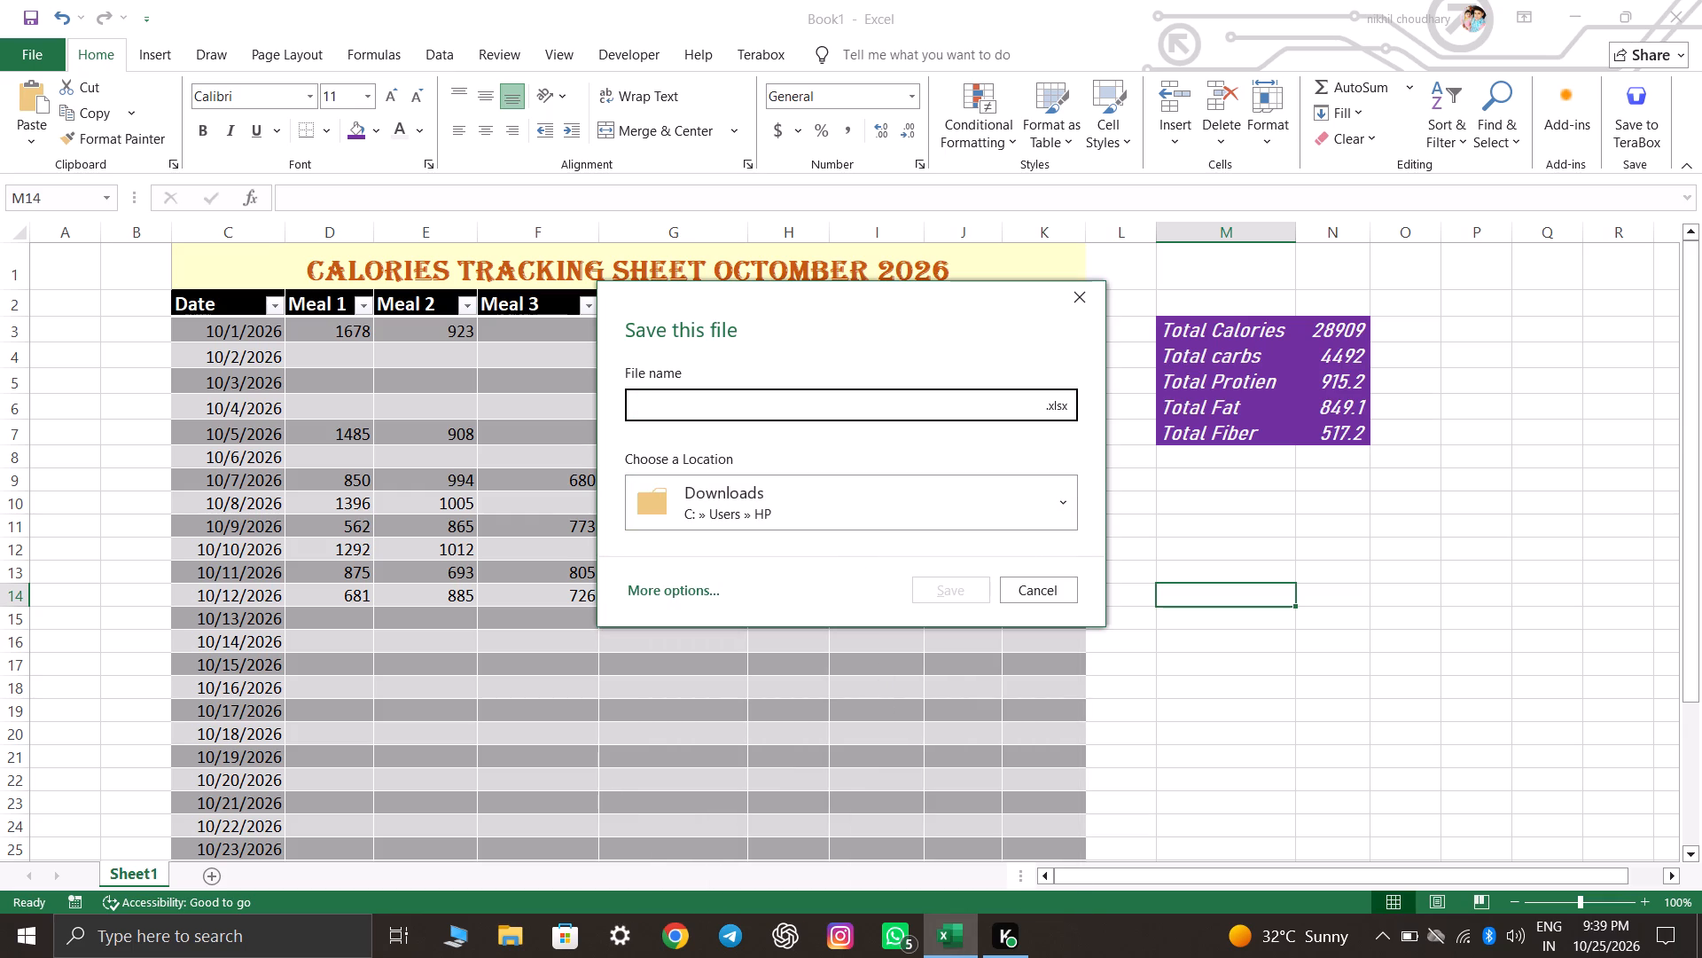
pyautogui.write('Octomber')
pyautogui.press('space')
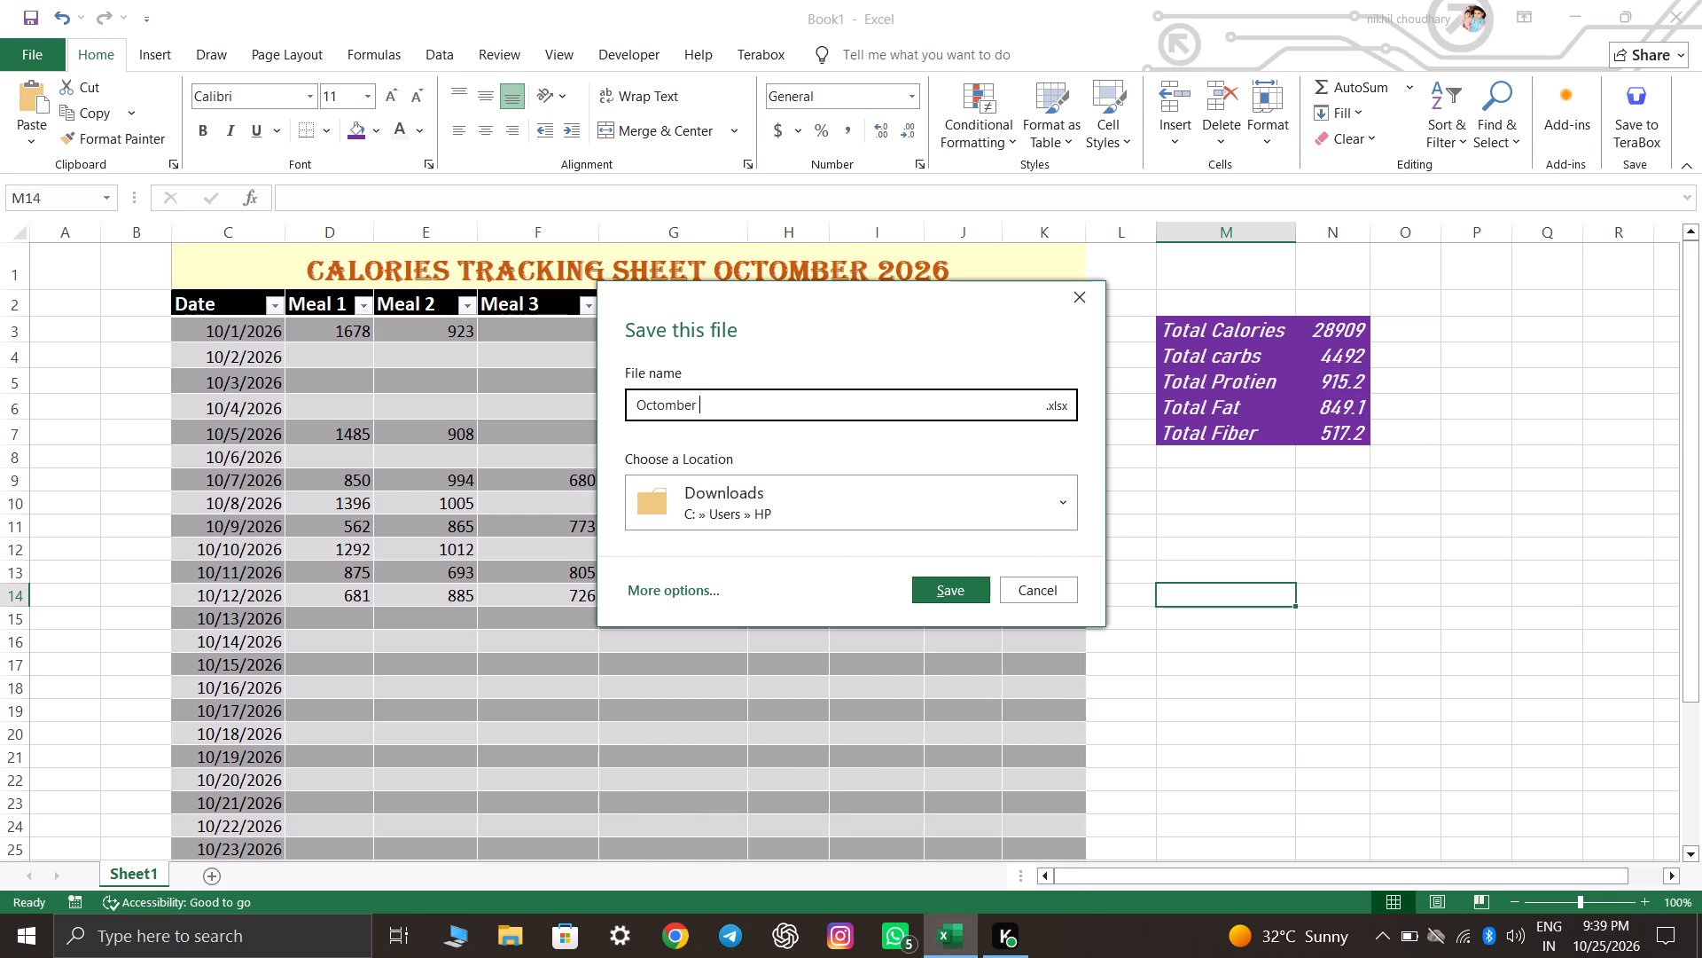
pyautogui.write('Calories Tracker')
pyautogui.press('space')
pyautogui.write('2026')
pyautogui.scroll(1, 945, 397)
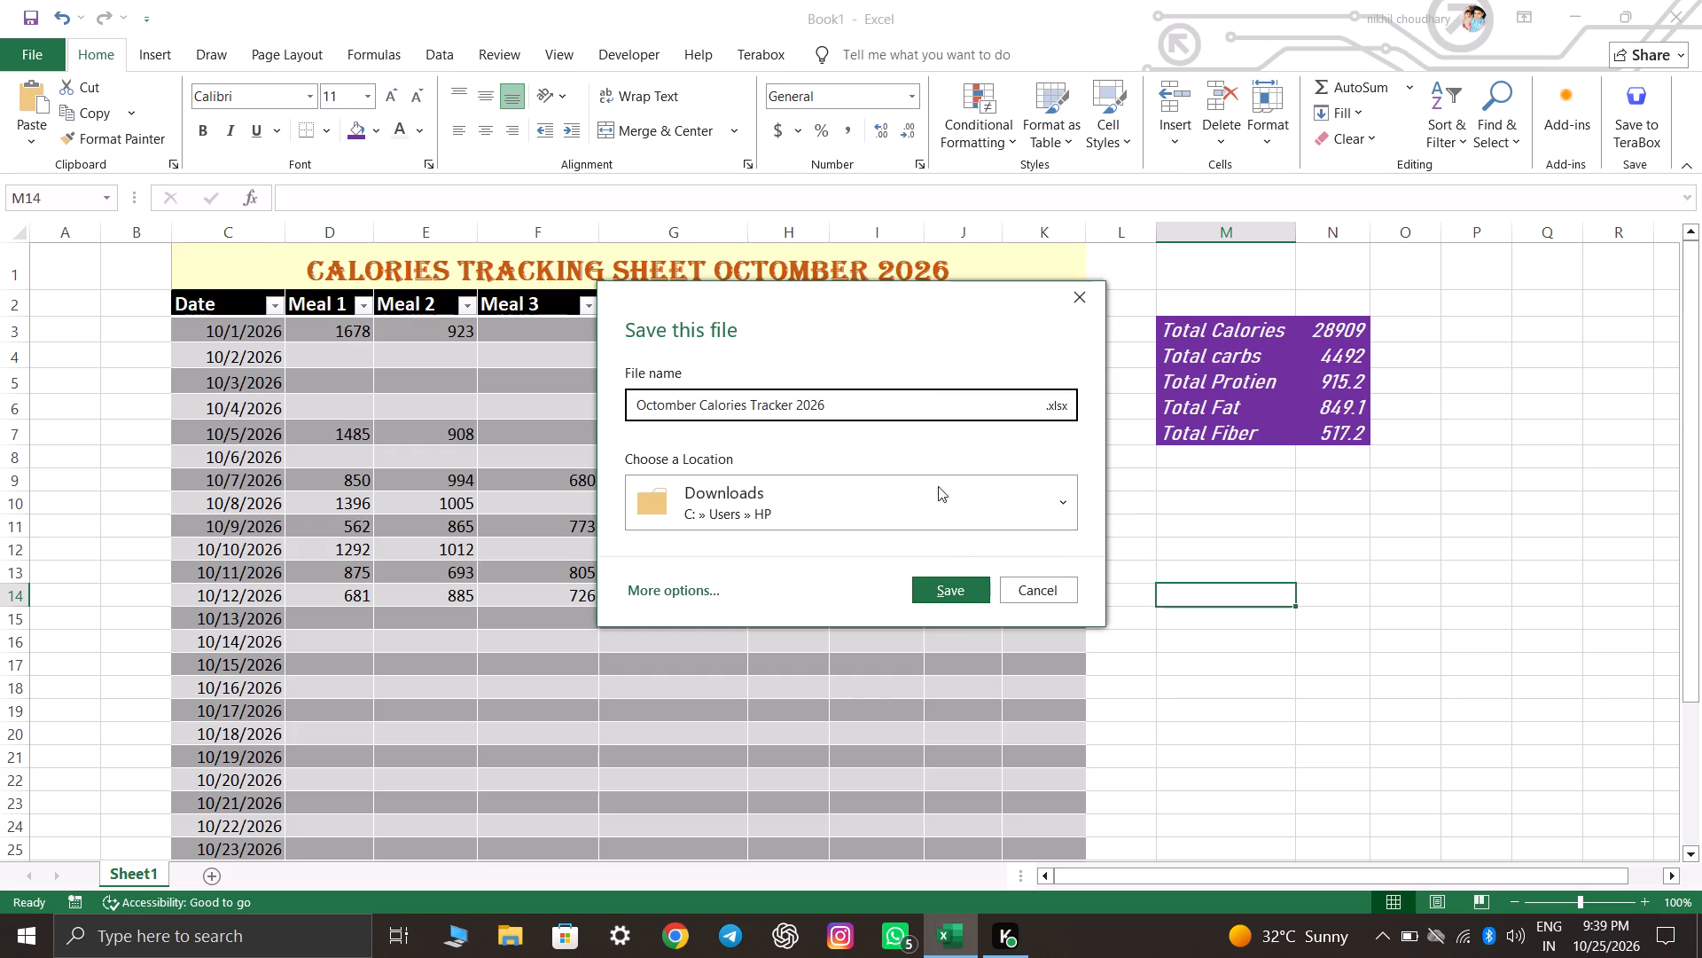
pyautogui.click(953, 598)
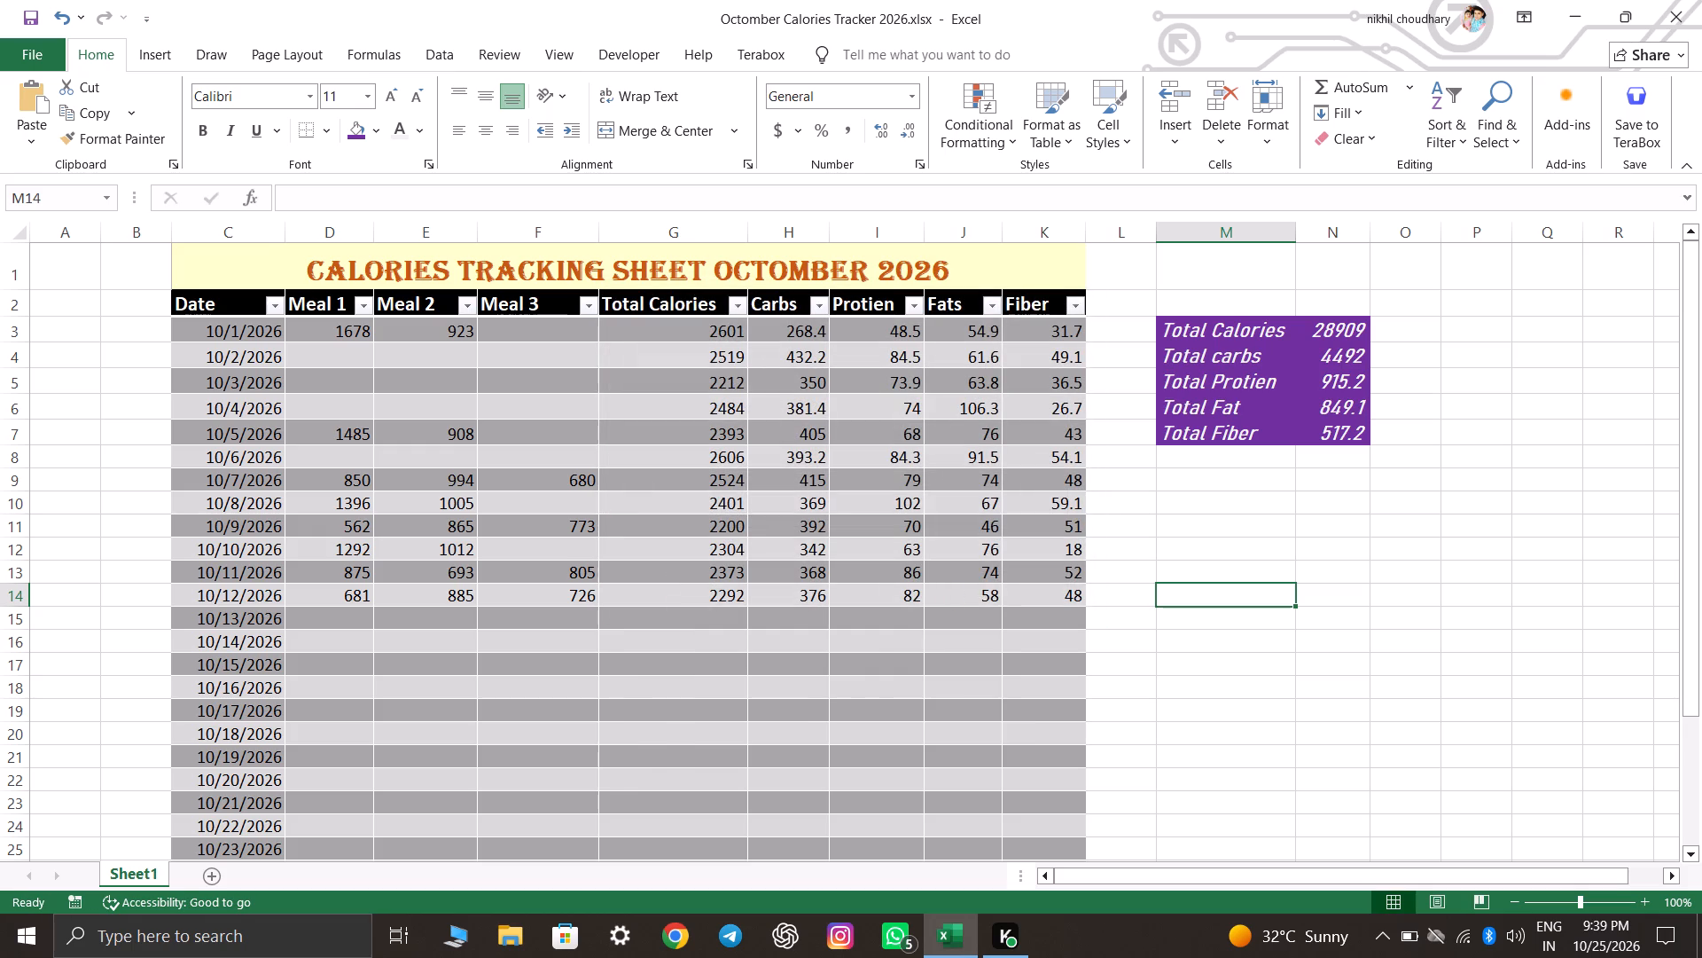
# Save the named workbook again.
pyautogui.click(1128, 489)
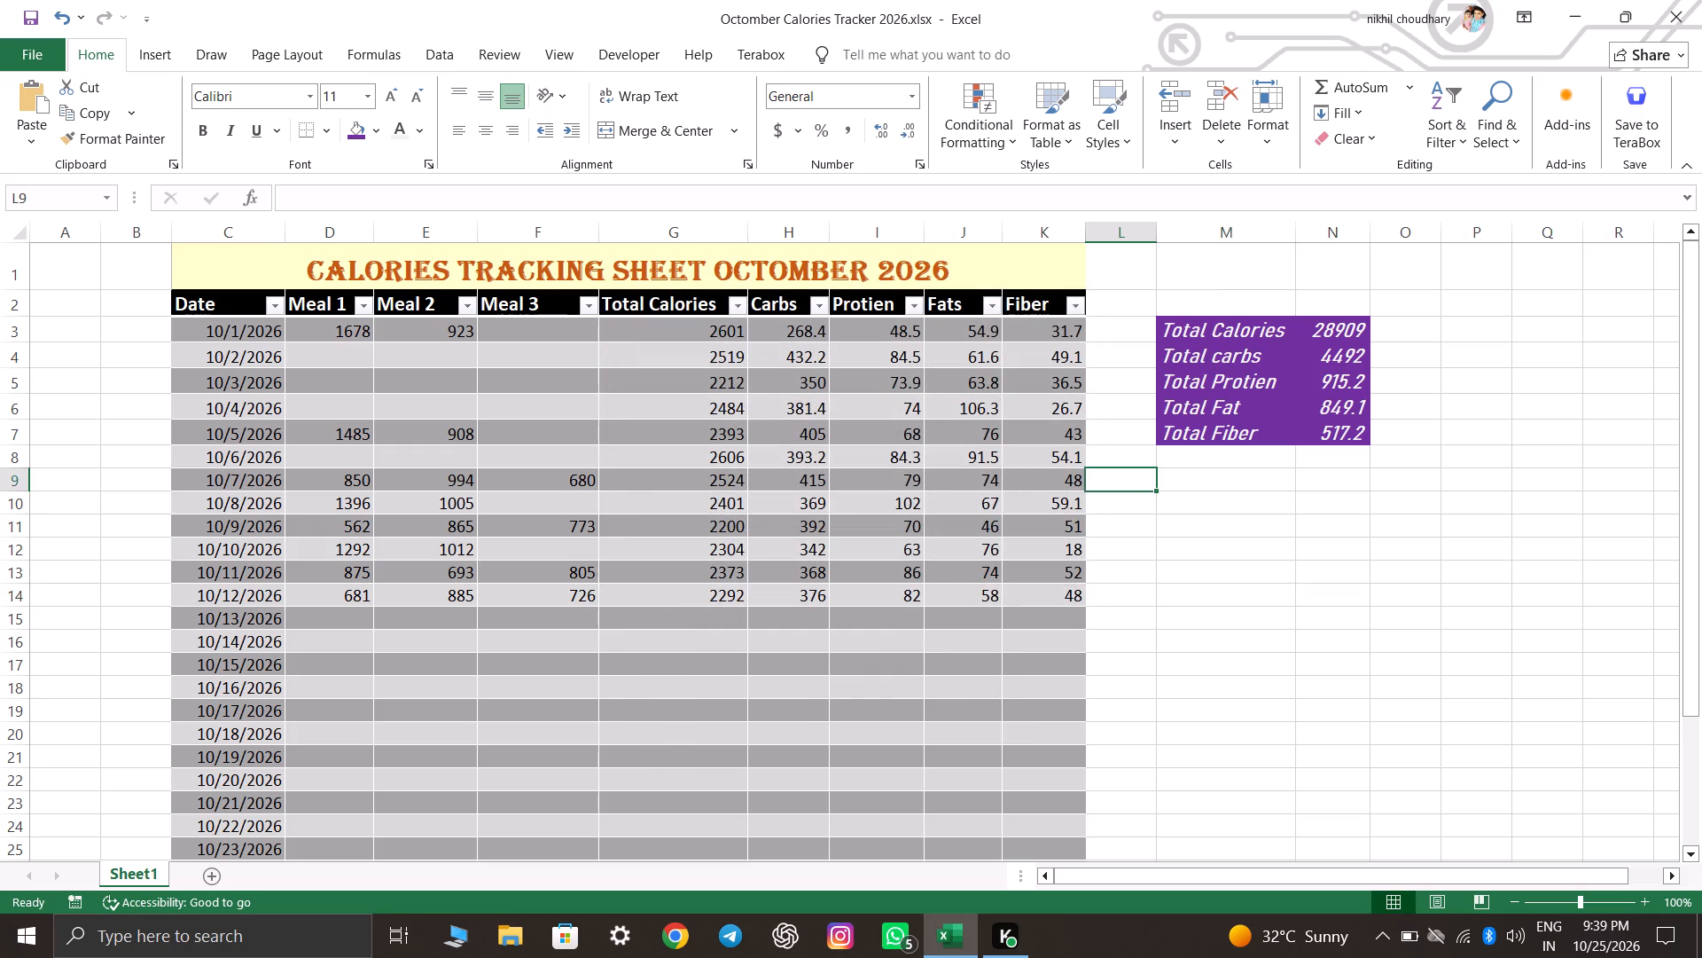
pyautogui.hotkey('ctrl', 's')
pyautogui.hotkey('ctrl', 's')
pyautogui.hotkey('ctrl', 's')
pyautogui.hotkey('ctrl', 's')
pyautogui.hotkey('ctrl', 's')
pyautogui.hotkey('ctrl', 's')
pyautogui.hotkey('ctrl', 's')
pyautogui.hotkey('ctrl', 's')
pyautogui.hotkey('ctrl', 's')
pyautogui.hotkey('ctrl', 's')
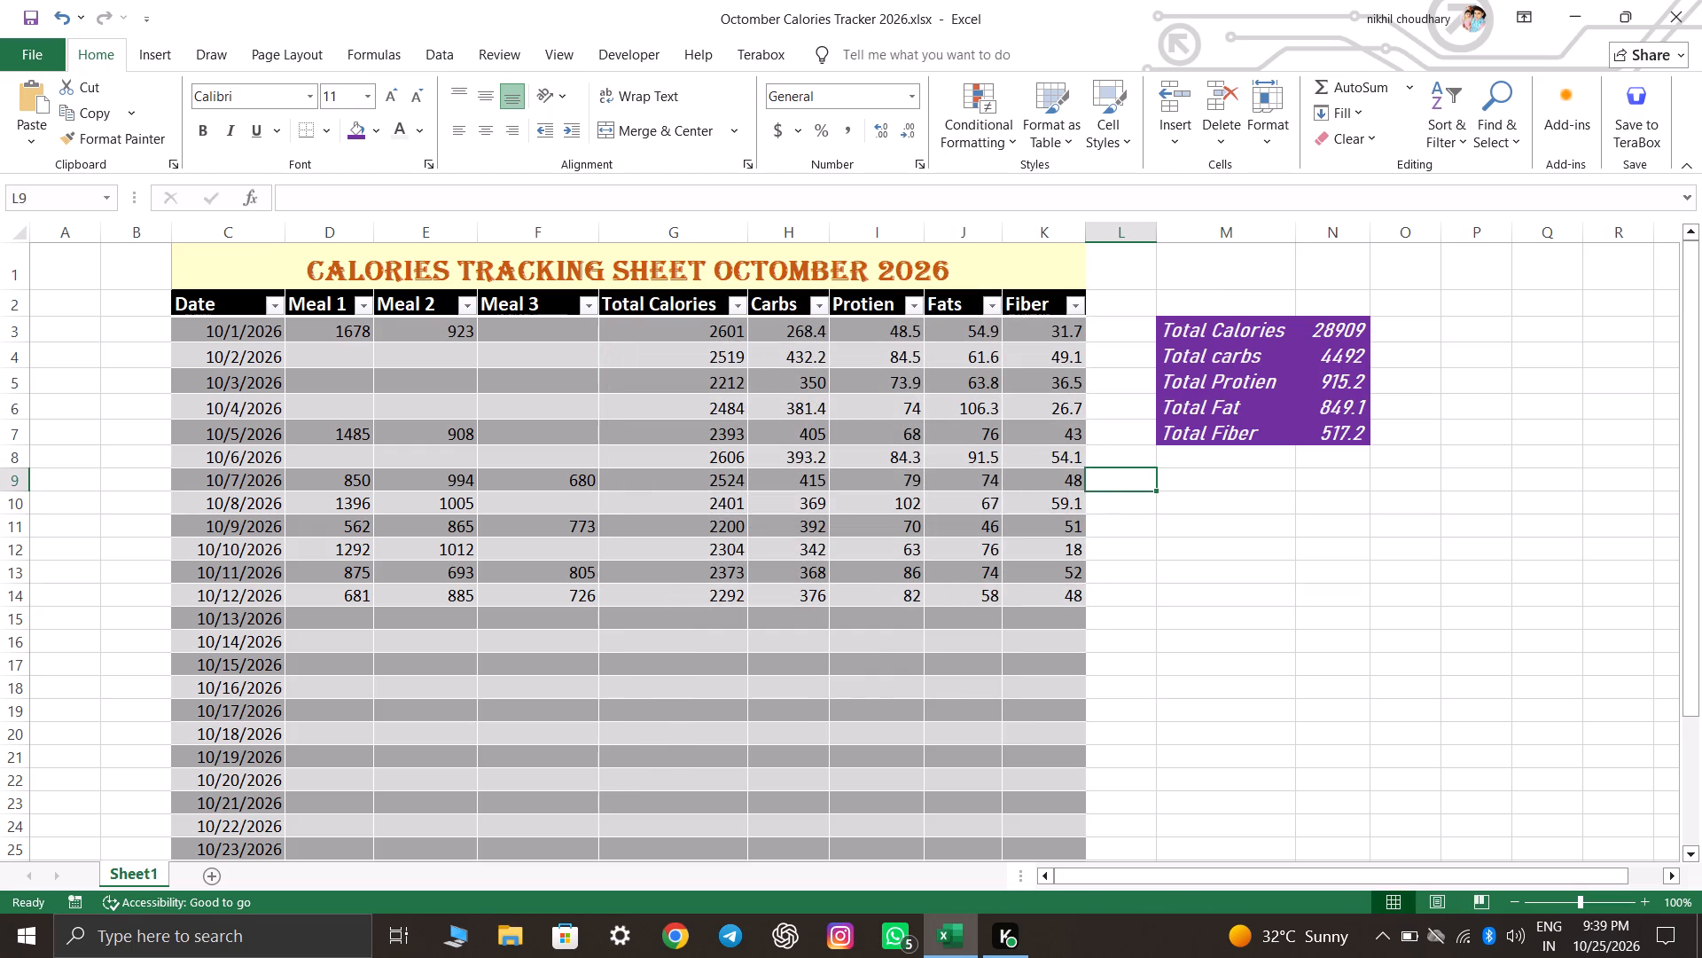